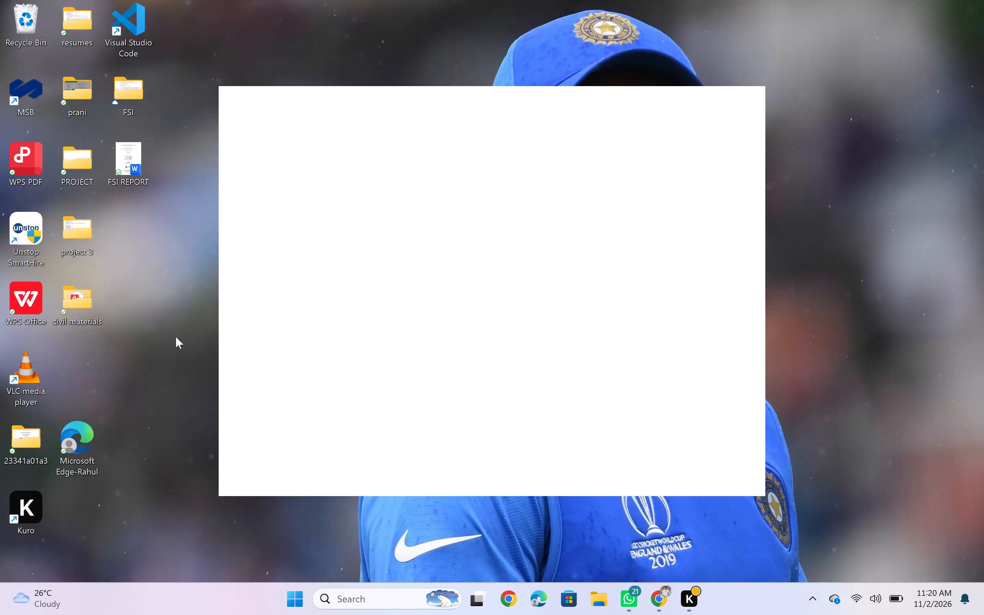
Open the "Resume Main" Word document from the resumes folder on the desktop.
click(152, 254)
double_click(83, 27)
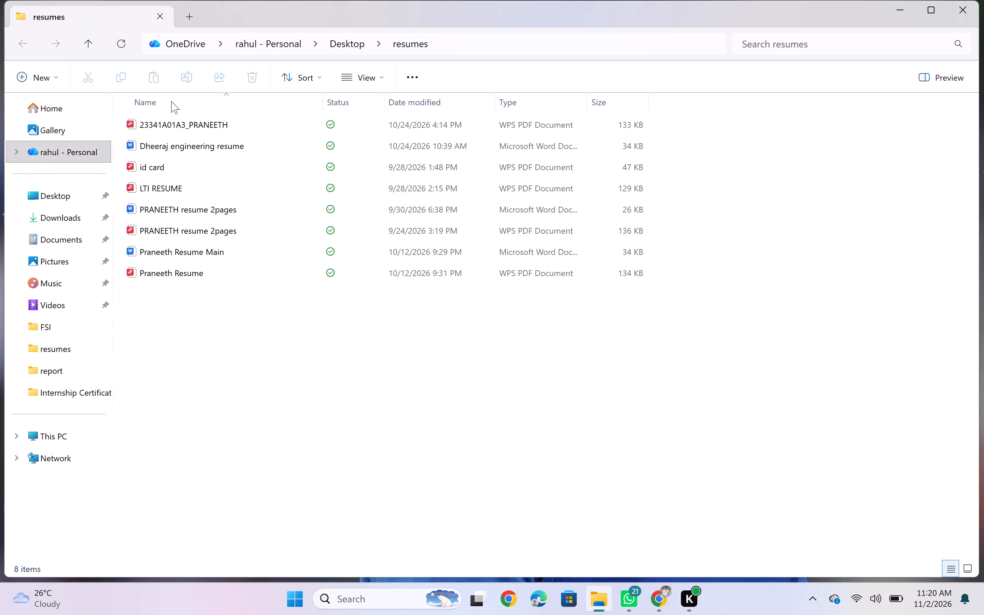
double_click(188, 250)
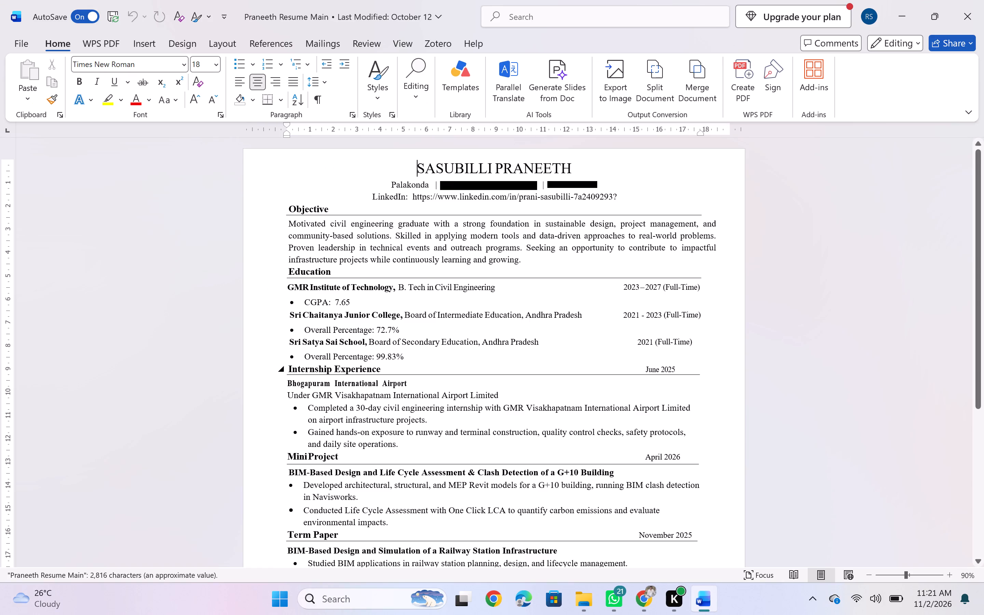
Read through the one-page resume from the objective down to the declaration.
scroll(315, 370, down, 5)
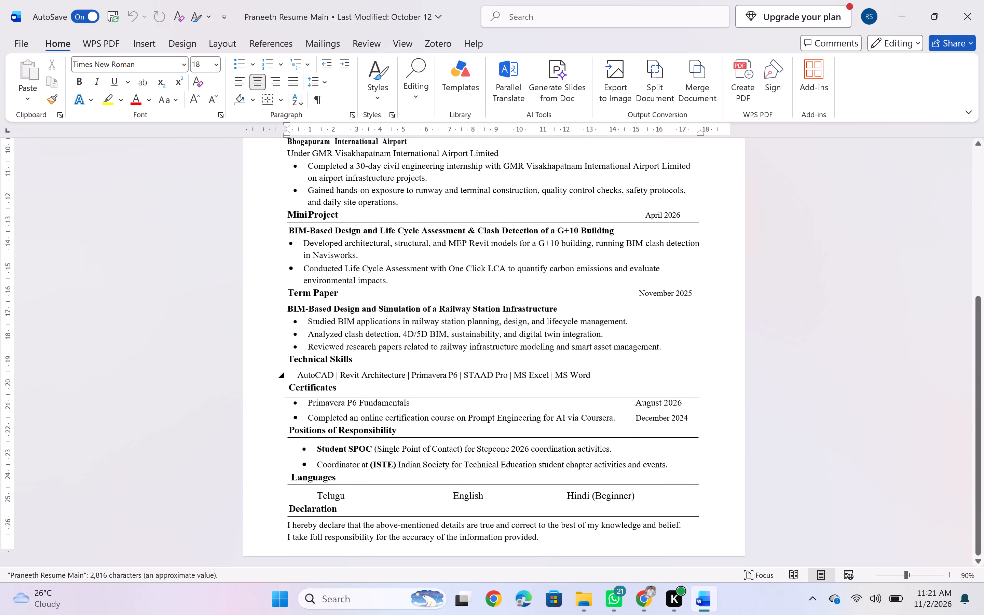
scroll(315, 370, down, 1)
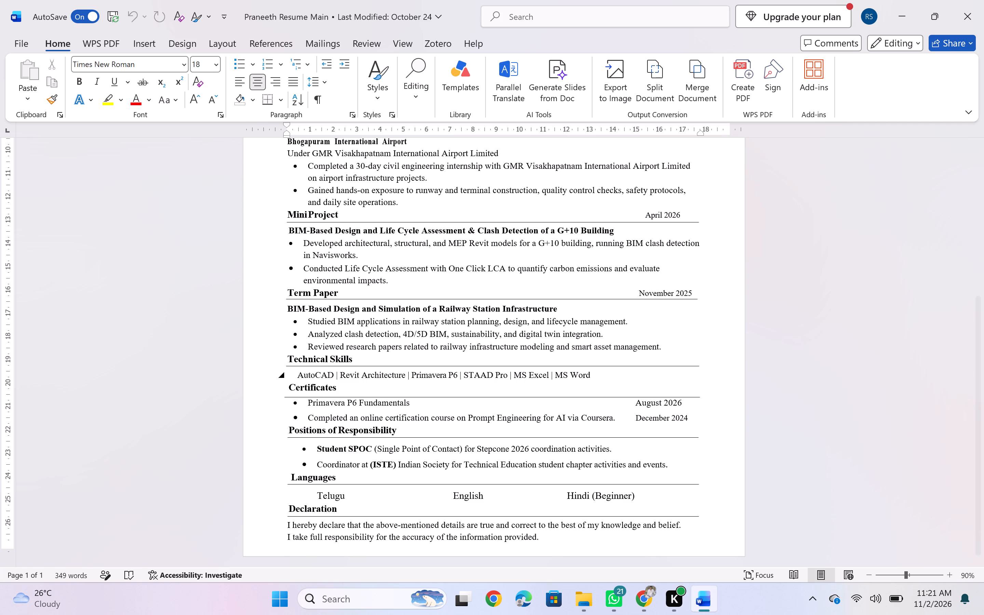
scroll(315, 370, up, 1)
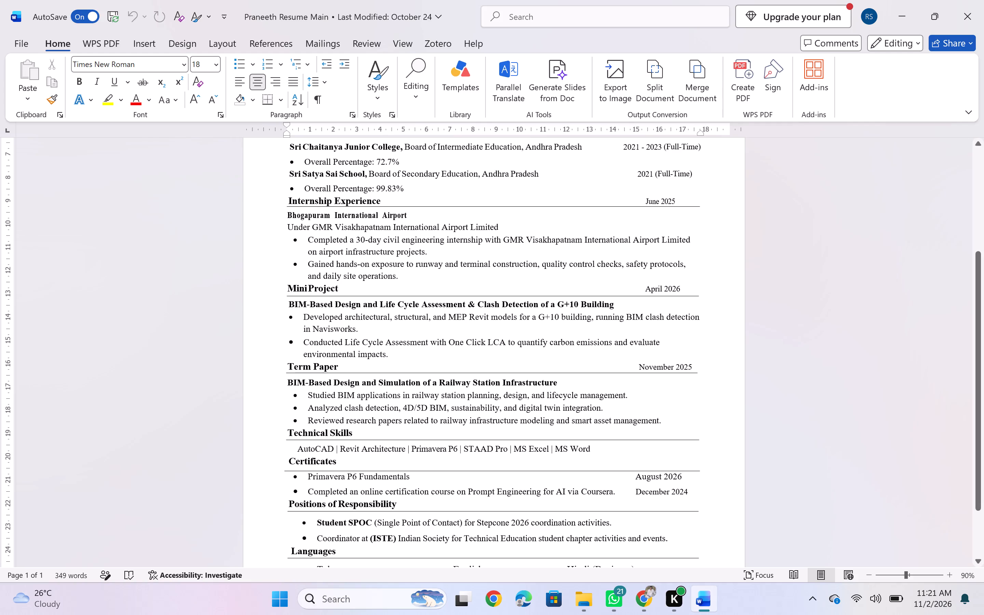
scroll(315, 370, up, 1)
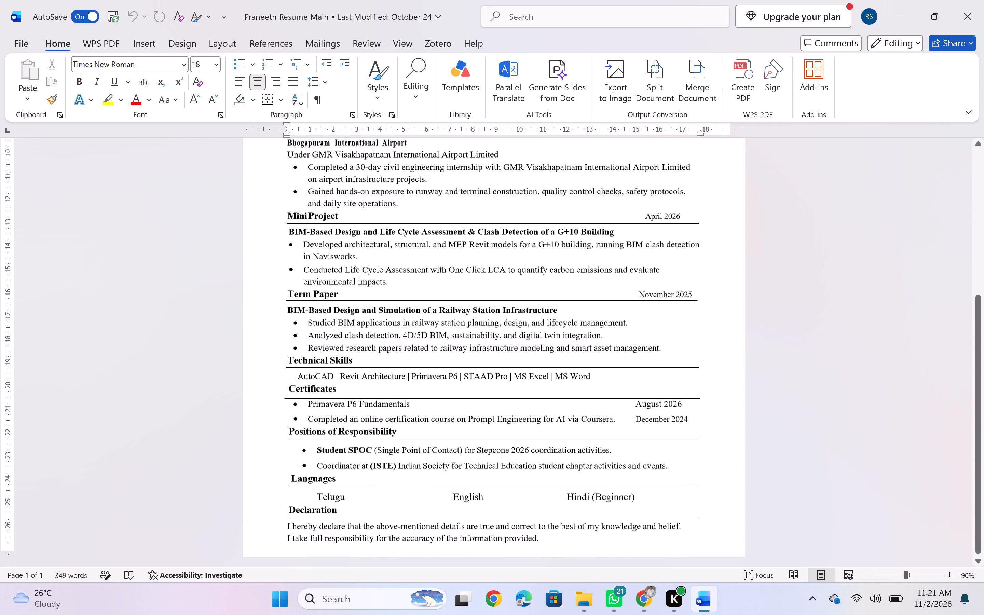
scroll(315, 370, up, 1)
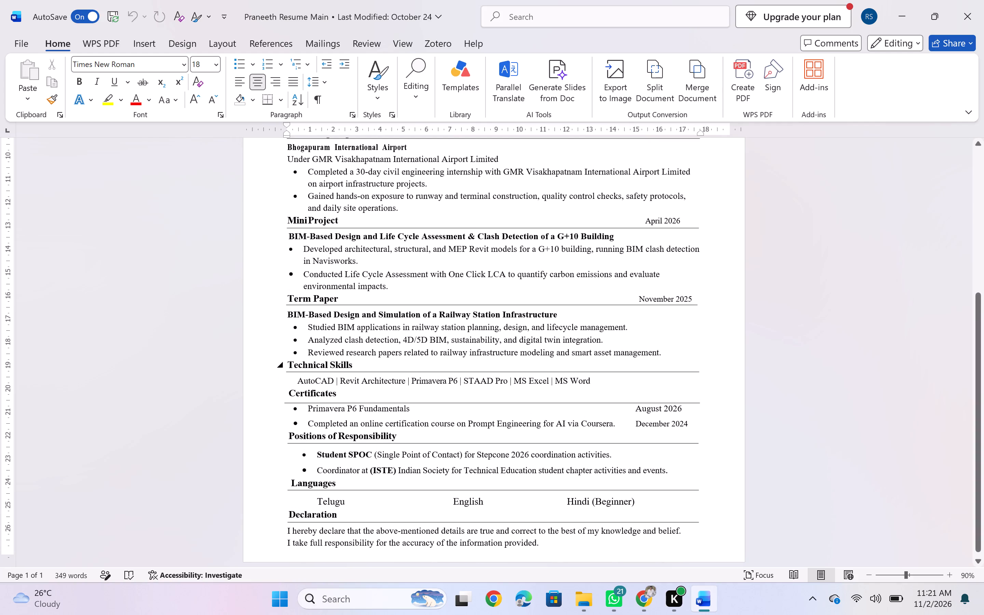
scroll(315, 370, up, 1)
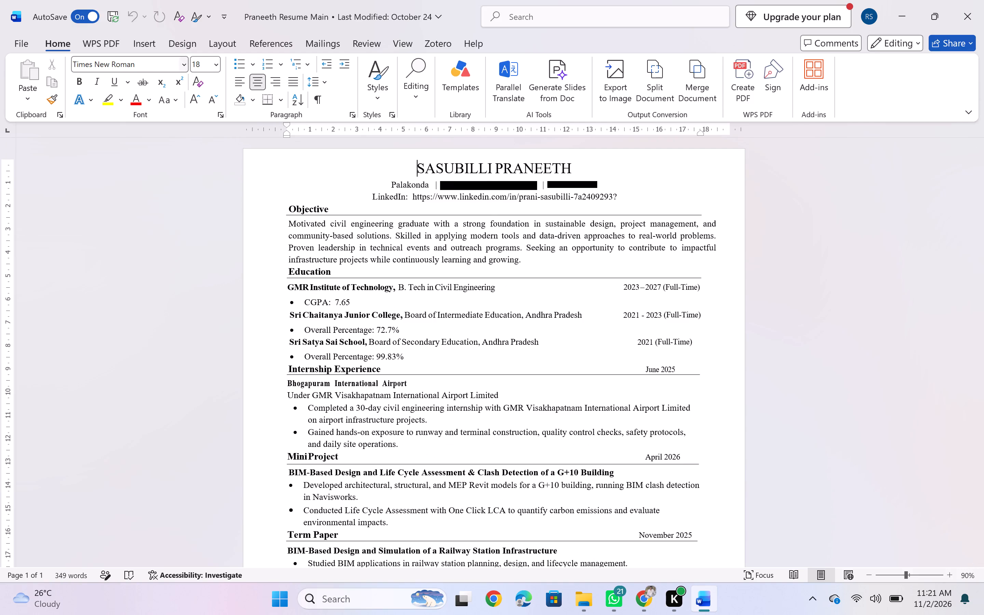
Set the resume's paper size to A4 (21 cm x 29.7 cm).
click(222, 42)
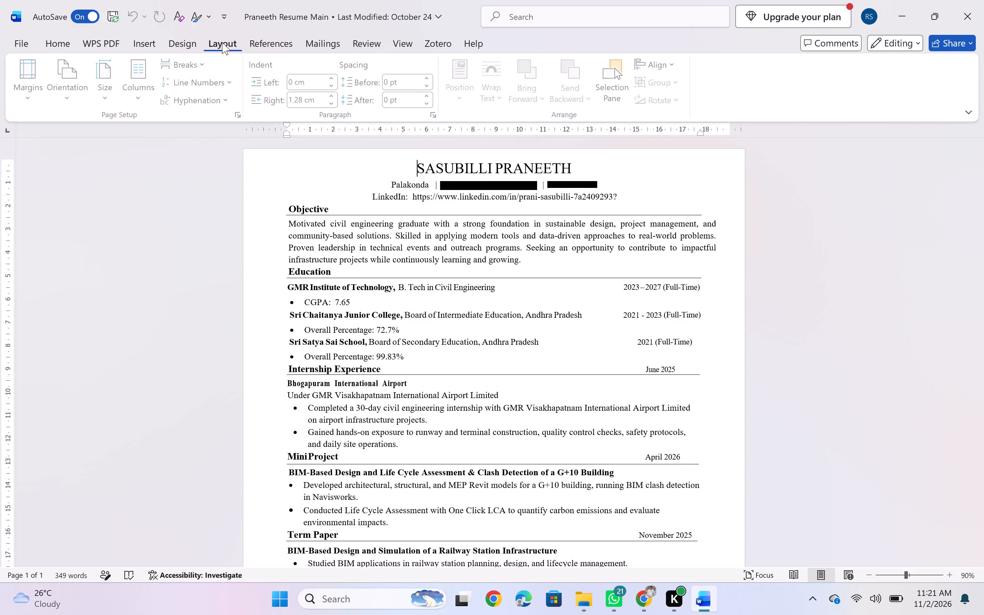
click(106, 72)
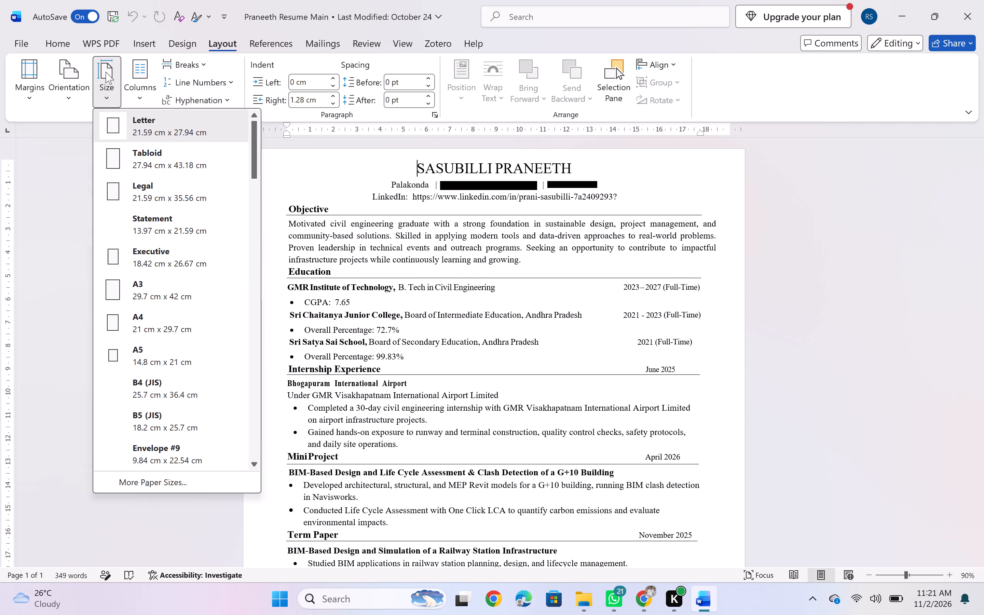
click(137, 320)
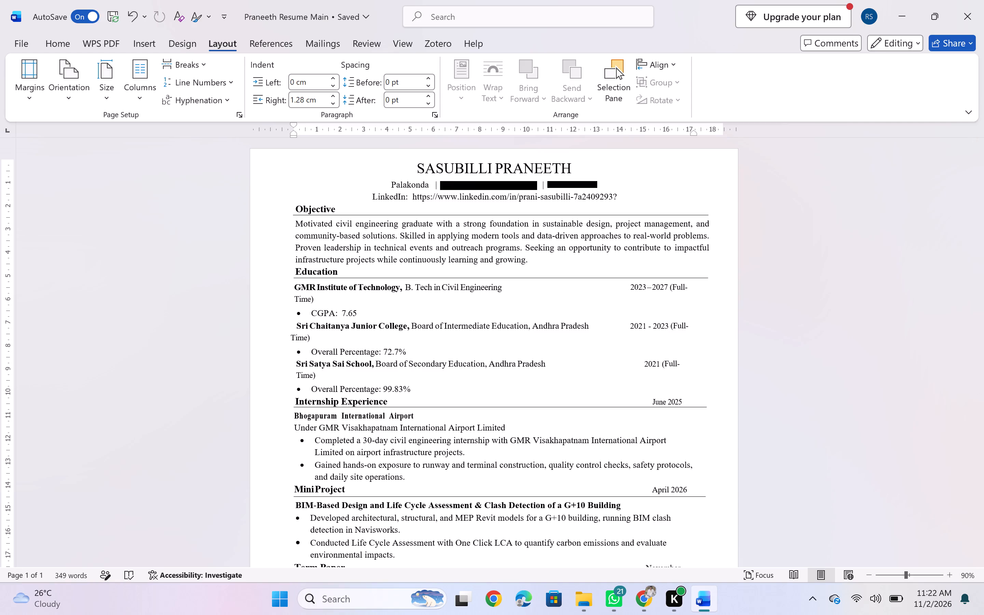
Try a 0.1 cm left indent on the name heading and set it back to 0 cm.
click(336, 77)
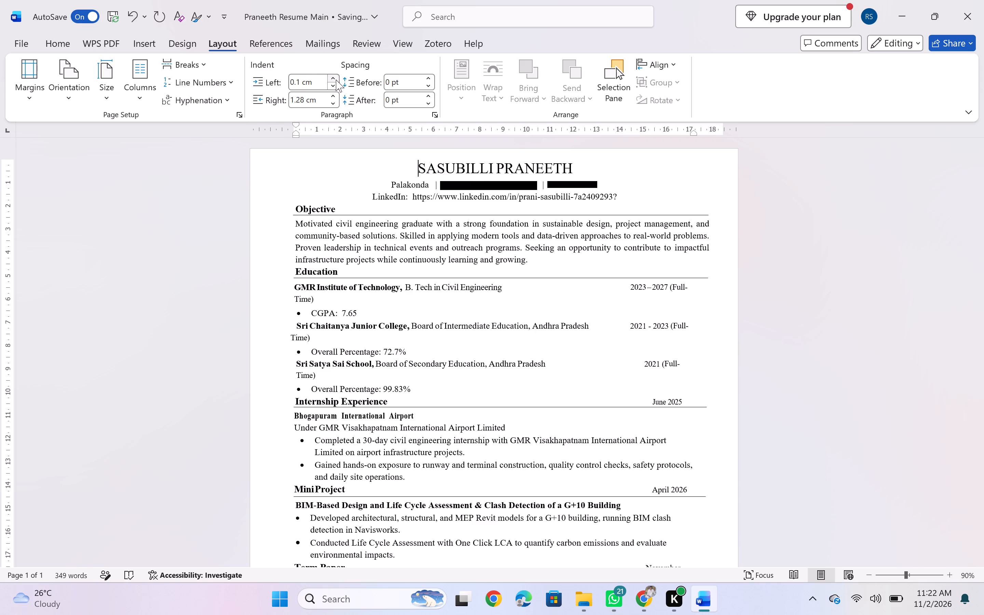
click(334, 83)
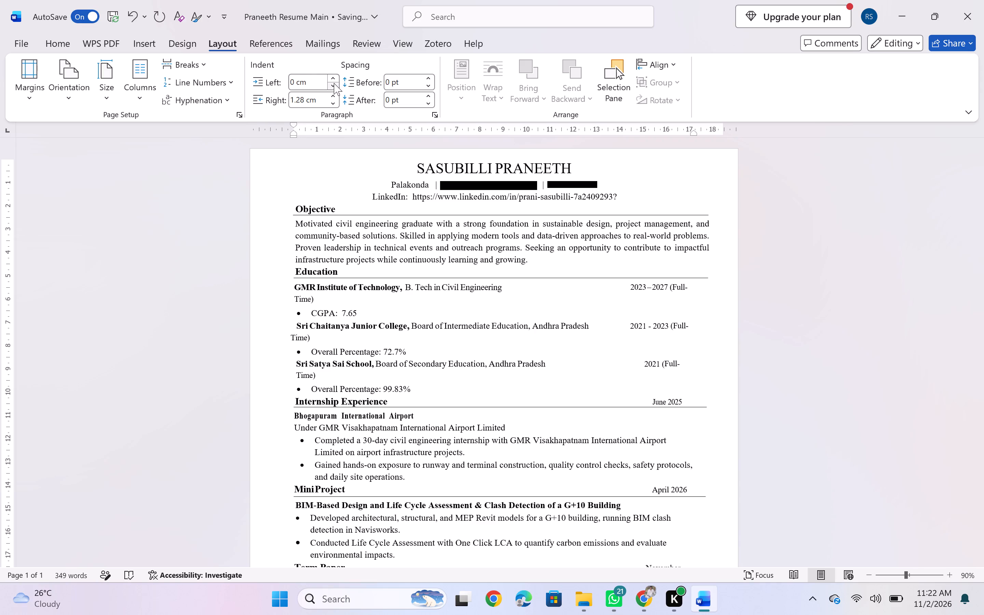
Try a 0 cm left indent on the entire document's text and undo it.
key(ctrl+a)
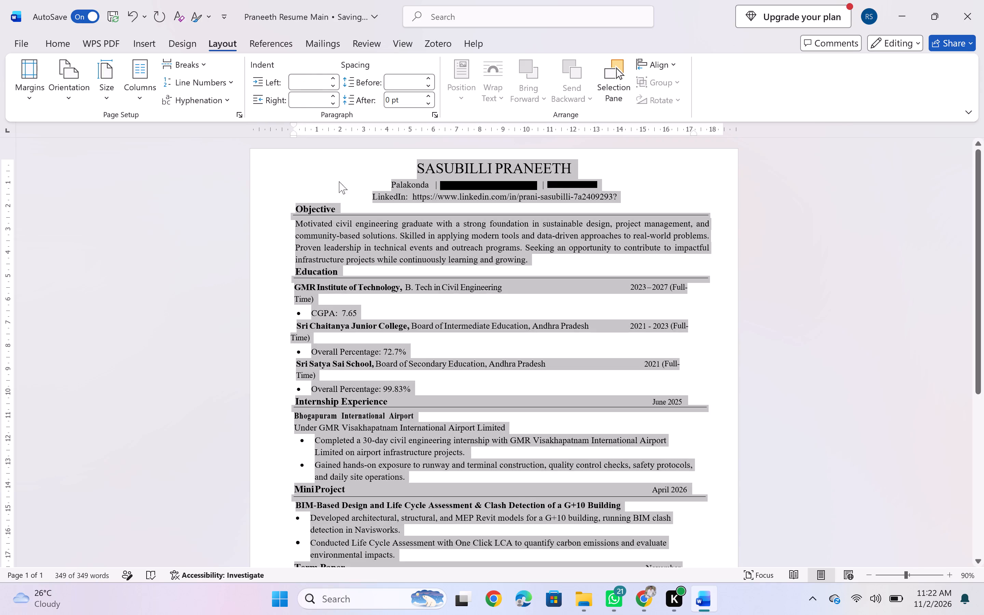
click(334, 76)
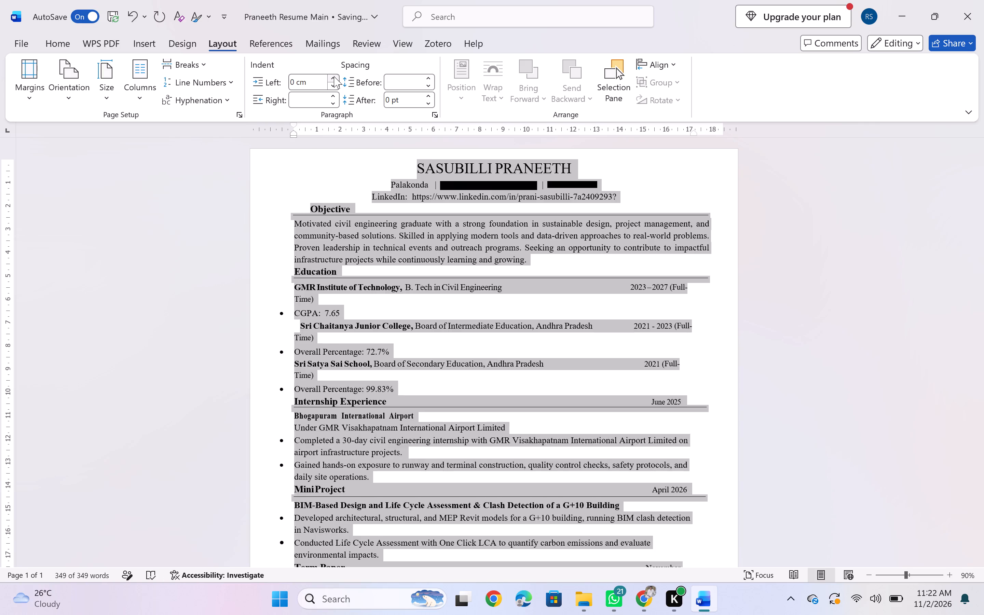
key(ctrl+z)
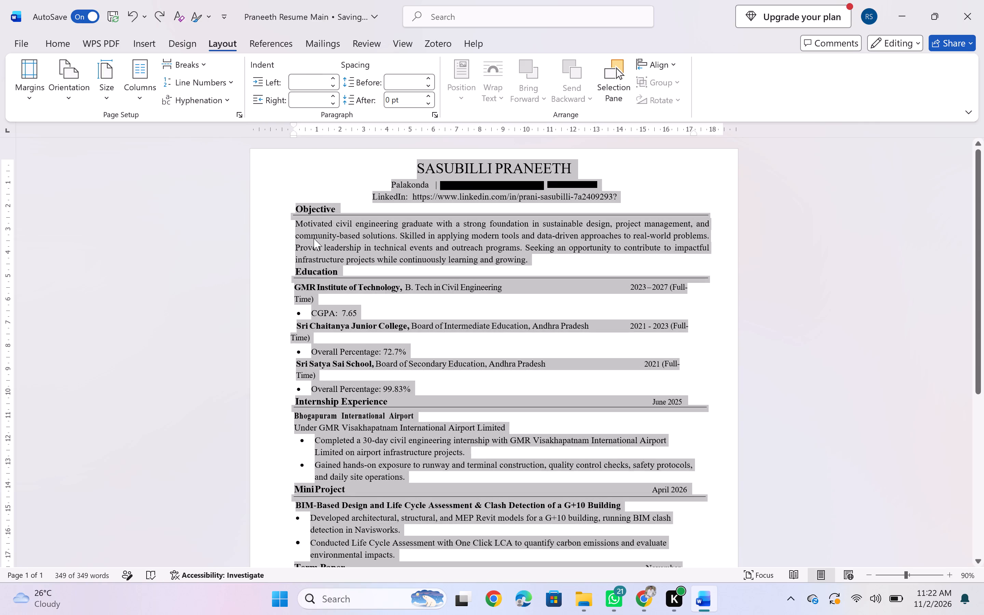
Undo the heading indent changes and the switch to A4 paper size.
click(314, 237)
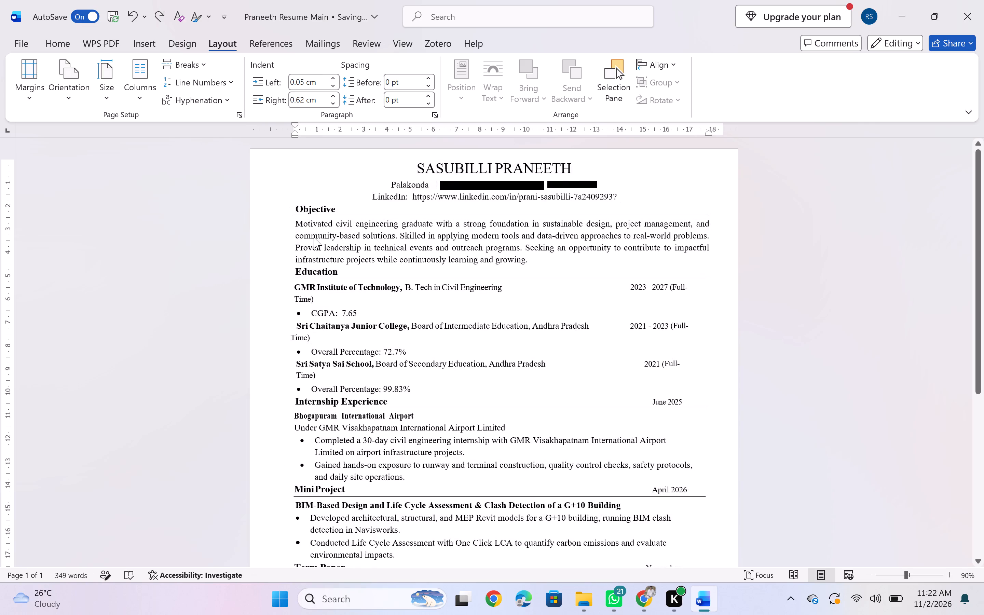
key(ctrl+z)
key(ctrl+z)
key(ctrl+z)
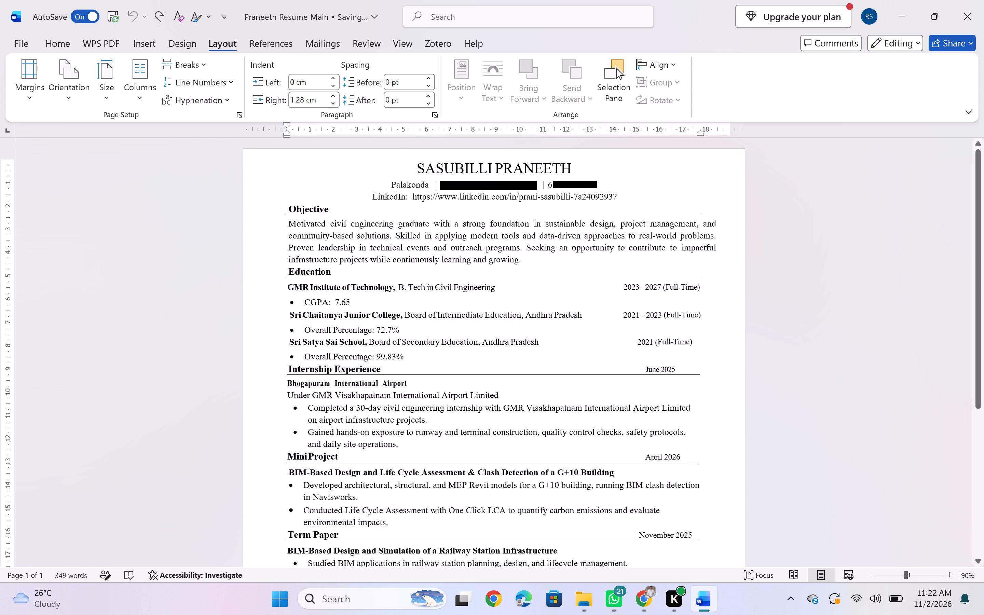
Look over the resume again, return to the resumes folder in File Explorer and copy the "Resume Main" Word file.
scroll(420, 340, down, 1)
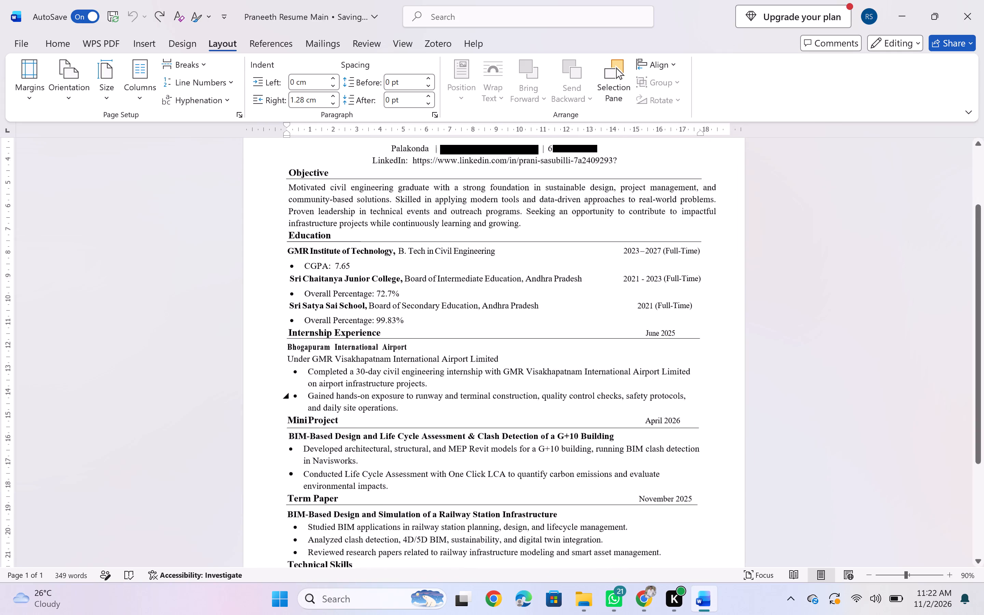
scroll(420, 340, down, 4)
scroll(420, 340, up, 4)
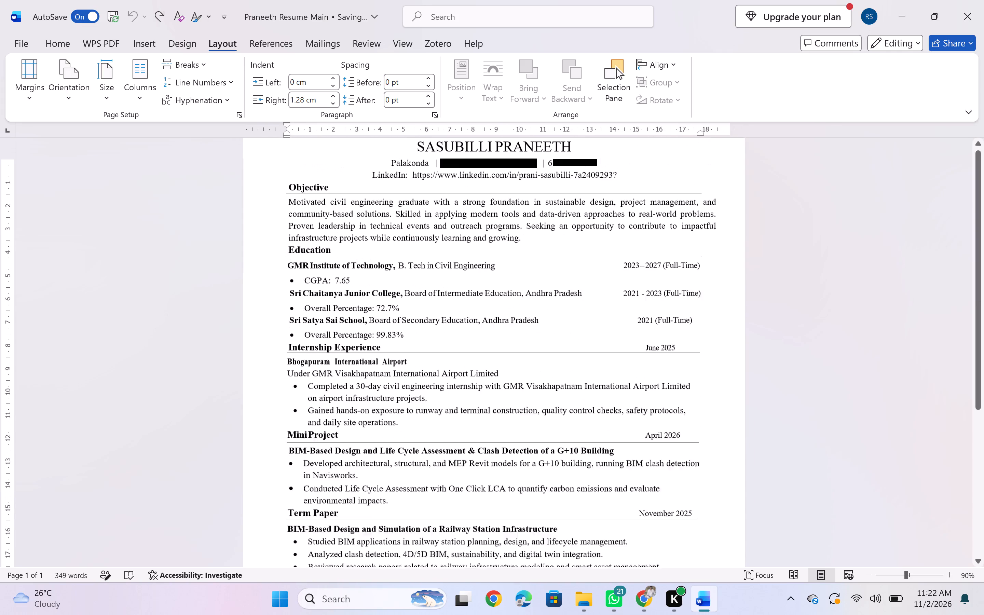
scroll(420, 340, up, 1)
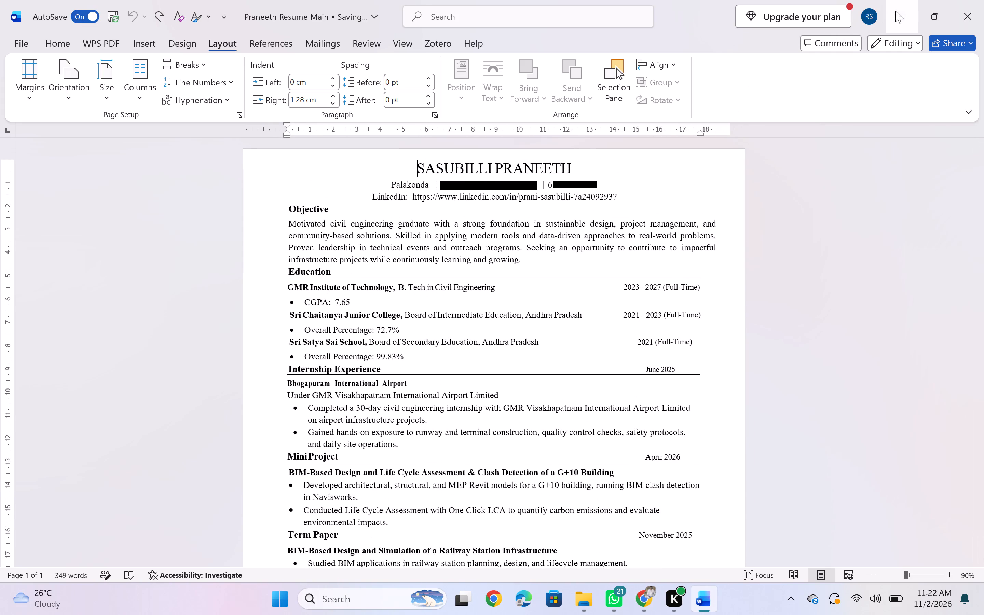
click(900, 9)
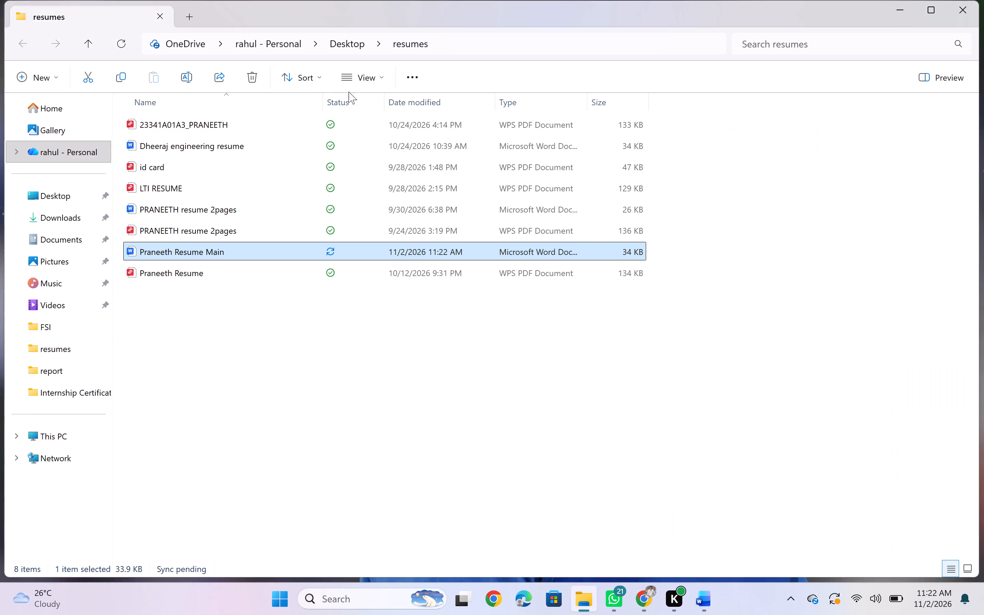
click(121, 80)
double_click(483, 602)
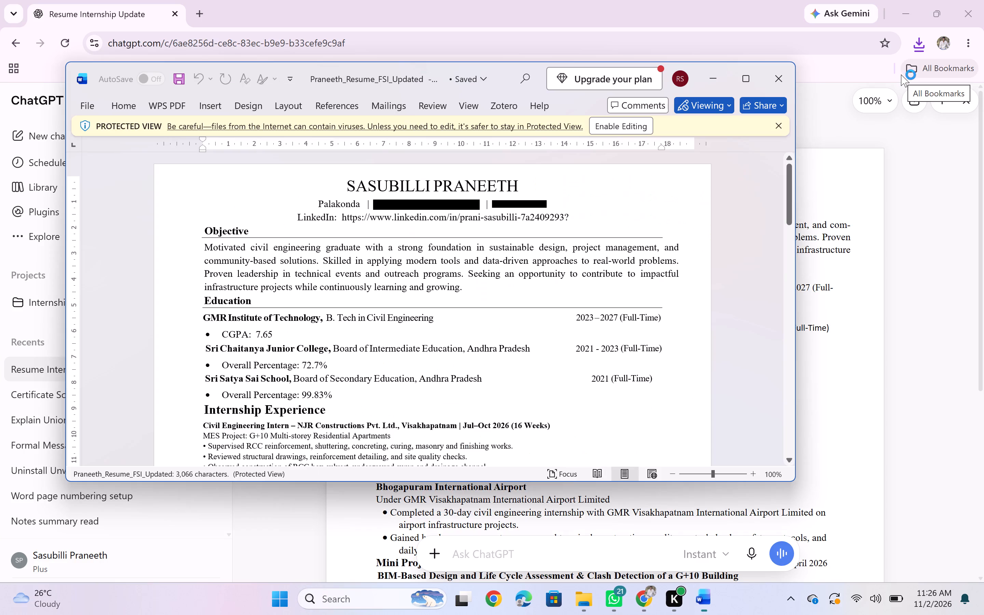
click(749, 72)
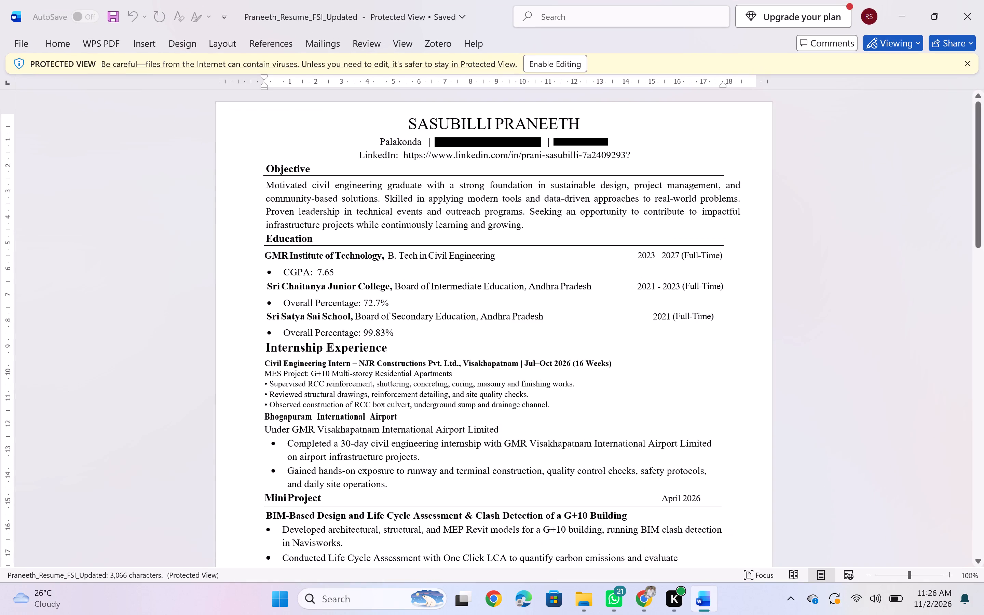
Look through the downloaded resume and enable editing of the document.
scroll(597, 293, down, 3)
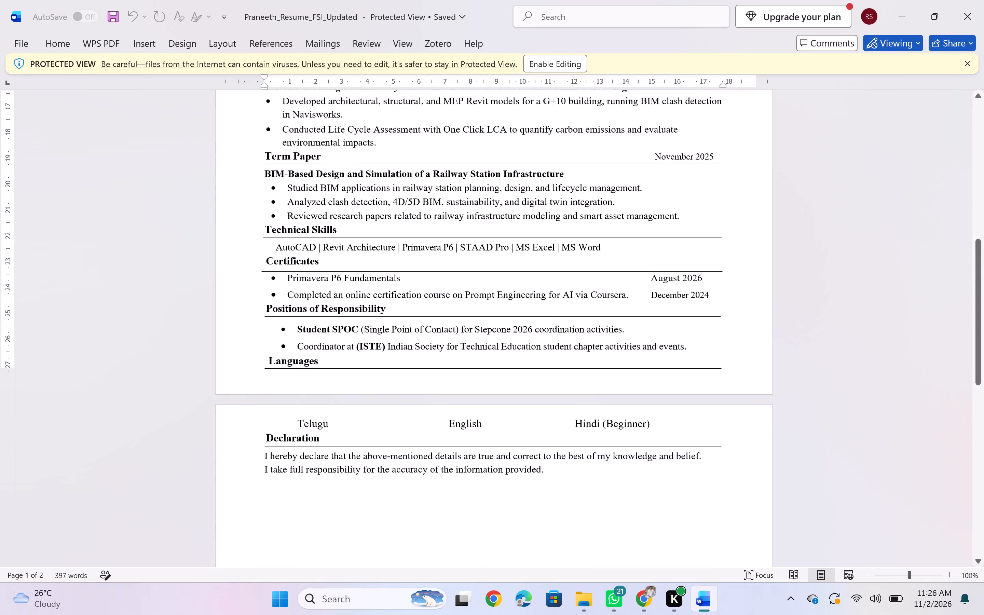
scroll(597, 293, down, 1)
scroll(597, 293, up, 1)
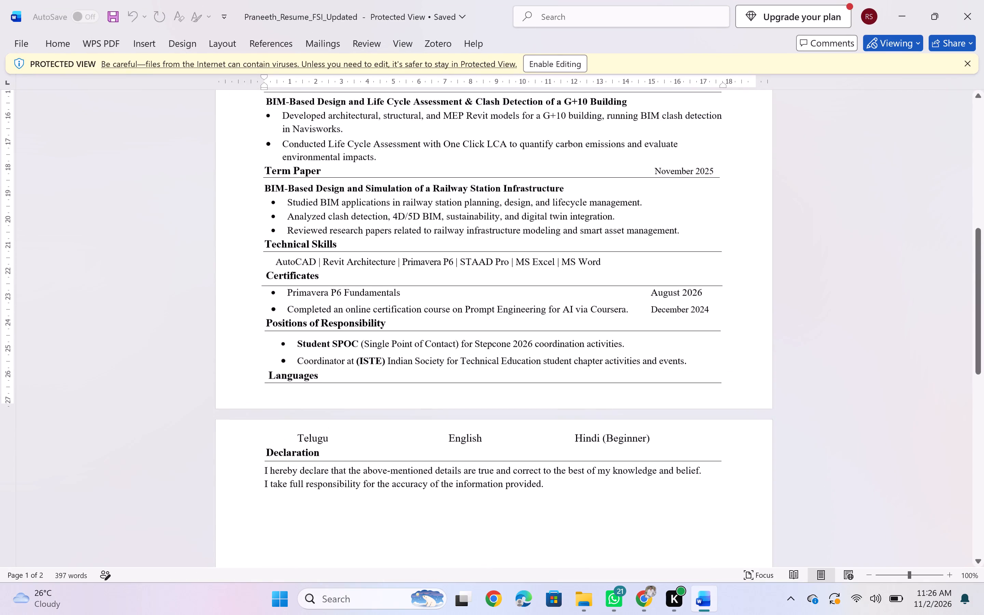
scroll(597, 293, up, 2)
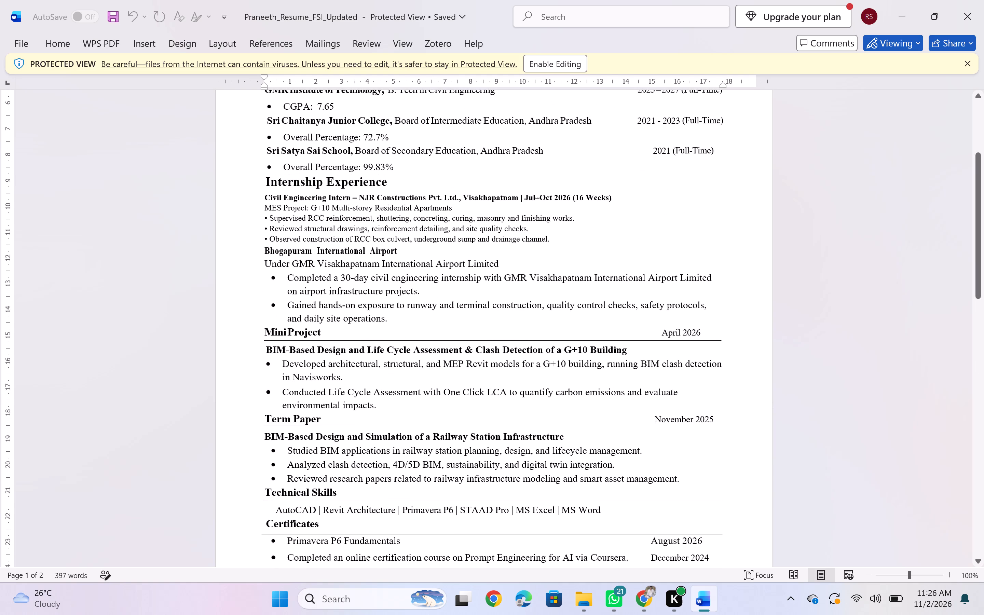
click(563, 63)
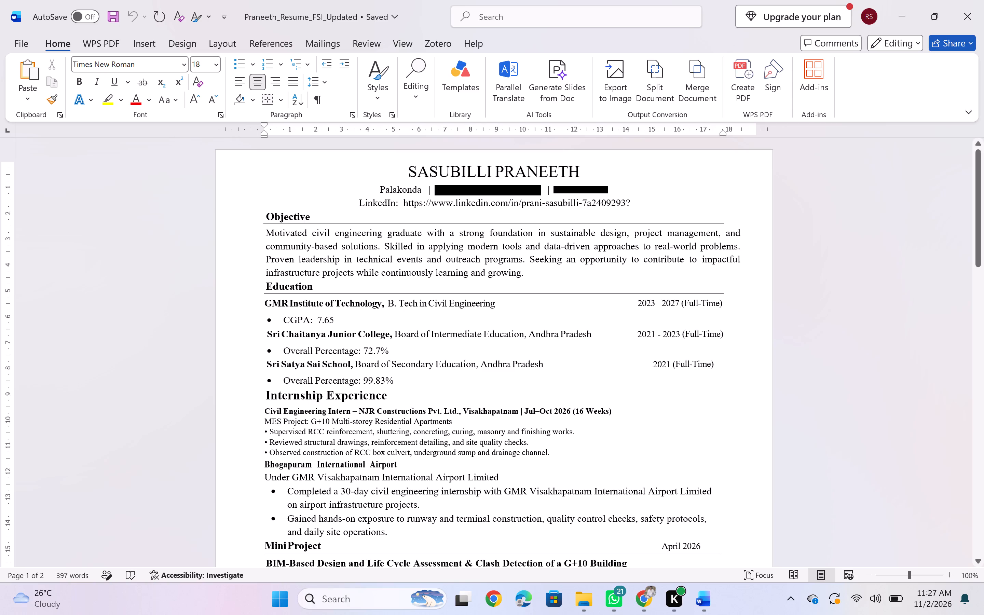
Copy the horizontal divider line under the Education heading and paste it beneath the Internship Experience heading.
click(366, 293)
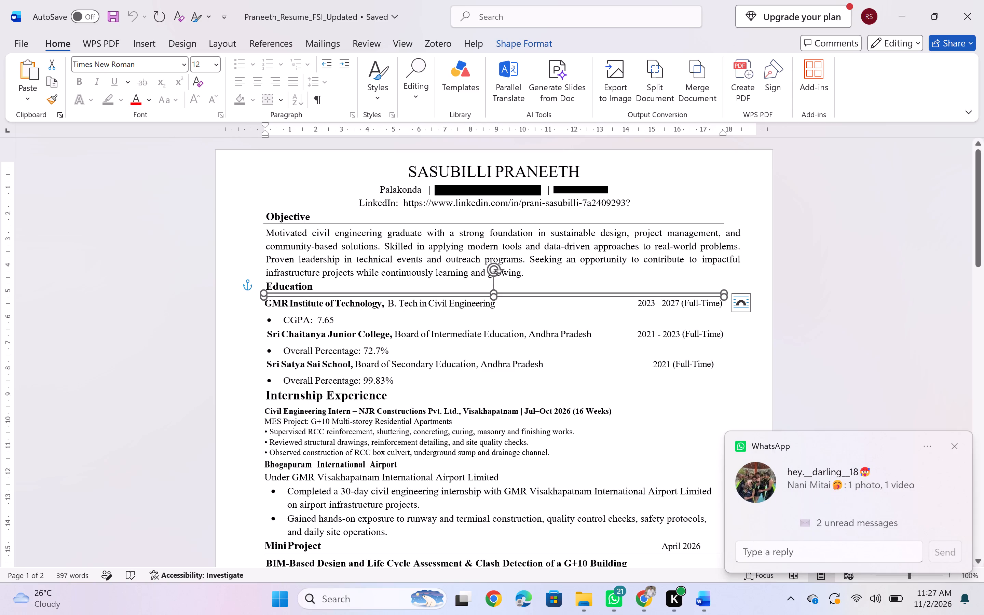
key(ctrl+c)
click(389, 400)
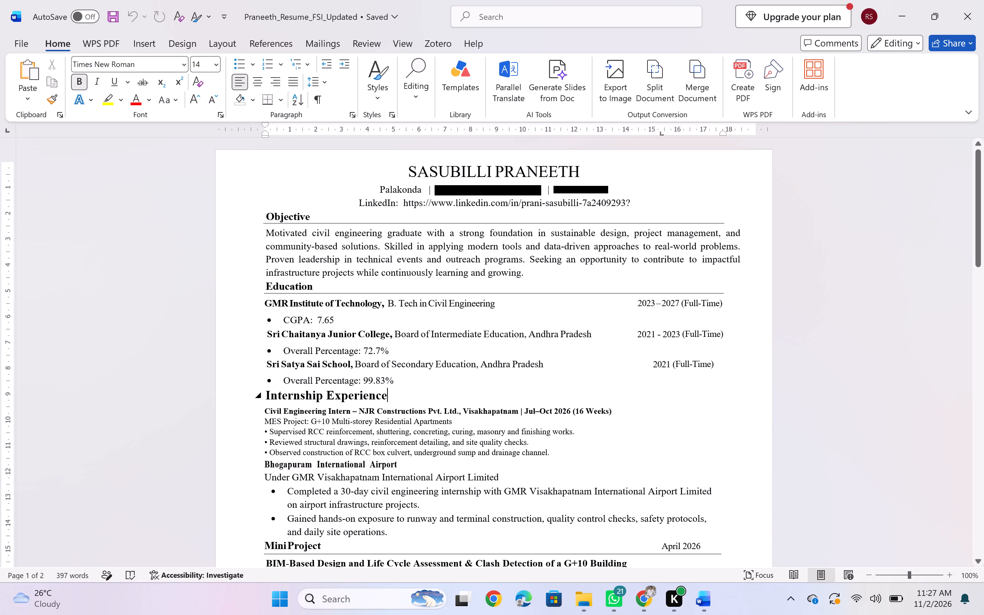
key(ctrl+v)
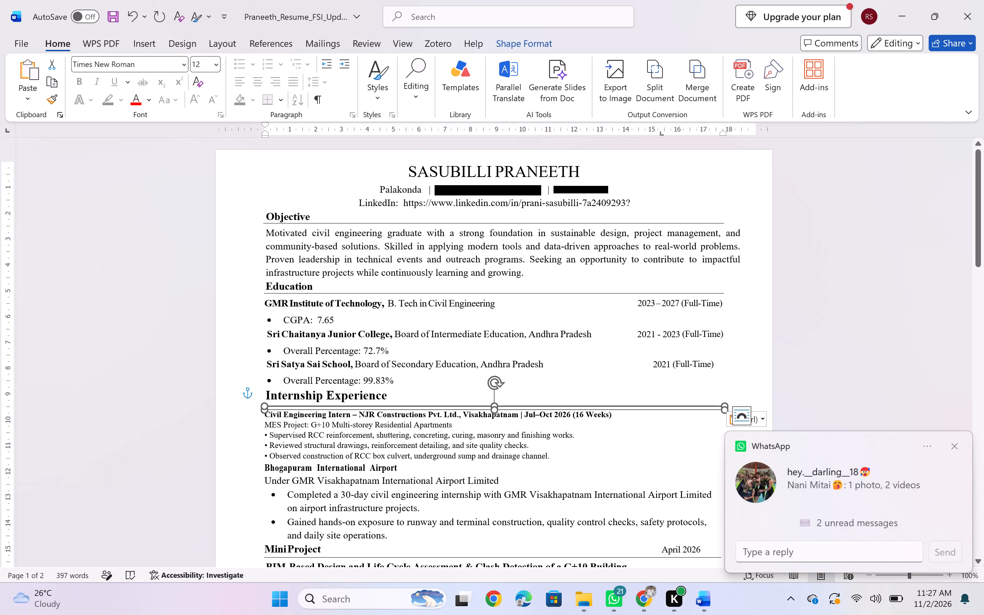
click(228, 430)
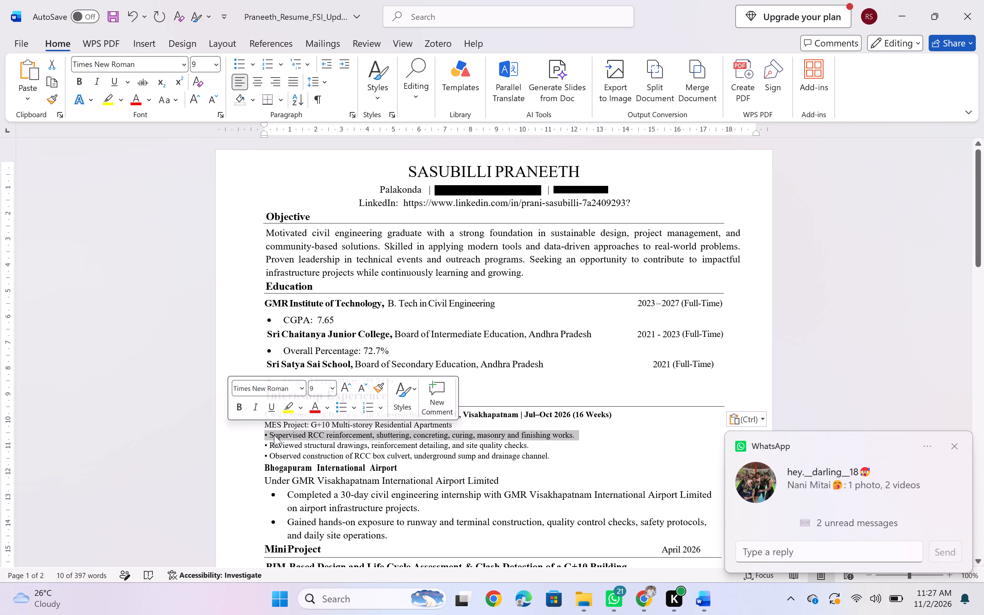
Compare the font size of the first internship bullet with that of the Objective paragraph text.
click(274, 435)
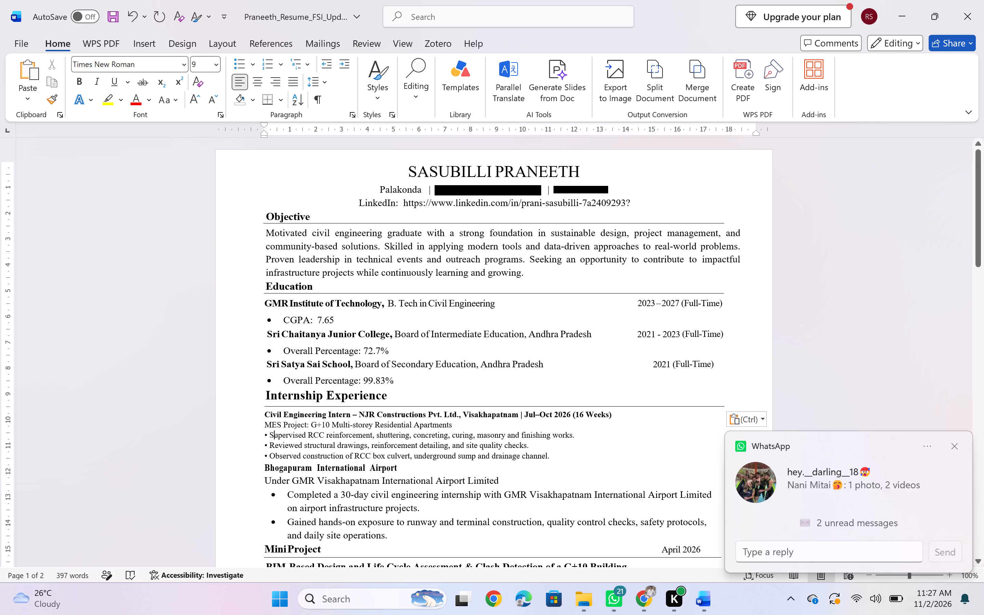
click(306, 256)
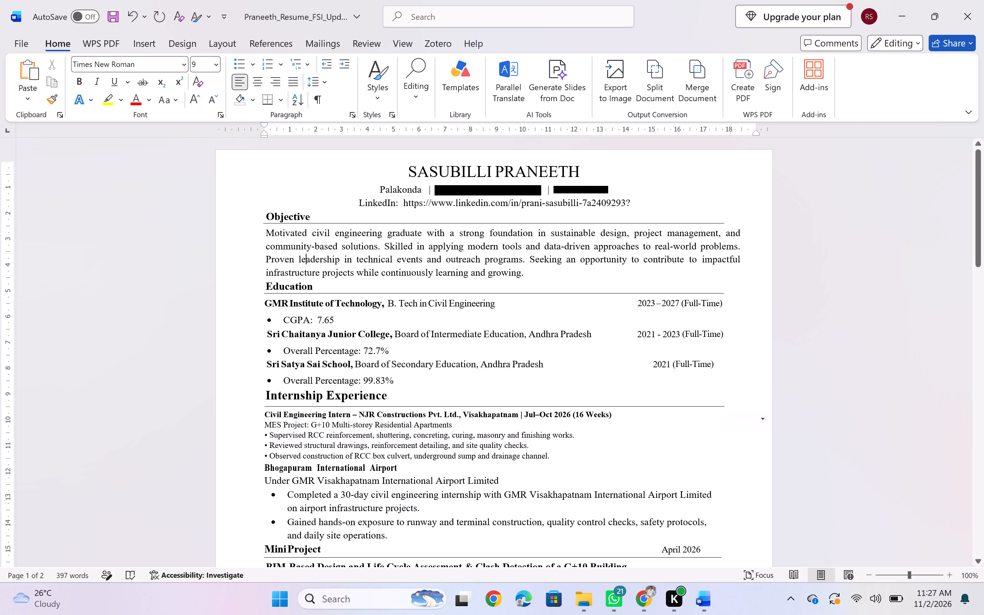
double_click(306, 256)
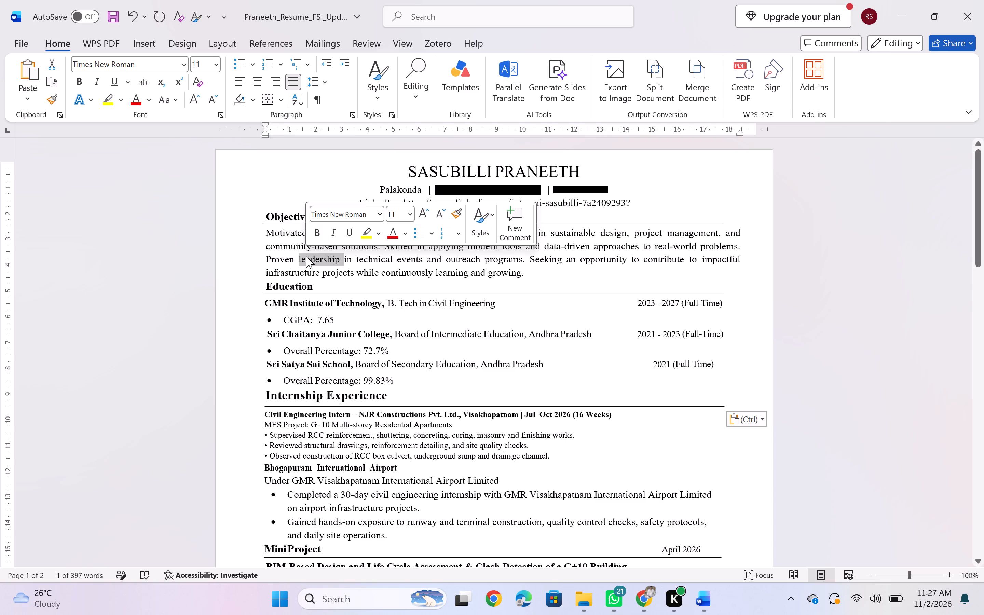
Set the font size of the whole NJR Constructions internship entry to 11.
click(266, 413)
drag(266, 413, 468, 449)
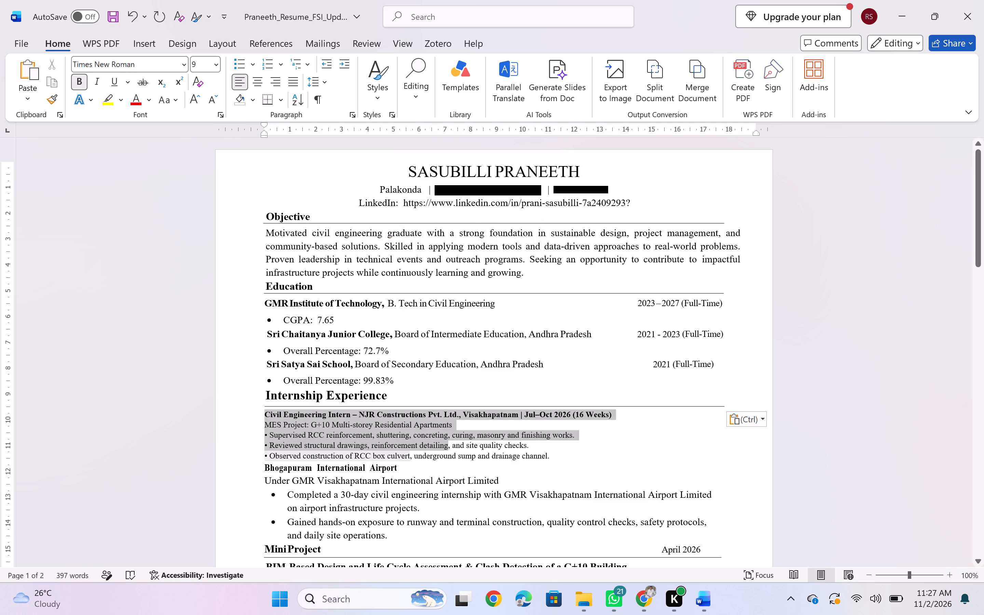
drag(468, 449, 553, 456)
click(553, 456)
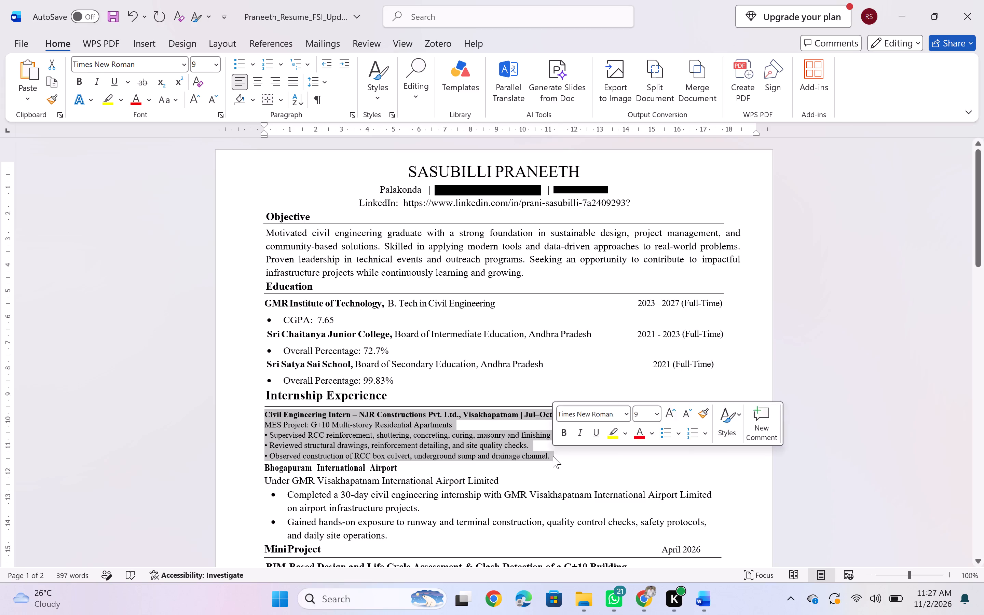
click(553, 456)
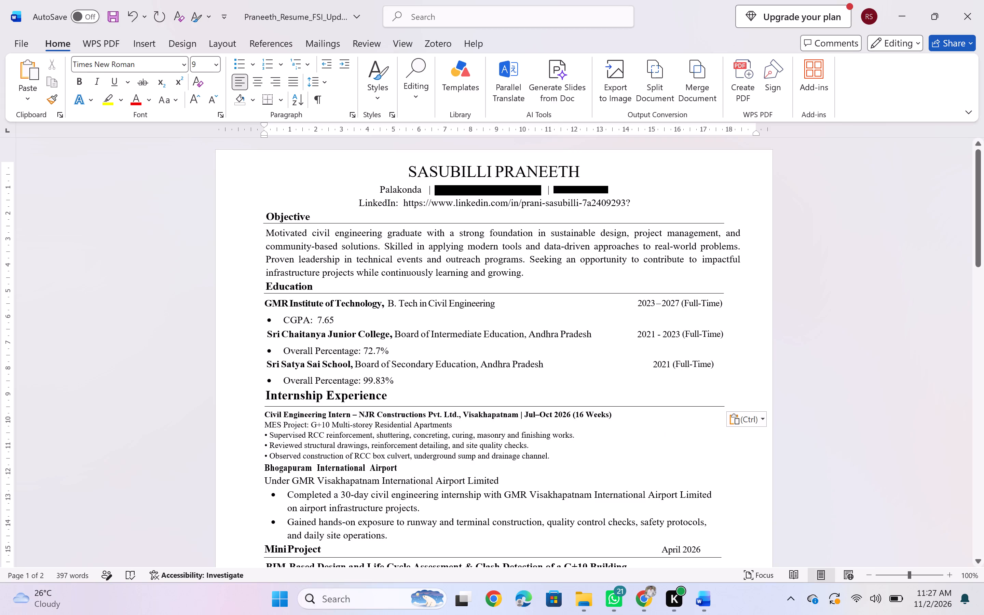
drag(265, 411, 436, 451)
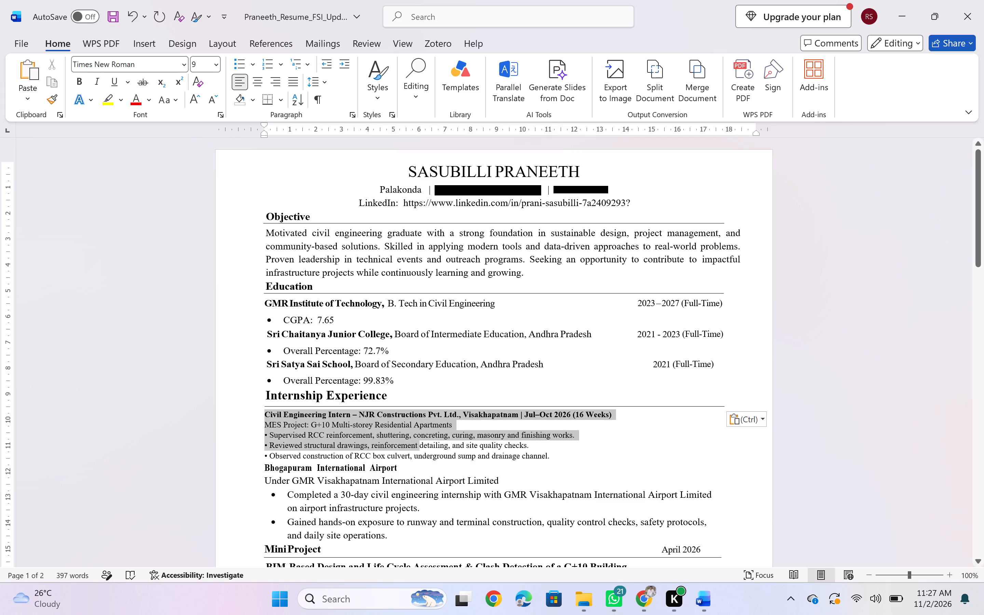
drag(436, 451, 553, 453)
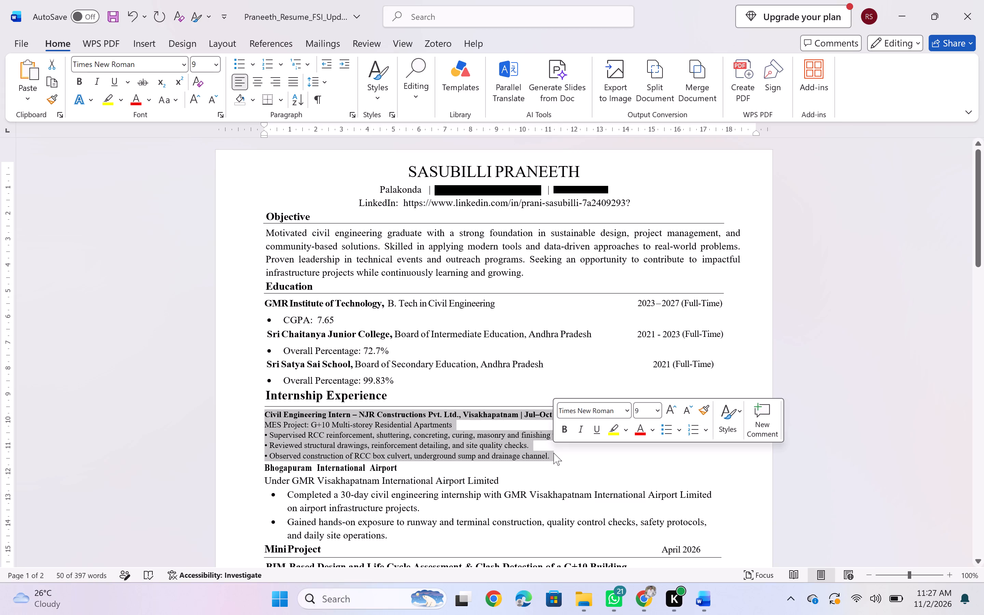
click(659, 412)
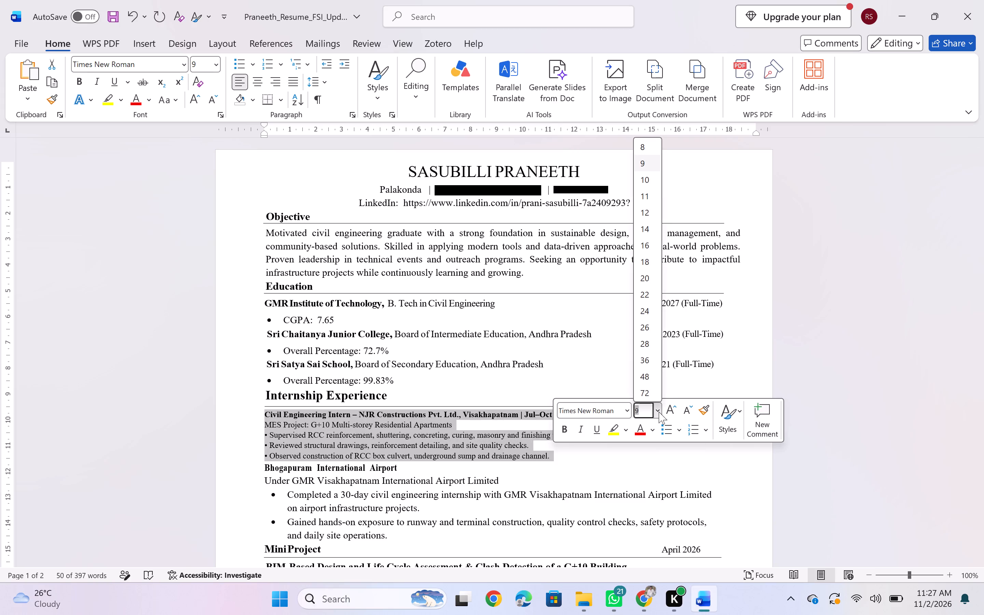
click(645, 194)
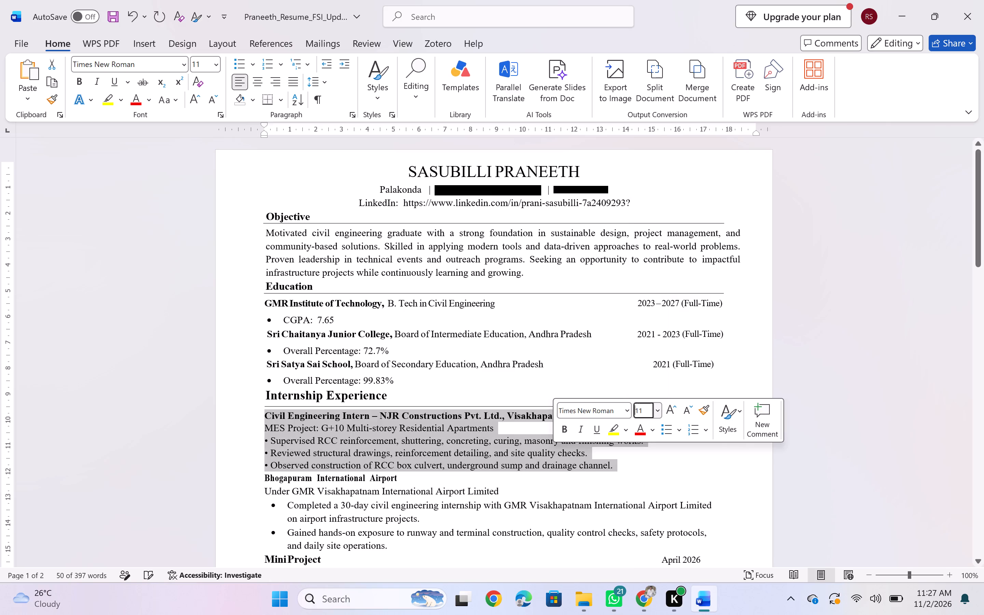
click(404, 427)
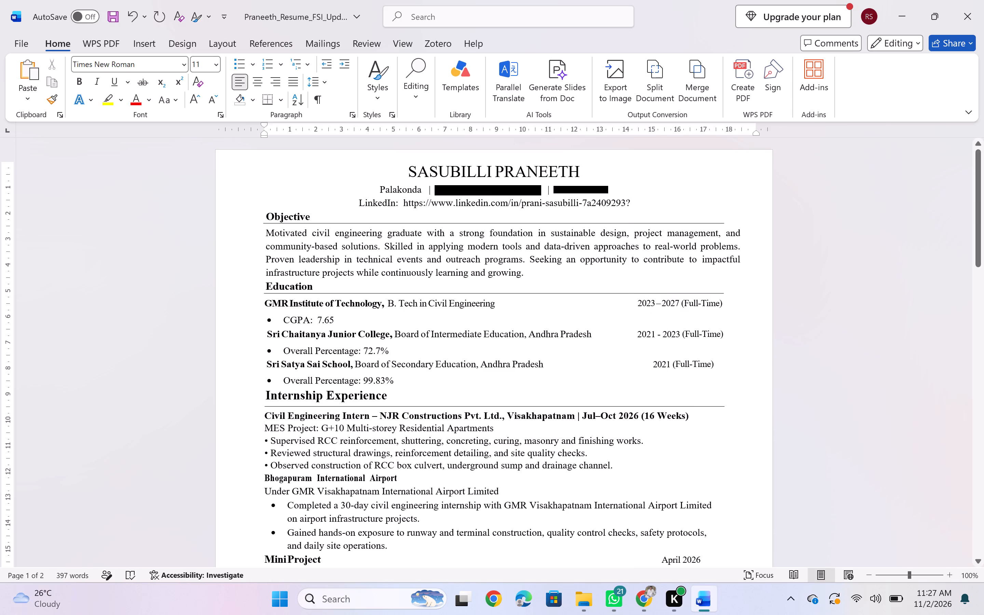
Set the line spacing of the entire resume to 1.0.
key(ctrl+a)
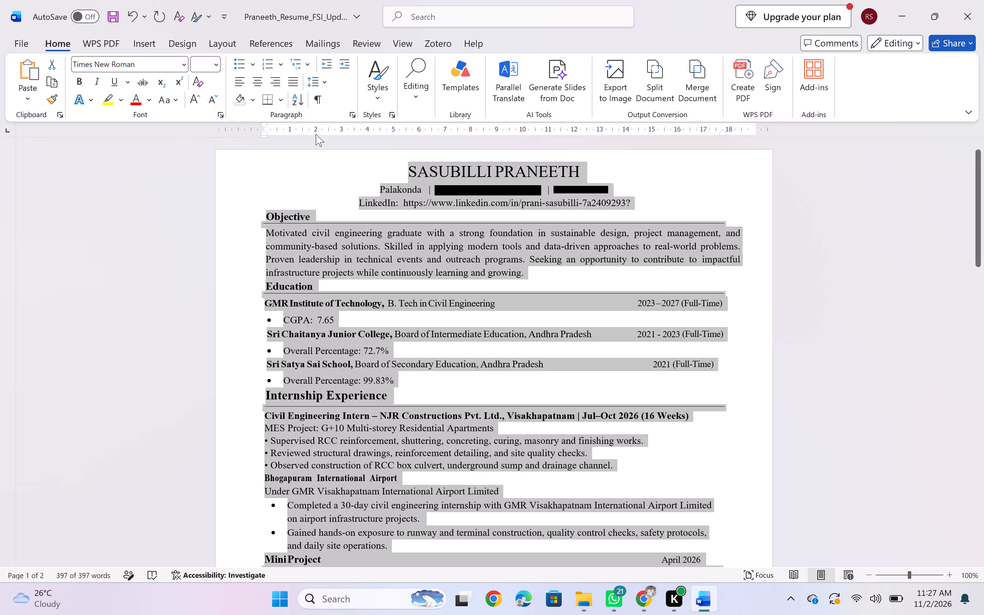
click(327, 80)
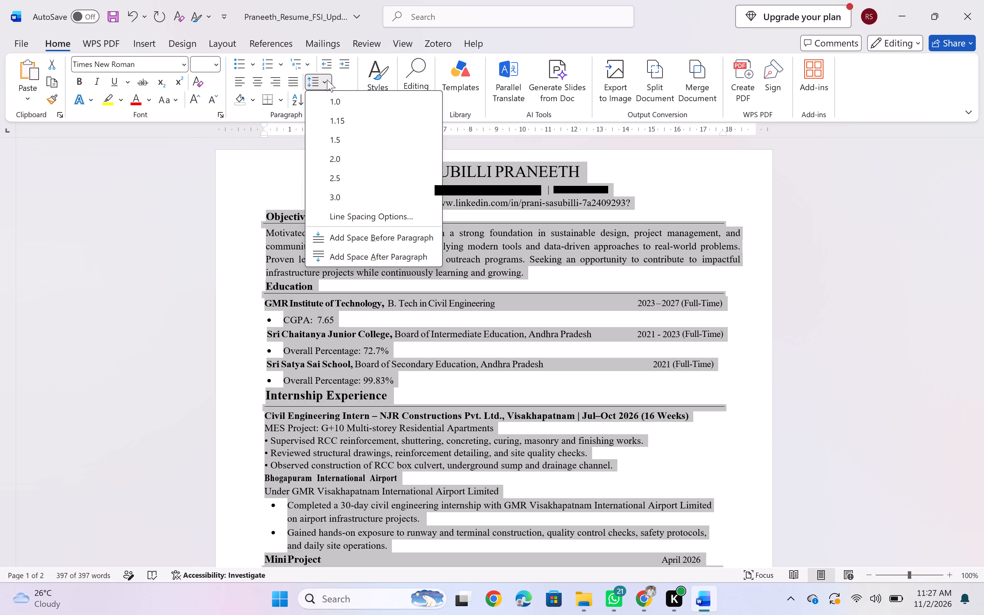
click(333, 99)
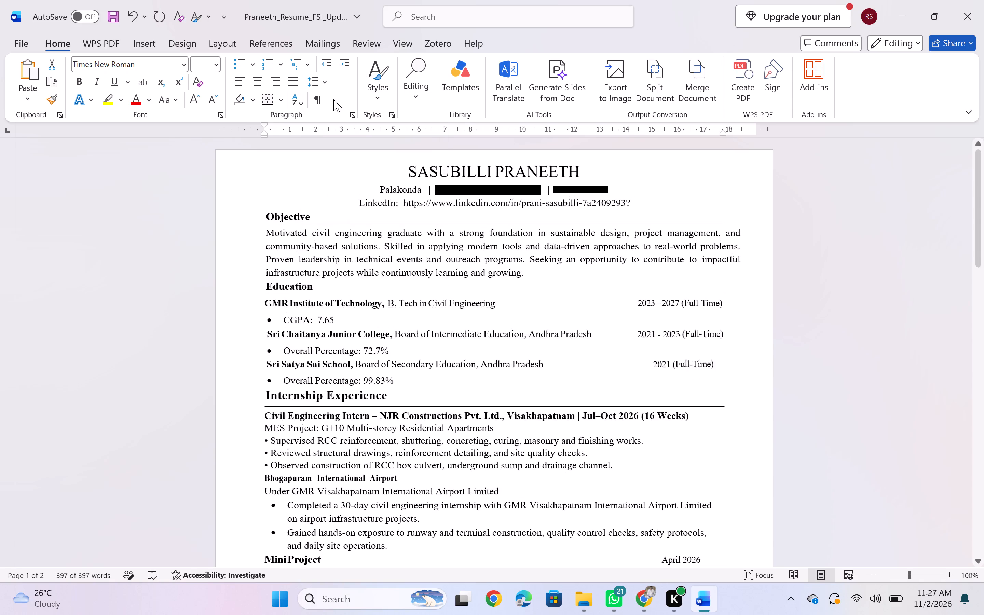
click(307, 228)
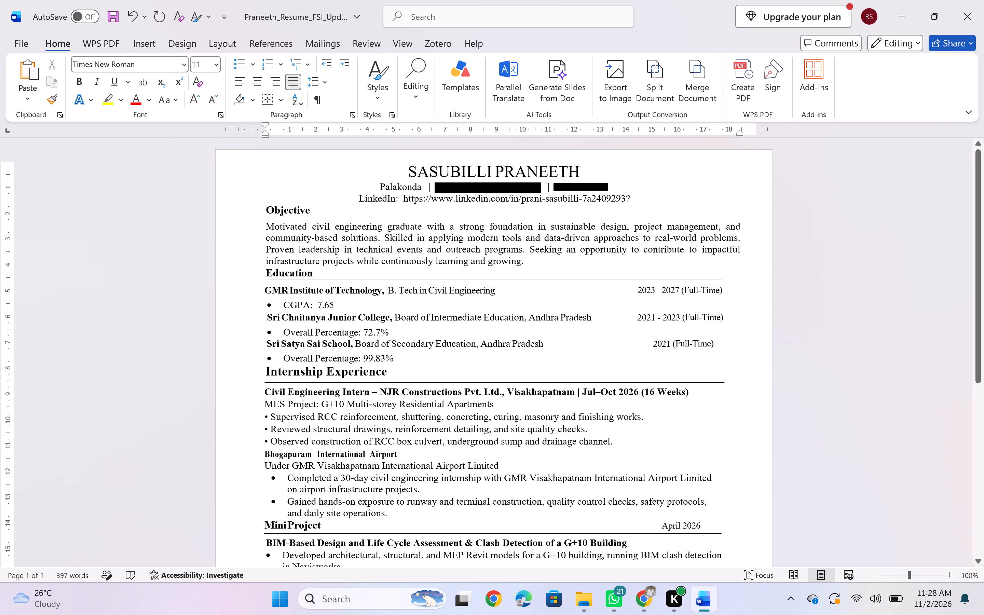
Copy the "Civil Engineering Intern – NJR Constructions" heading line and paste it over the "Bhogapuram International Airport" heading.
scroll(303, 331, down, 2)
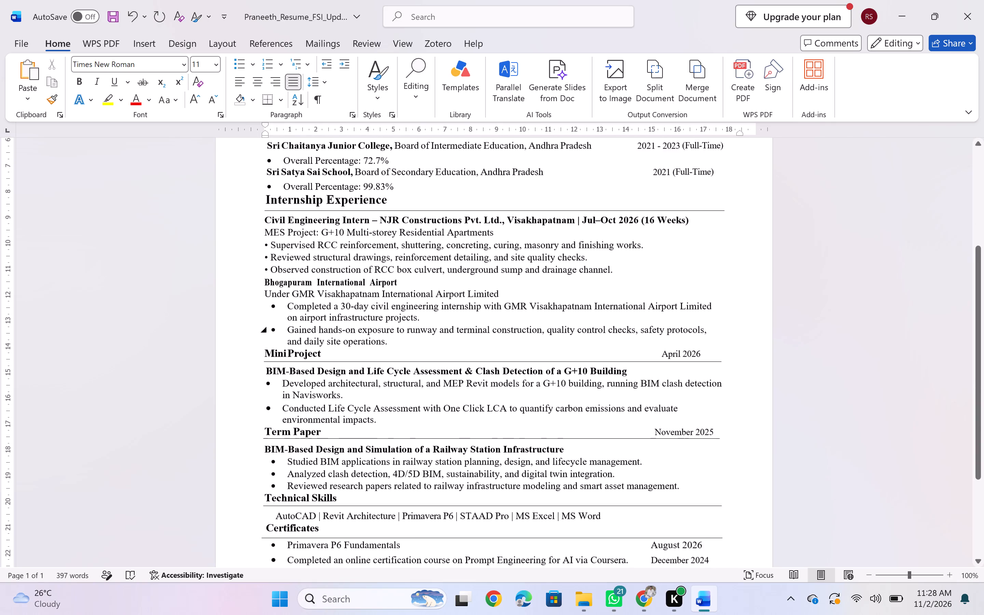
scroll(303, 331, down, 1)
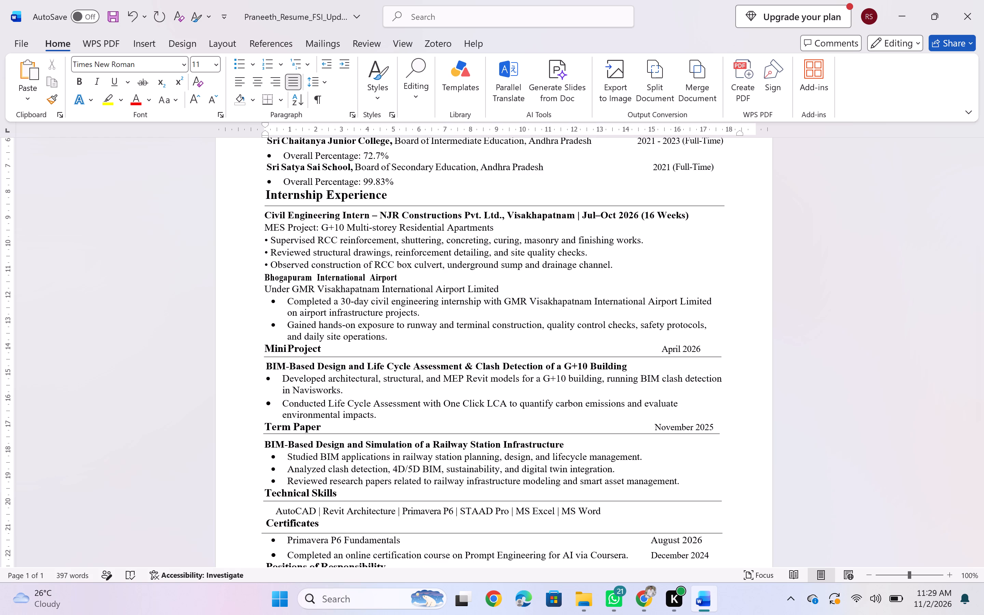
double_click(524, 214)
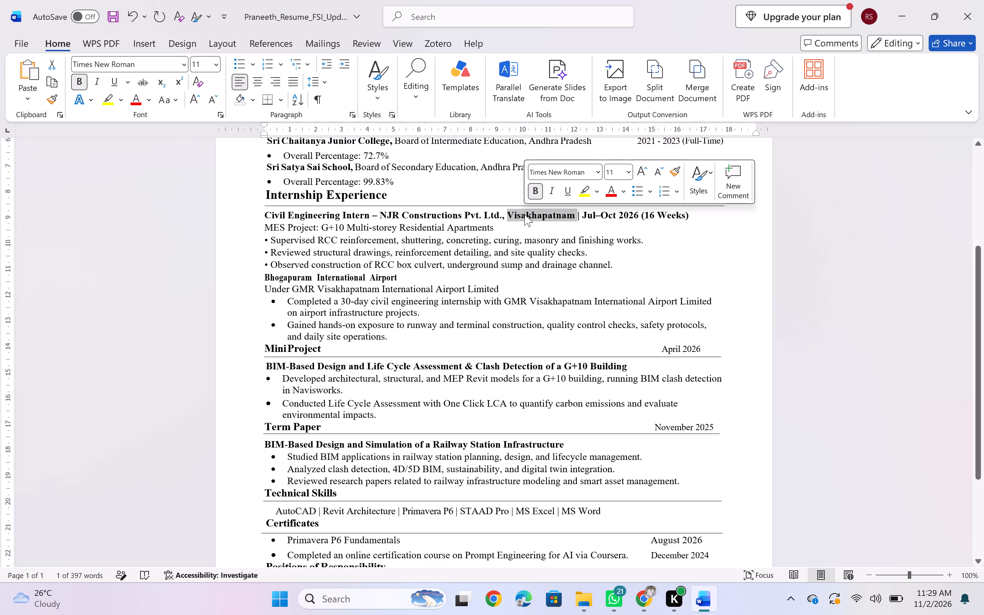
triple_click(524, 214)
click(524, 214)
triple_click(524, 214)
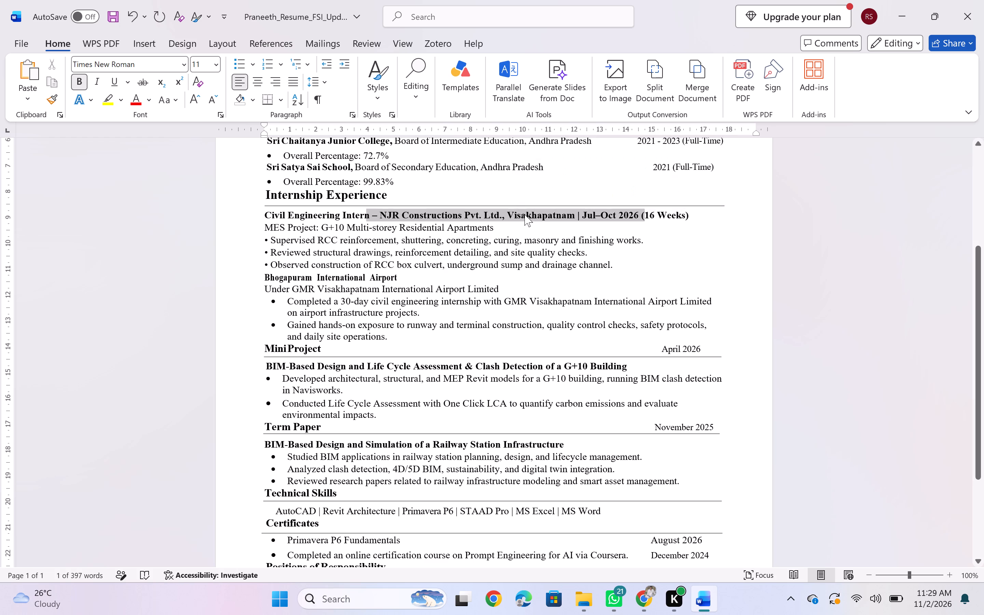
click(524, 214)
triple_click(524, 214)
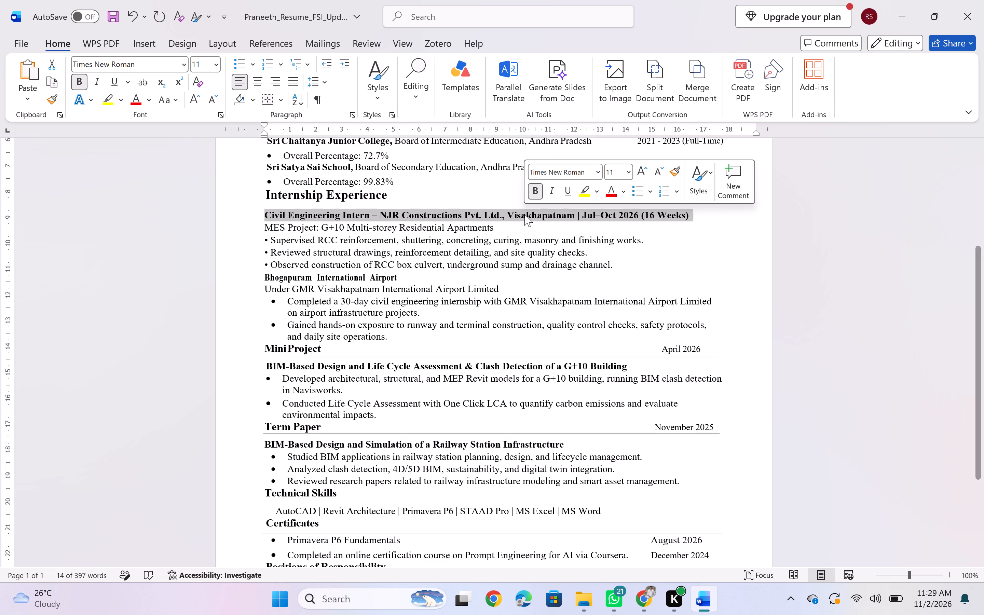
key(ctrl+c)
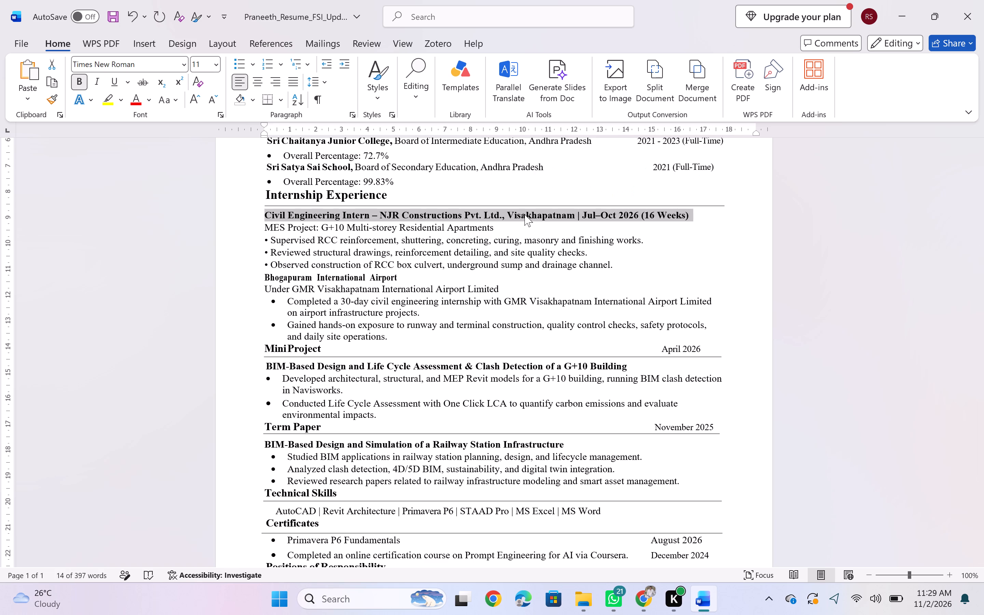
triple_click(384, 278)
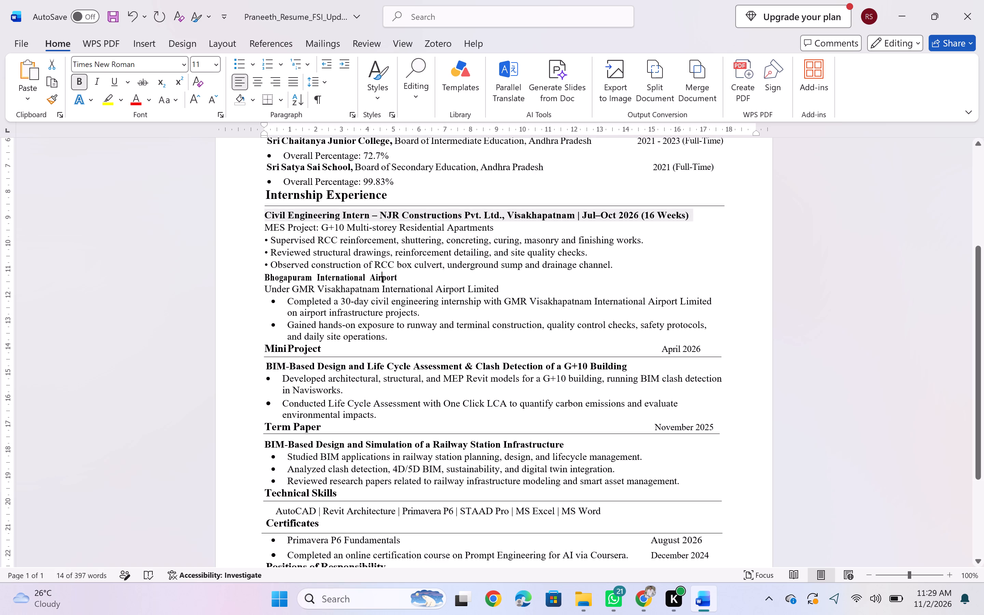
key(ctrl+v)
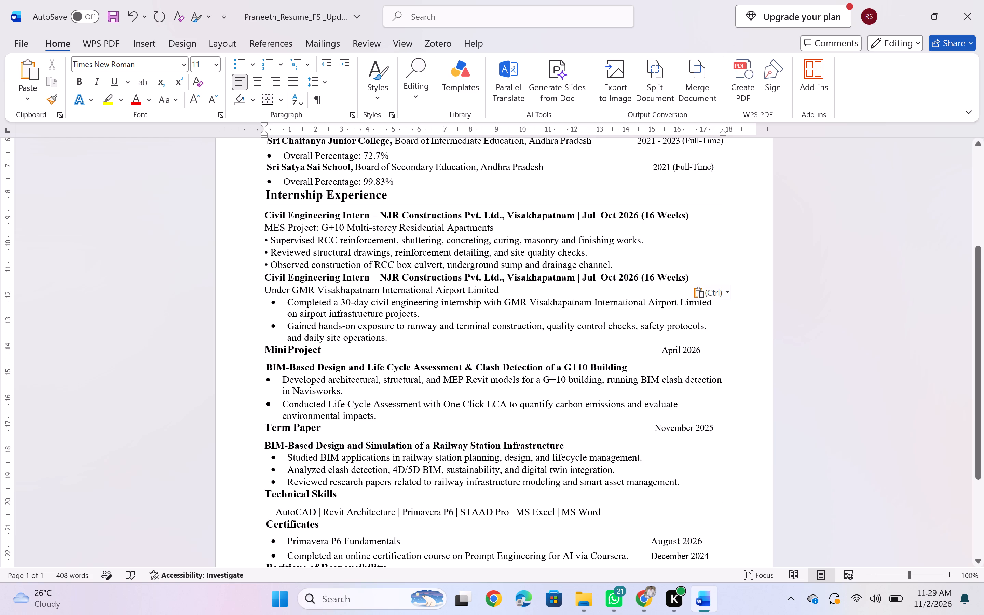
Replace "NJR Constructions Pvt. Ltd.," in the pasted second internship heading with "Bhog".
click(504, 278)
key(BackSpace)
key(BackSpace)
key(BackSpace)
key(BackSpace)
key(BackSpace)
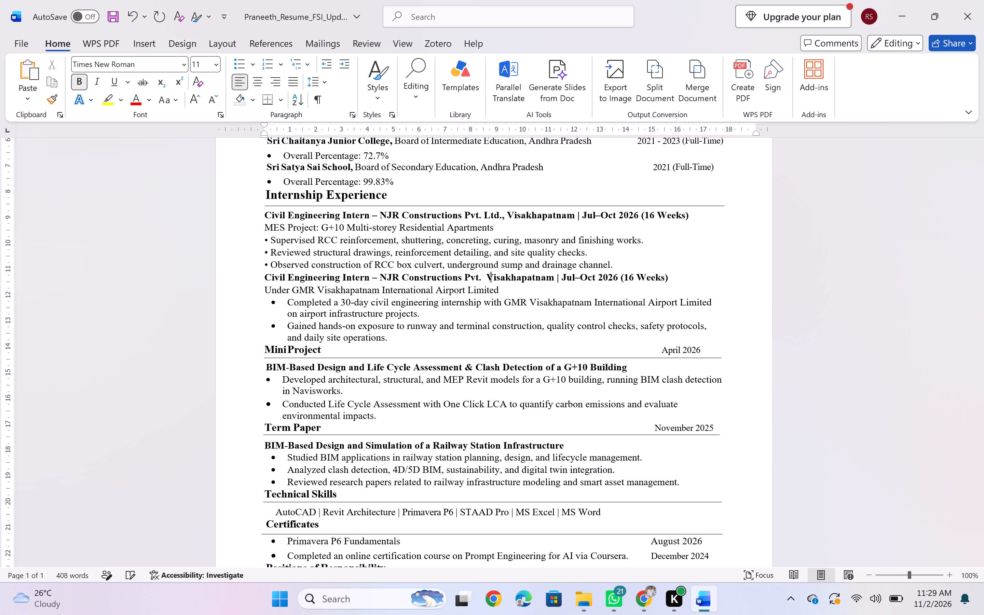
key(BackSpace)
key(BackSpace)
key(BackSpace)
key(BackSpace)
key(BackSpace)
key(BackSpace)
key(BackSpace)
key(BackSpace)
key(BackSpace)
key(BackSpace)
key(BackSpace)
key(BackSpace)
key(BackSpace)
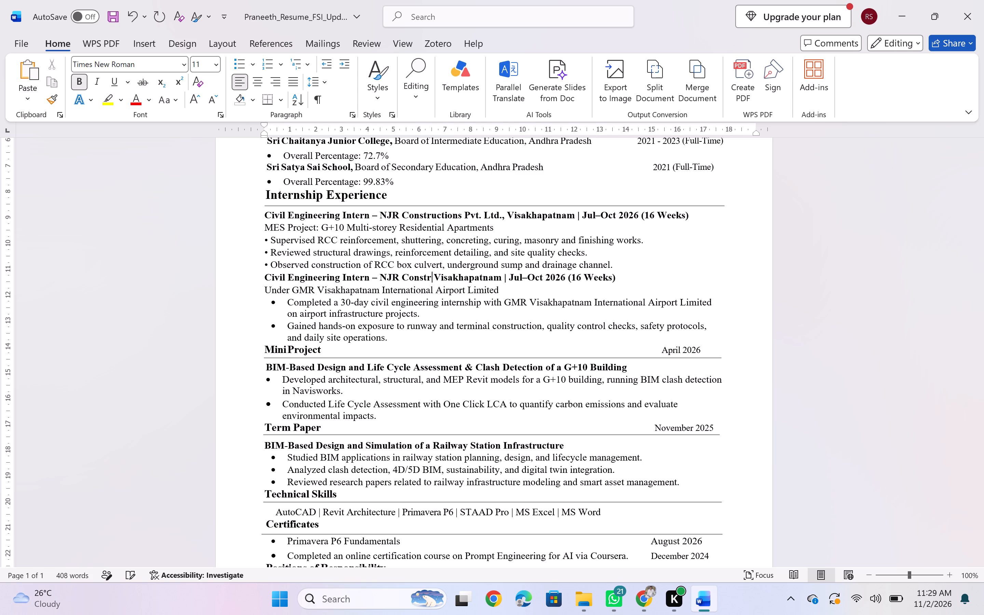
key(BackSpace)
key(BackSpace)
key(BackSpace)
key(BackSpace)
key(BackSpace)
key(BackSpace)
key(BackSpace)
key(BackSpace)
key(BackSpace)
key(BackSpace)
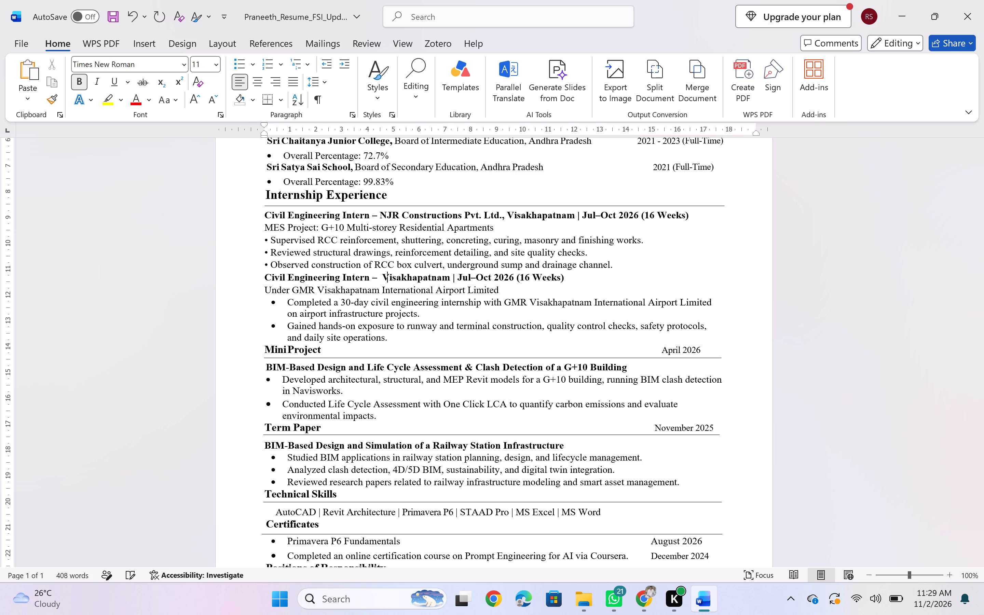
key(shift+b)
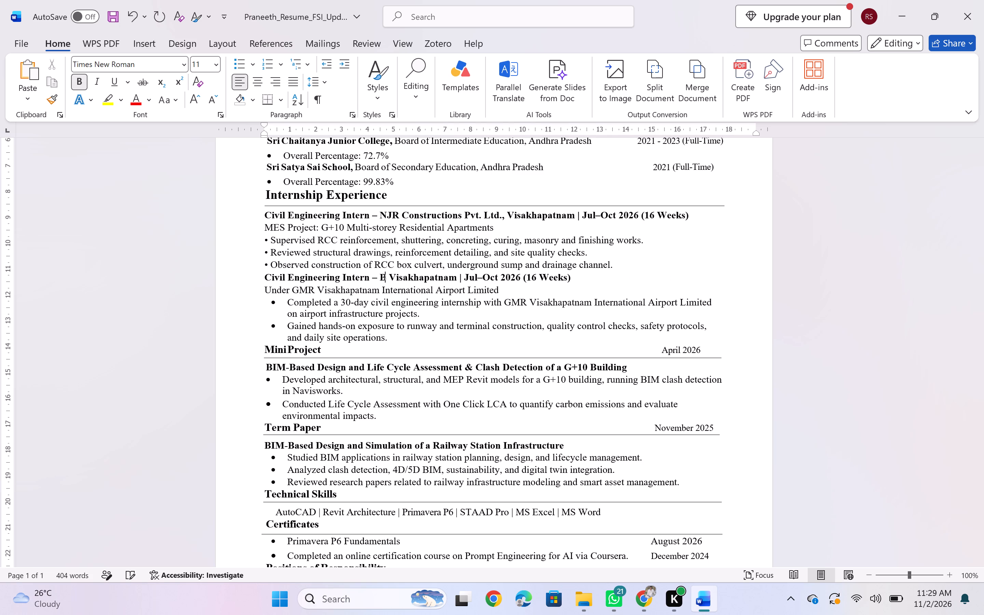
key(h)
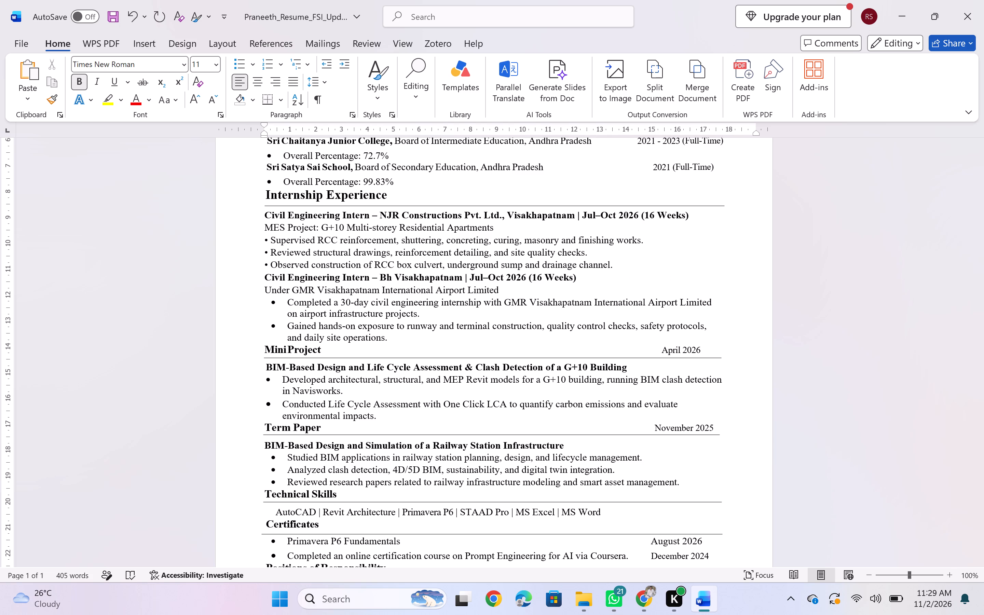
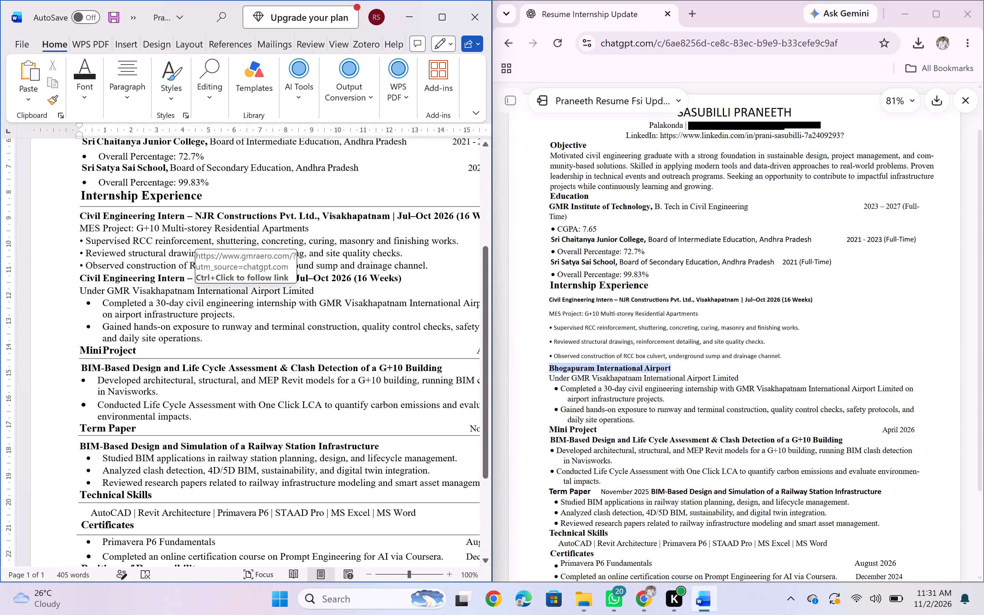
Complete the organisation name in the second internship heading in Word so it reads "Bhogapuram International Airport".
key(a)
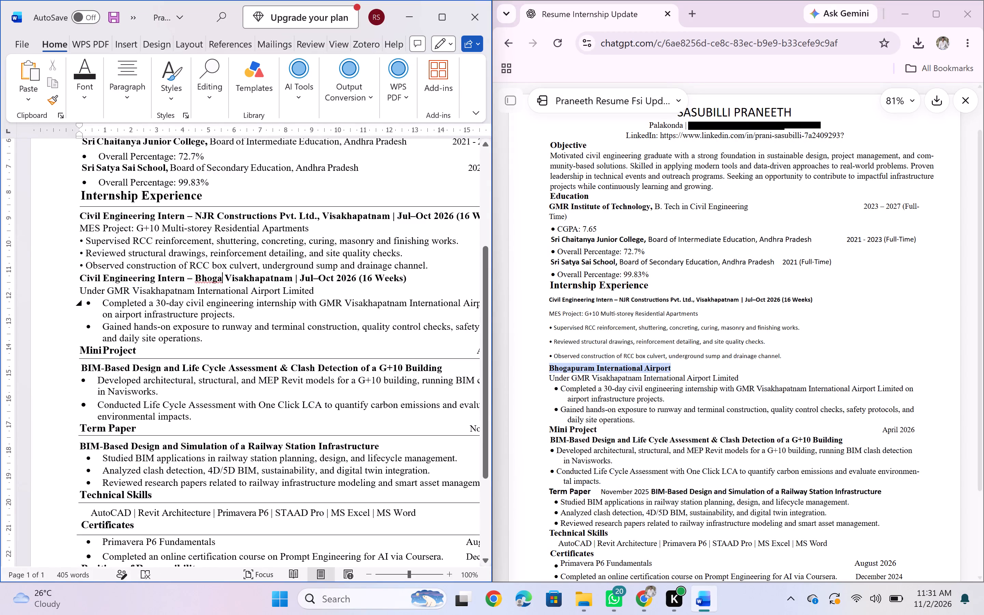
text(puram)
key(space)
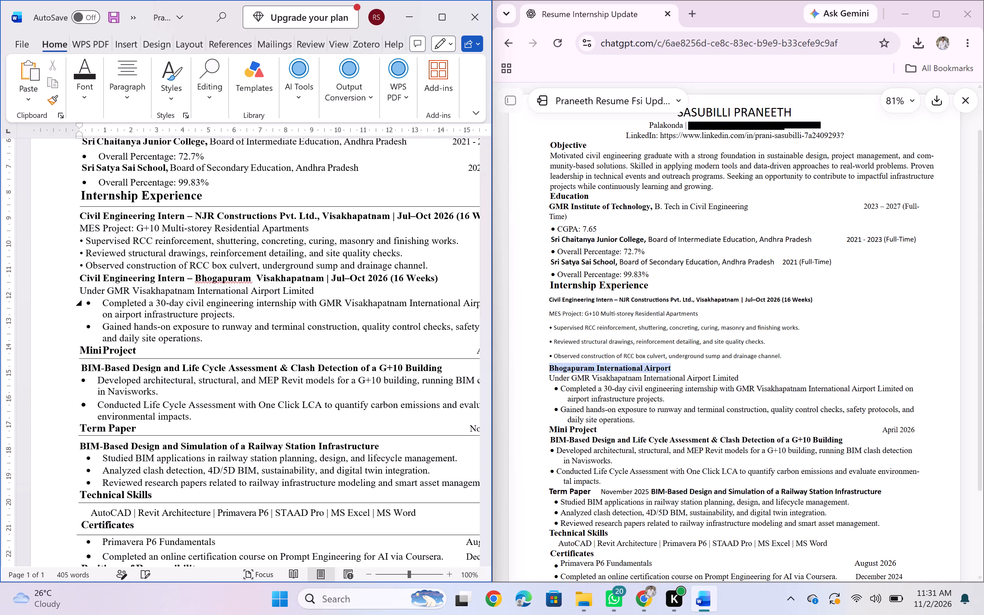
key(shift+i)
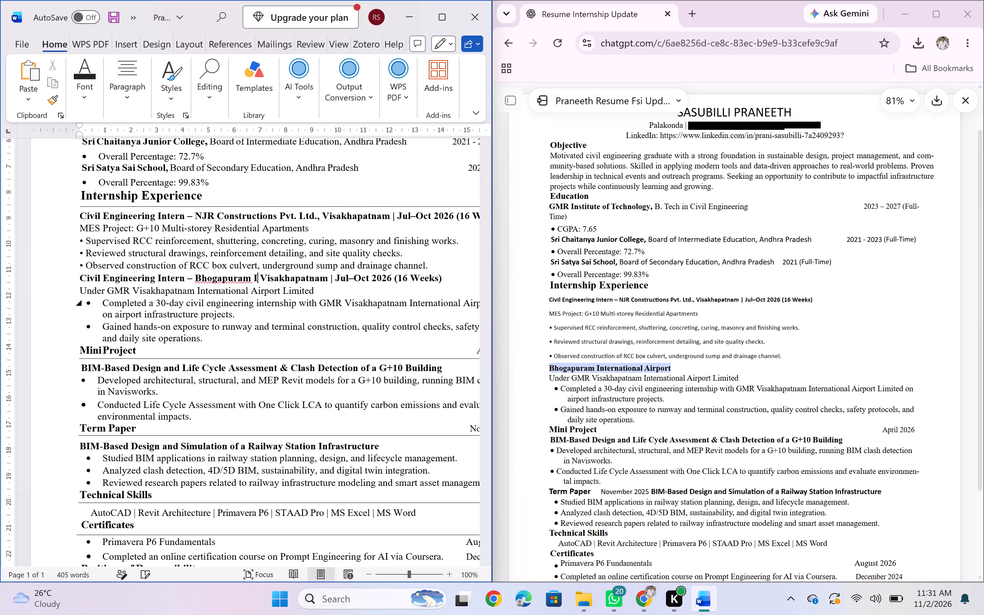
text(nternational)
key(space)
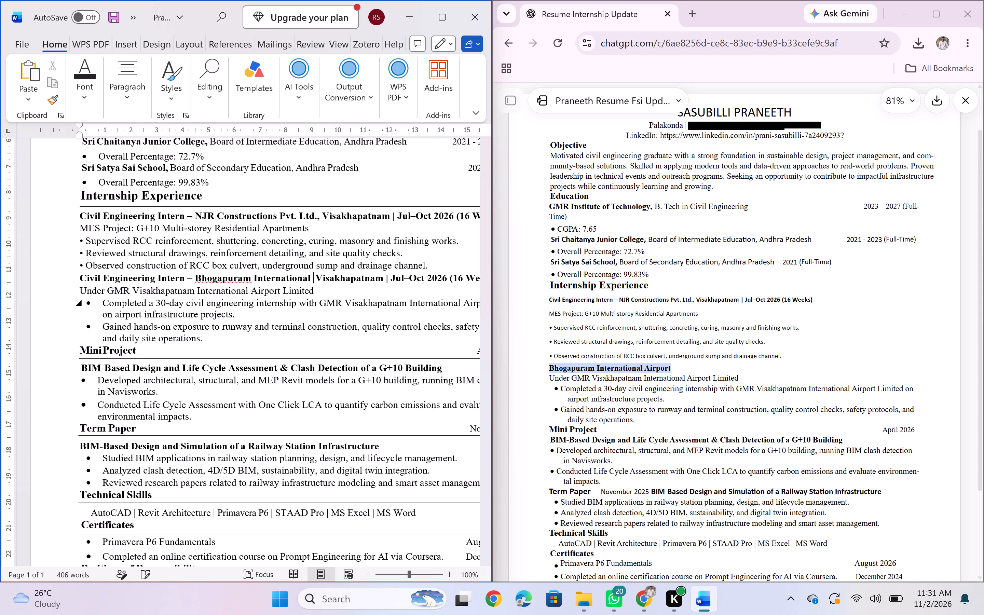
key(shift+a)
text(irport)
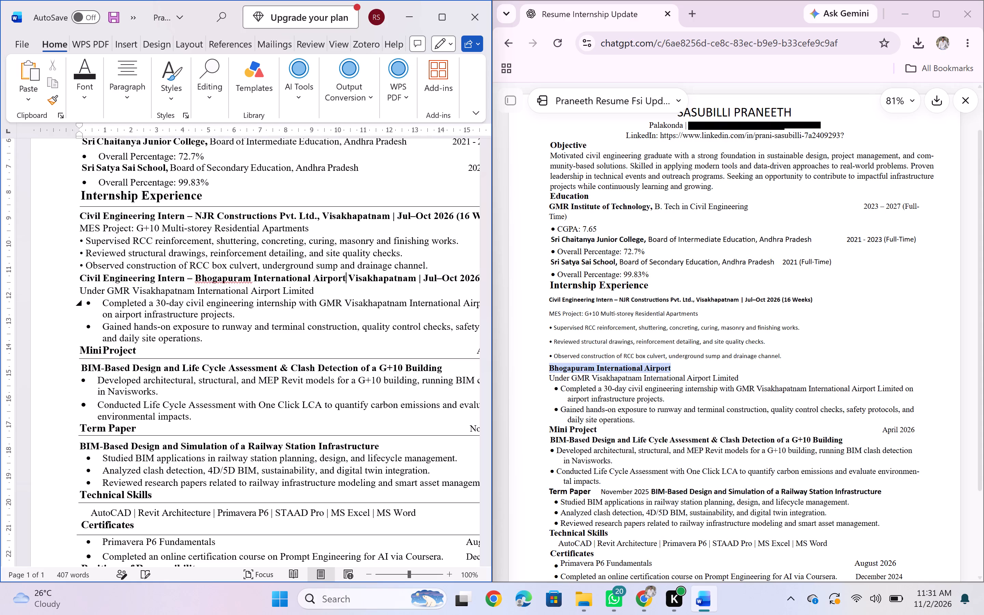
Maximize the resume window and add a comma after "Airport" in the second internship heading.
click(448, 20)
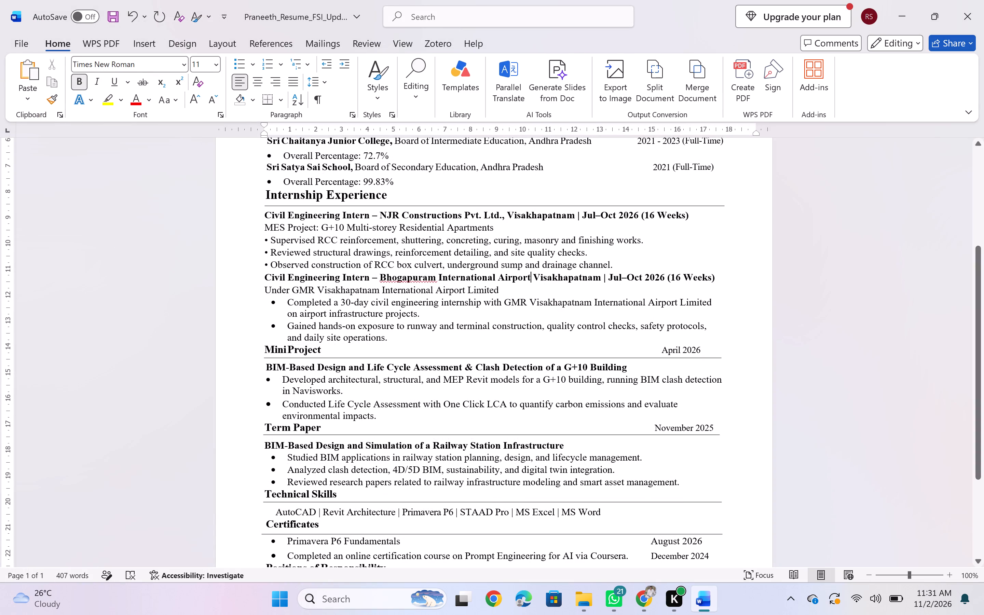
right_click(411, 279)
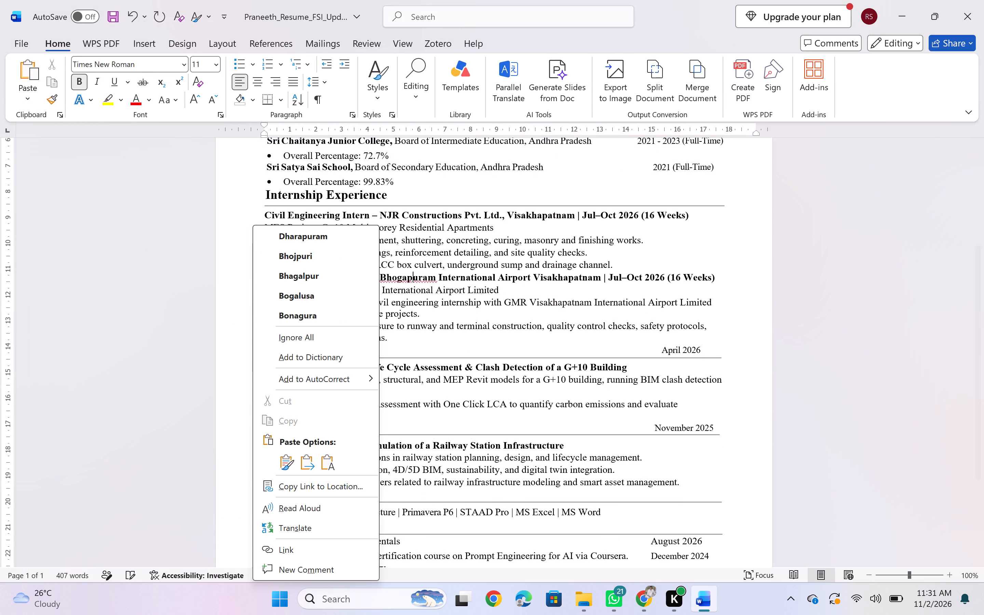
click(411, 279)
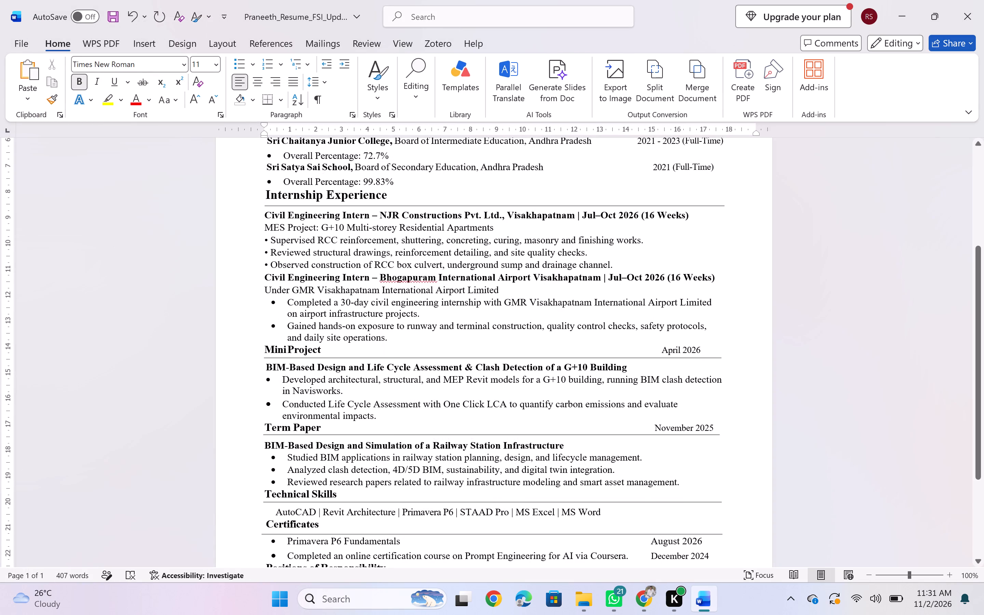
click(532, 277)
key(Left)
key(comma)
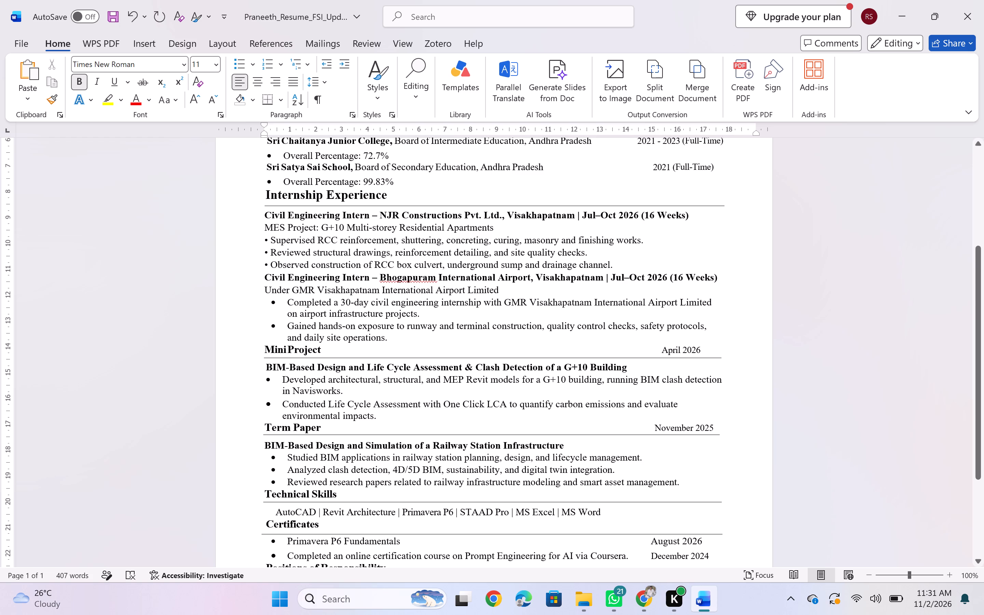
Try right and left alignment on the second internship heading with its date range selected, and set it to justified.
drag(666, 272, 668, 274)
drag(668, 274, 615, 279)
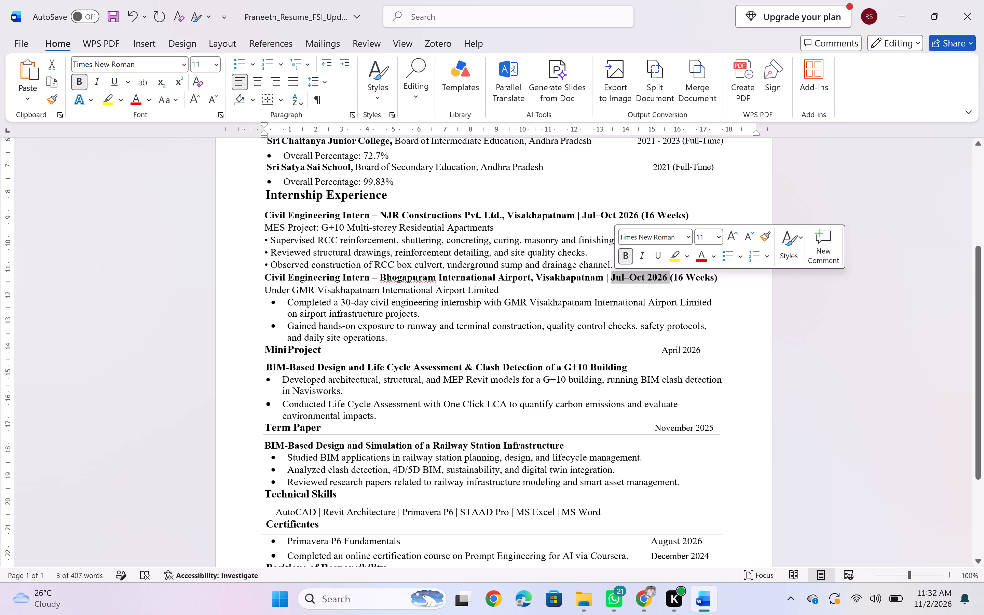
click(659, 271)
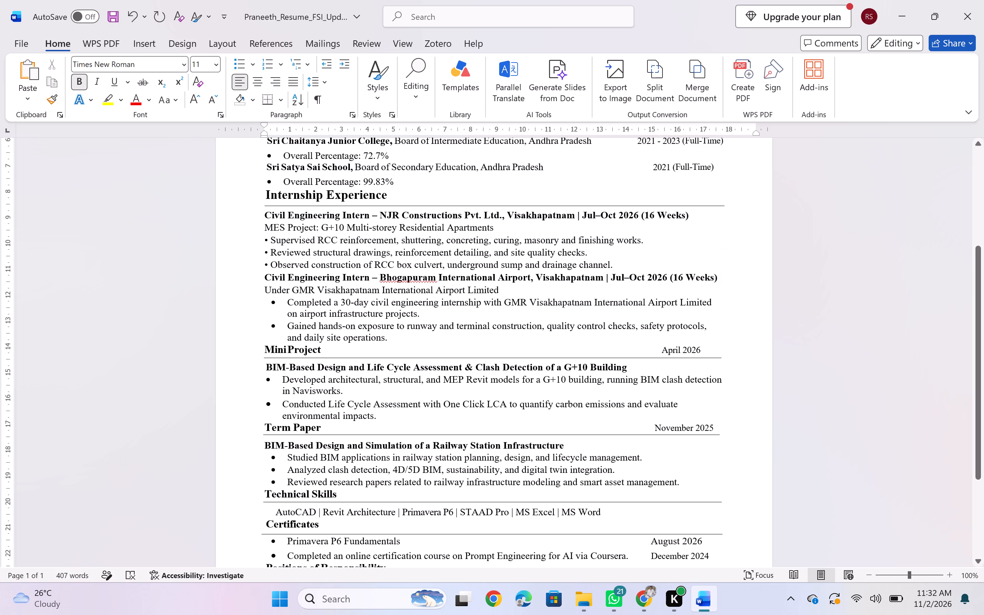
drag(610, 276, 692, 278)
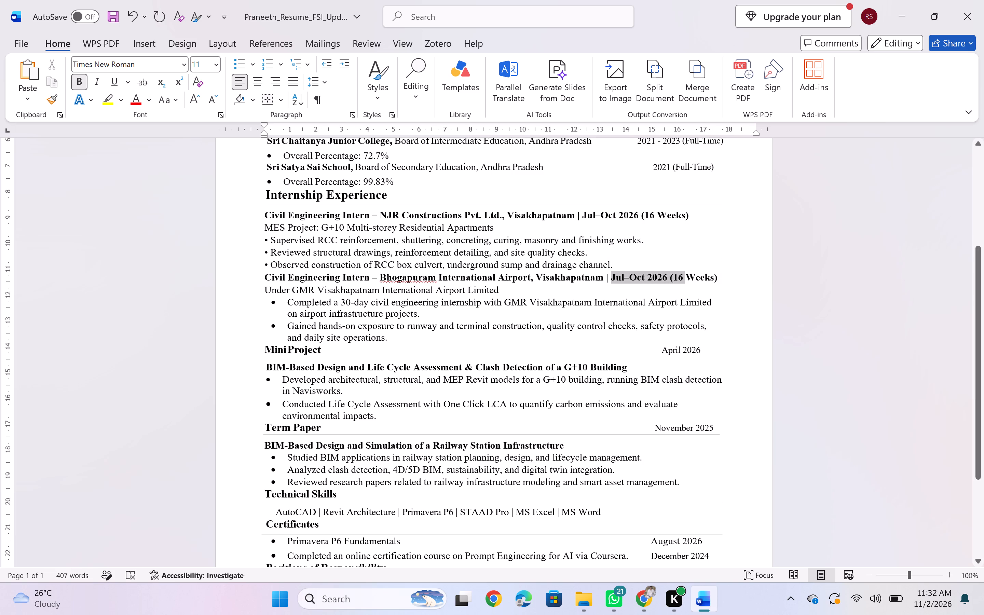
drag(692, 278, 716, 274)
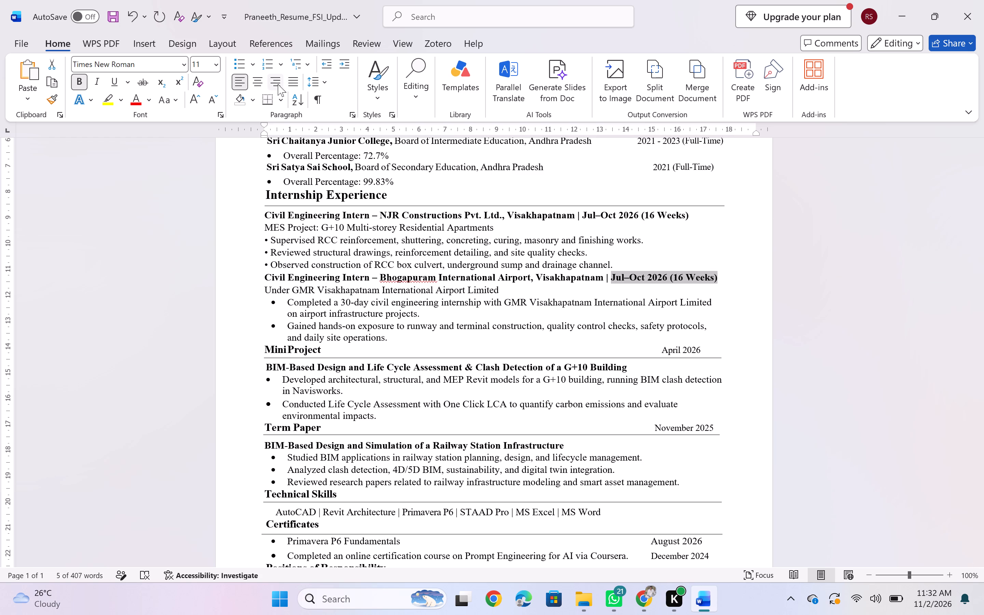
click(274, 82)
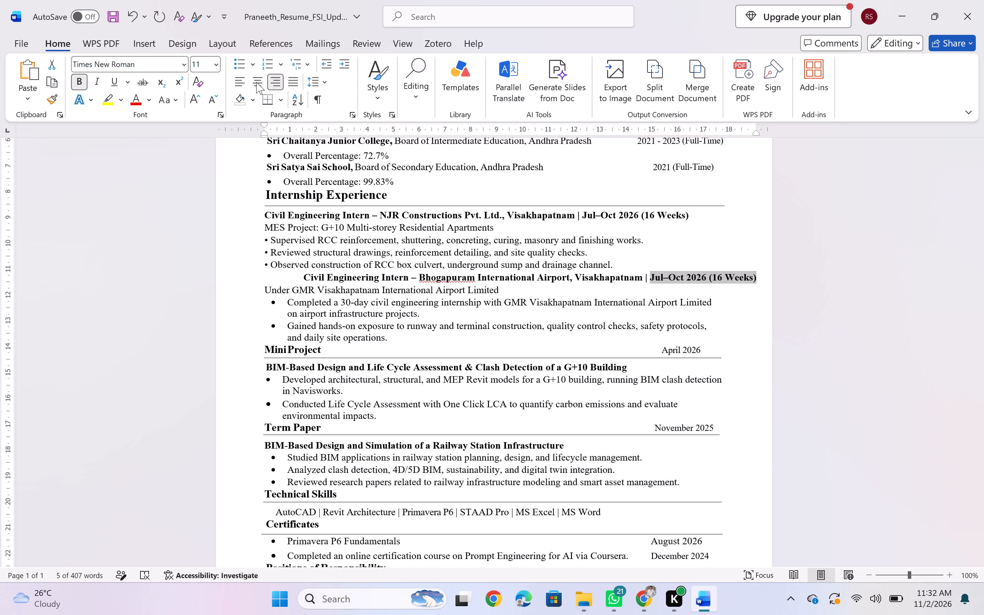
click(241, 82)
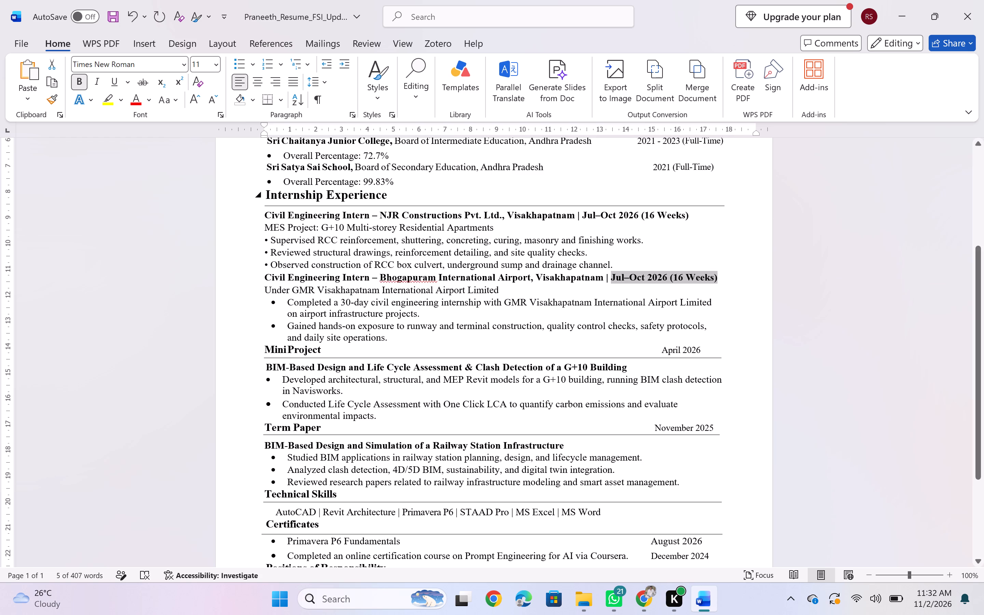
click(296, 82)
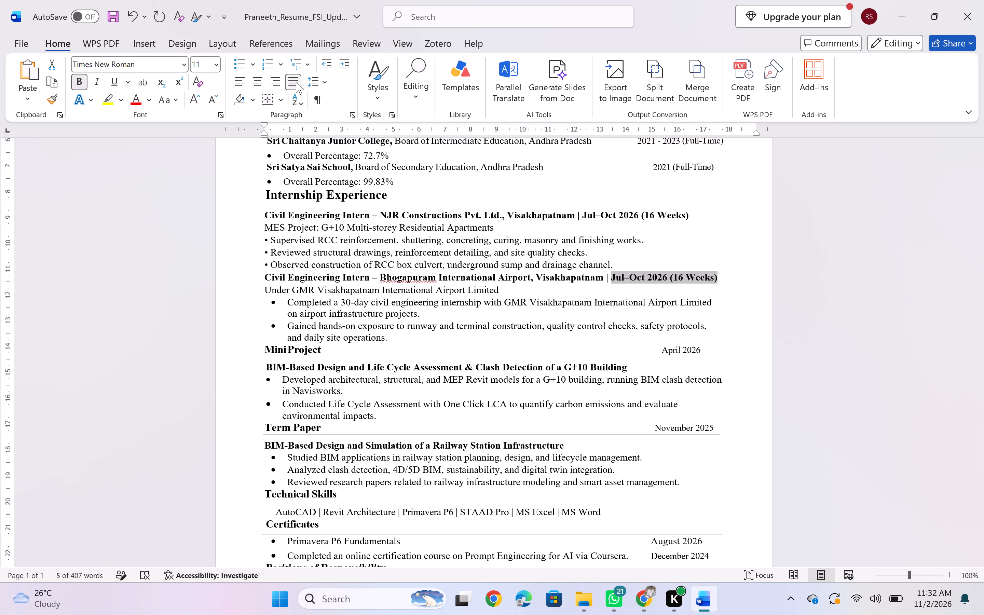
click(658, 276)
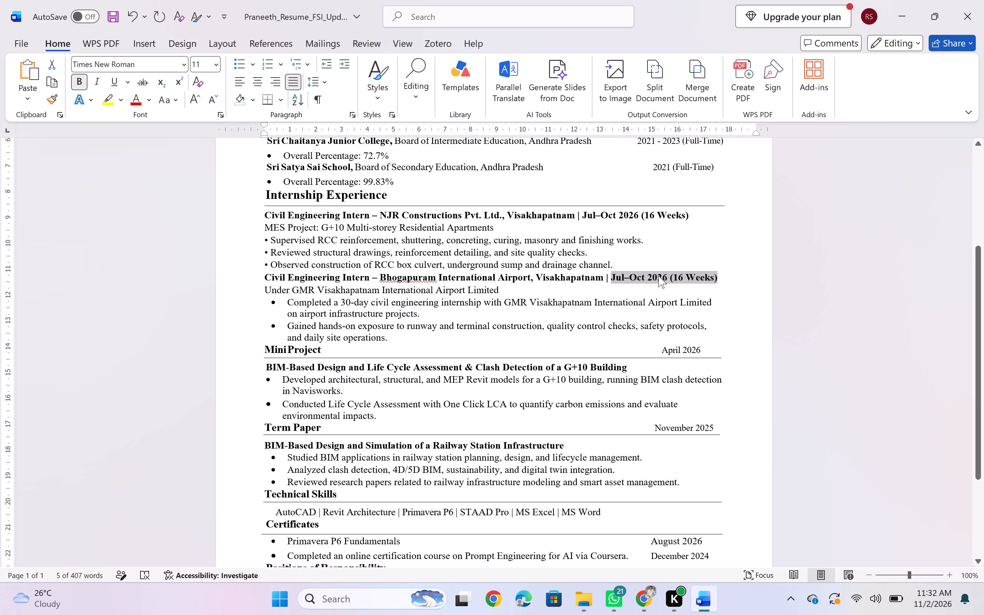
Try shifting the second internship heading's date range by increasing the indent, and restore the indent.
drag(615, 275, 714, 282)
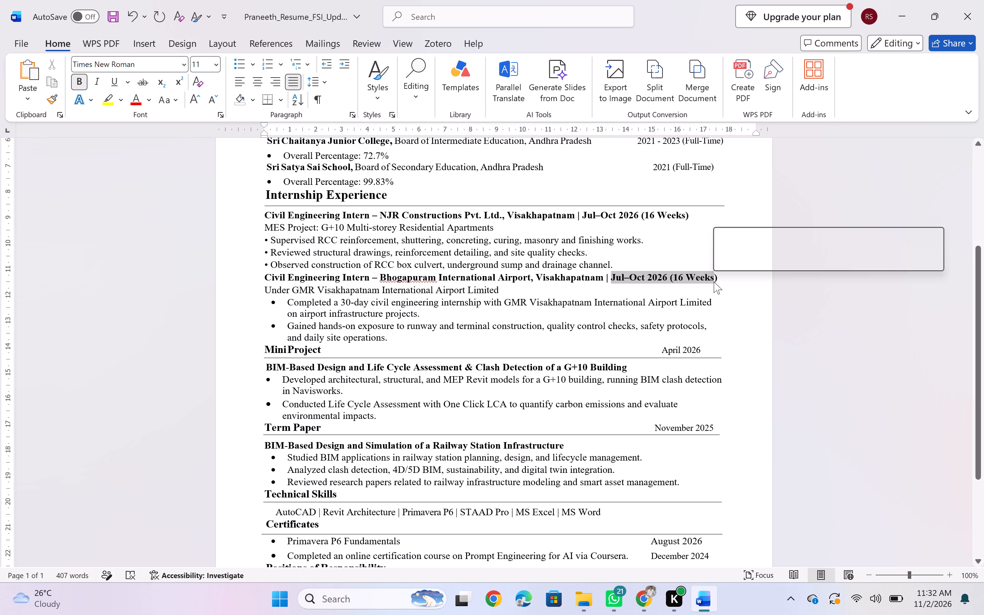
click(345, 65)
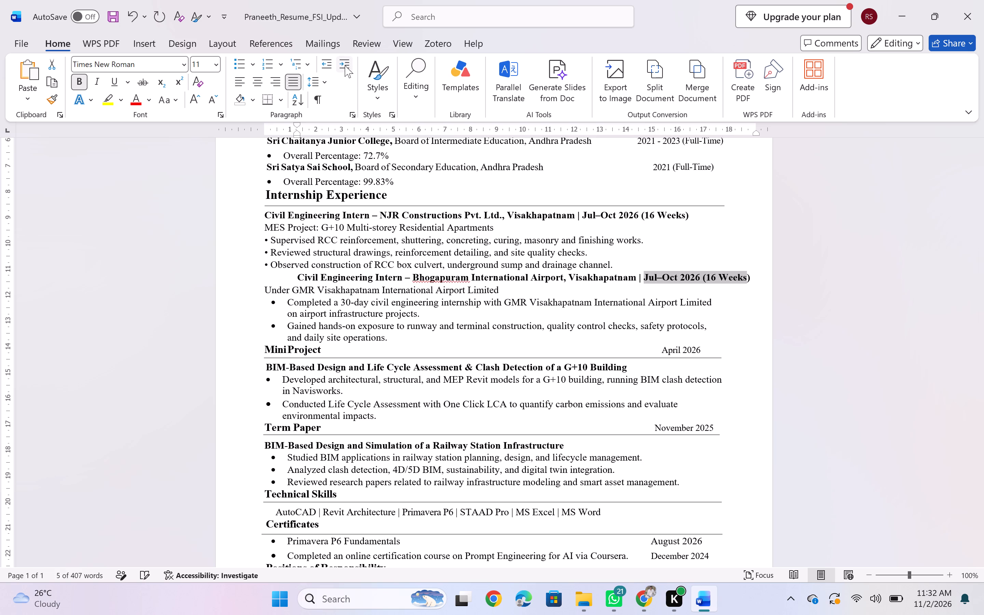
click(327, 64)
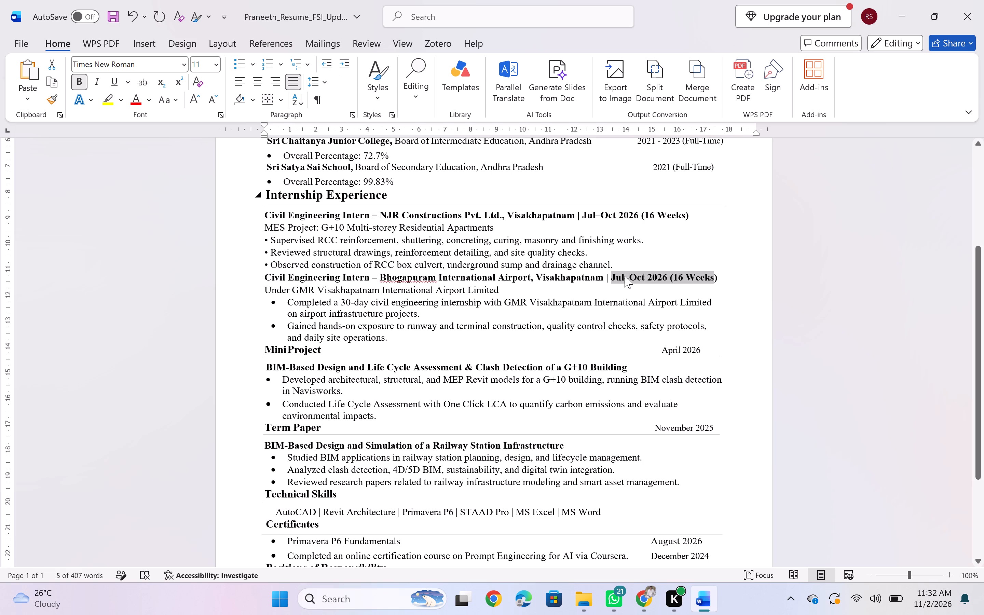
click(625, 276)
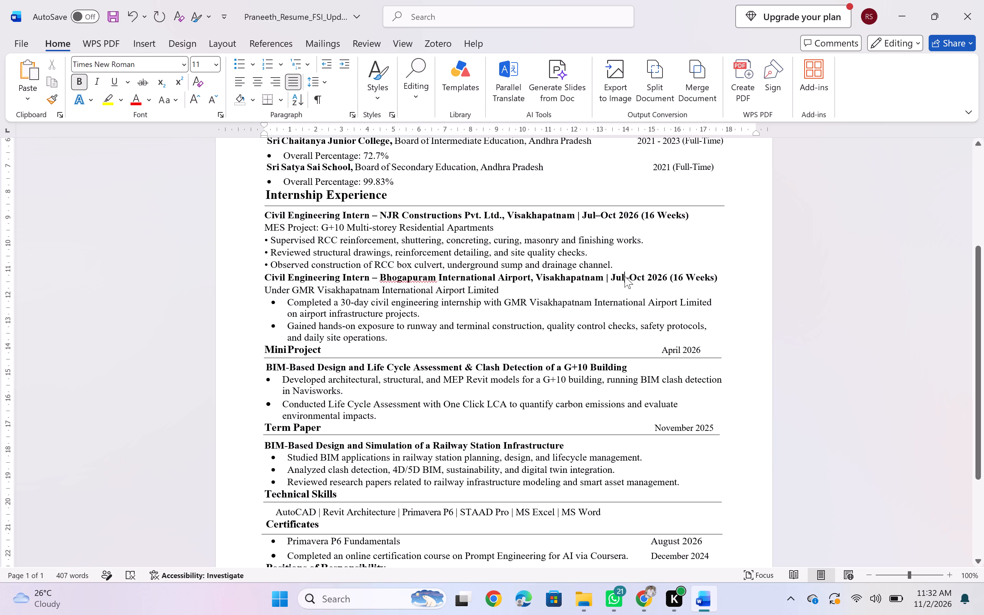
Replace the "|" before the date in the NJR Constructions heading with spaces, pushing "Jul–Oct 2026 (16 Weeks)" to the section line's end.
click(582, 215)
key(BackSpace)
key(BackSpace)
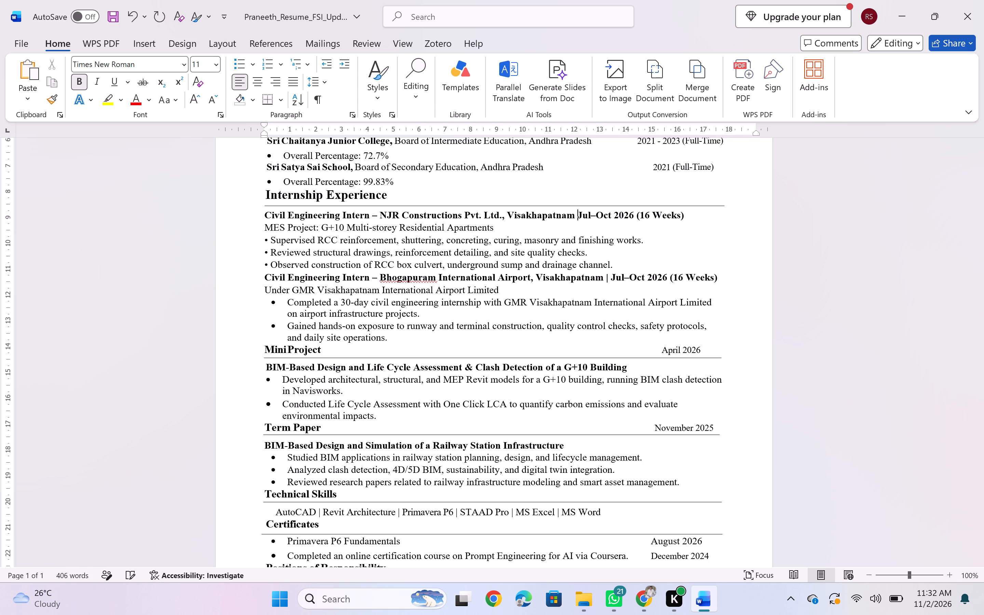
key(space)
key(space)
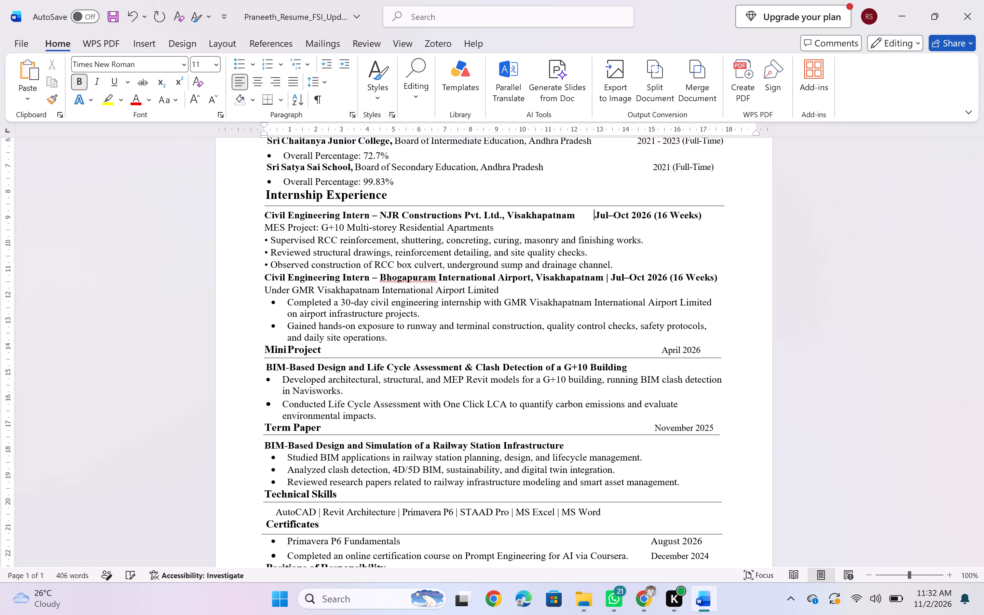
key(space)
key(space)
key(space)
key(space)
key(space)
key(space)
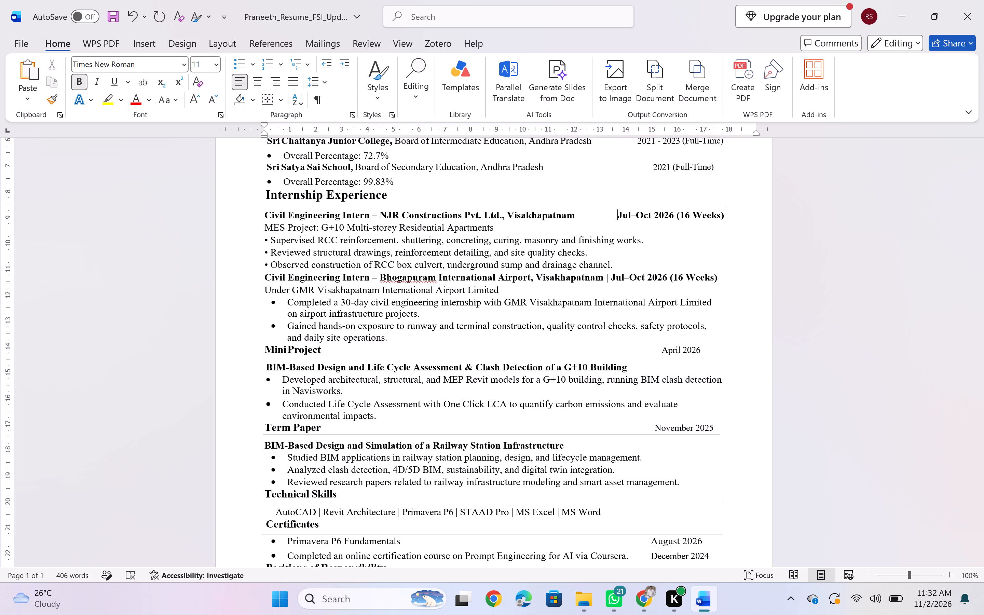
Replace the "|" before the date in the Bhogapuram International Airport heading with spaces, lining it up with the date above.
click(611, 278)
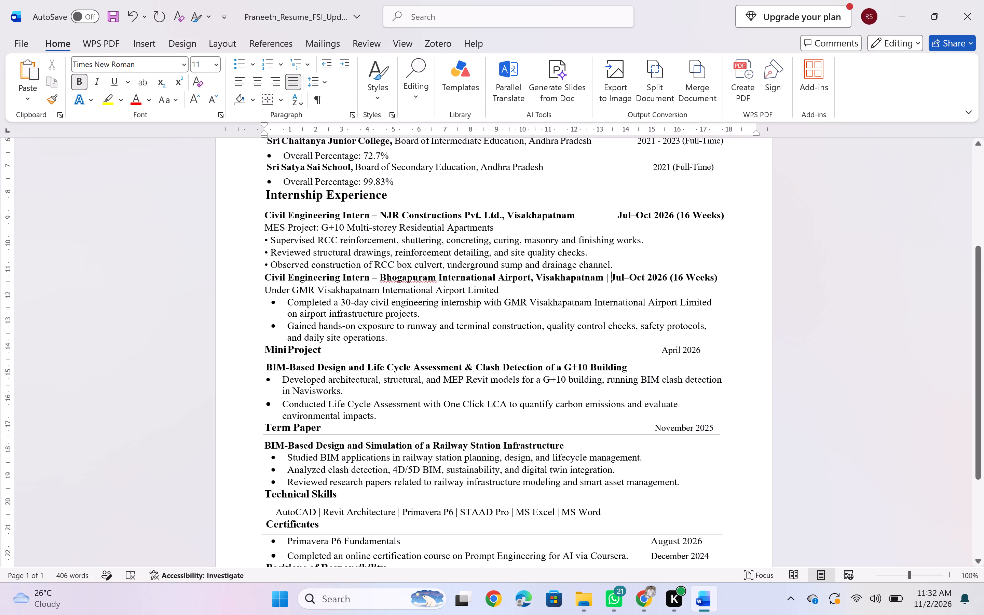
key(space)
key(space)
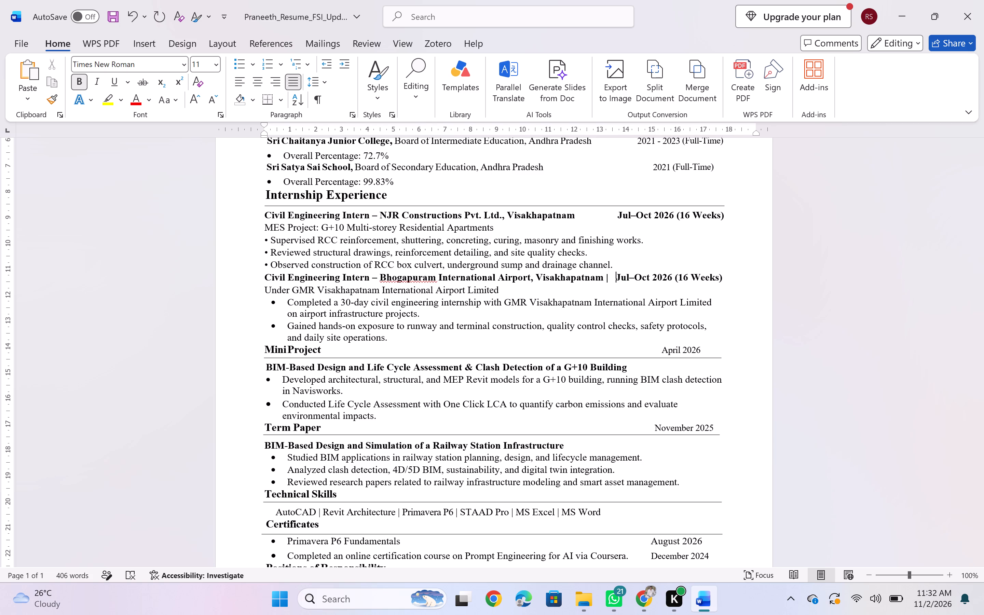
key(space)
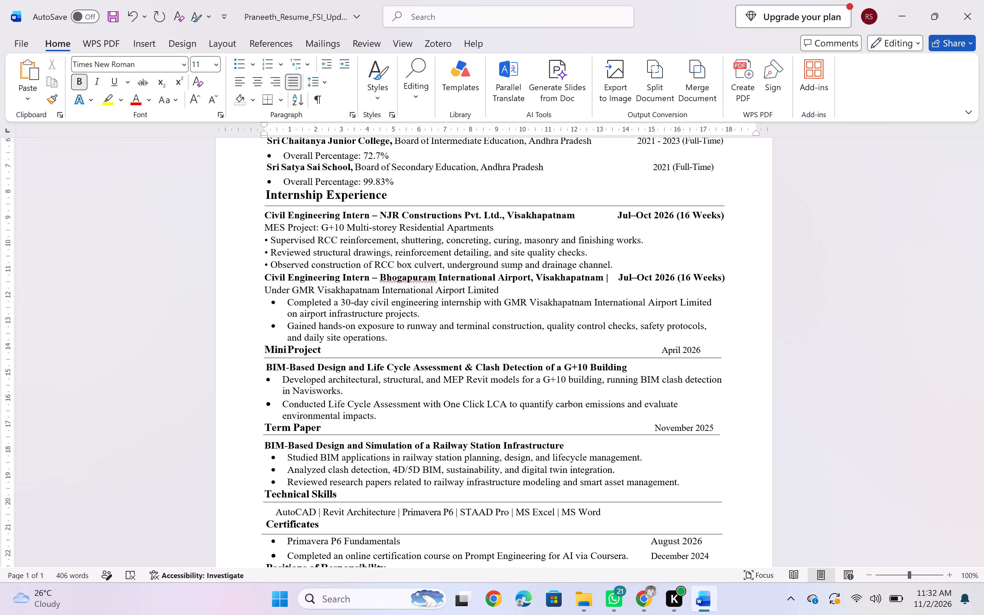
click(609, 275)
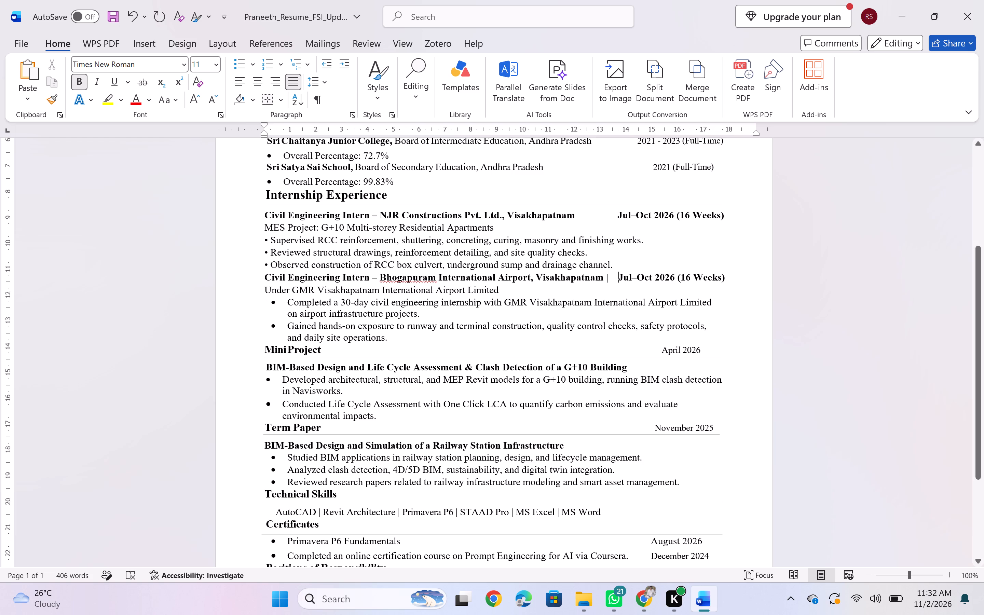
key(BackSpace)
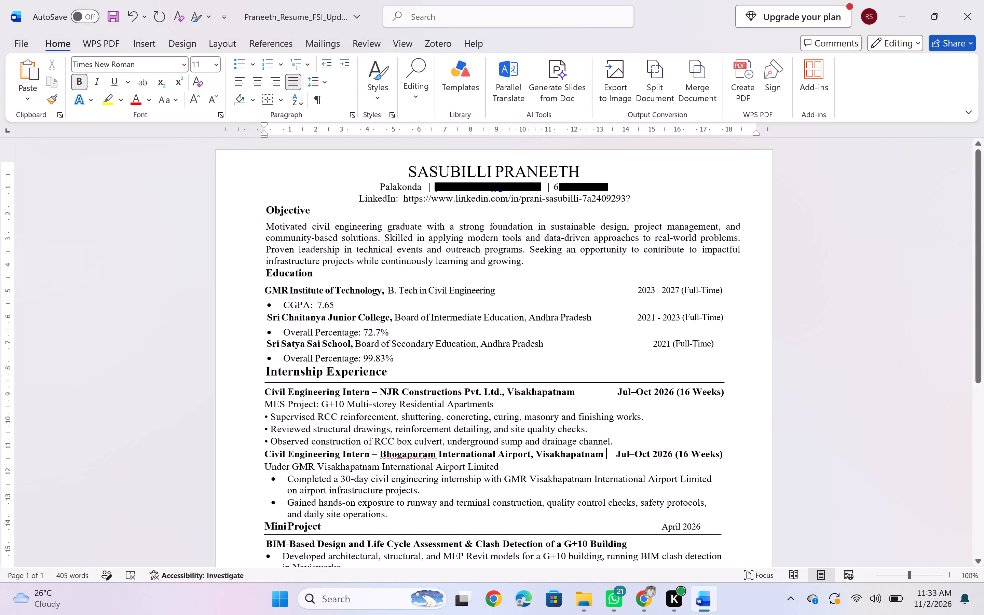
scroll(418, 333, down, 3)
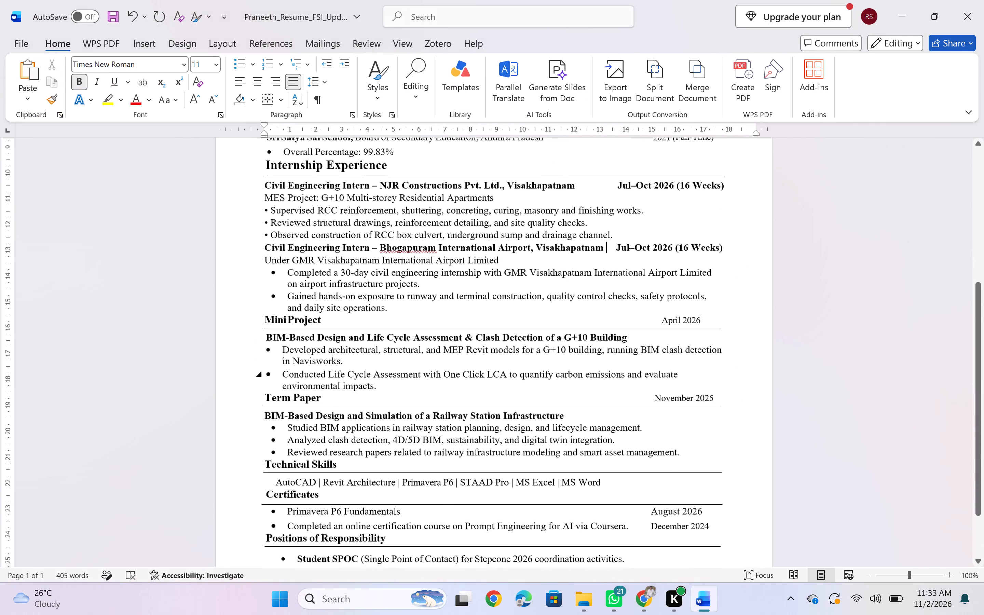
Set the font size of the entire resume text to 11.
scroll(418, 333, down, 1)
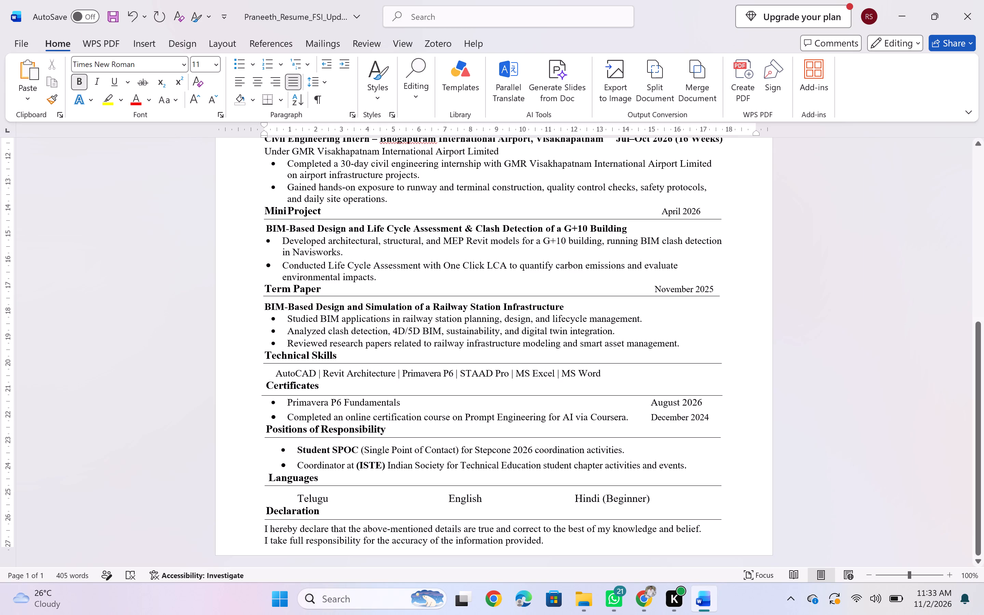
scroll(401, 353, up, 1)
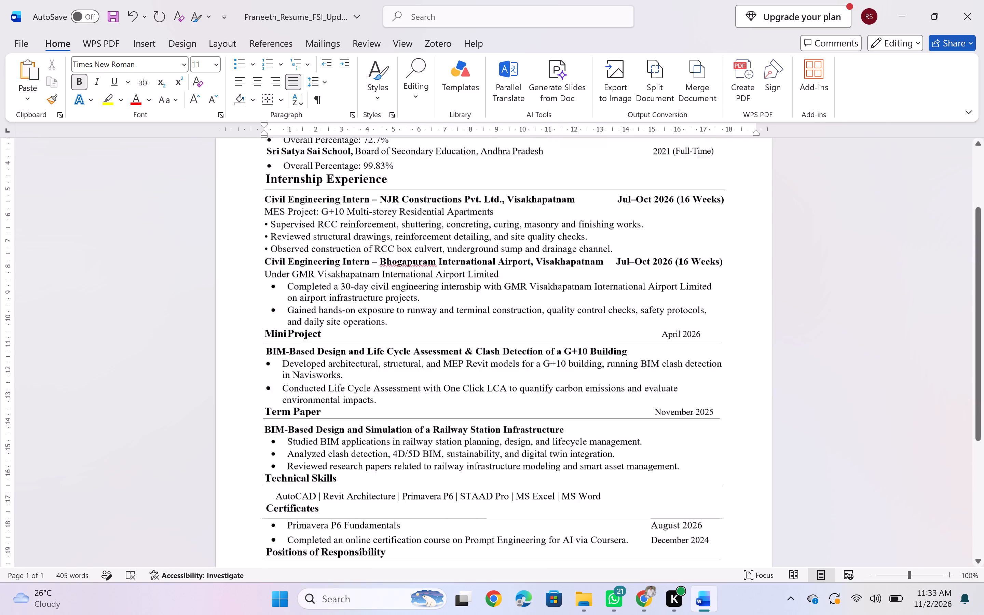
scroll(401, 353, up, 1)
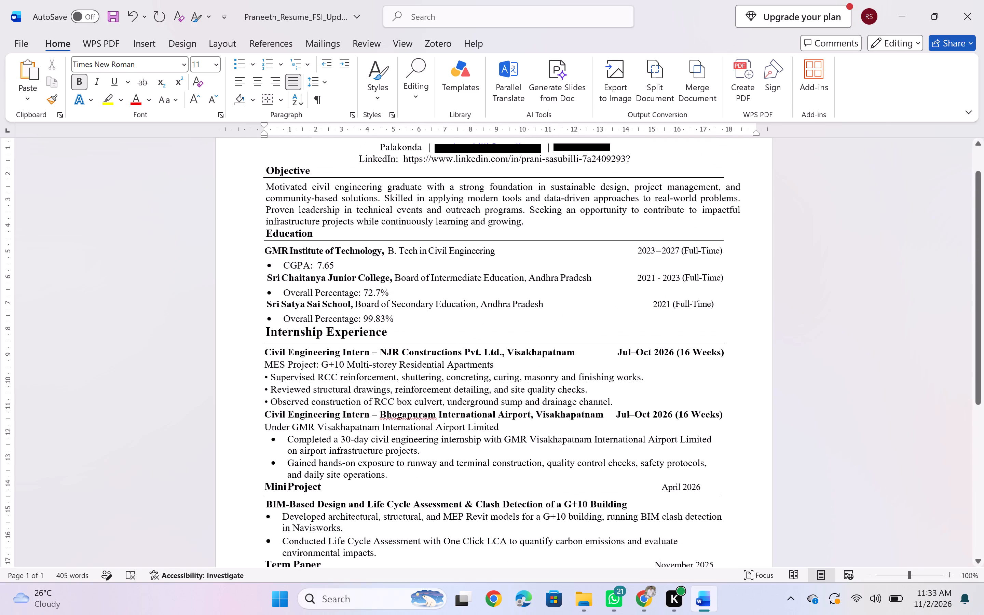
key(ctrl+a)
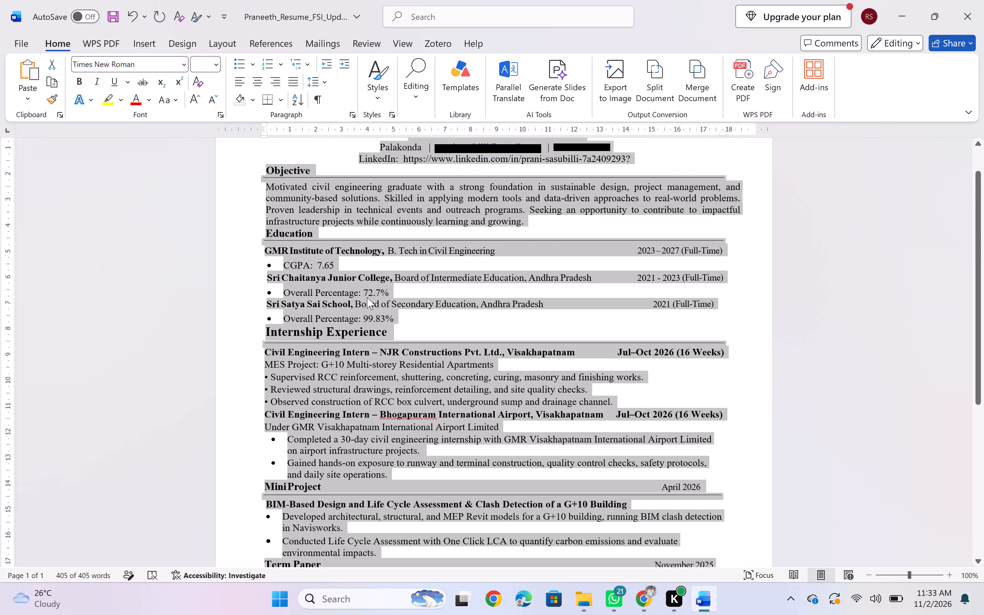
click(216, 65)
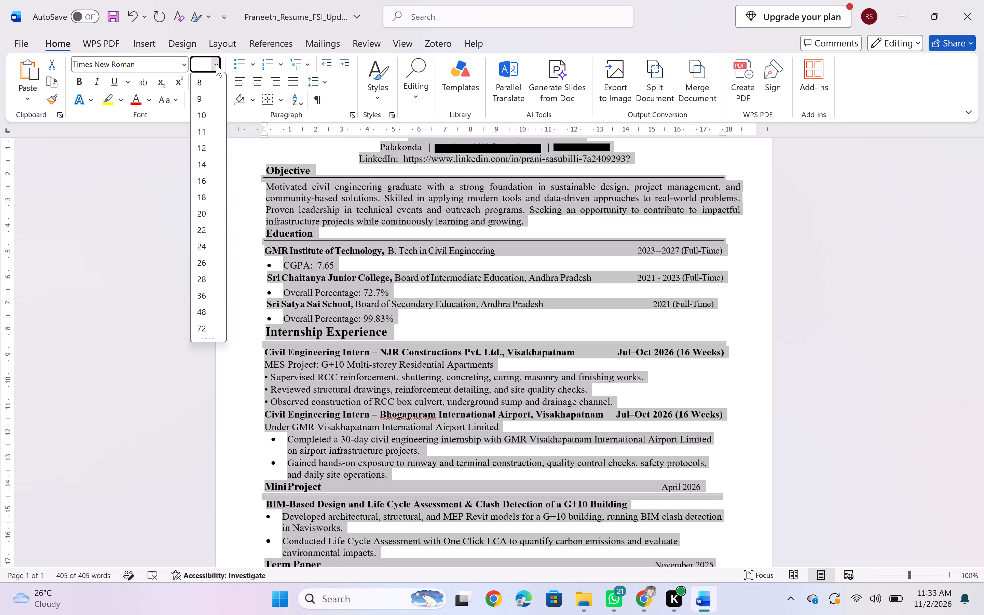
click(200, 131)
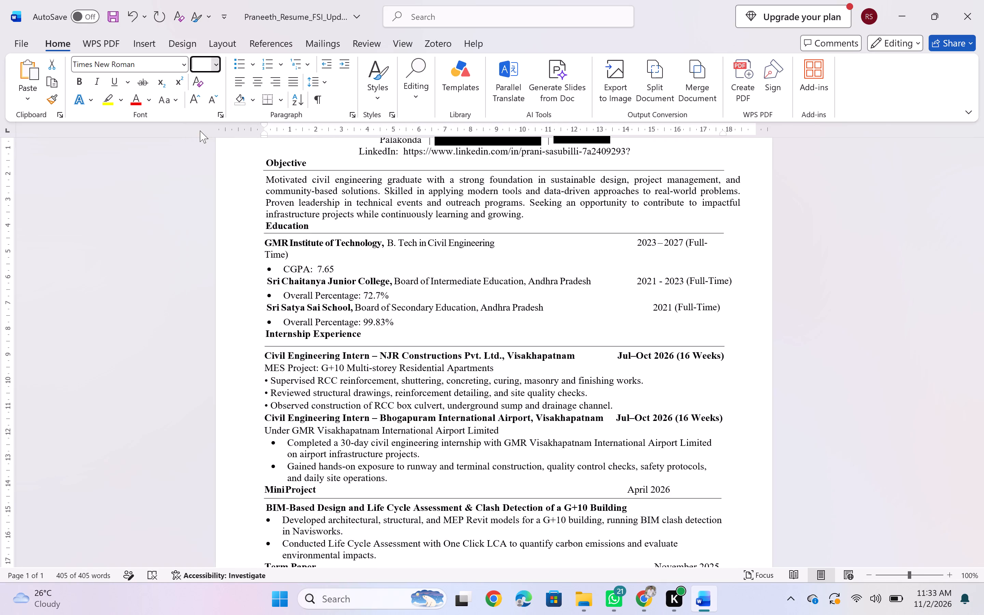
click(303, 191)
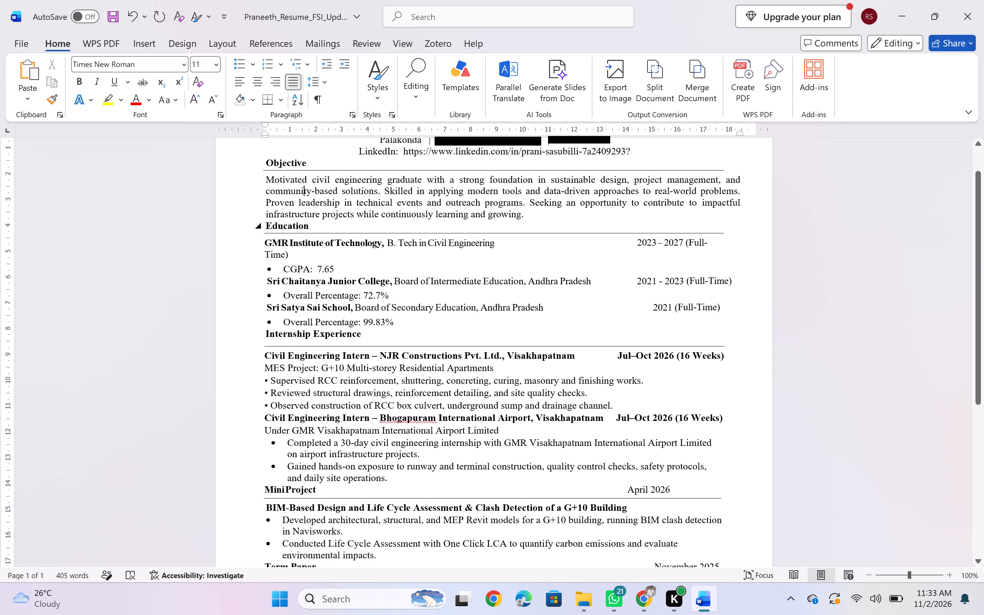
Review the resized sections, then open the main resume from the resumes folder and check its original internship date.
scroll(303, 343, down, 2)
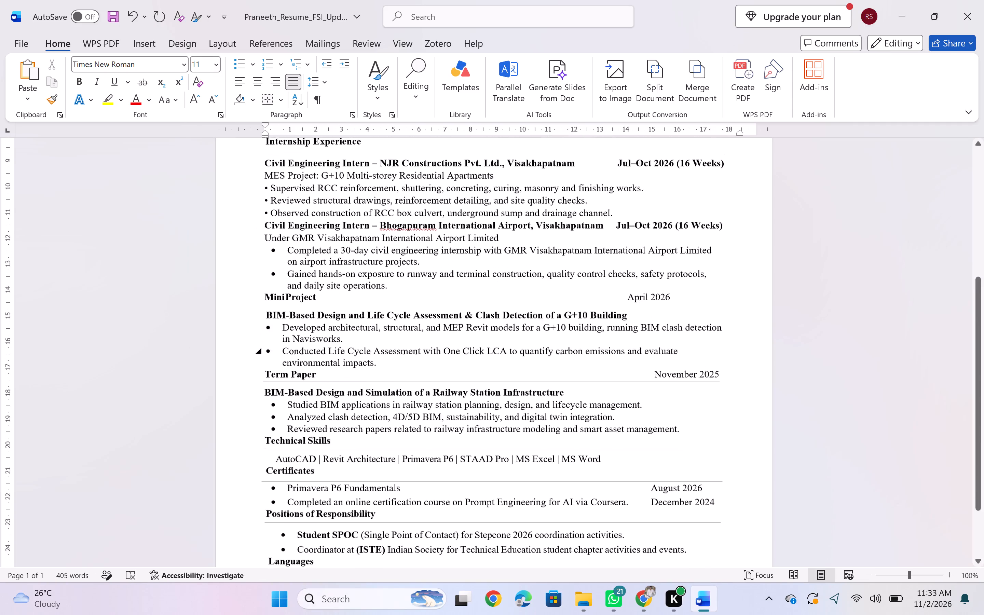
scroll(303, 343, down, 2)
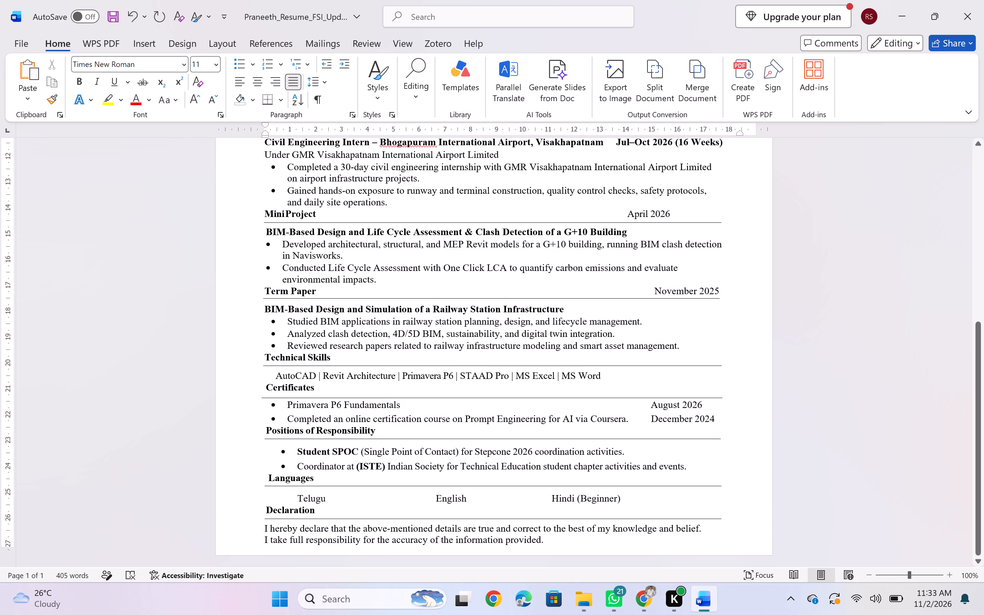
scroll(421, 338, up, 2)
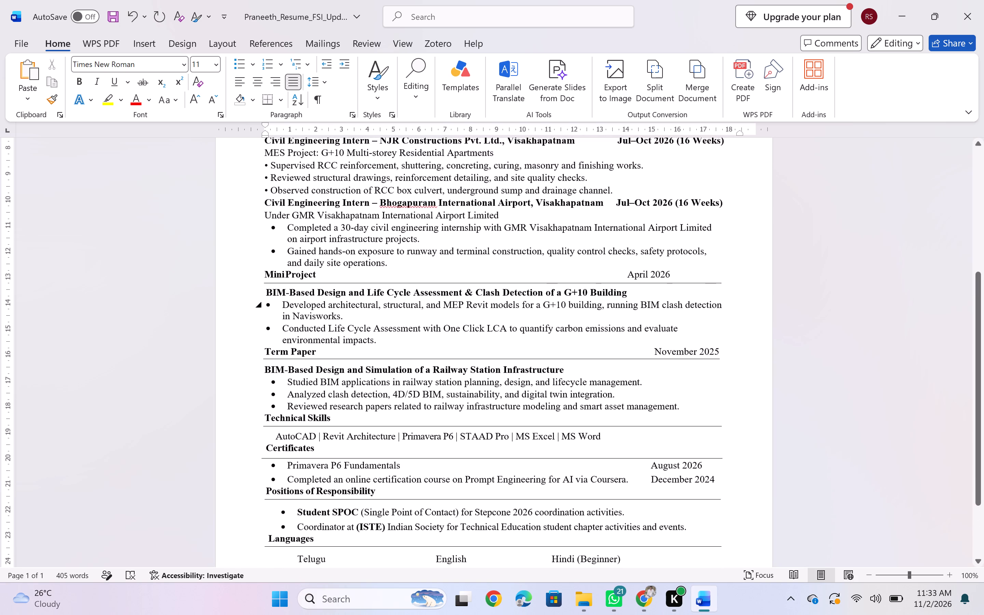
scroll(421, 338, up, 1)
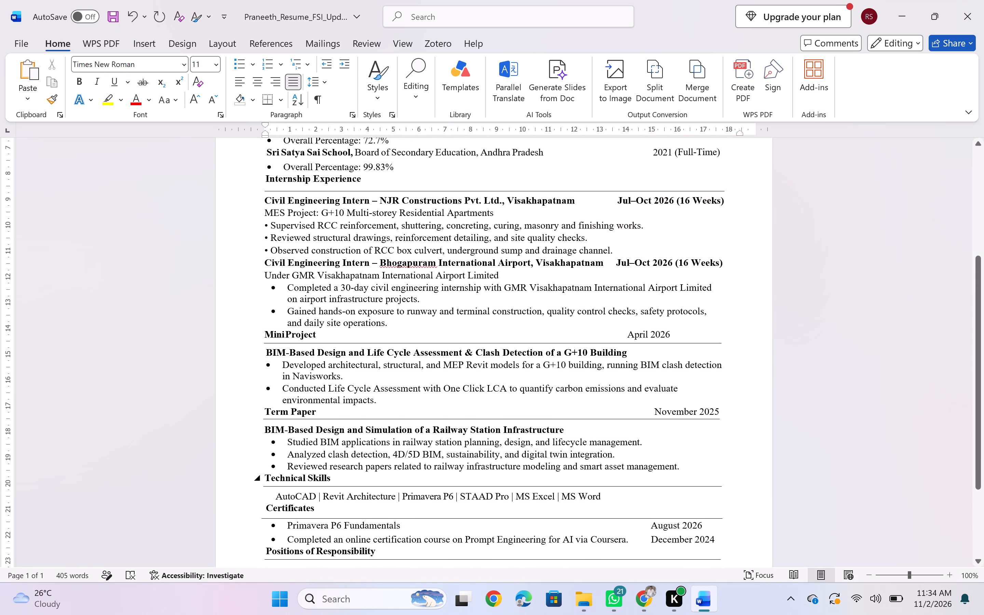
click(587, 542)
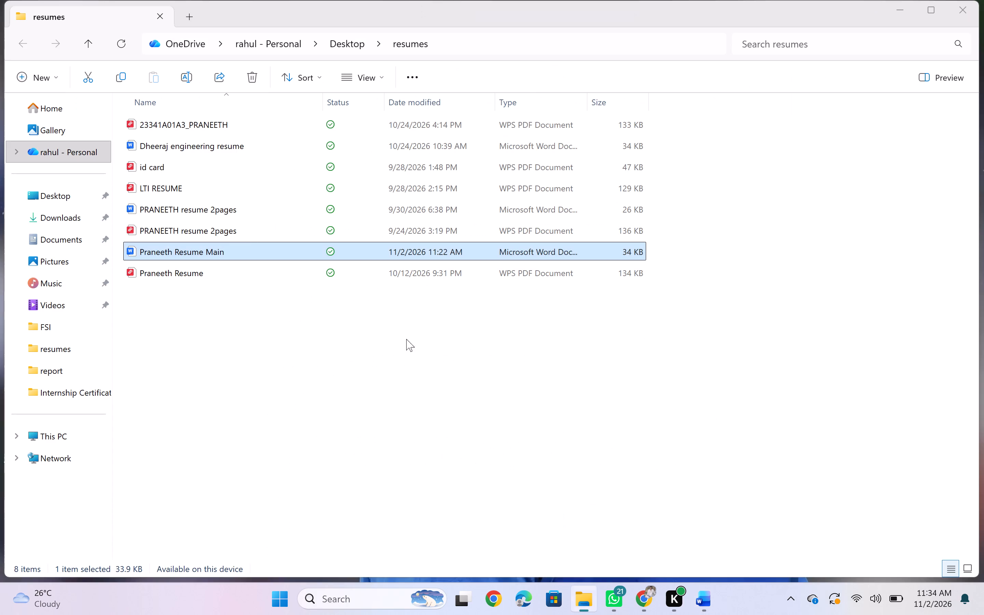
double_click(221, 250)
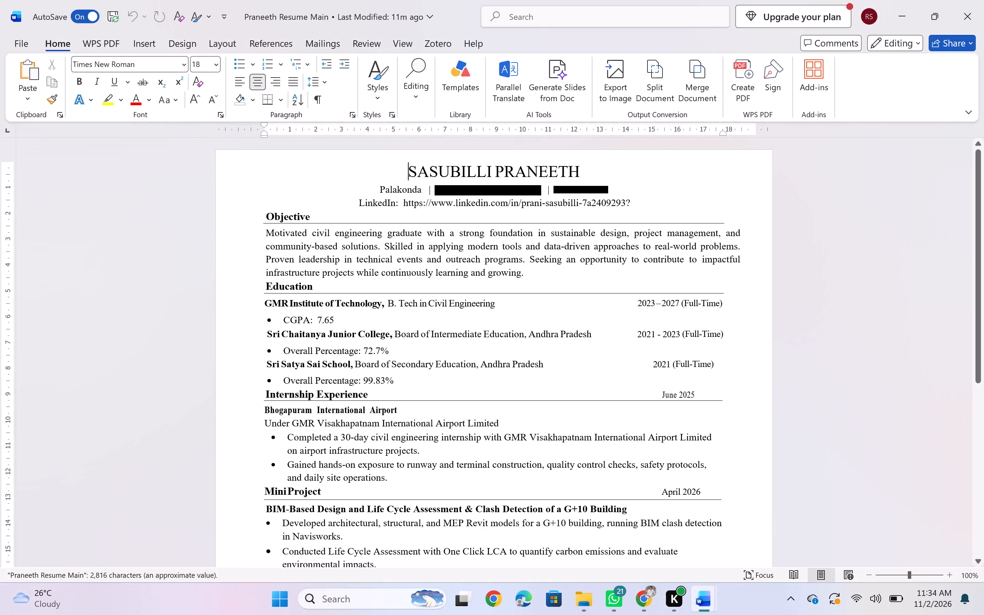
scroll(343, 393, down, 1)
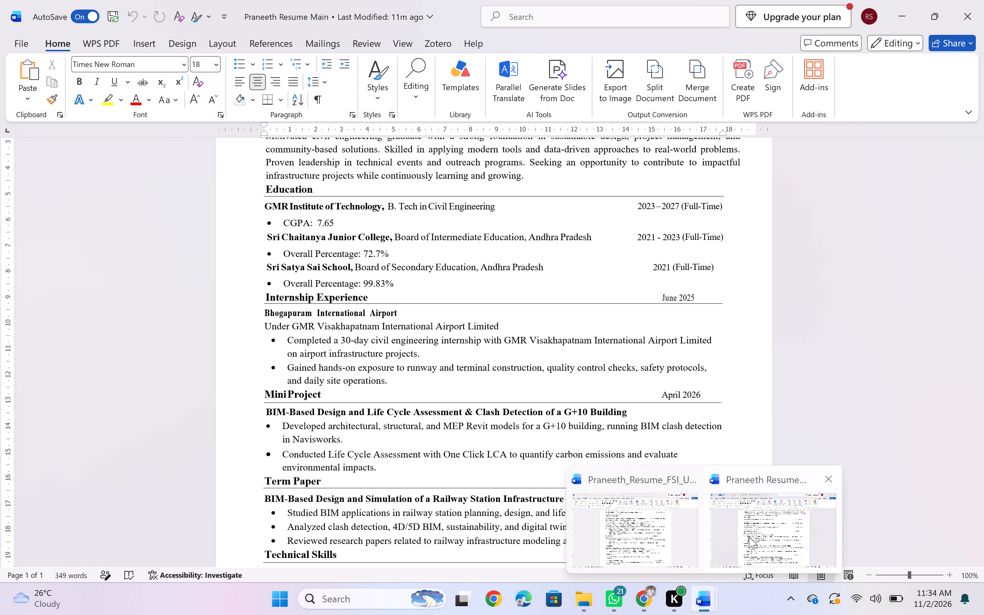
In the FSI-updated resume, change the Bhogapuram International Airport internship date to "June 2025".
click(650, 527)
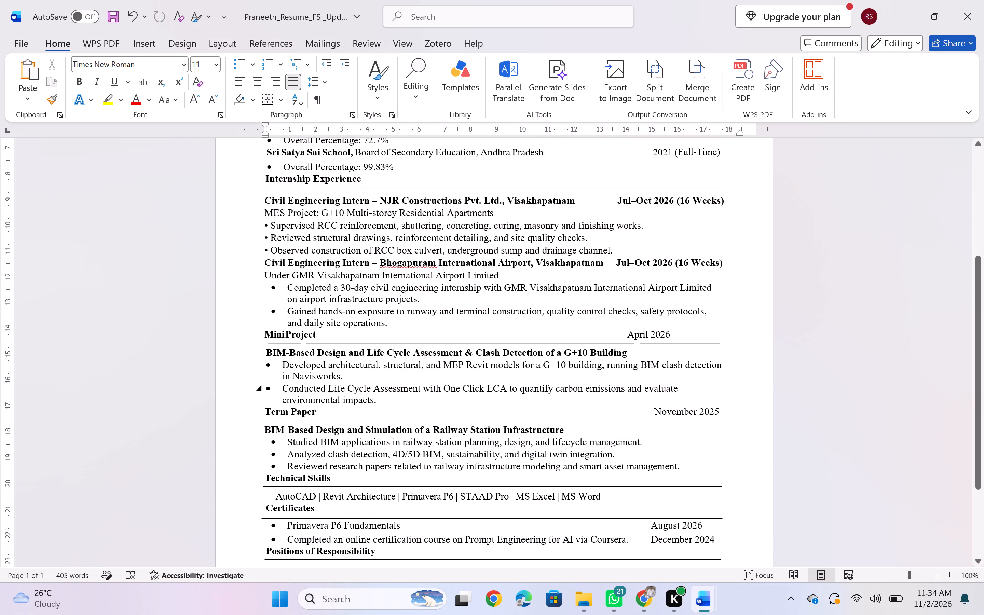
click(651, 266)
key(BackSpace)
key(BackSpace)
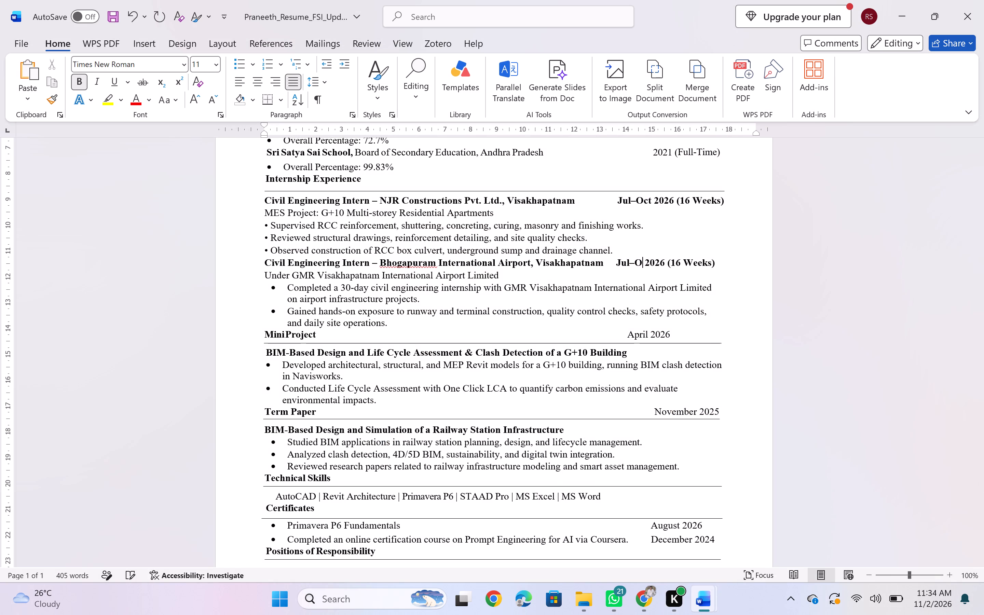
key(BackSpace)
key(BackSpace)
key(BackSpace)
text(ne)
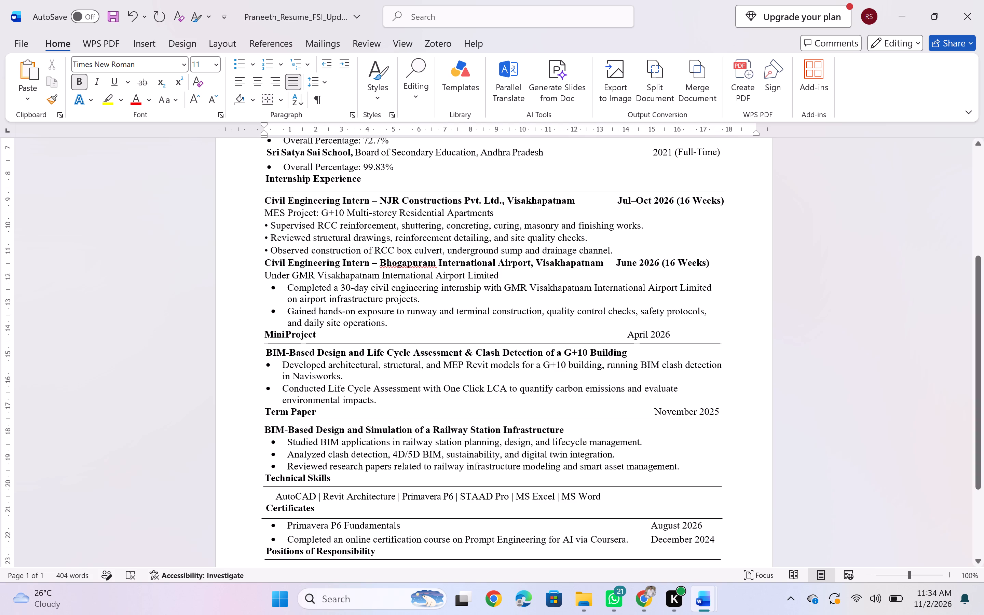
click(657, 262)
key(BackSpace)
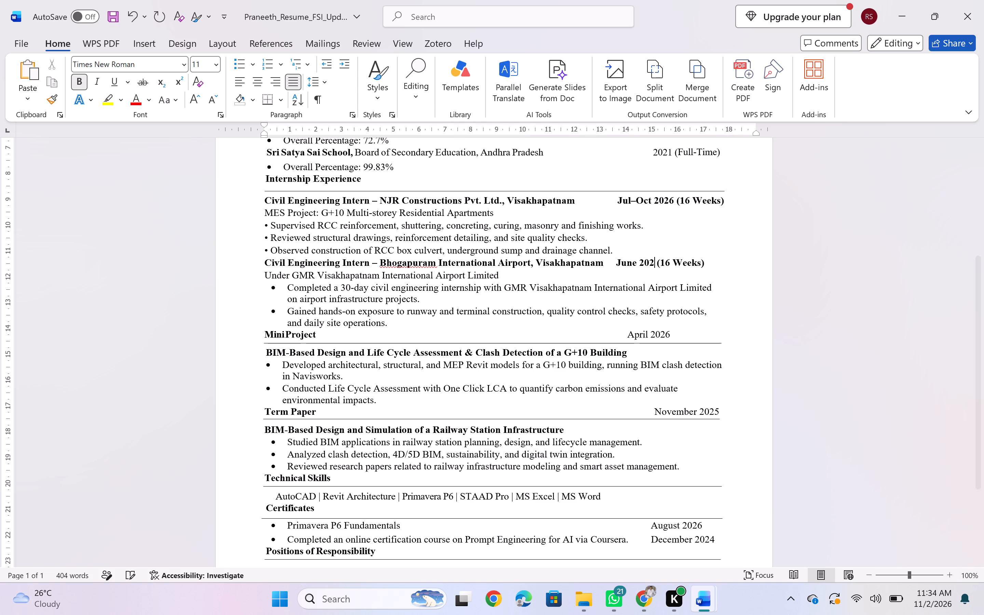
key(5)
Change the duration in parentheses after "June 2025" in the Bhogapuram heading to "30 Days".
key(Right)
key(Right)
key(Right)
key(Right)
key(Right)
key(Right)
key(Right)
key(Right)
key(Right)
key(Right)
key(BackSpace)
key(BackSpace)
key(BackSpace)
key(BackSpace)
key(BackSpace)
key(BackSpace)
key(BackSpace)
key(BackSpace)
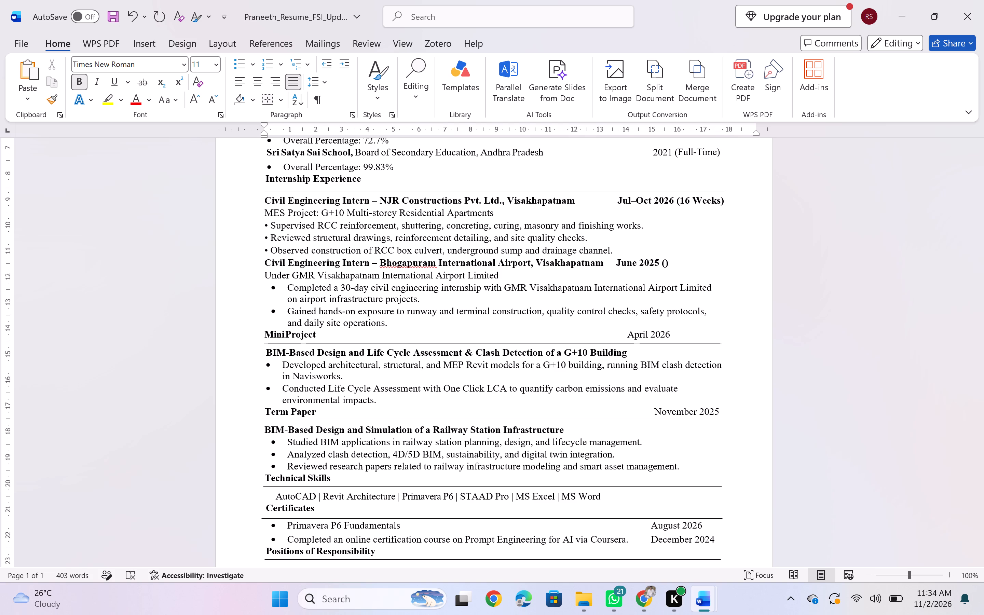
text(30)
key(space)
text(Dau)
key(BackSpace)
text(ys)
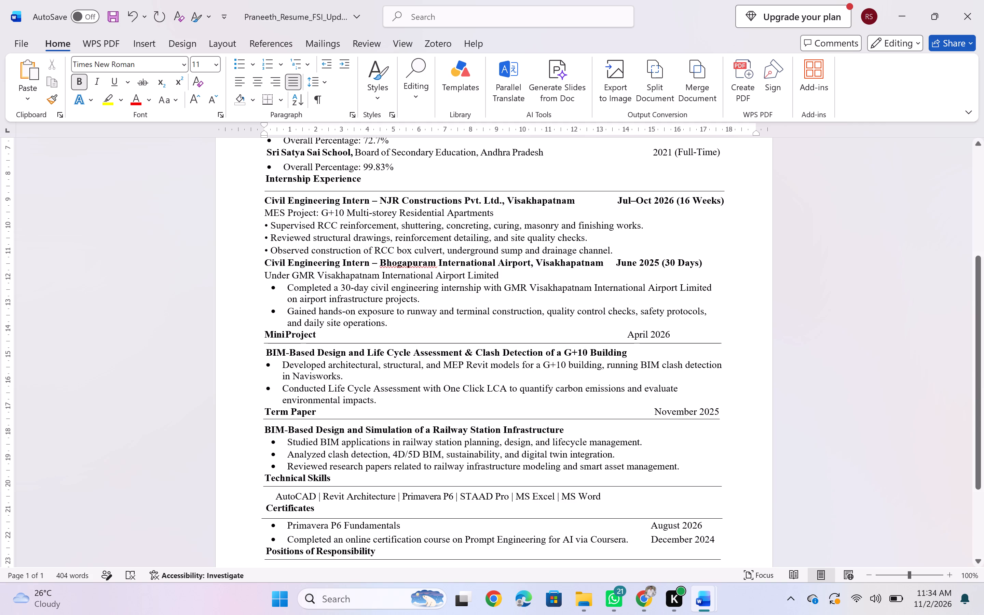
Add spaces before "June 2025 (30 Days)" so its end lines up with the NJR Constructions date above.
click(611, 263)
key(space)
key(space)
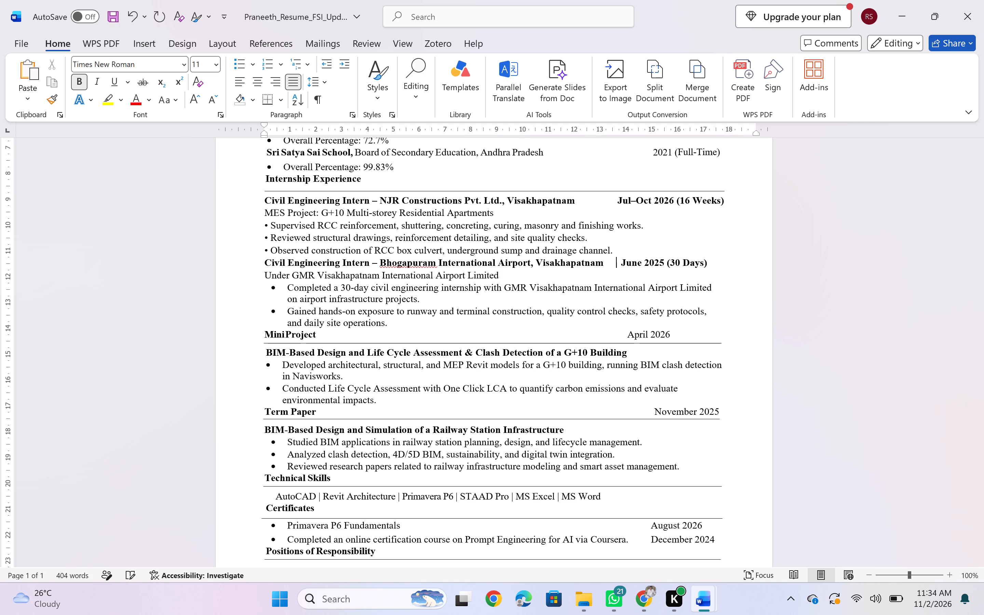
key(space)
key(space)
key(space)
key(space)
key(space)
key(space)
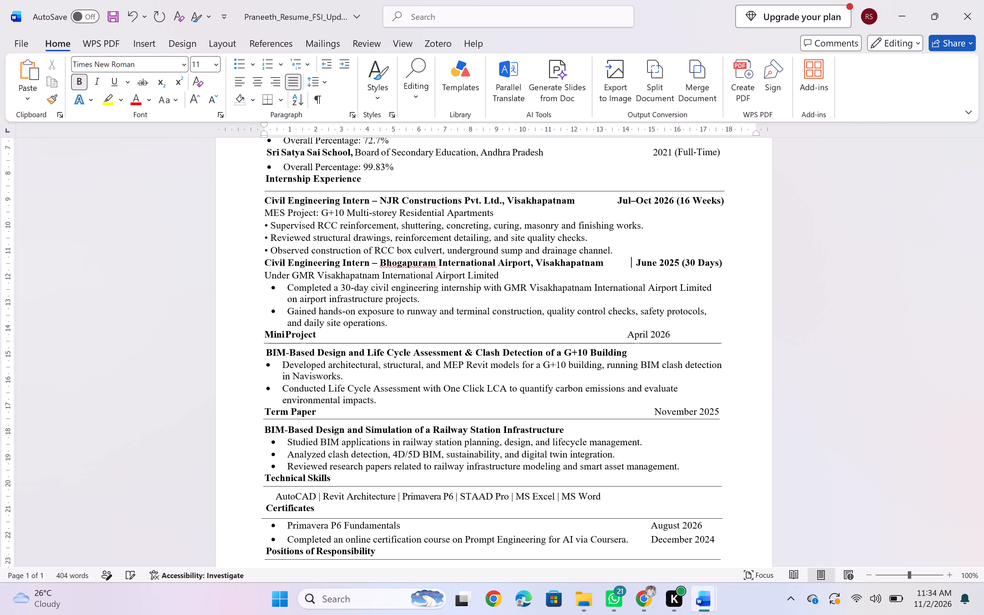
Remove the bold formatting from "Jul–Oct 2026 (16 Weeks)" in the NJR Constructions heading.
double_click(675, 198)
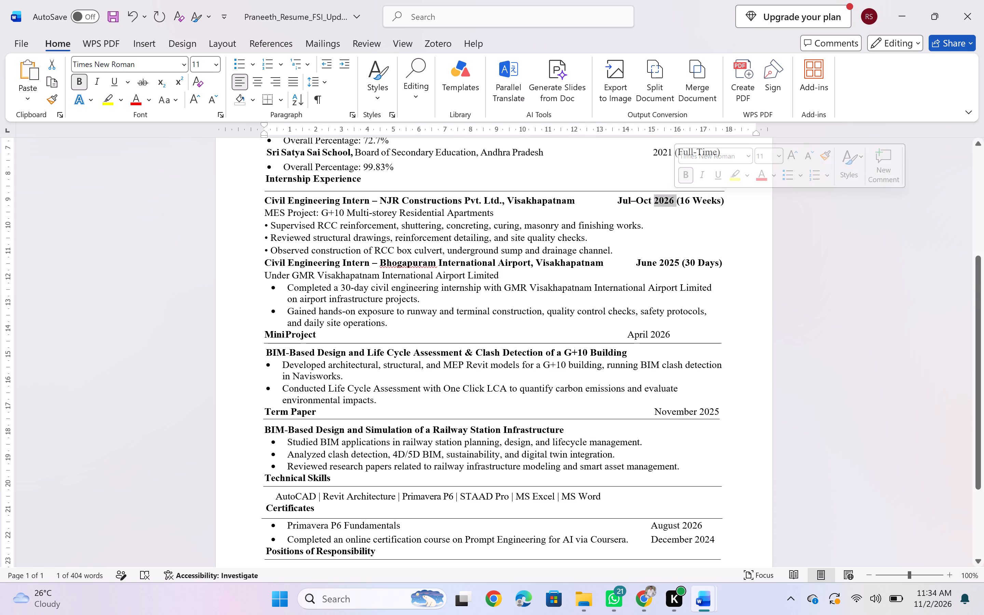
drag(616, 199, 638, 198)
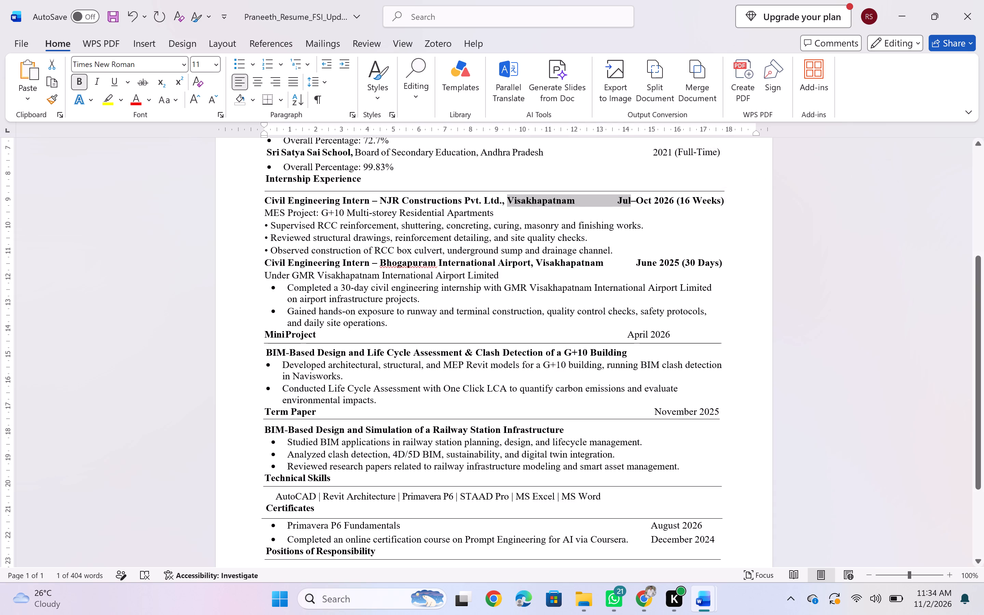
drag(638, 198, 640, 198)
click(640, 198)
drag(621, 198, 644, 205)
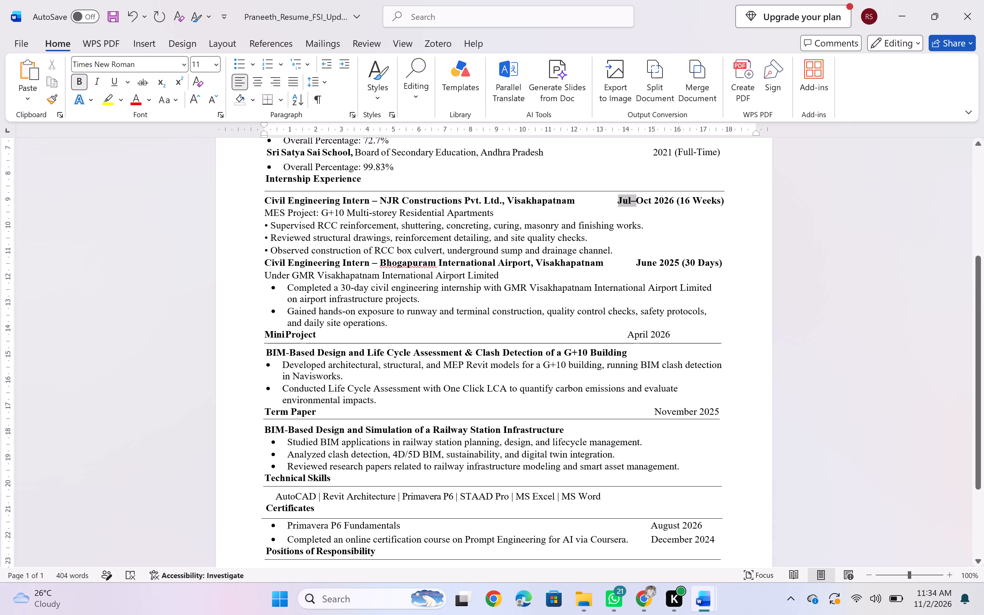
drag(644, 205, 724, 200)
key(ctrl+b)
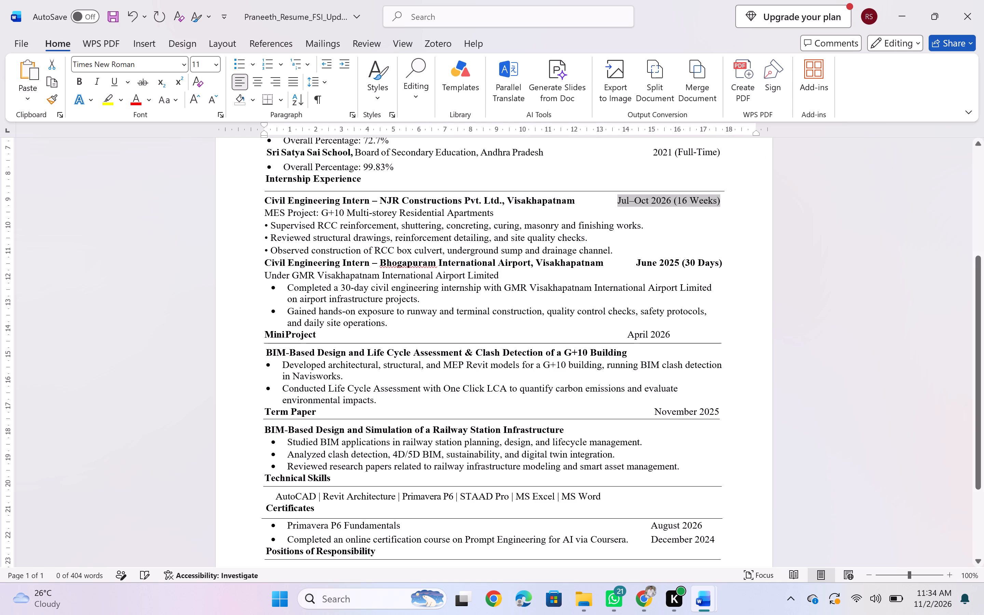
Remove the bold formatting from "June 2025 (30 Days)" in the Bhogapuram International Airport heading.
click(667, 266)
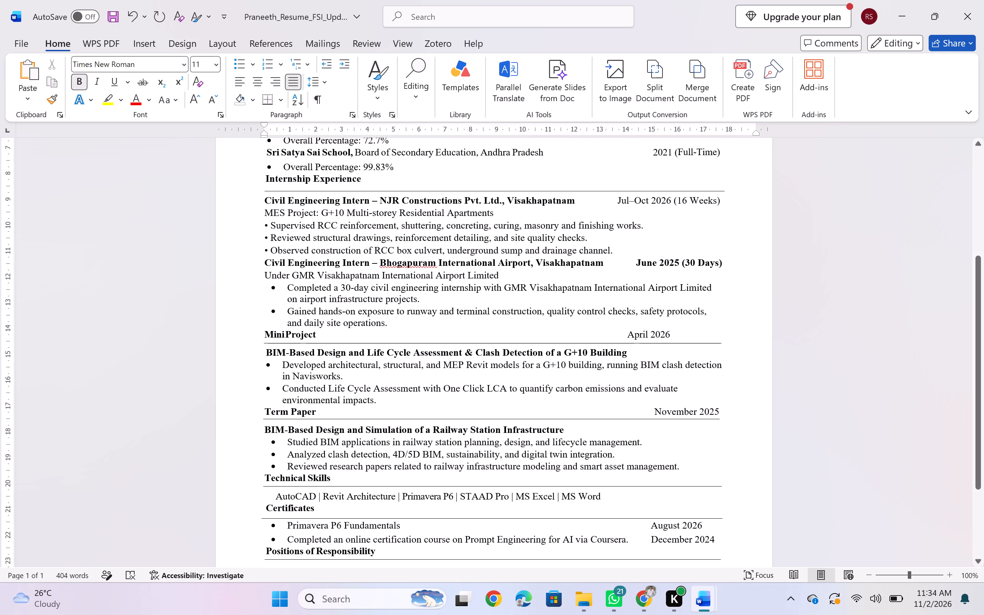
drag(635, 263, 722, 262)
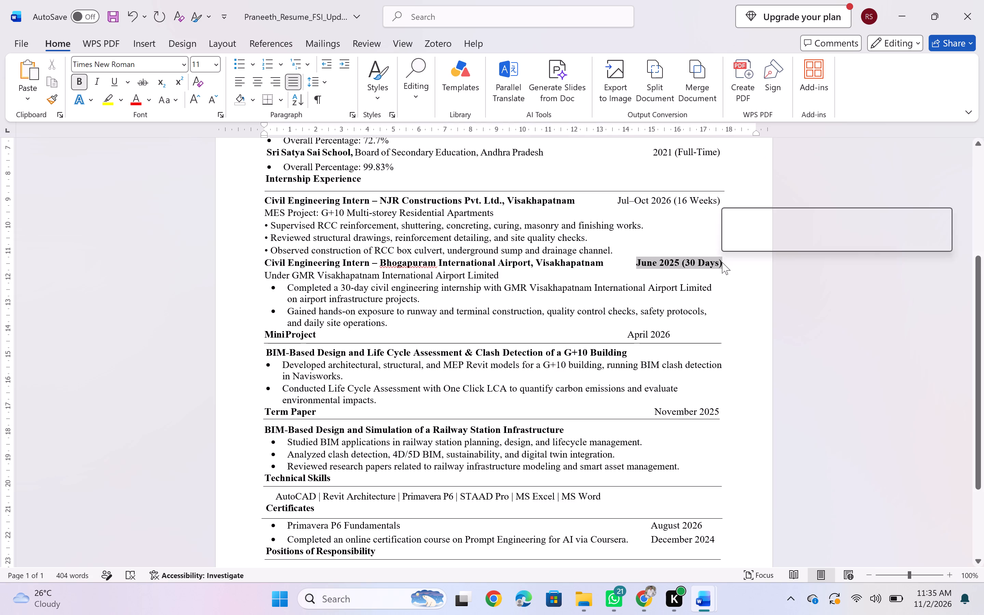
key(ctrl+b)
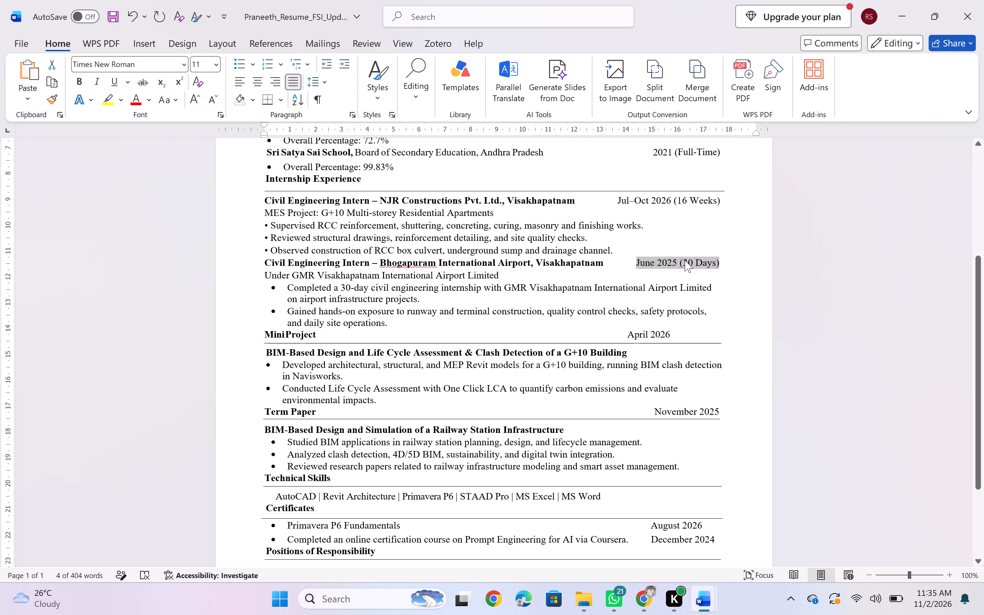
click(685, 260)
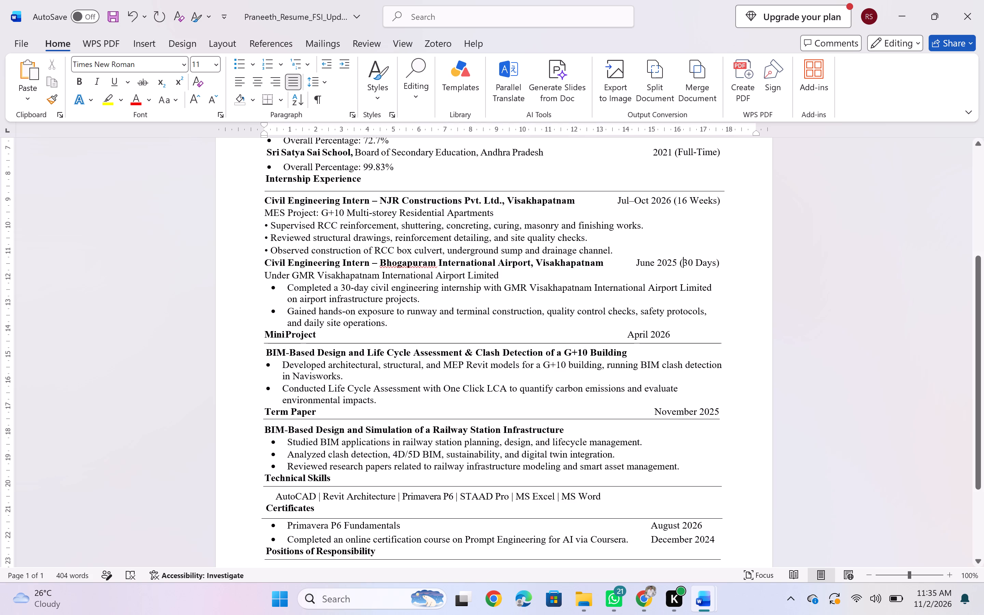
Move the horizontal line under the Internship Experience heading slightly up, closer to the heading text.
double_click(312, 180)
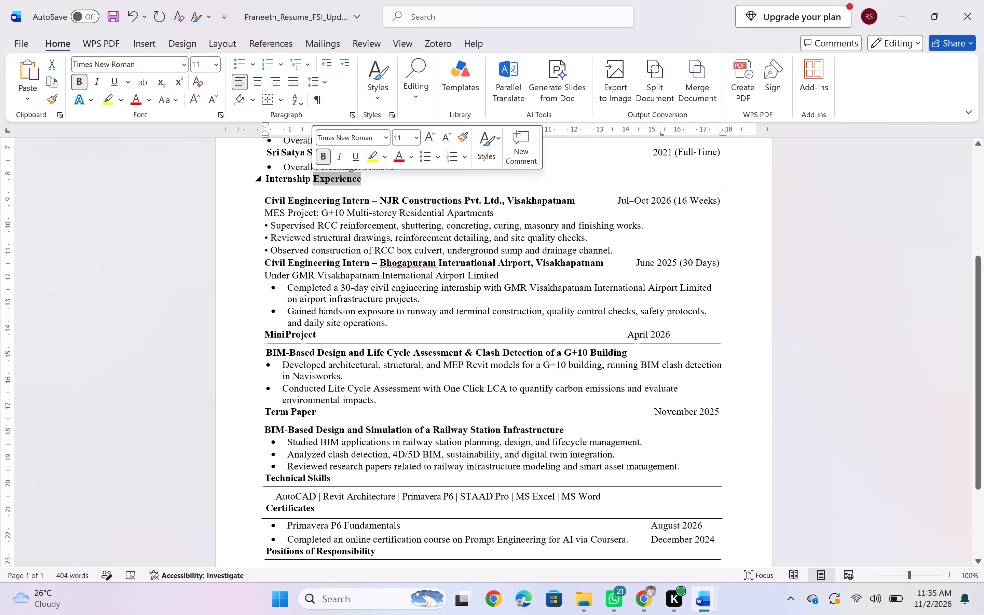
click(298, 191)
drag(298, 191, 298, 189)
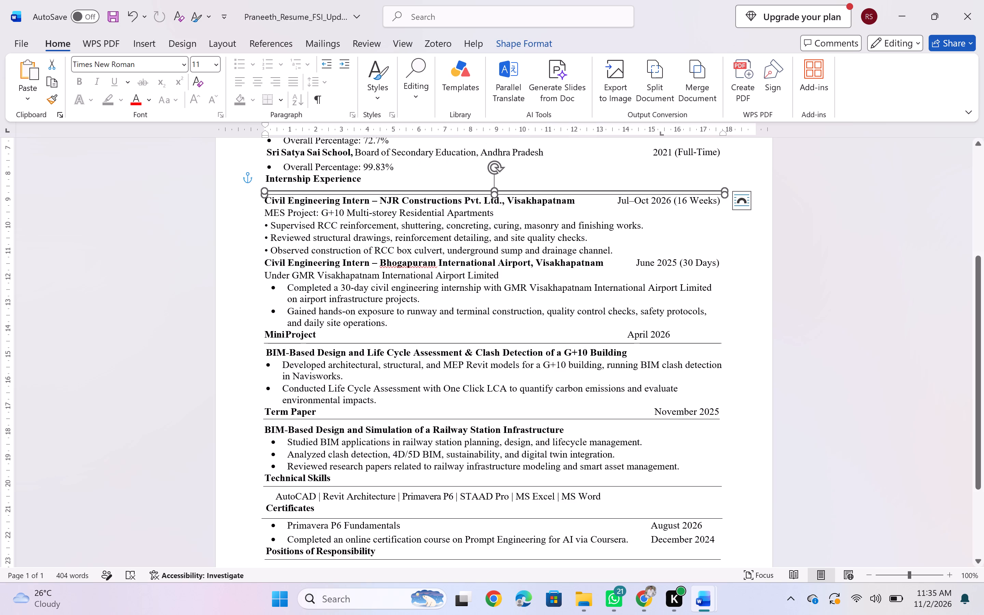
drag(298, 189, 297, 187)
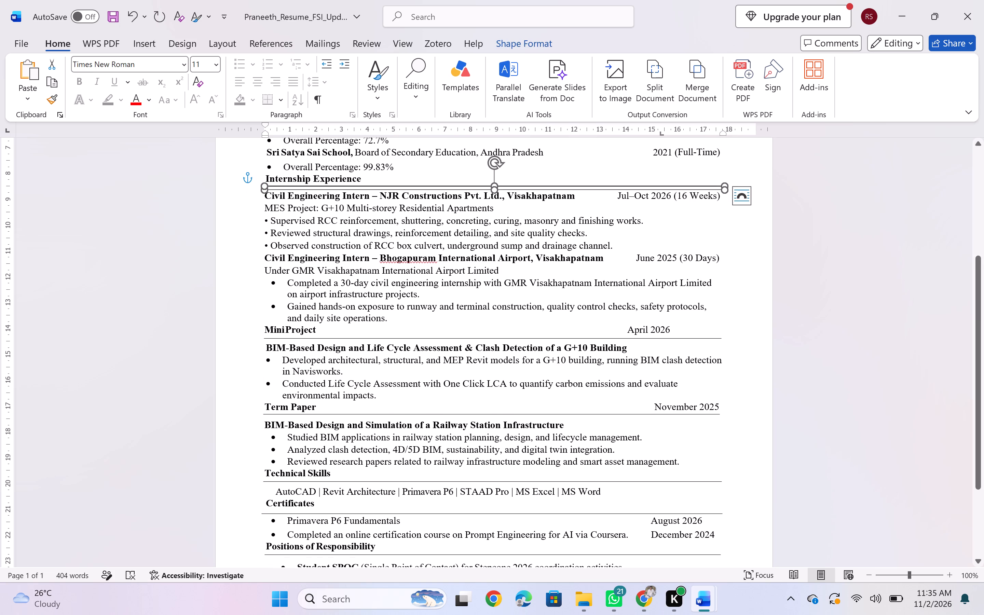
click(230, 250)
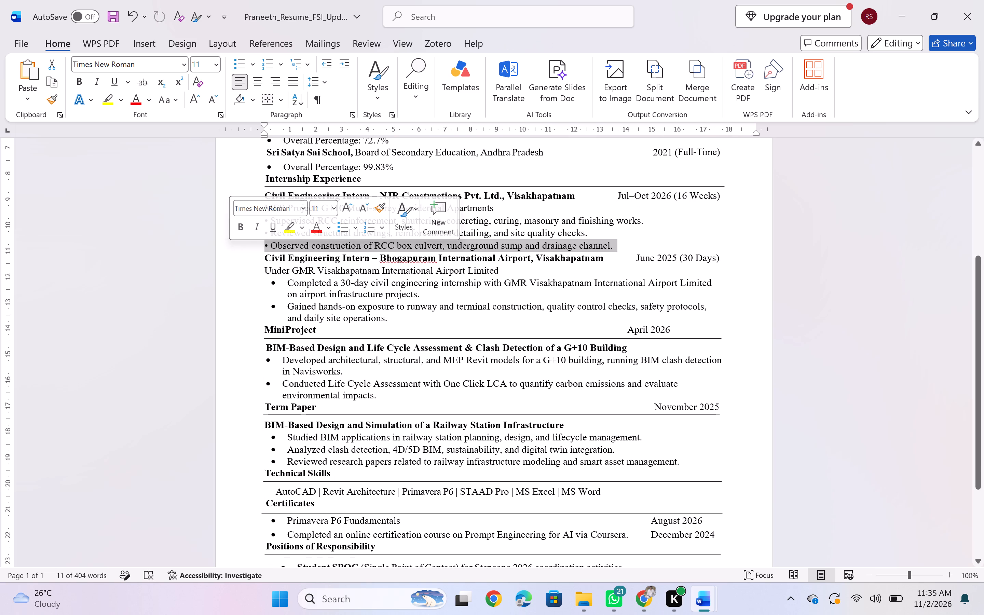
click(508, 246)
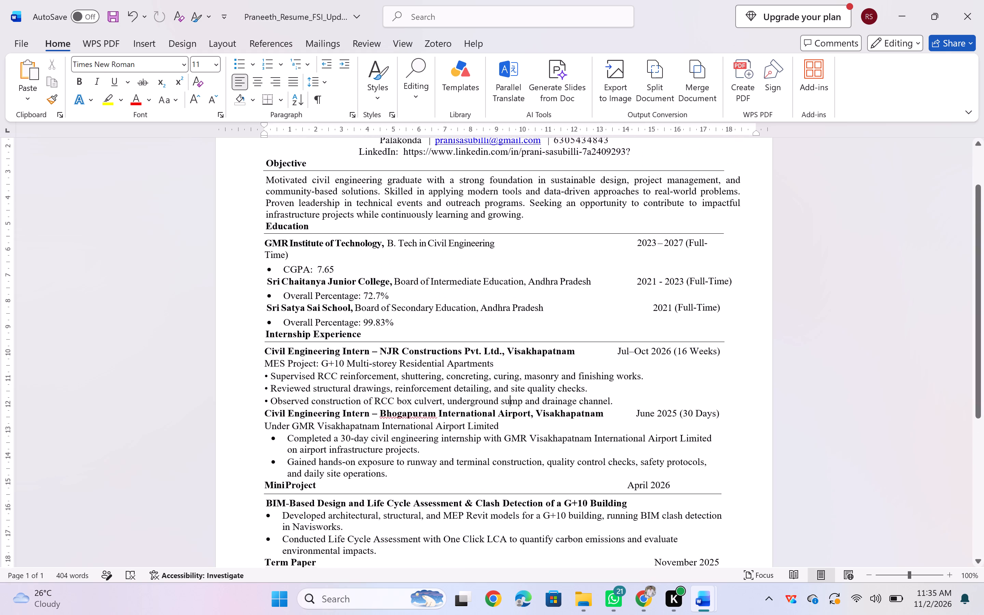
Add spaces before "August 2026" on the Primavera P6 Fundamentals certificate line so the date ends near the section line's end.
scroll(464, 244, down, 2)
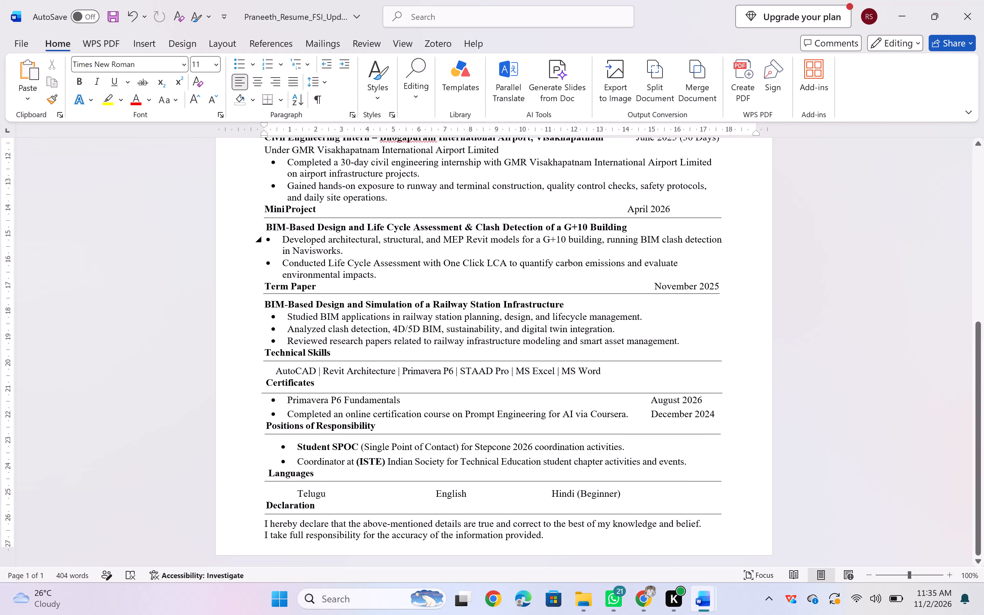
click(641, 404)
key(space)
key(space)
key(space)
key(space)
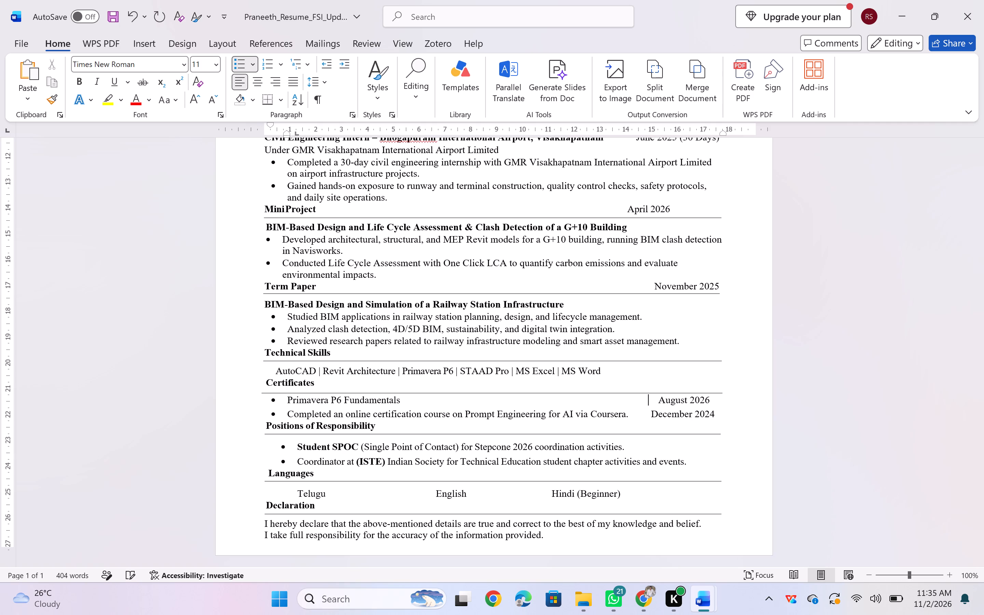
key(space)
key(space)
Add two spaces before "December 2024" on the Prompt Engineering certificate line so its end lines up with the other dates.
key(Down)
key(Left)
key(space)
key(space)
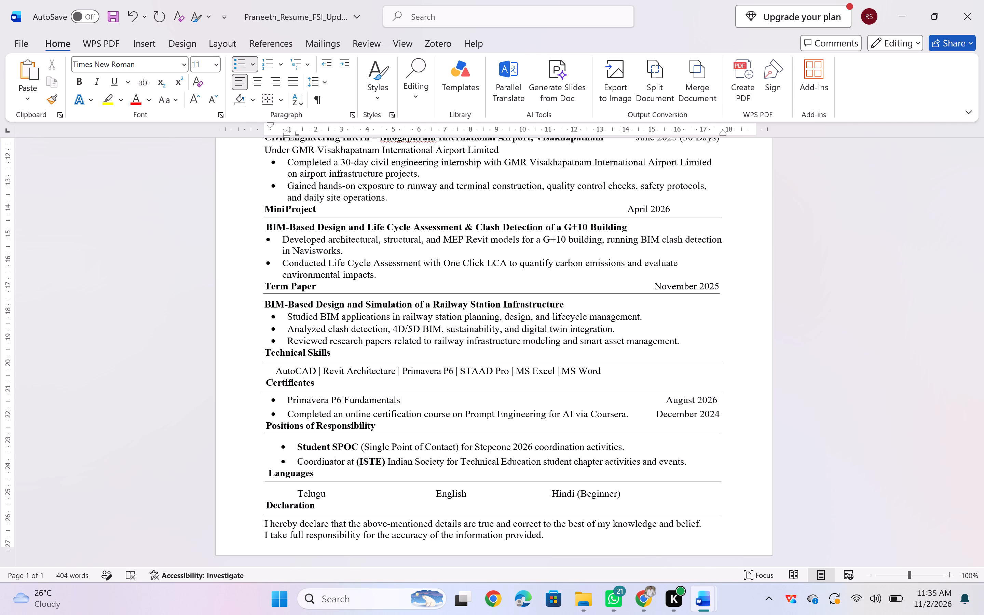
Delete spaces before "2023–2027 (Full-Time)" in the GMR Institute of Technology entry so the date fits on one line.
scroll(697, 364, up, 1)
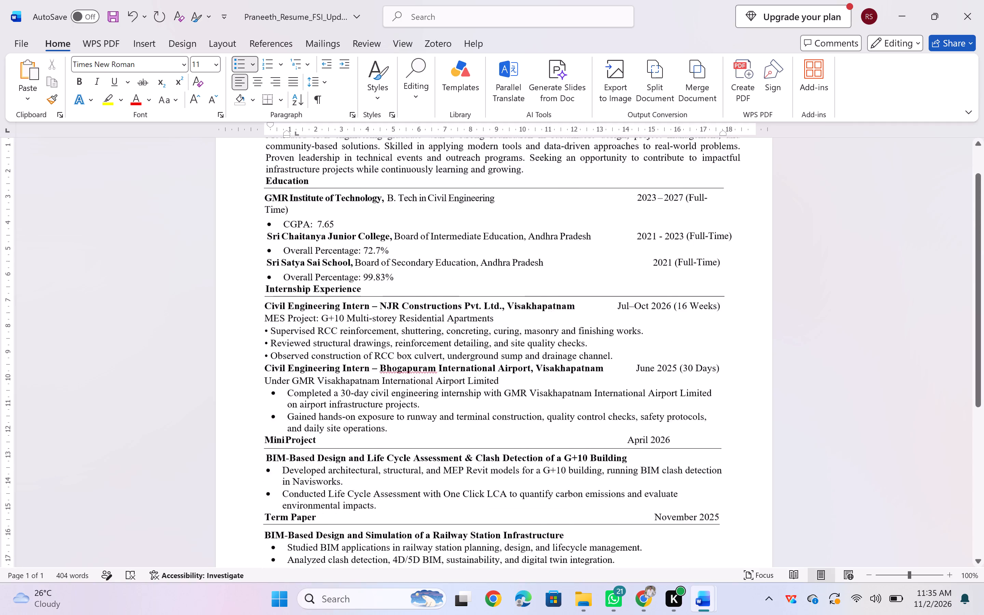
scroll(697, 364, up, 3)
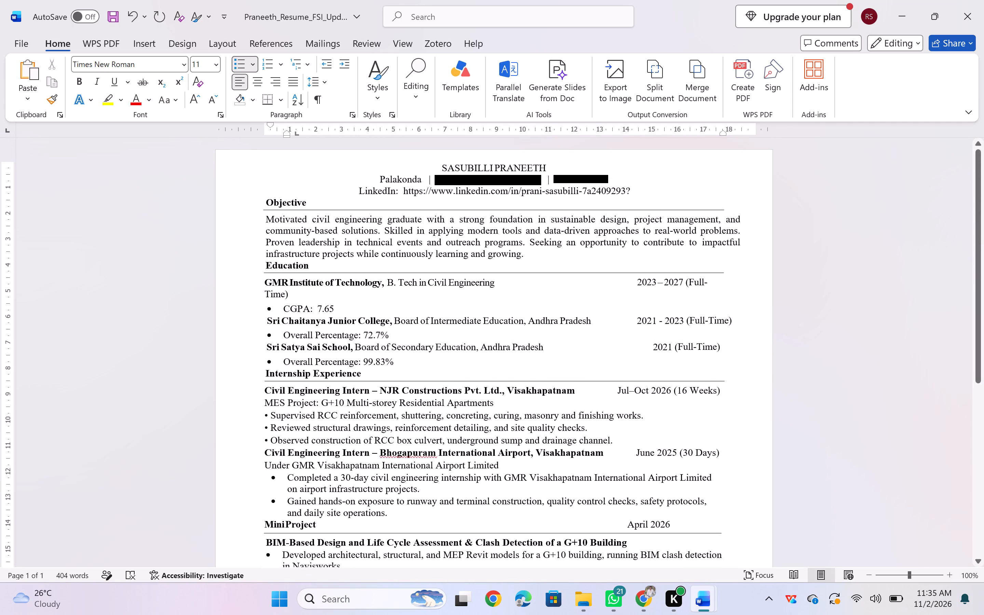
click(632, 282)
key(BackSpace)
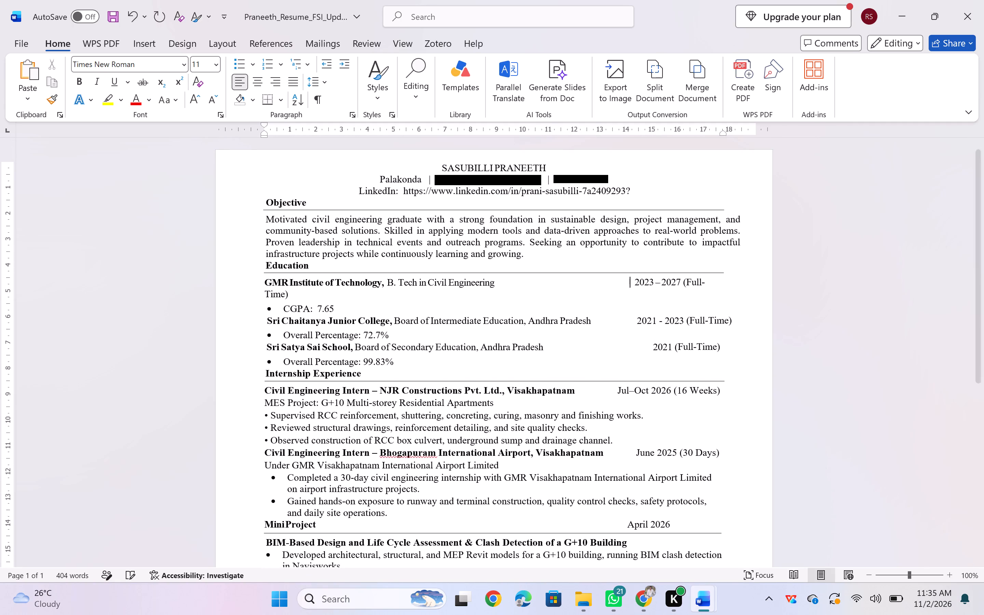
key(BackSpace)
key(BackSpace)
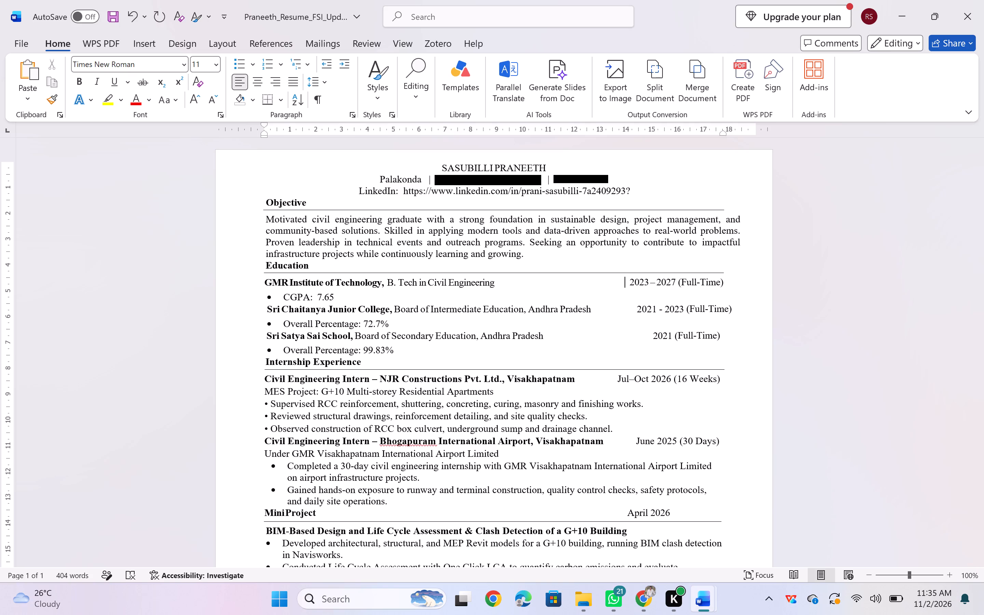
Set the right indent of the whole resume to just under 18 cm, in line with the ends of the section lines.
click(723, 134)
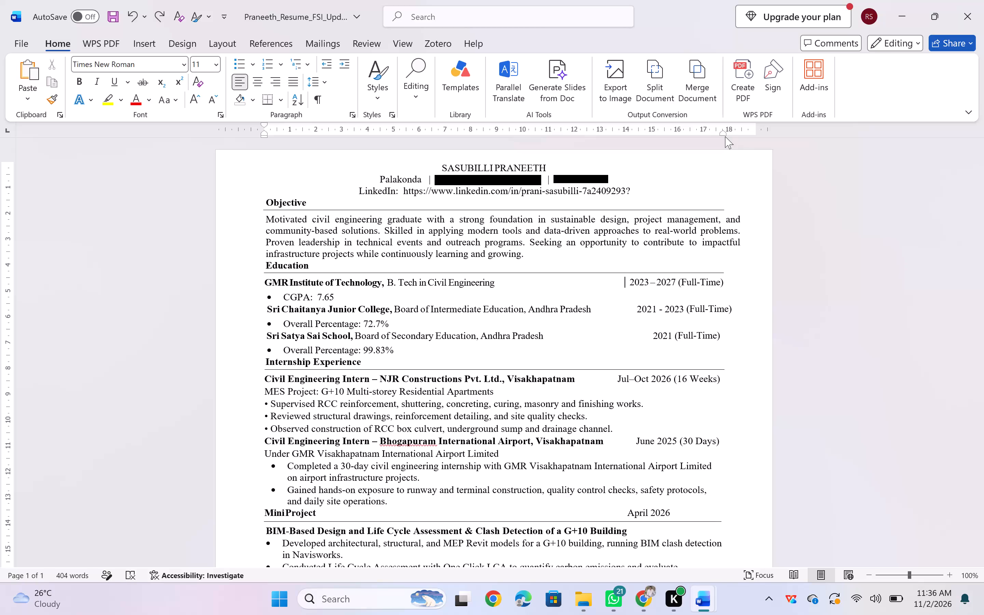
click(722, 227)
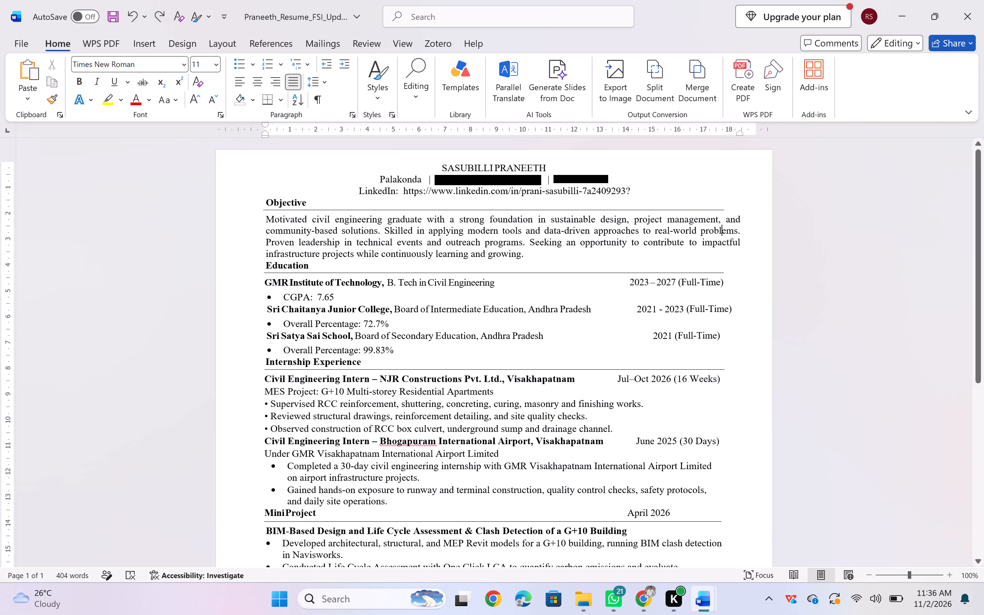
key(ctrl+a)
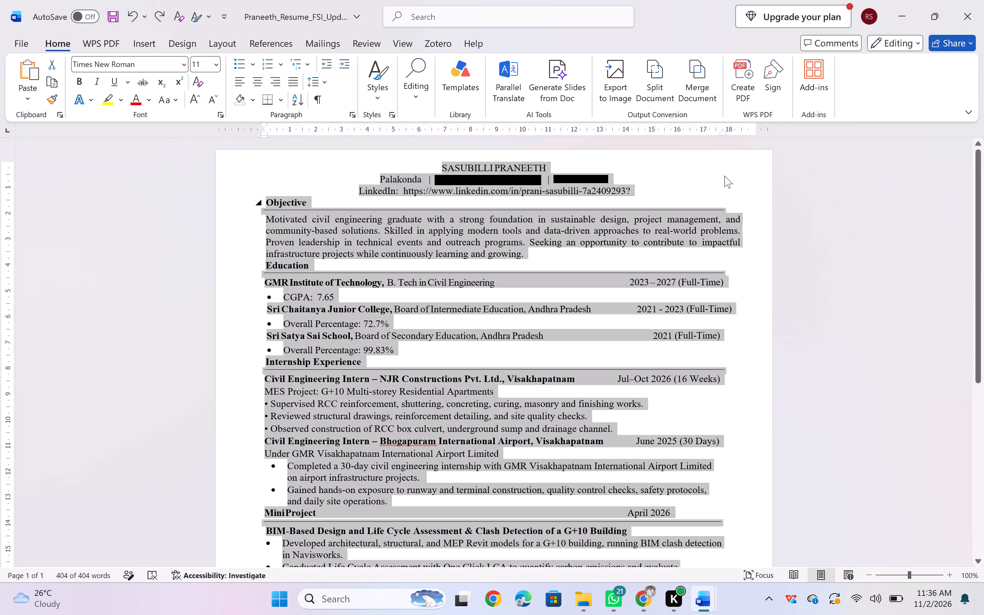
drag(723, 133, 741, 133)
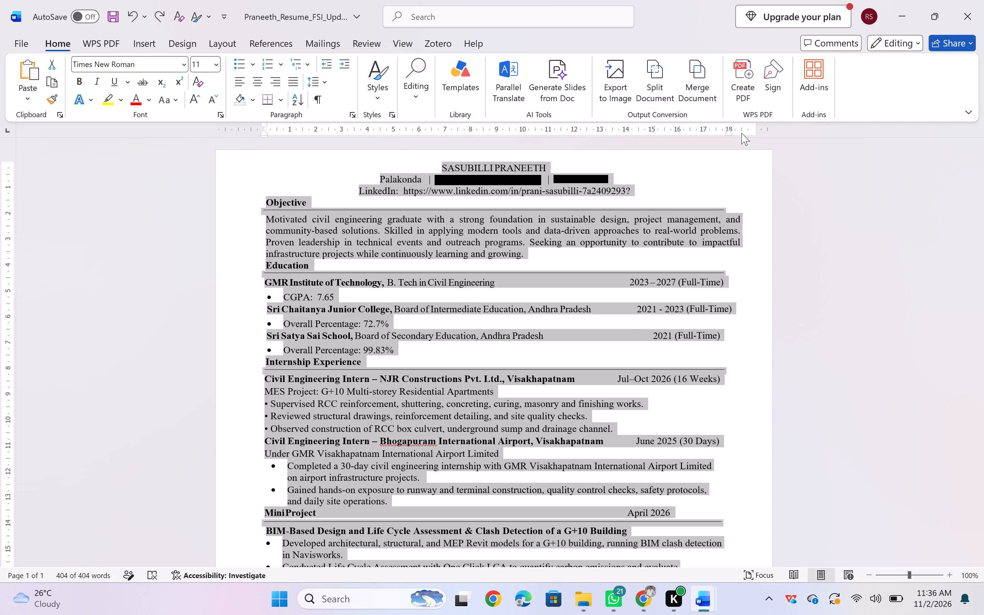
drag(741, 133, 728, 134)
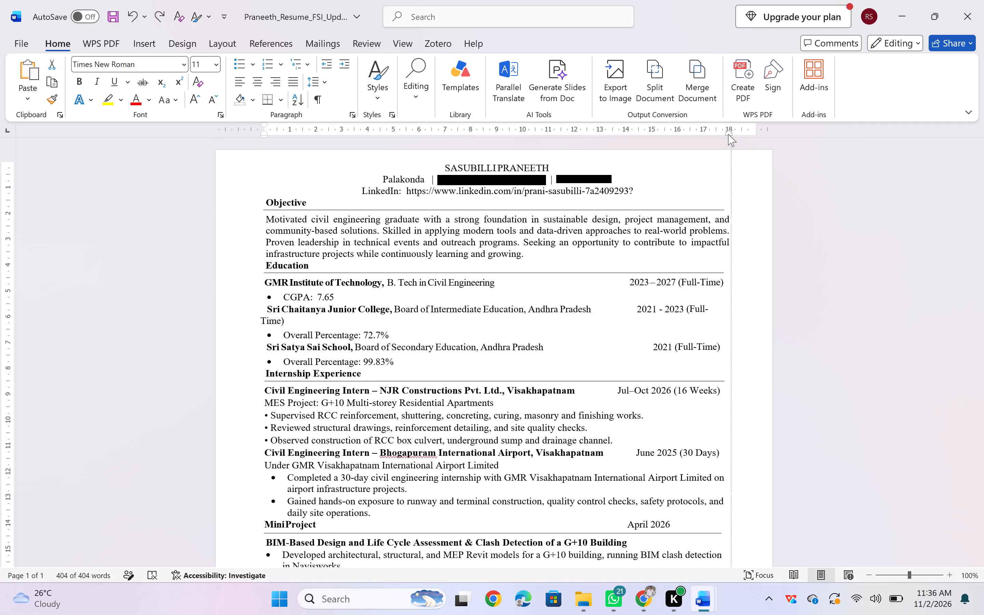
drag(728, 134, 726, 134)
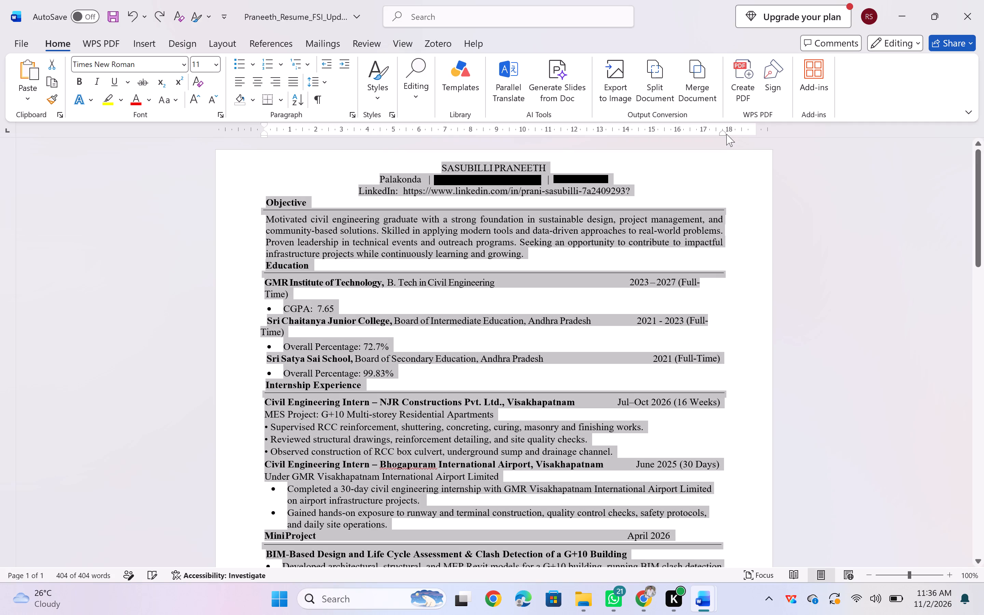
click(614, 249)
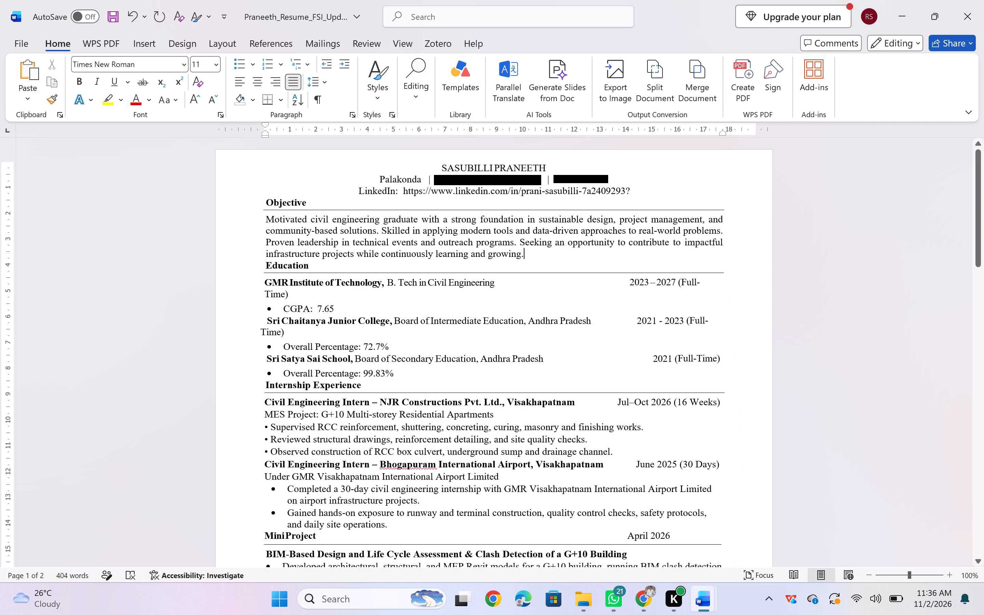
Delete one more space before "2023–2027 (Full-Time)" in the GMR Institute of Technology entry to keep it on one line.
scroll(560, 316, down, 1)
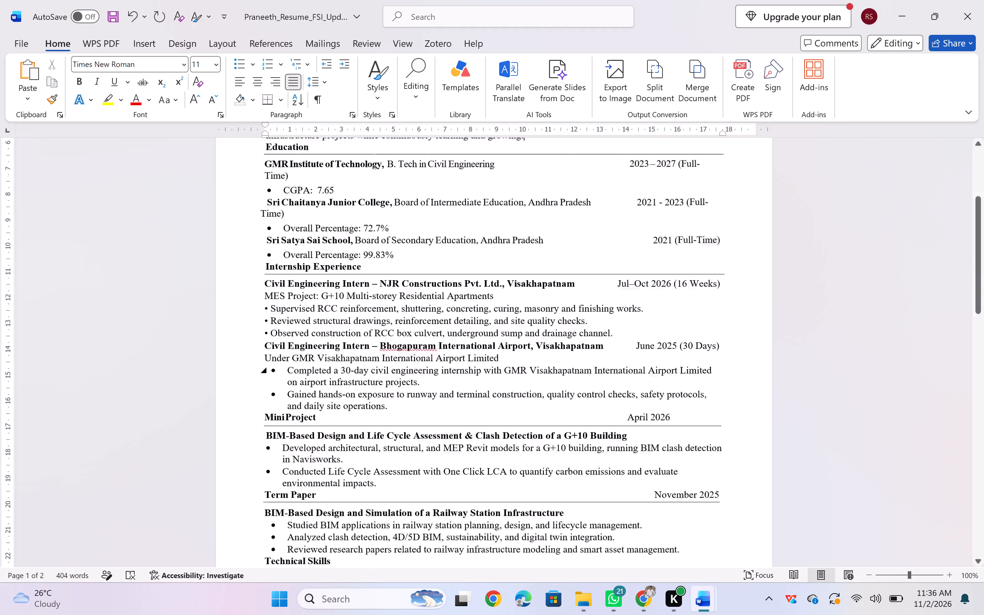
scroll(560, 316, down, 2)
scroll(560, 316, up, 1)
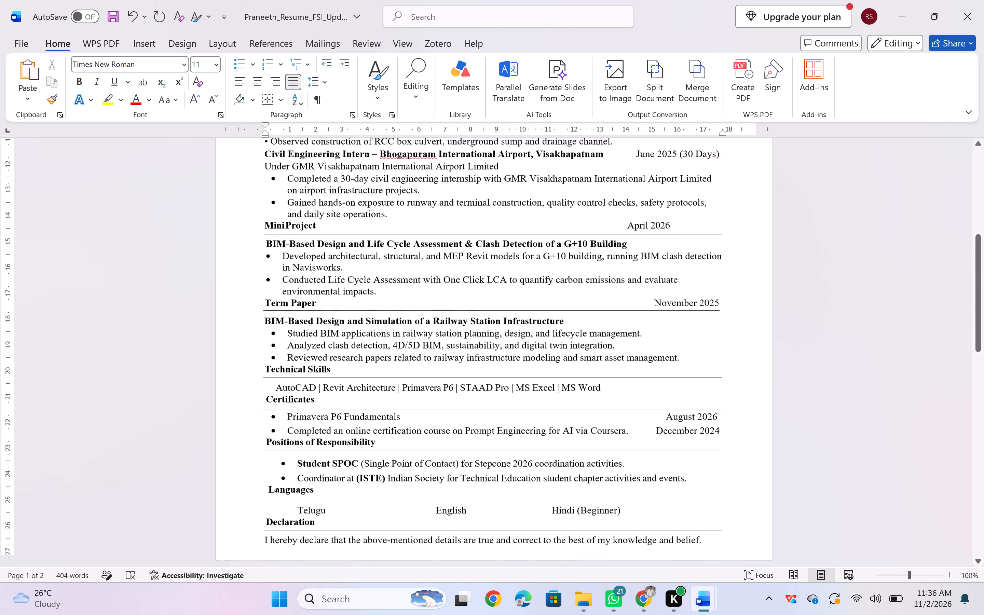
scroll(560, 316, up, 3)
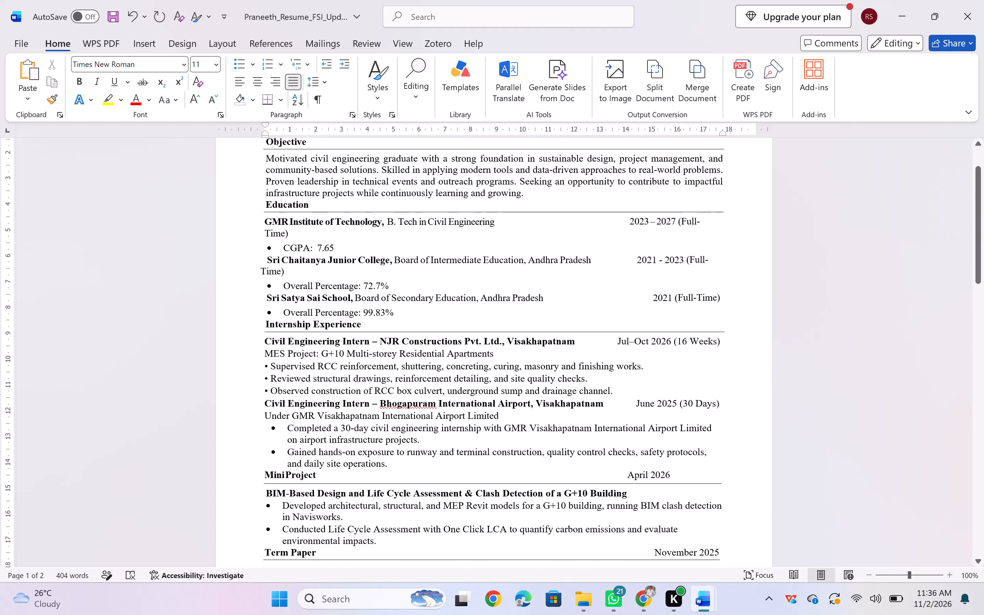
click(626, 221)
key(BackSpace)
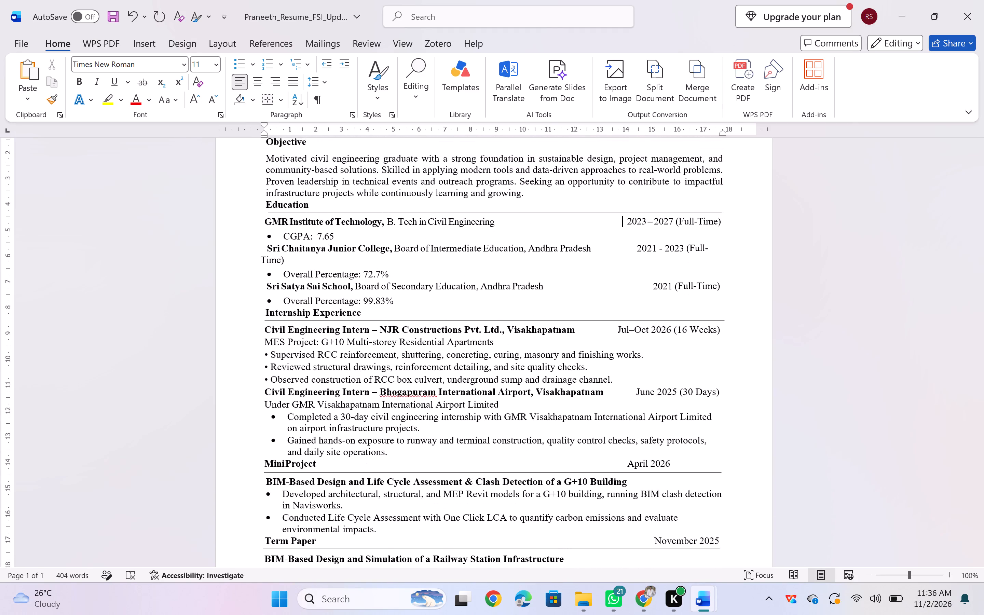
Delete spaces before "2021 - 2023 (Full-Time)" in the Sri Chaitanya Junior College entry so the date fits on one line.
key(Down)
key(Down)
key(BackSpace)
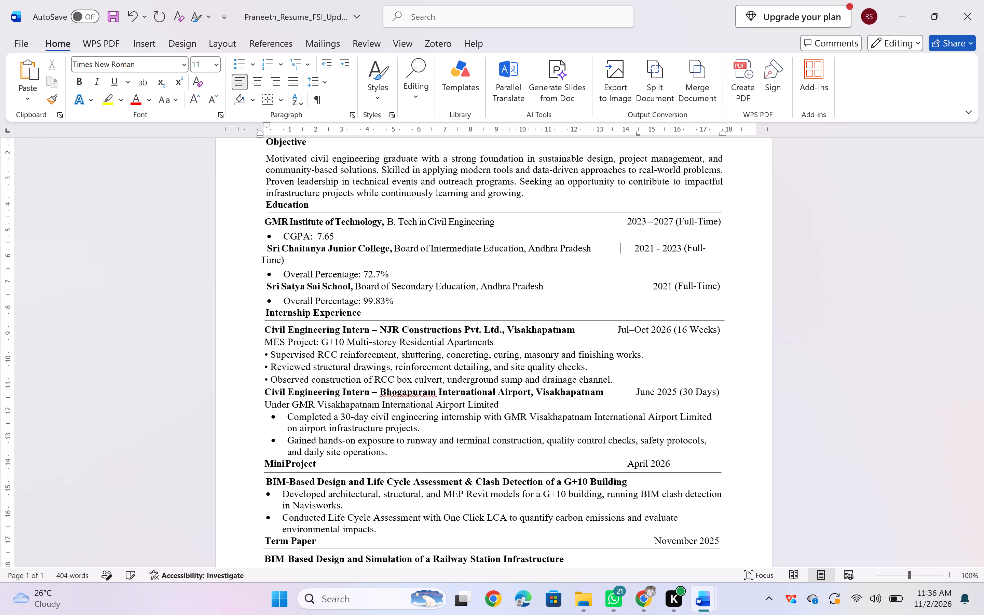
key(BackSpace)
key(BackSpace)
key(BackSpace)
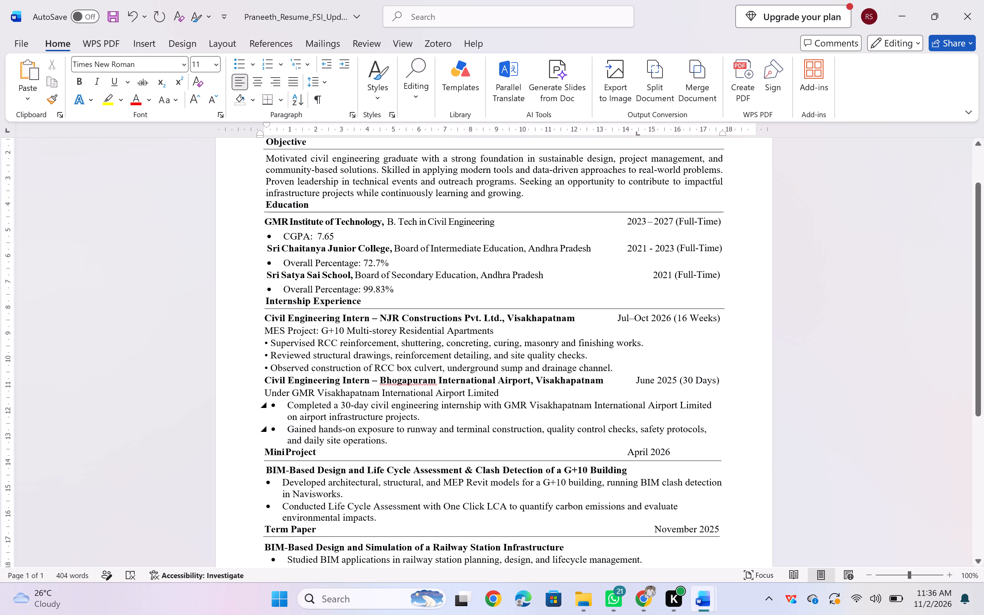
Add spaces before "April 2026" in the Mini Project heading so its end lines up with the other dates, dismissing the advertisement pop-up.
click(617, 450)
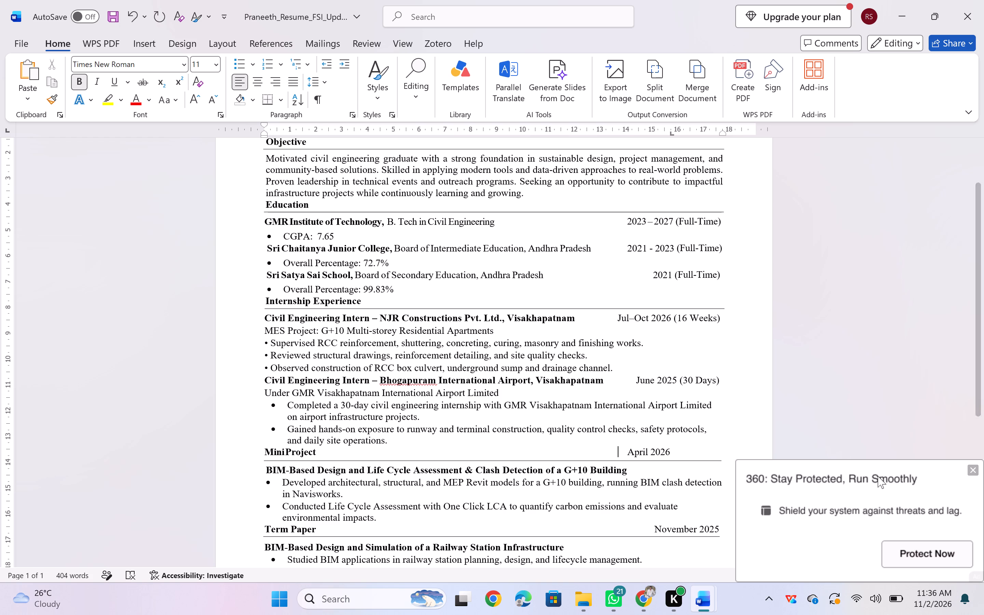
click(973, 470)
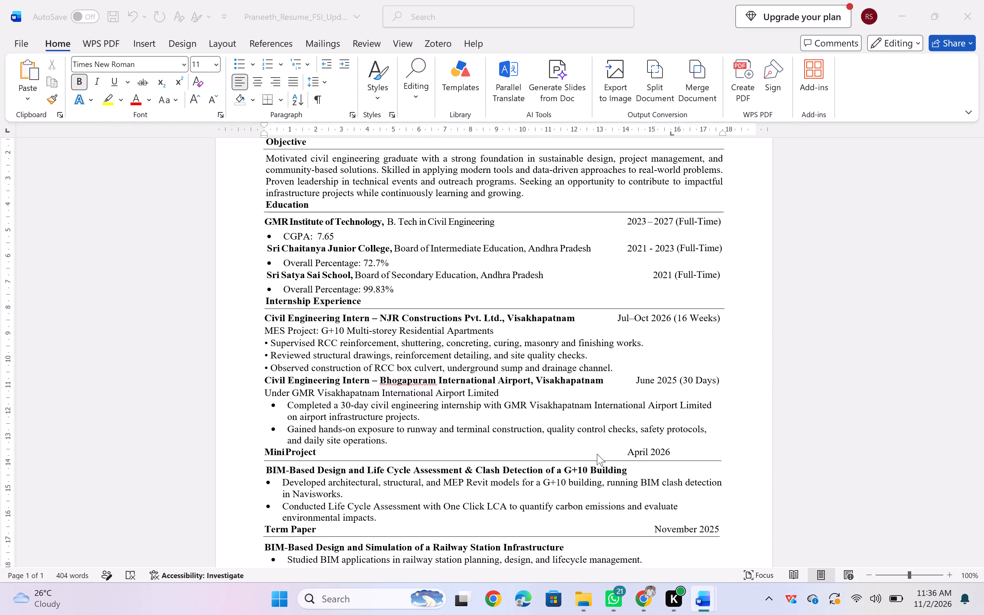
click(619, 452)
key(space)
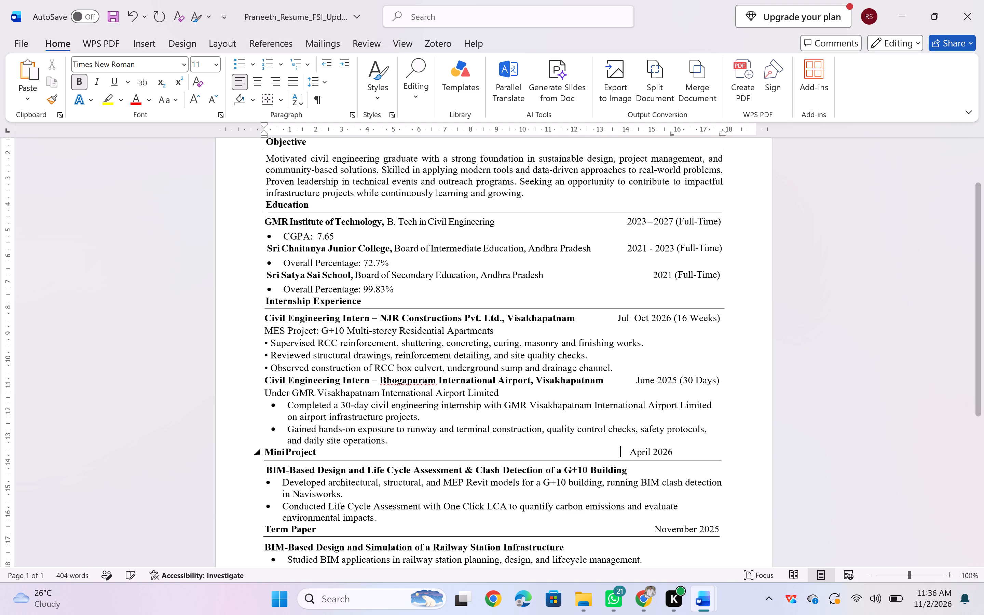
key(space)
key(space)
key(space)
key(space)
key(space)
key(space)
key(space)
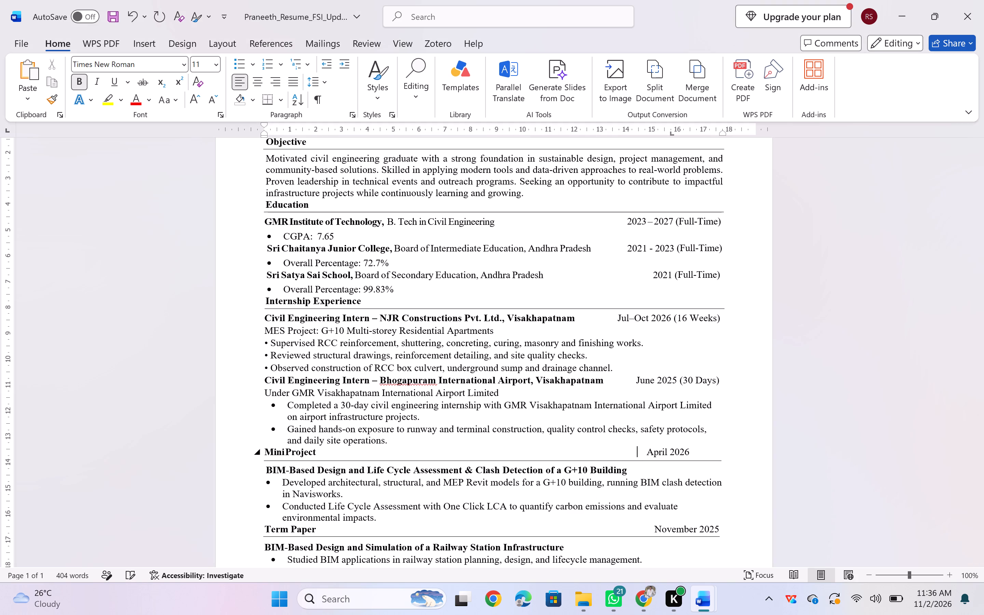
key(space)
key(space)
key(space)
key(space)
key(space)
key(space)
key(space)
key(space)
key(space)
key(space)
key(space)
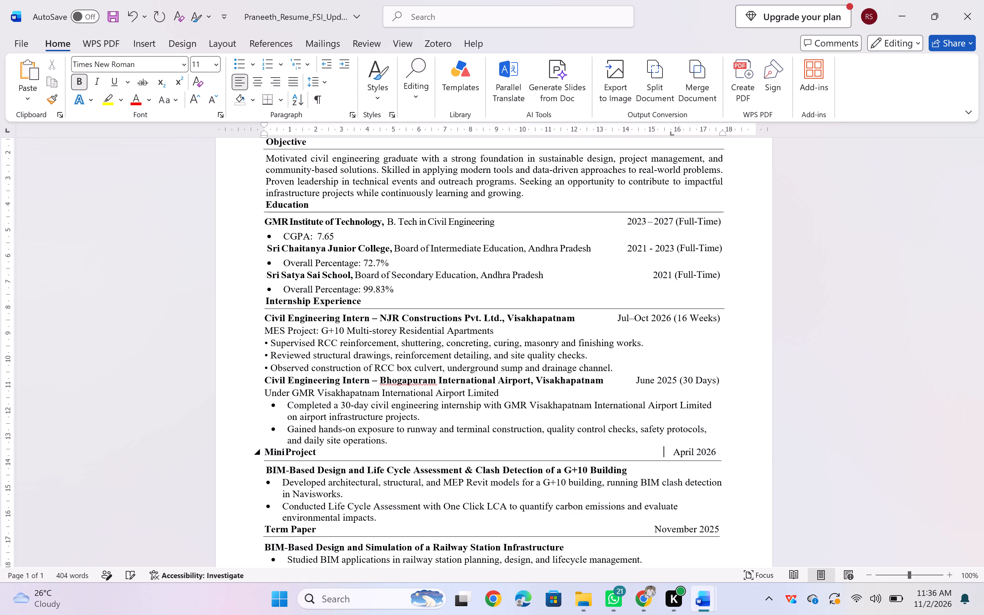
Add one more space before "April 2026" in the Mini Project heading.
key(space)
Move "April 2026" from the Mini Project heading to the end of the BIM-Based Design and Life Cycle Assessment title line.
scroll(636, 539, down, 1)
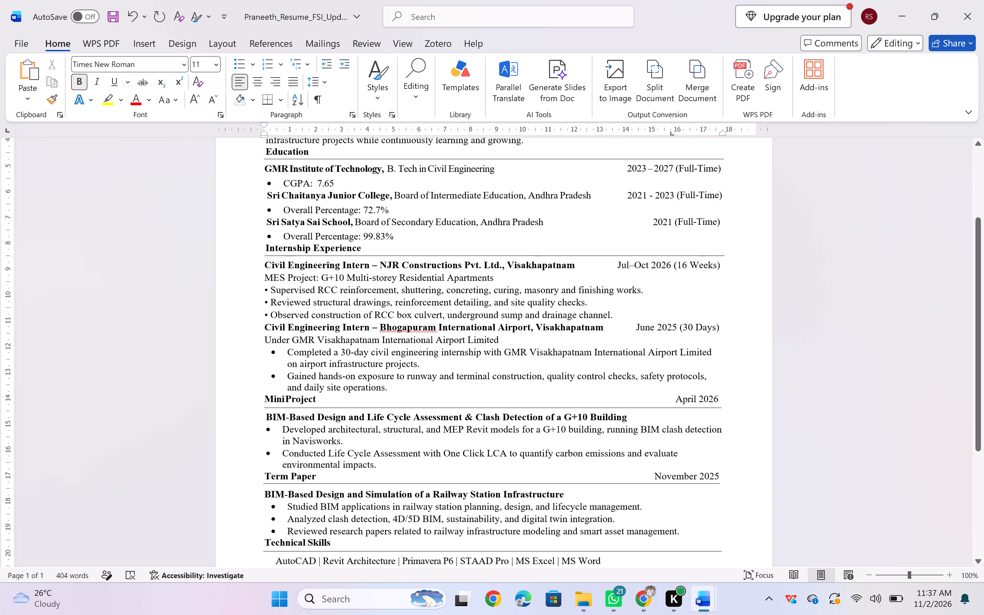
scroll(636, 539, down, 1)
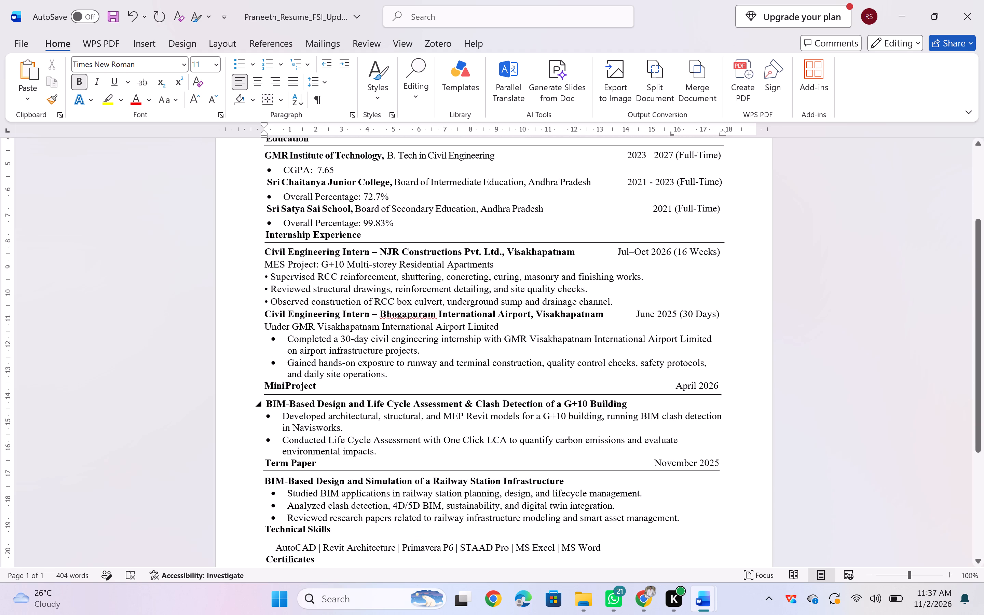
double_click(683, 385)
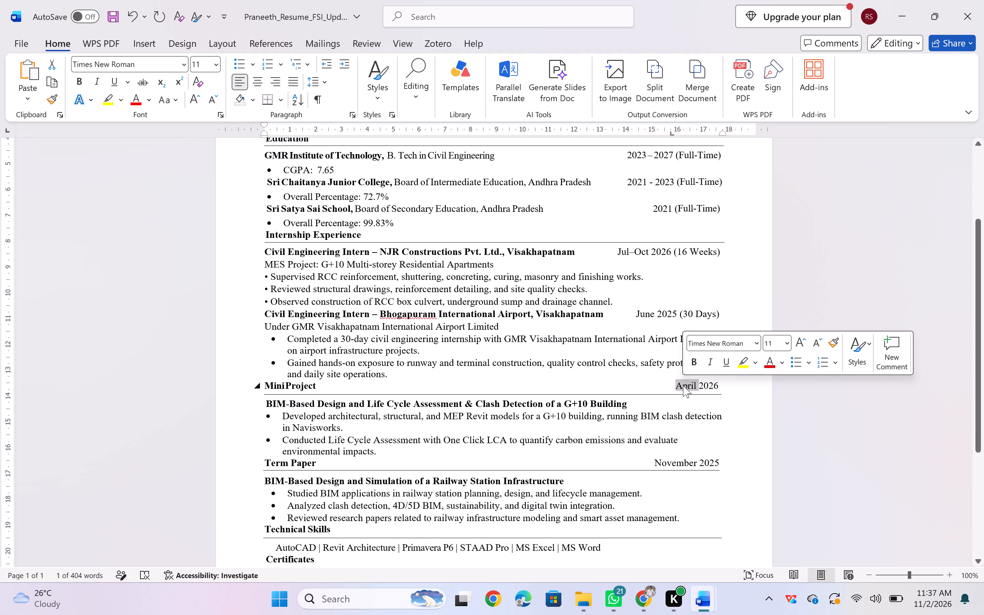
double_click(683, 385)
triple_click(683, 385)
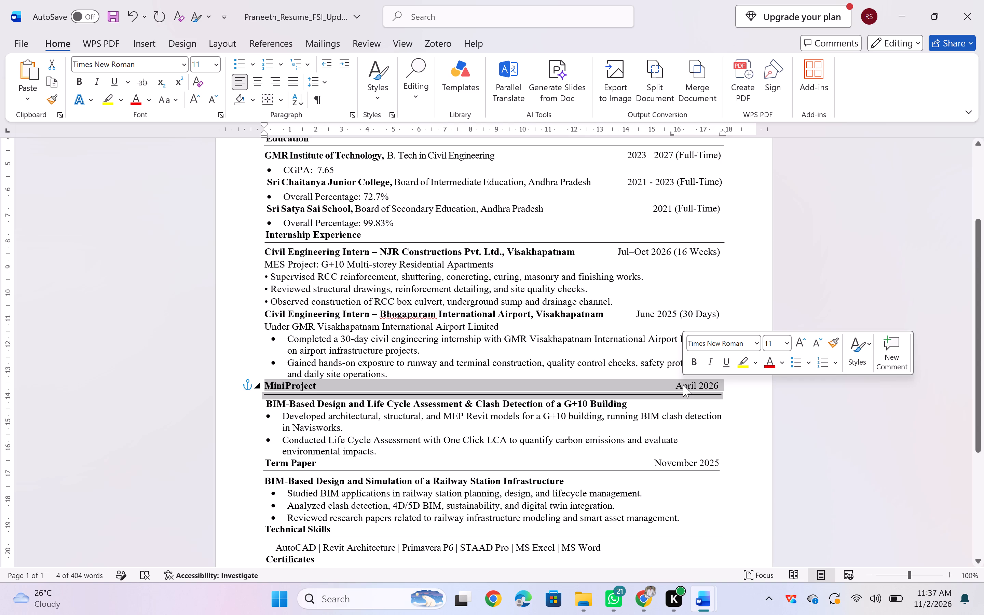
click(683, 385)
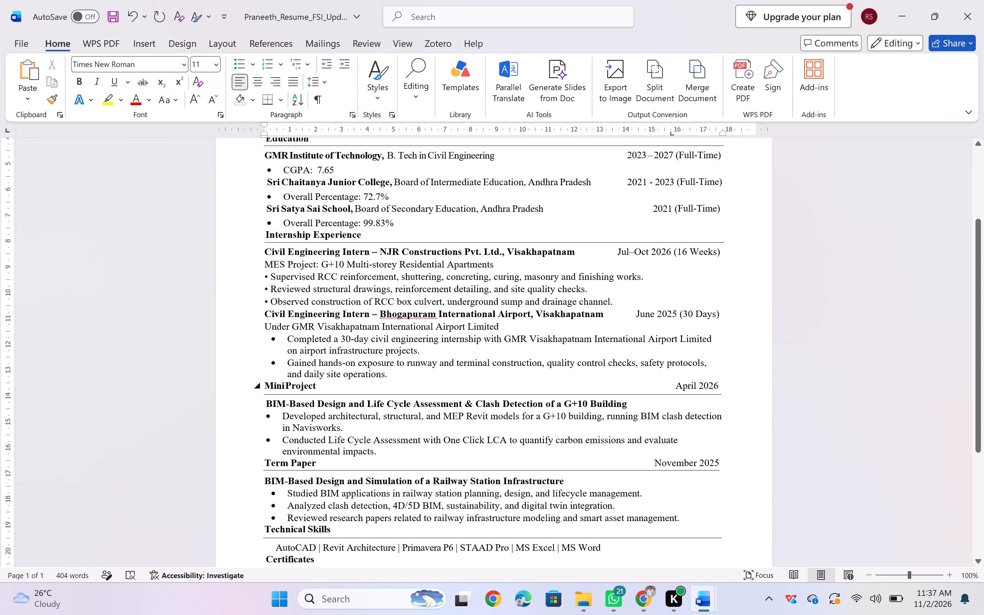
drag(716, 384, 684, 387)
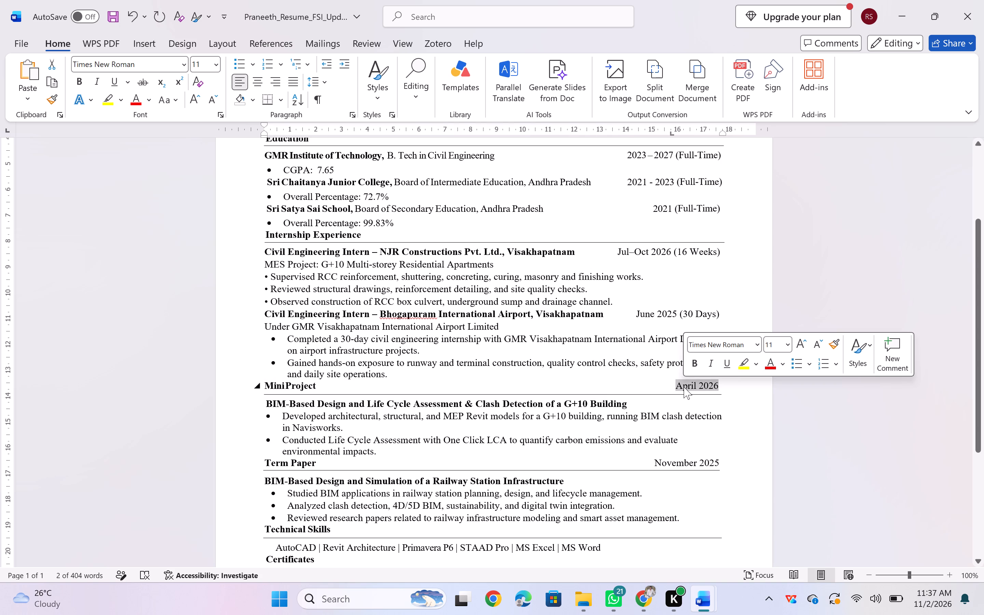
key(ctrl+x)
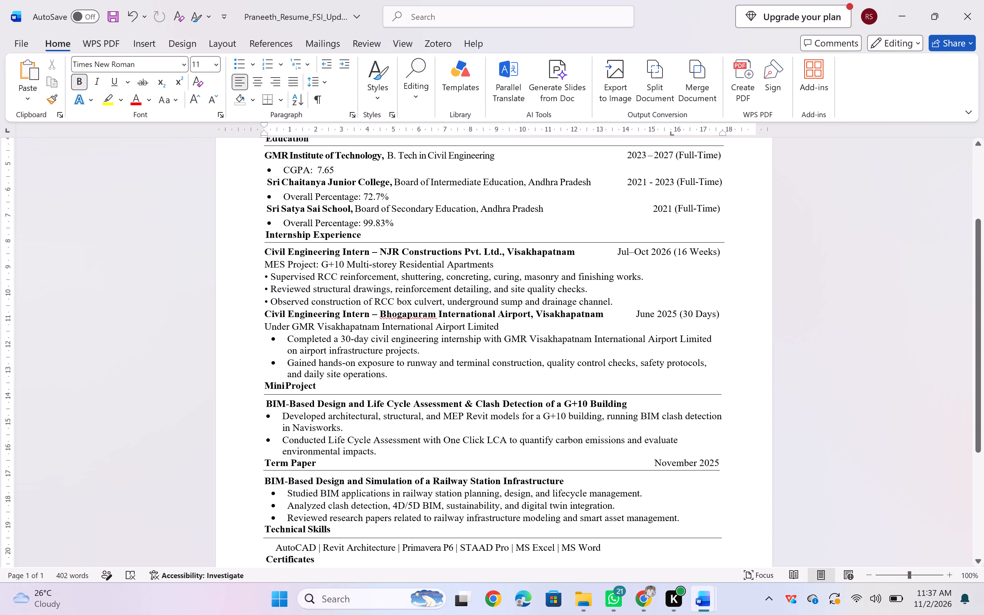
click(672, 401)
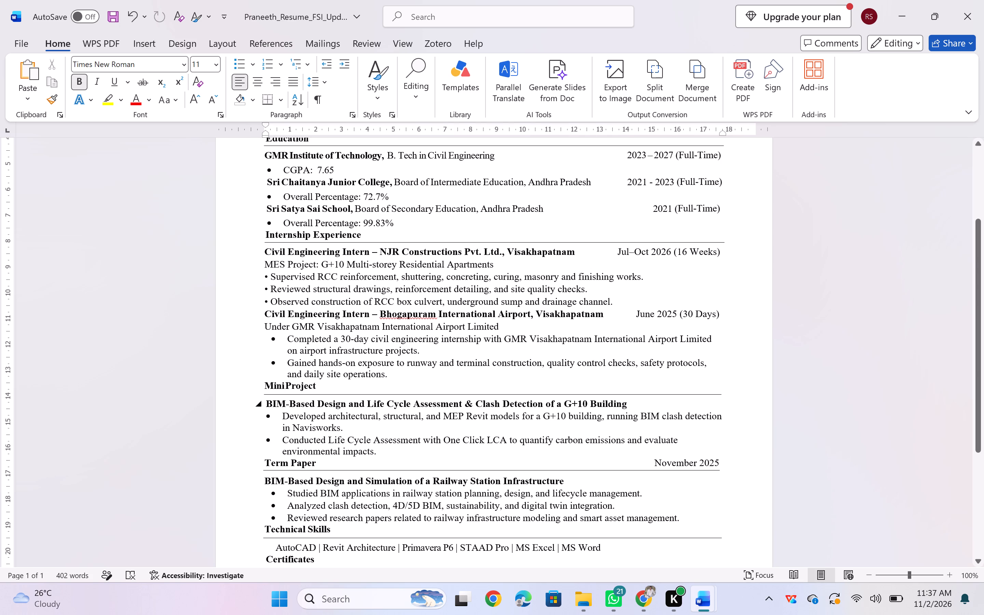
double_click(674, 402)
key(ctrl+v)
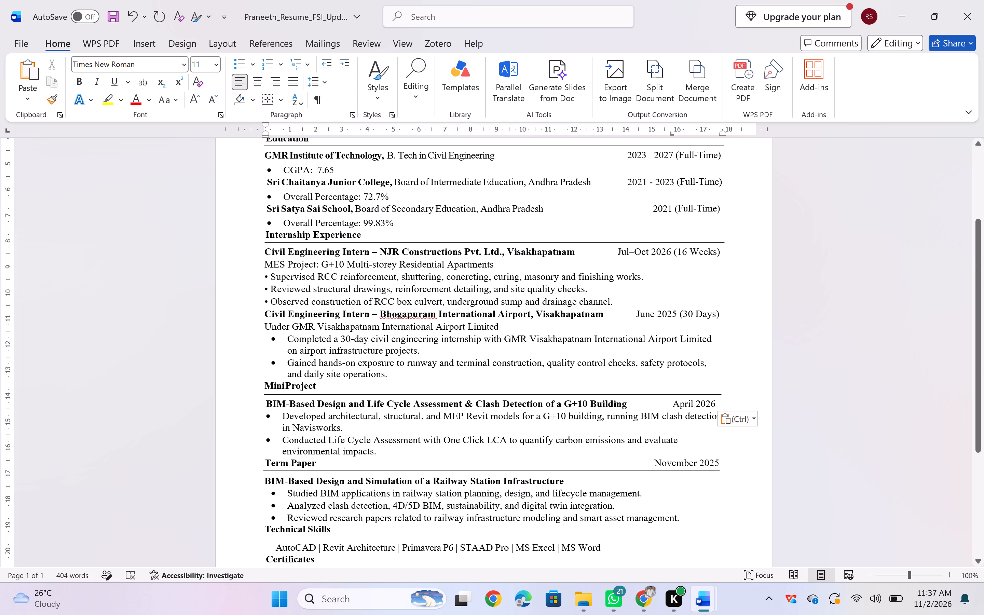
Add two spaces before "April 2026" on the project title line so its end lines up with the other dates.
click(666, 408)
key(space)
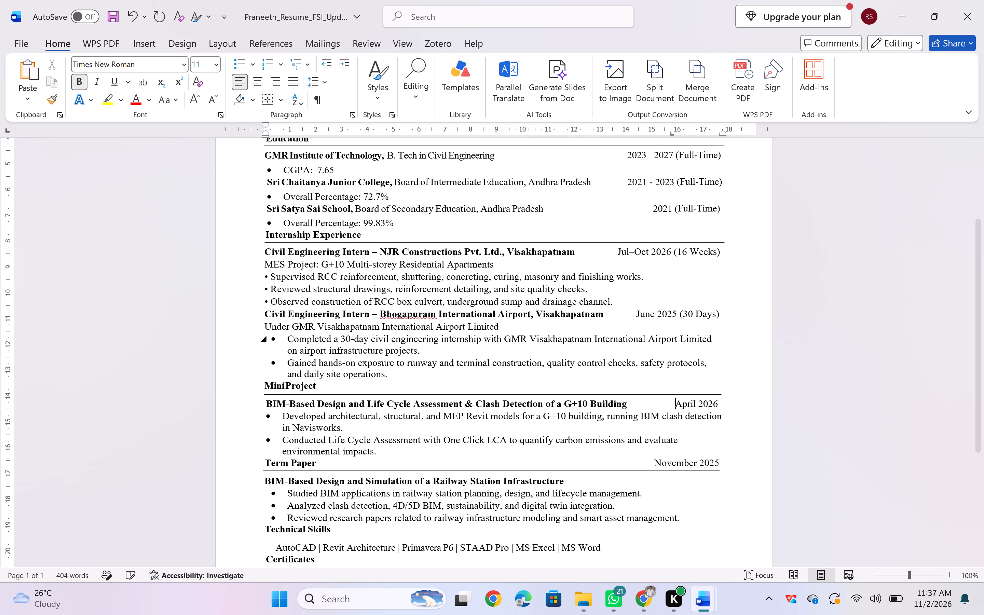
key(space)
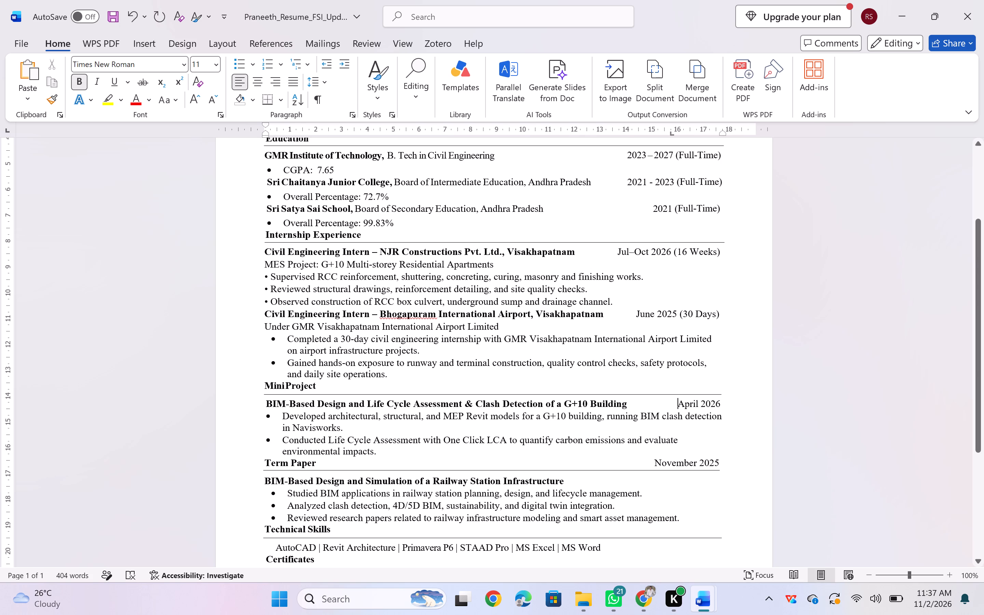
Decrease the indent of both bullets under Positions of Responsibility by one level.
scroll(602, 475, down, 2)
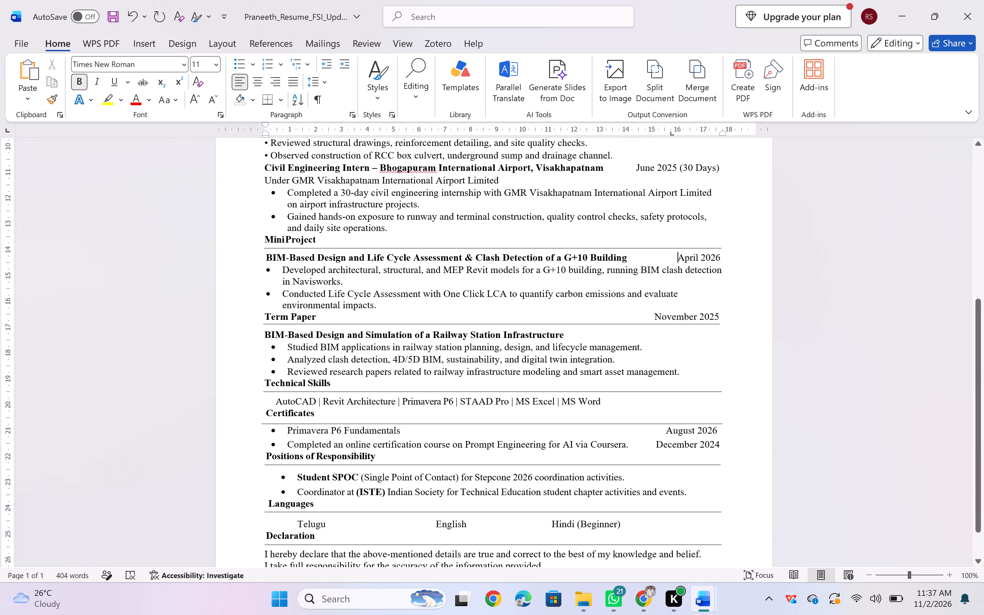
scroll(602, 475, down, 1)
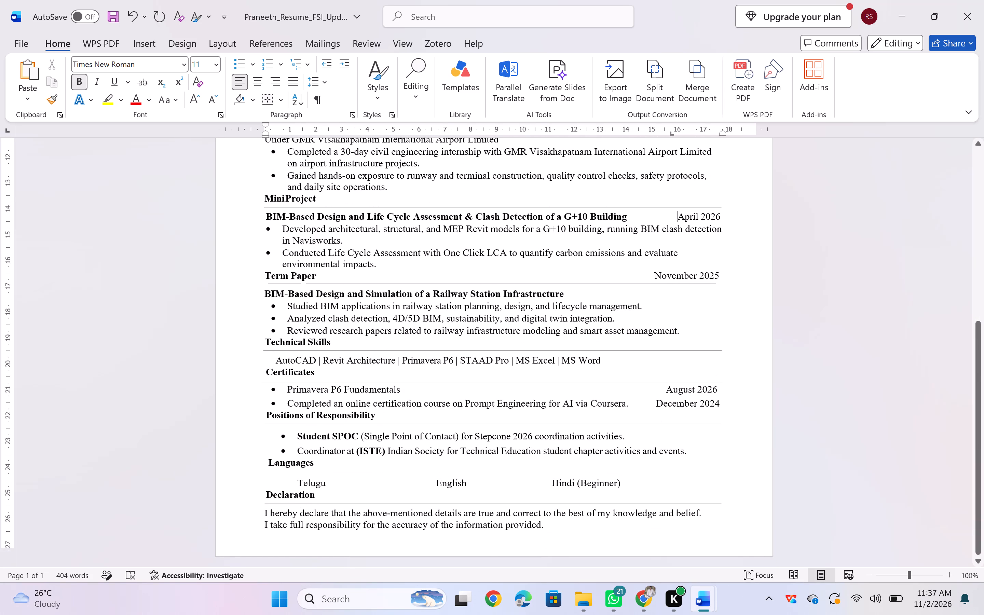
scroll(602, 475, up, 1)
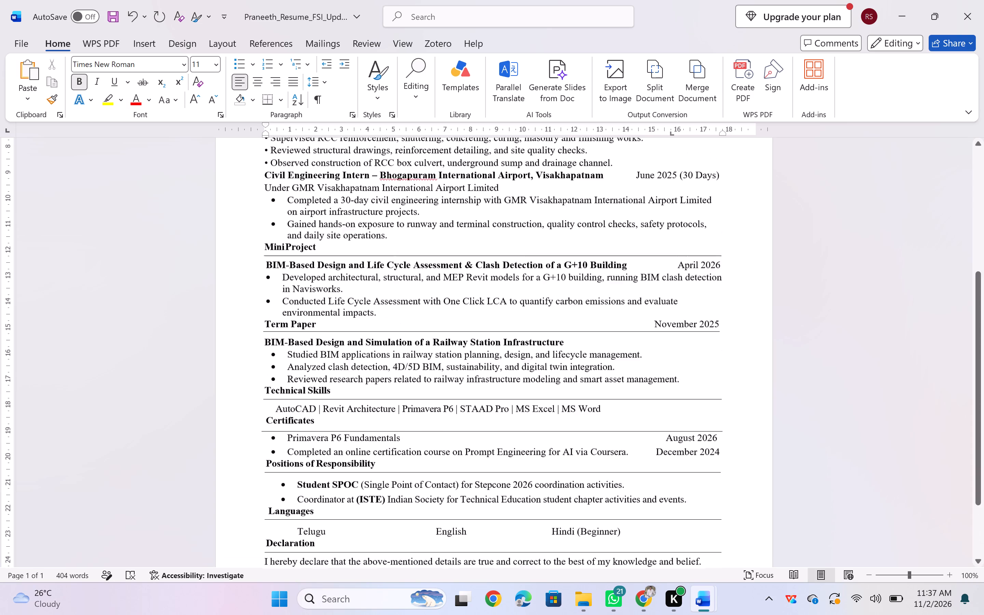
scroll(602, 475, up, 1)
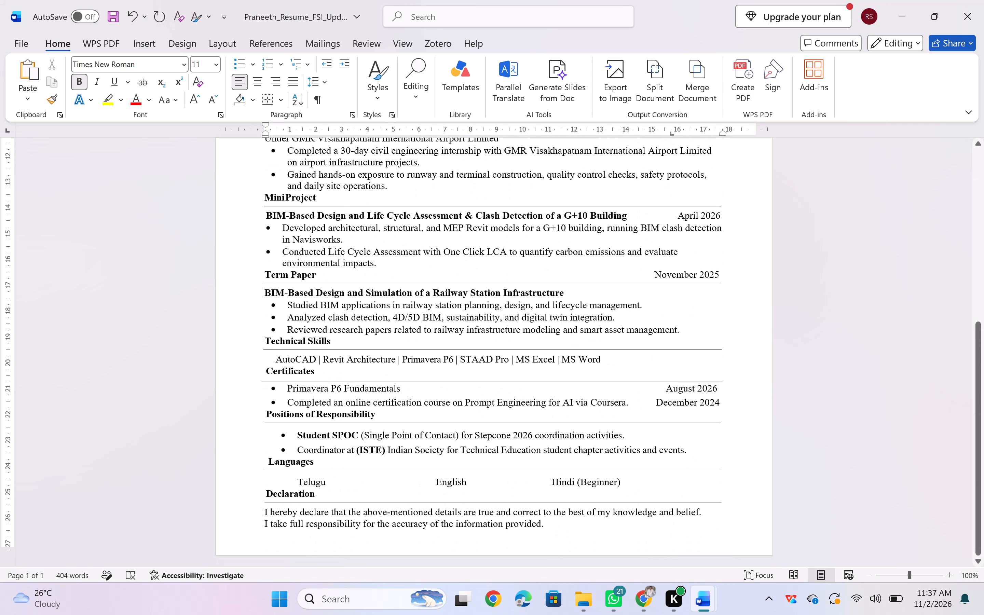
scroll(602, 475, down, 1)
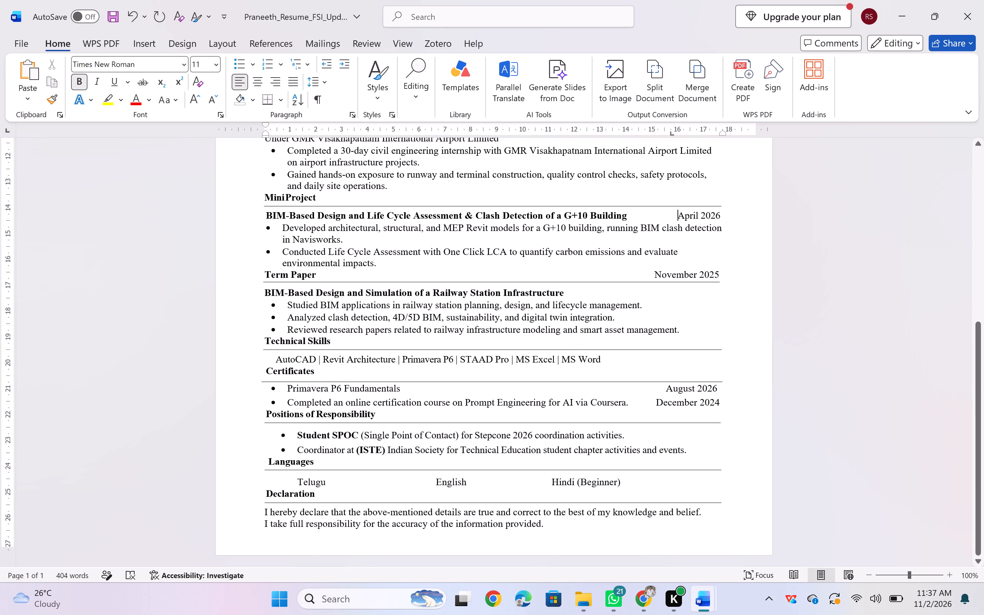
triple_click(282, 434)
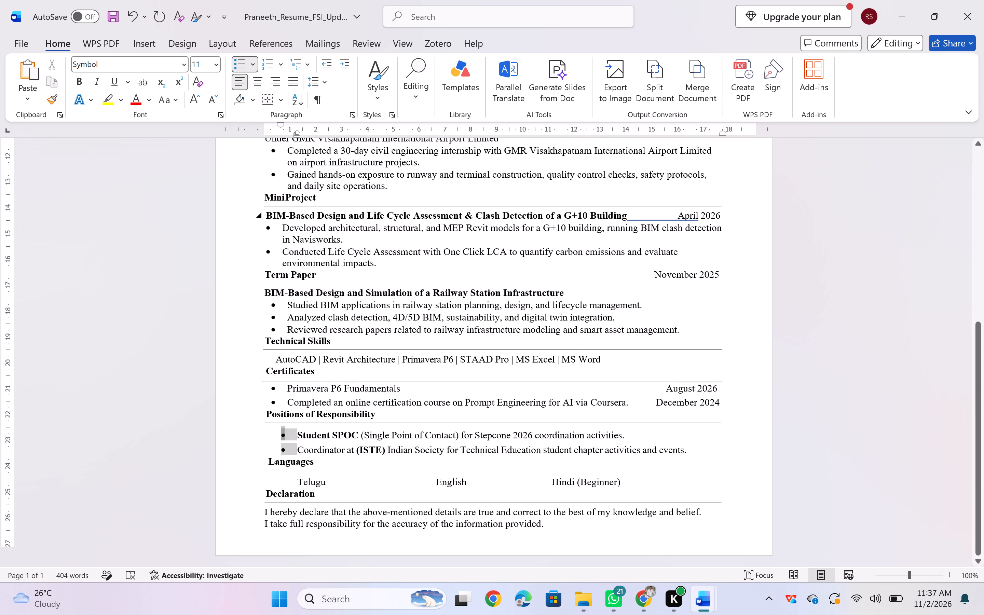
click(325, 65)
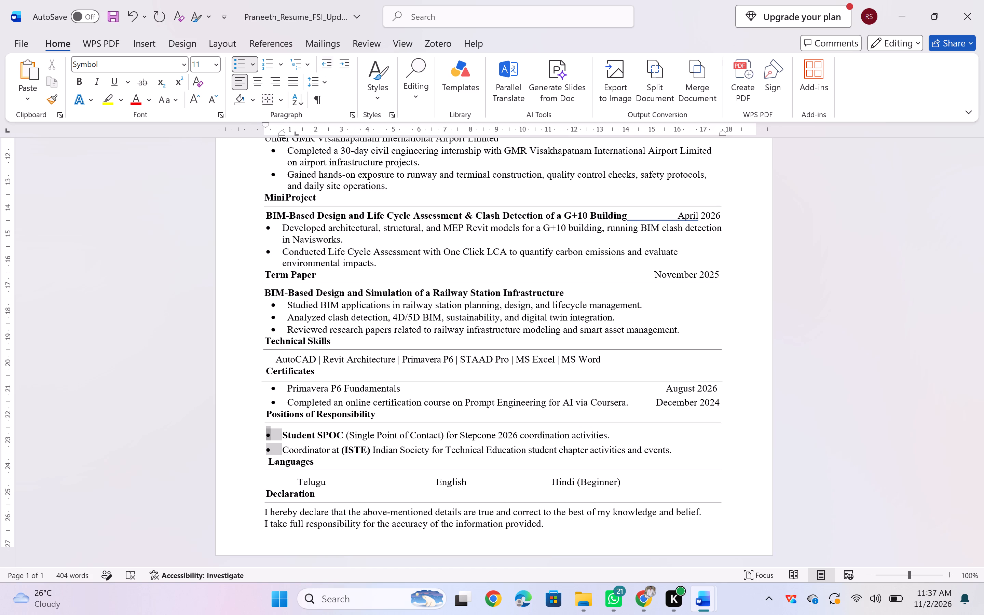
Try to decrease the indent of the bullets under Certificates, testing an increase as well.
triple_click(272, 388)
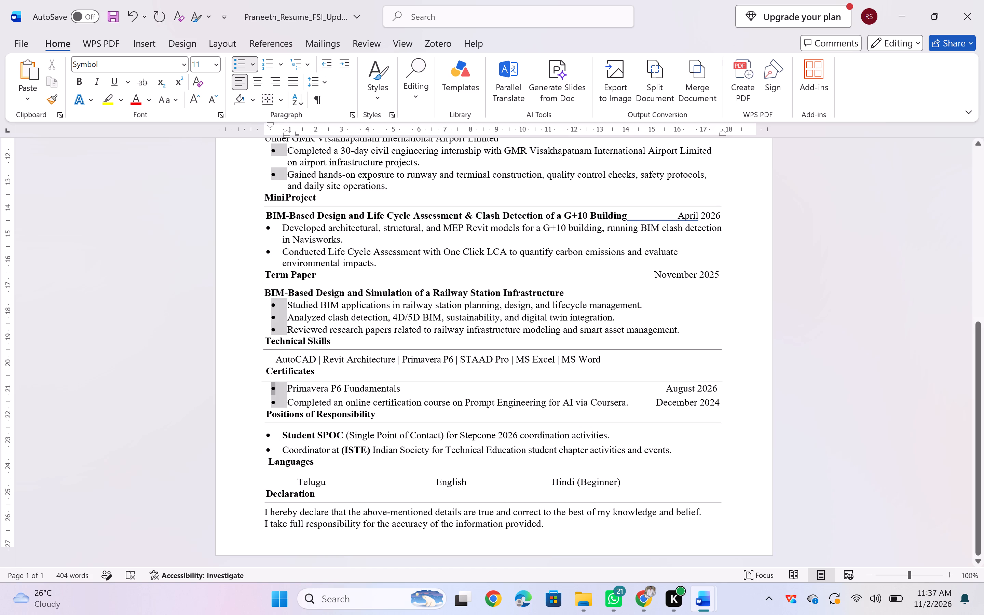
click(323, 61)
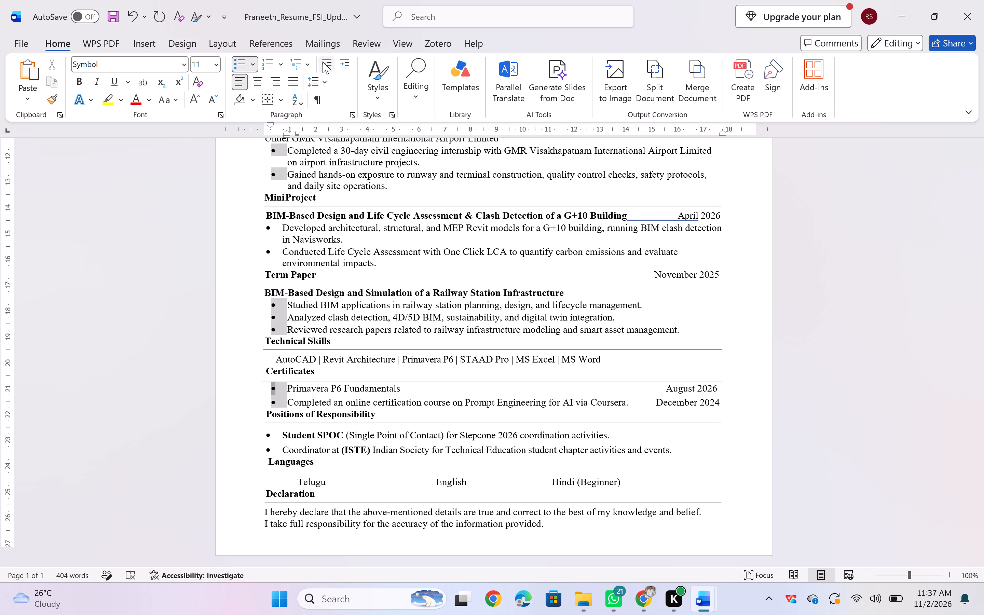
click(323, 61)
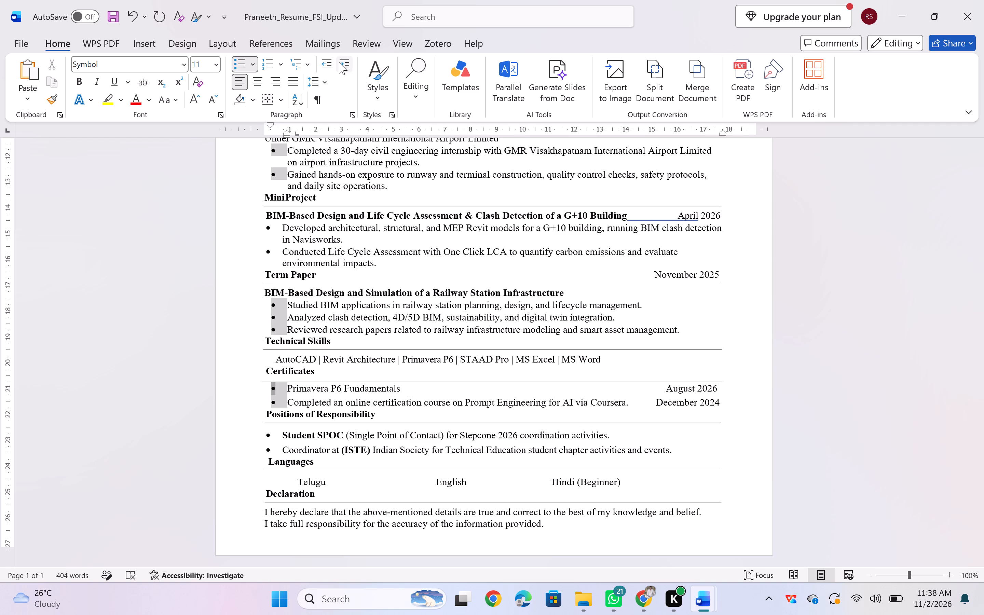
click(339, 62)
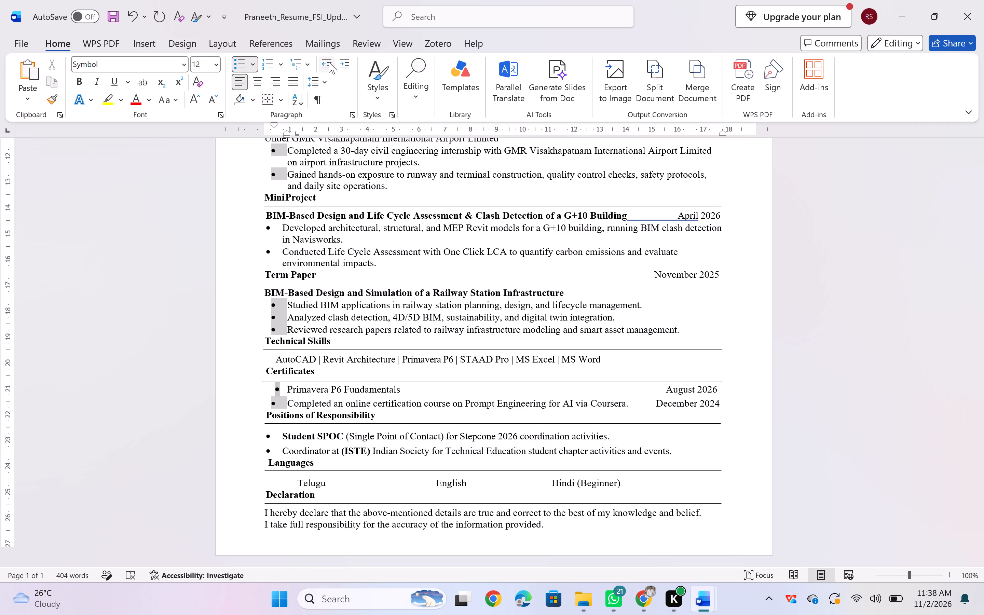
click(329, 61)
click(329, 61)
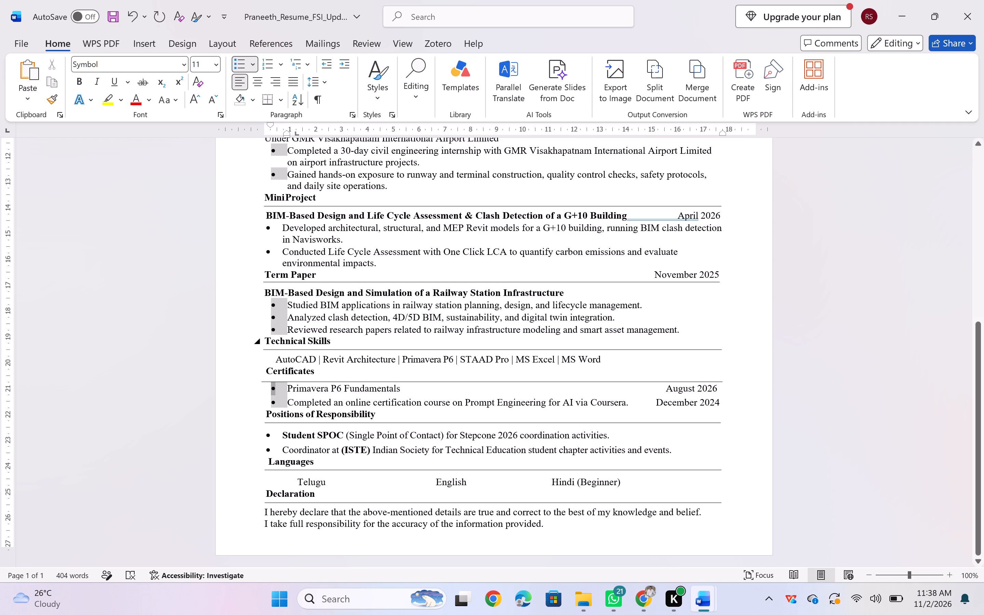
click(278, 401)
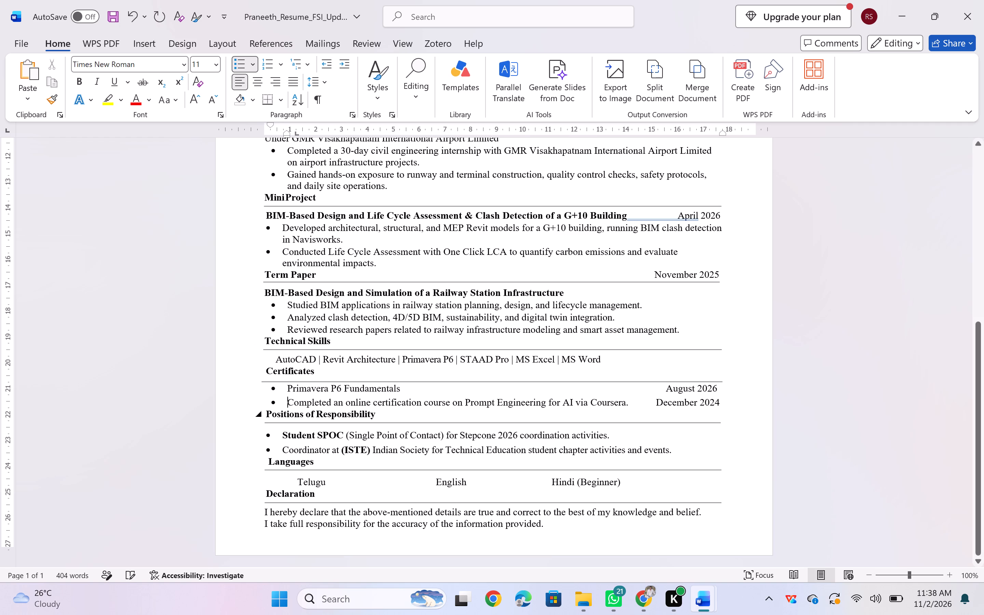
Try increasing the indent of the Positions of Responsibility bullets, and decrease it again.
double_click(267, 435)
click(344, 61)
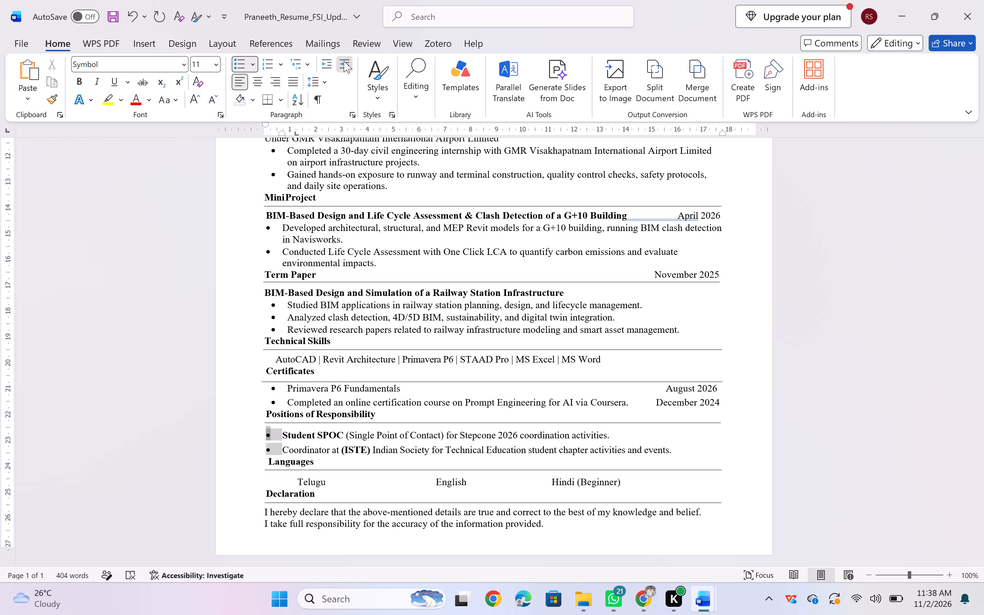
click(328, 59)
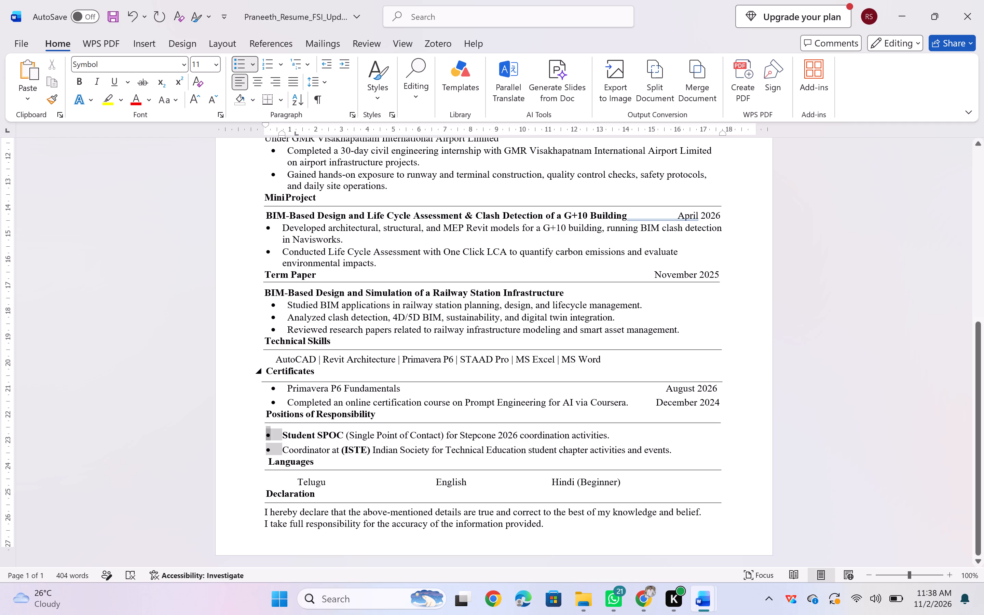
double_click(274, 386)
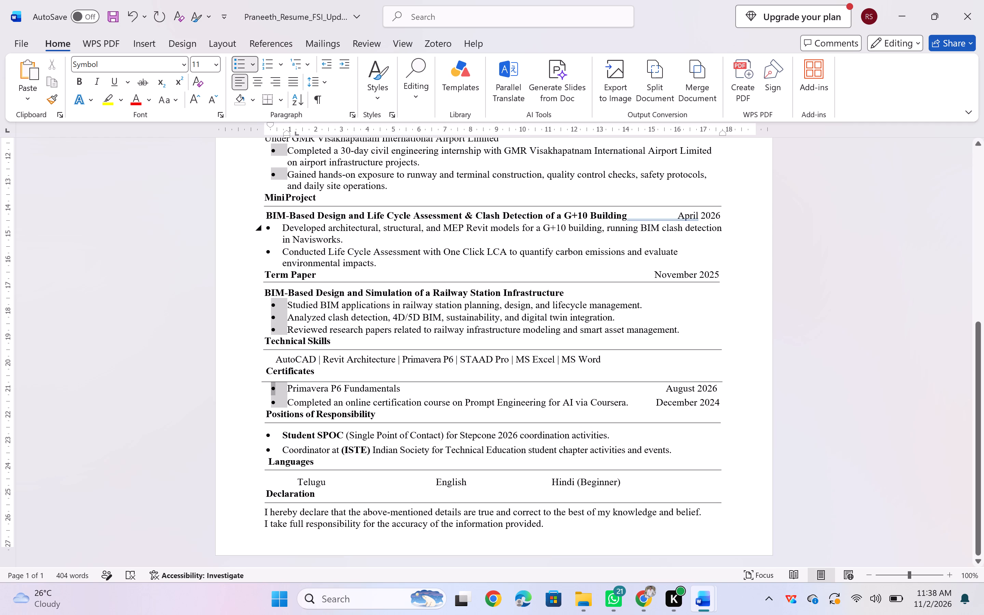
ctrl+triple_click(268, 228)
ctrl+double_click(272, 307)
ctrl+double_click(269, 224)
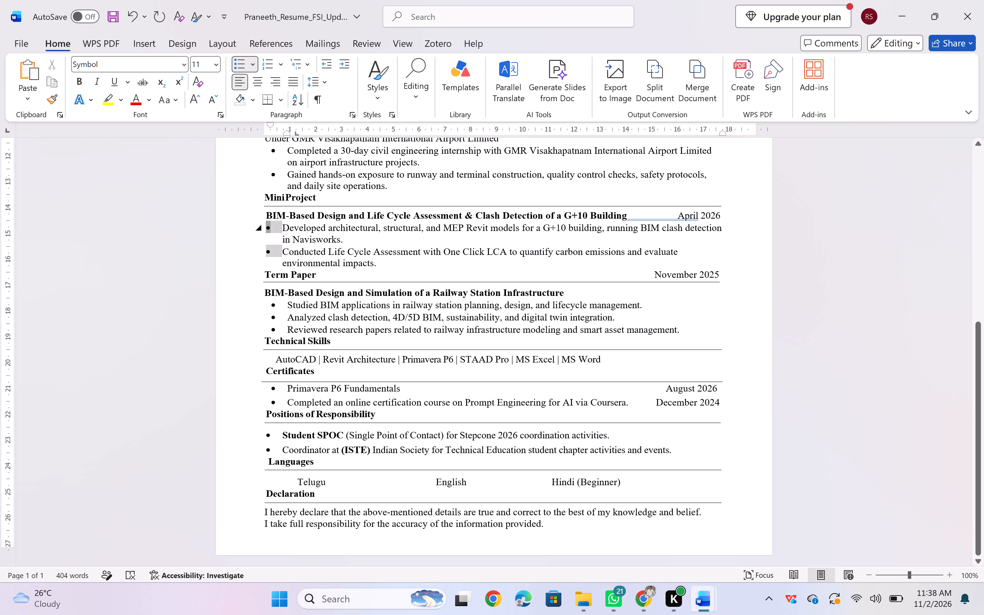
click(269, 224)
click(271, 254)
Decrease the indent of the bullets under the Bhogapuram International Airport internship by one level.
scroll(271, 254, up, 1)
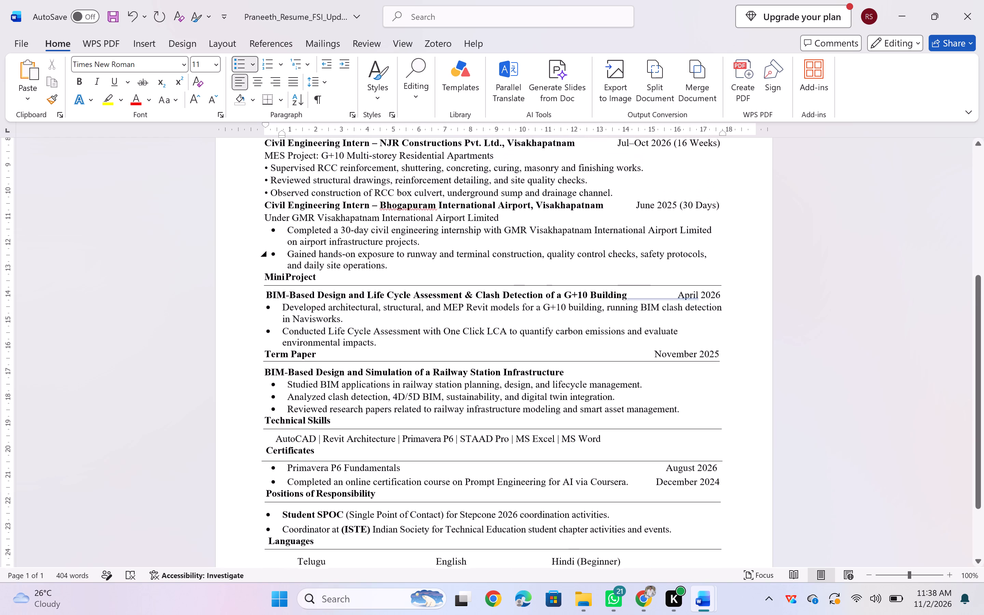
scroll(271, 254, up, 2)
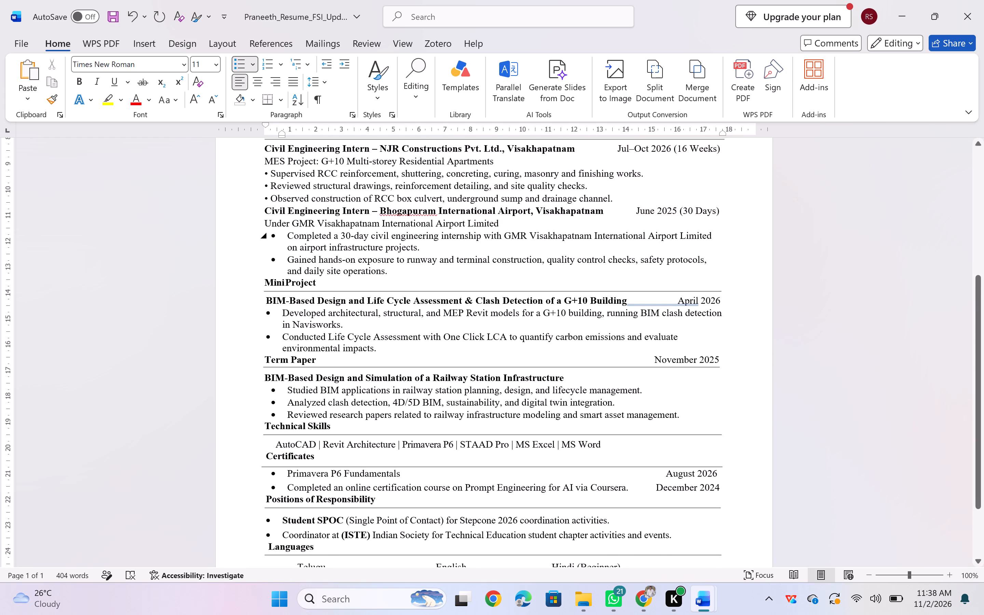
triple_click(299, 237)
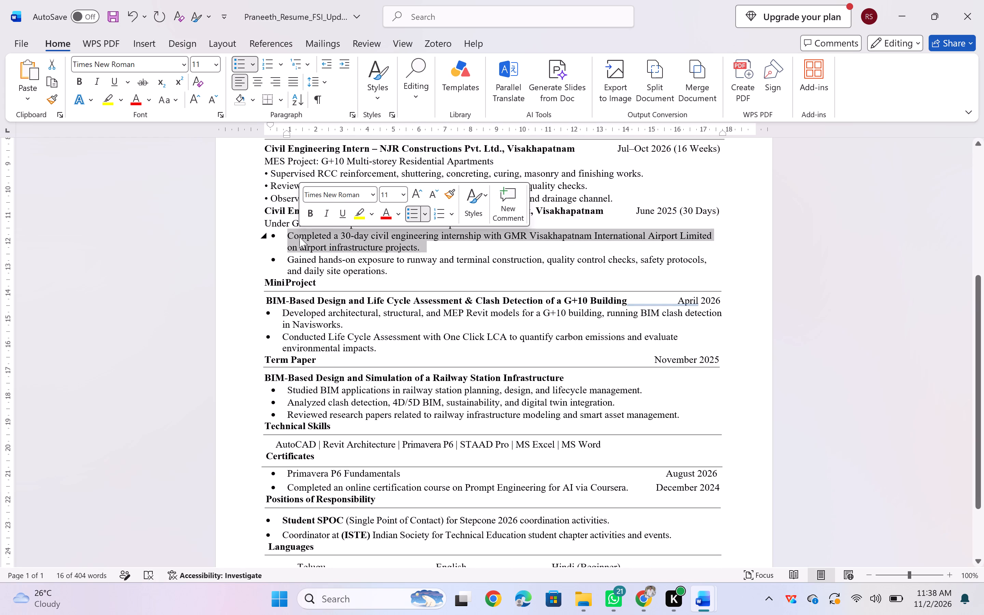
click(318, 65)
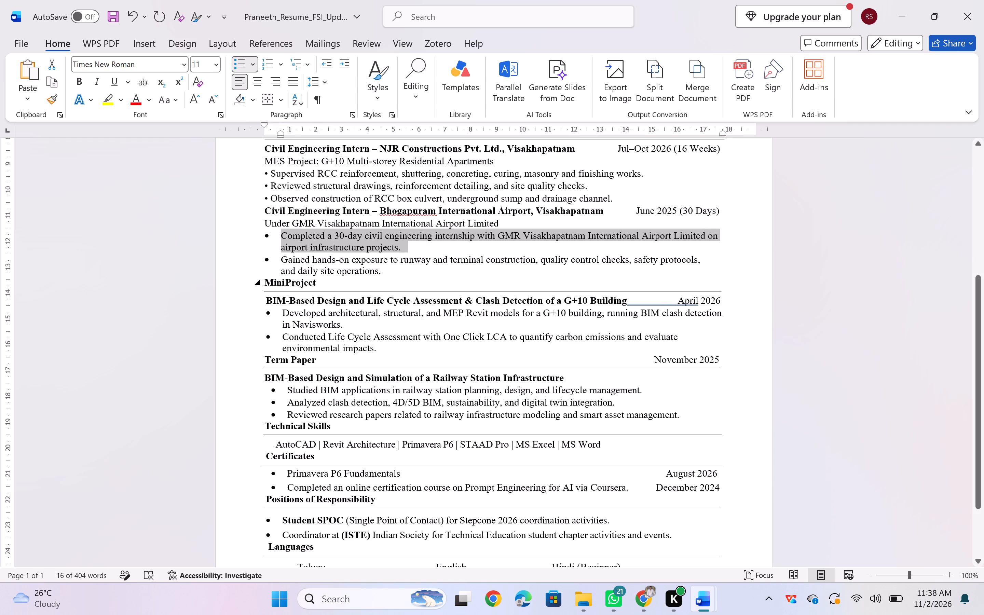
Decrease the indent of the bullets under Term Paper by one level.
triple_click(293, 391)
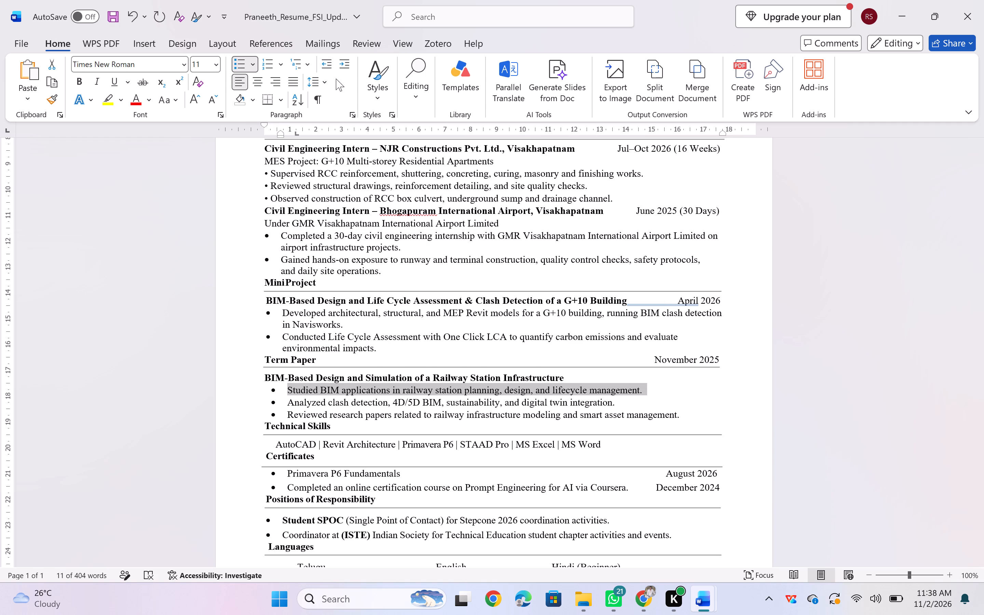
click(326, 64)
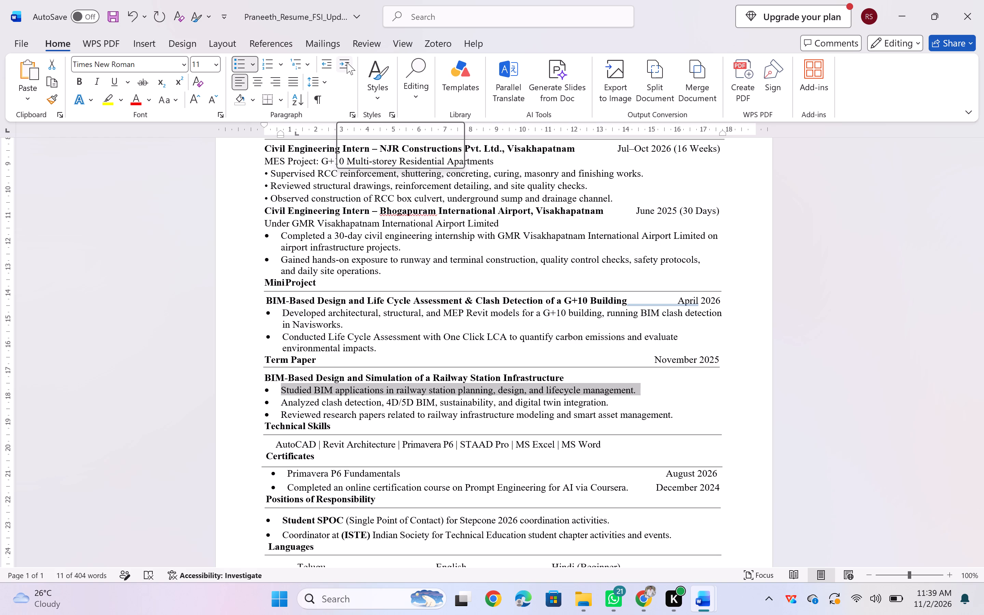
Decrease the indent of the Certificates bullets by one level, and increase it once on each of the two entries.
triple_click(305, 473)
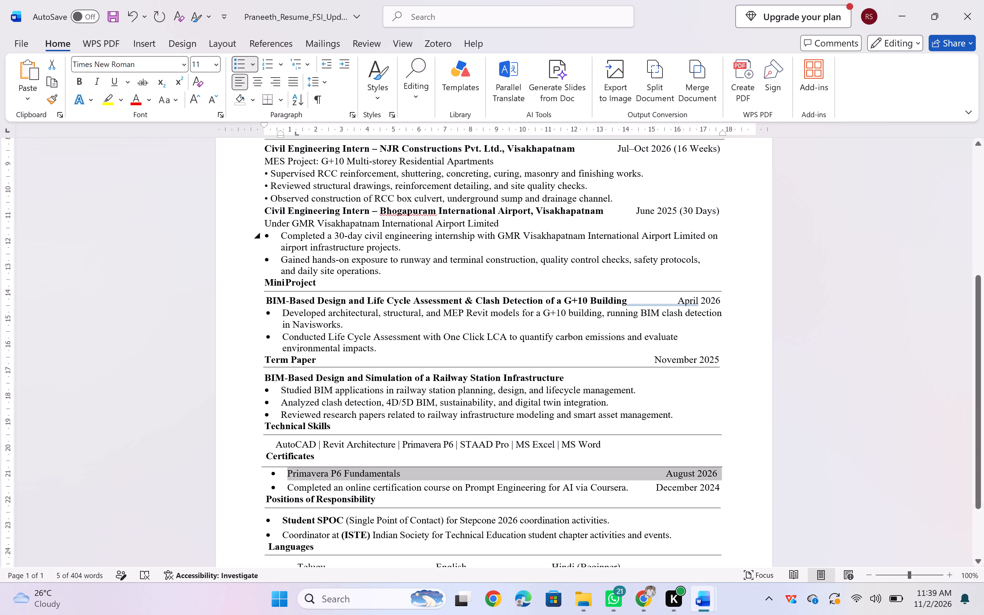
click(322, 68)
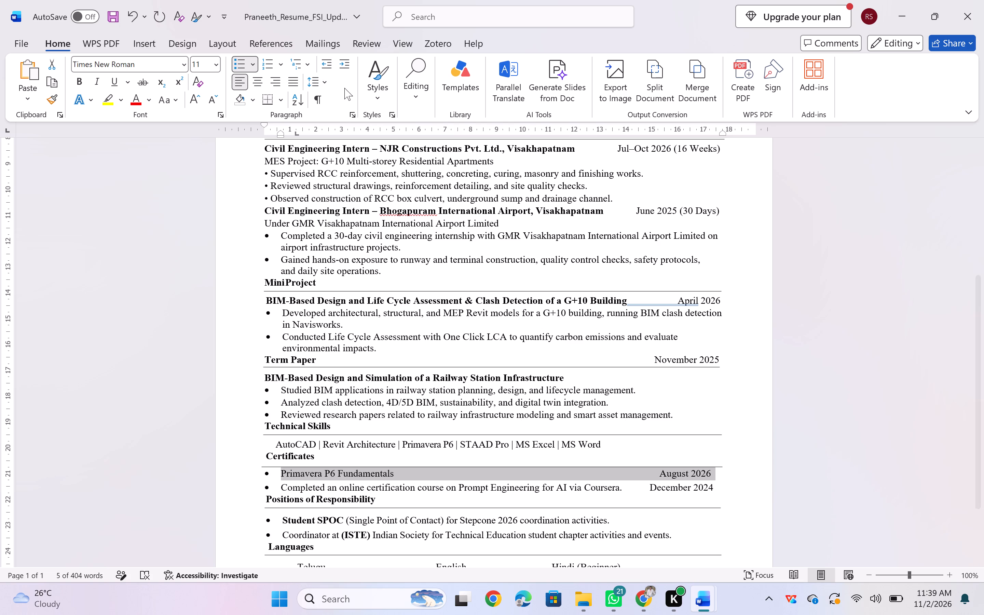
click(345, 65)
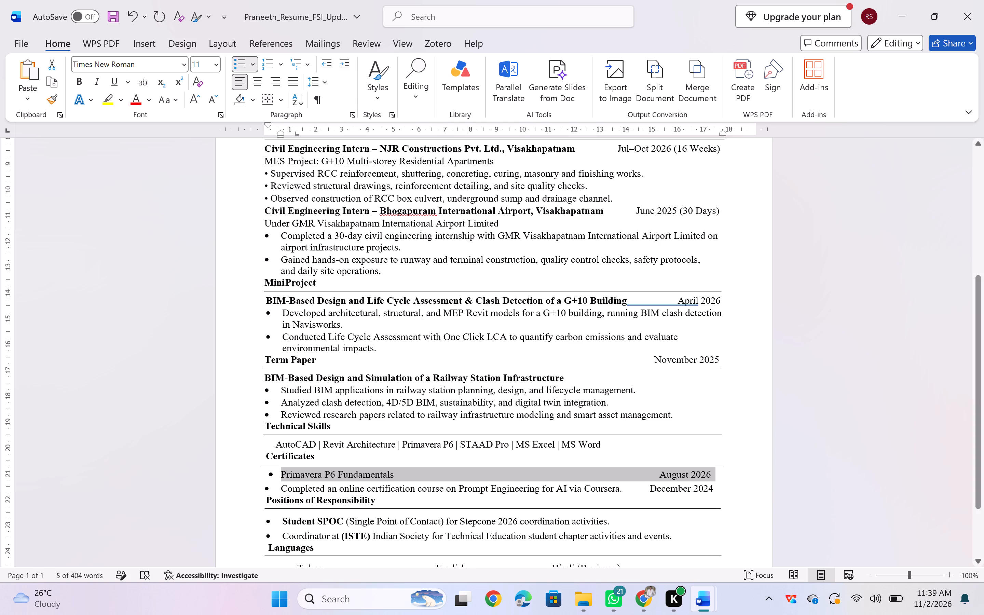
double_click(301, 487)
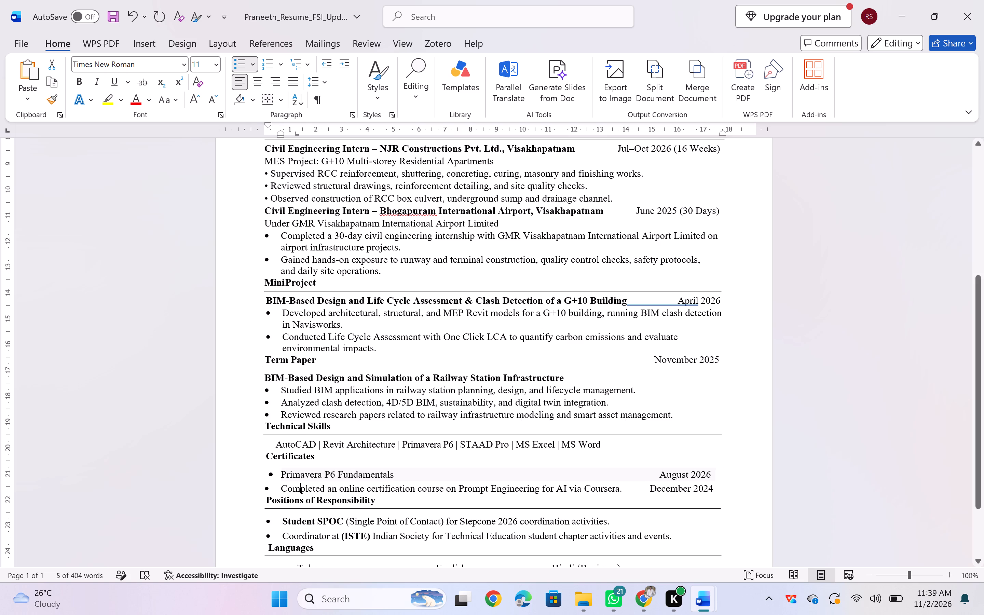
click(346, 66)
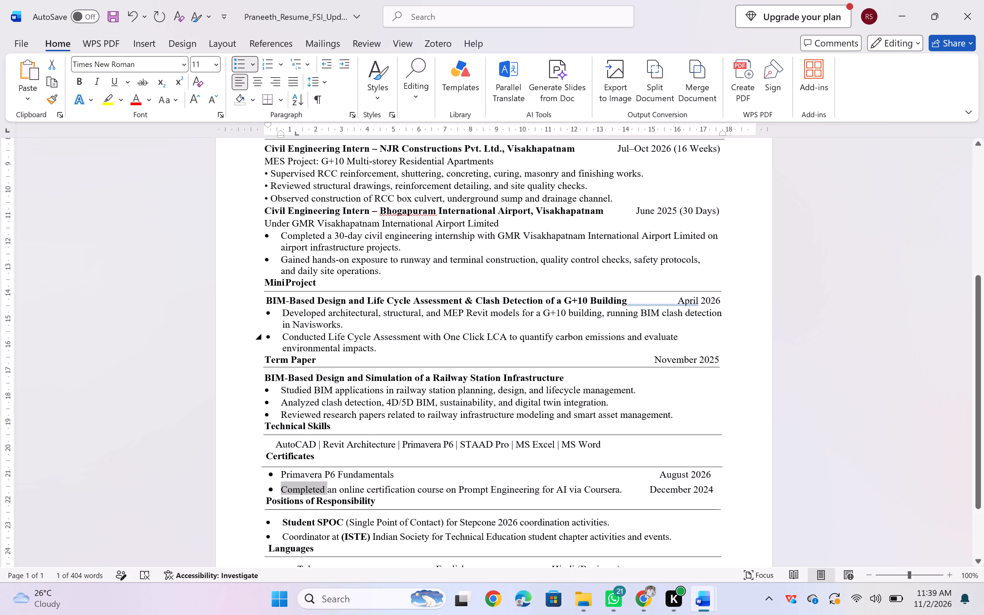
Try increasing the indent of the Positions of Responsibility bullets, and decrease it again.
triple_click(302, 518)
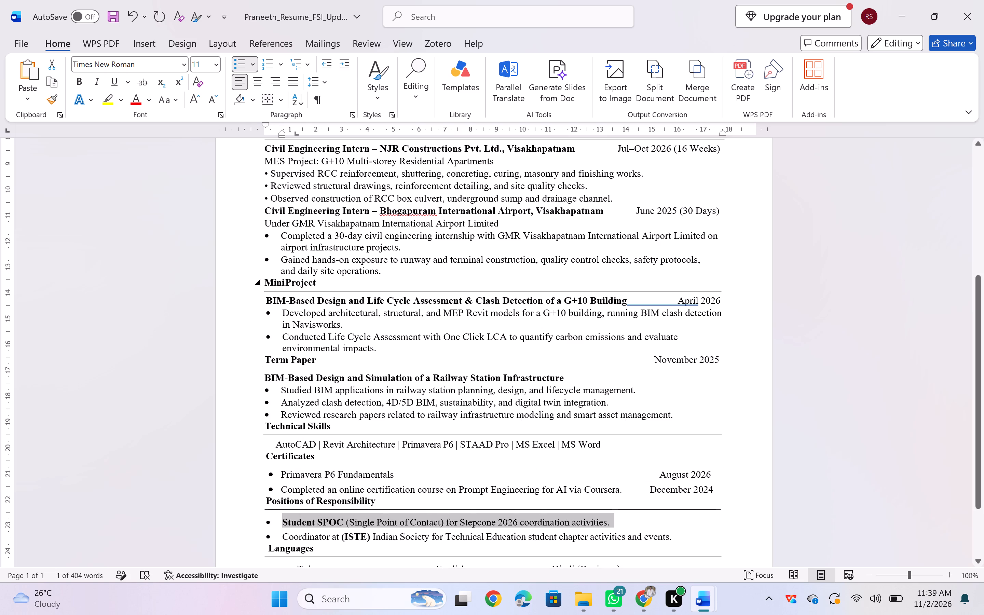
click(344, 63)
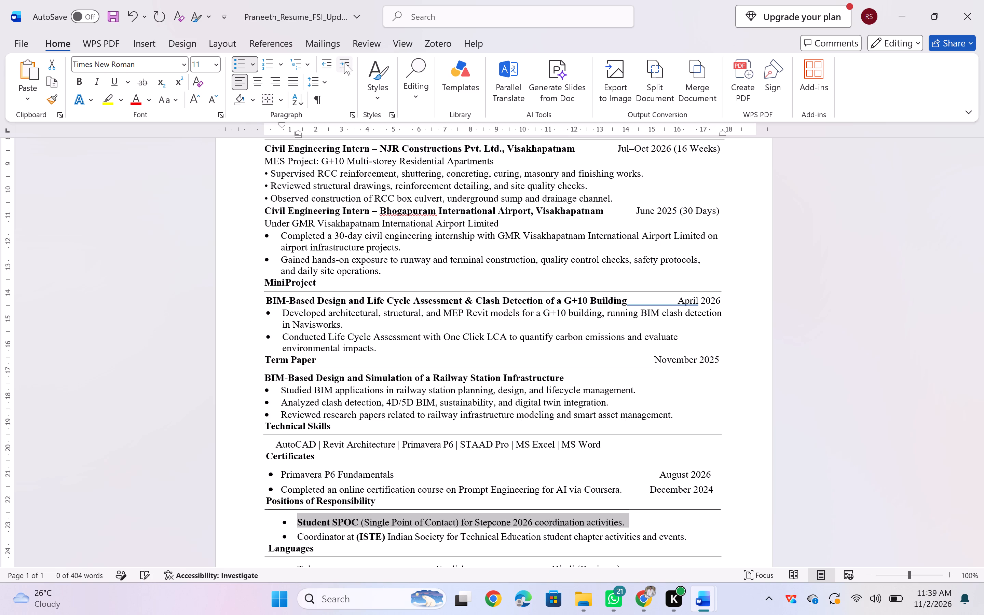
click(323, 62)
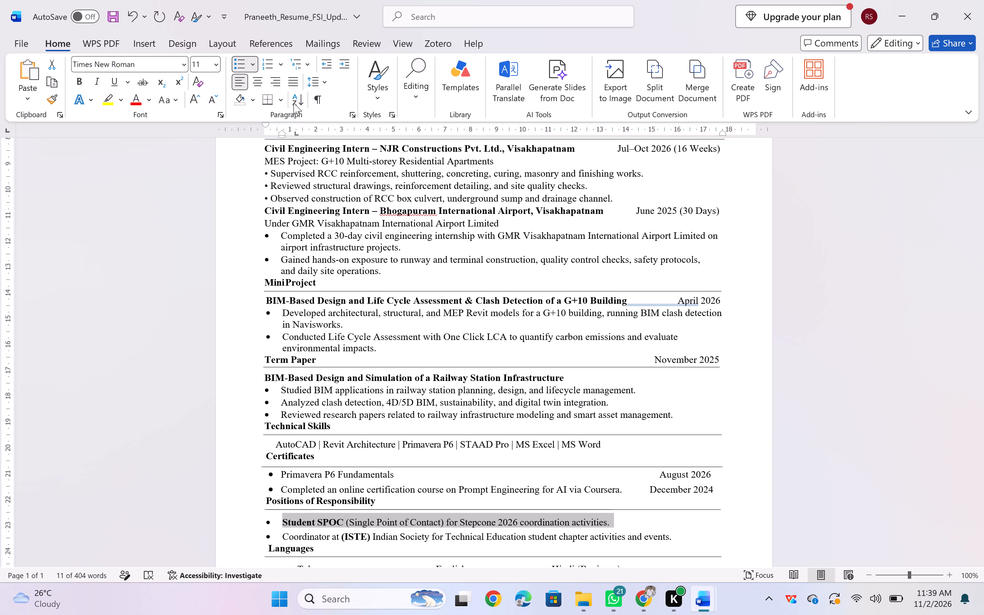
Move the hanging indent of the Student SPOC bullet back in line with its first-line indent on the ruler.
drag(282, 132, 287, 131)
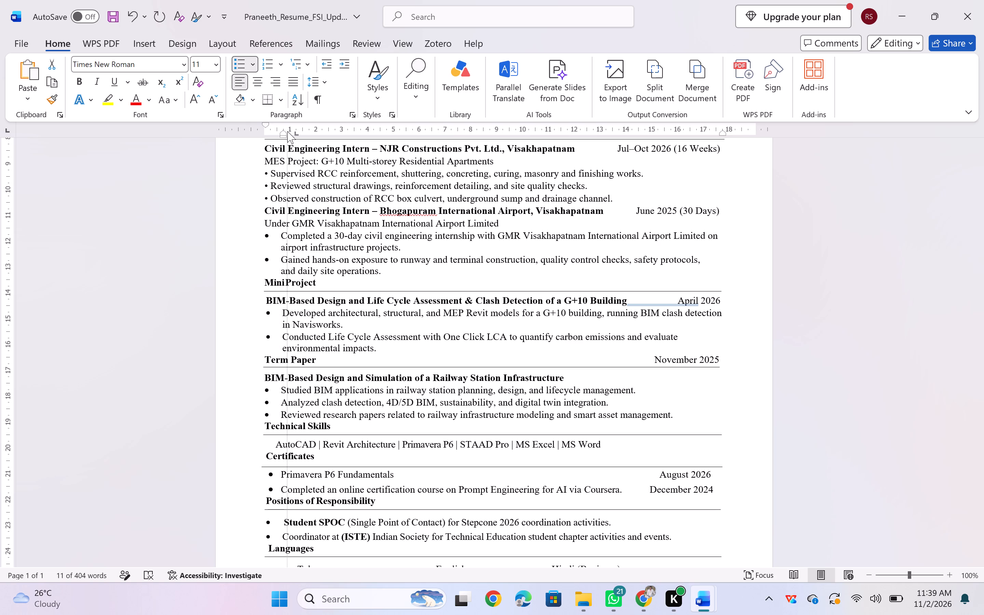
drag(287, 131, 266, 131)
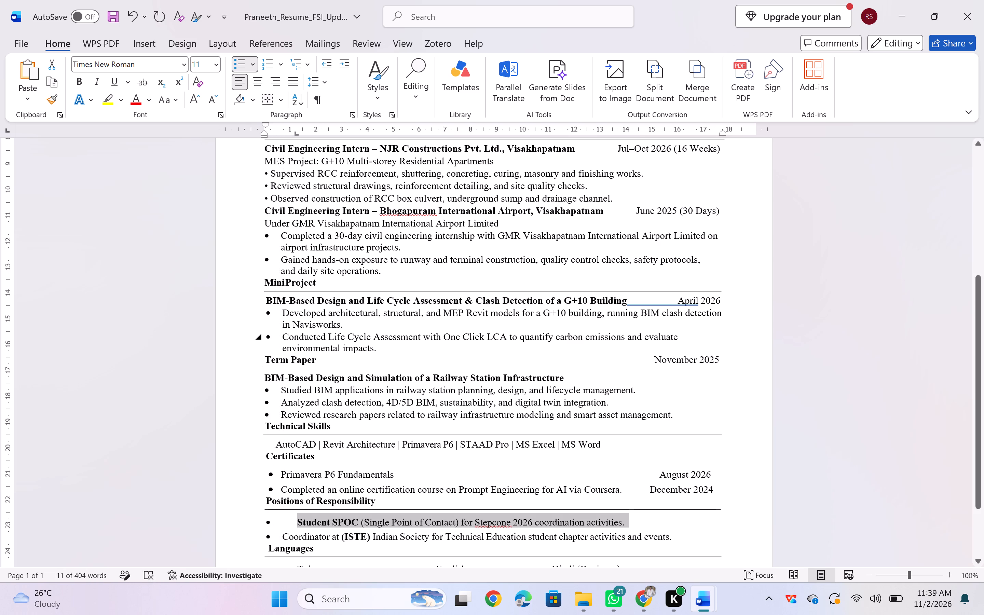
Adjust the hanging and first-line indents of the Primavera P6 Fundamentals entry so both sit at the text margin.
double_click(287, 476)
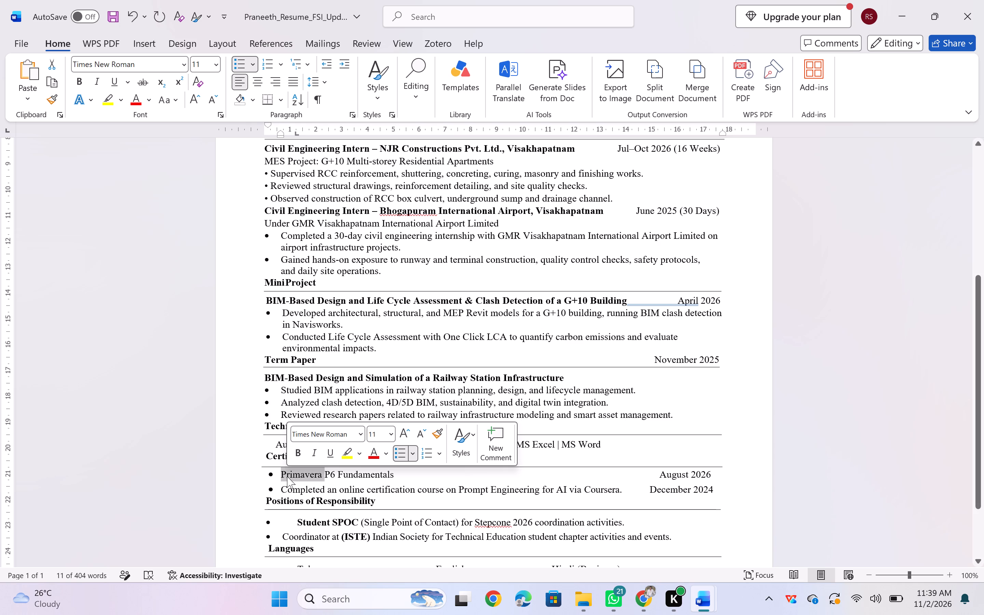
click(282, 138)
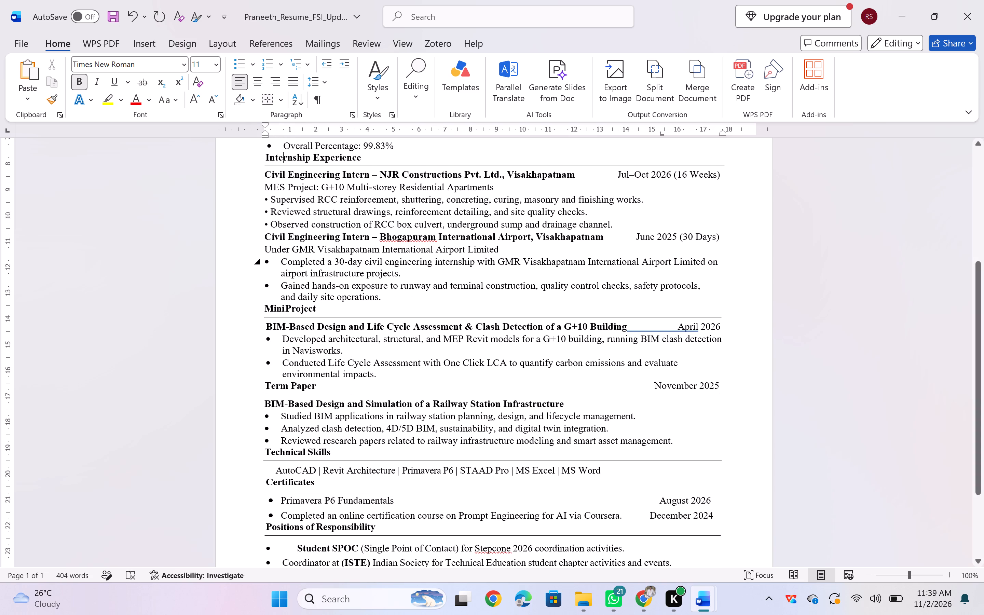
triple_click(296, 498)
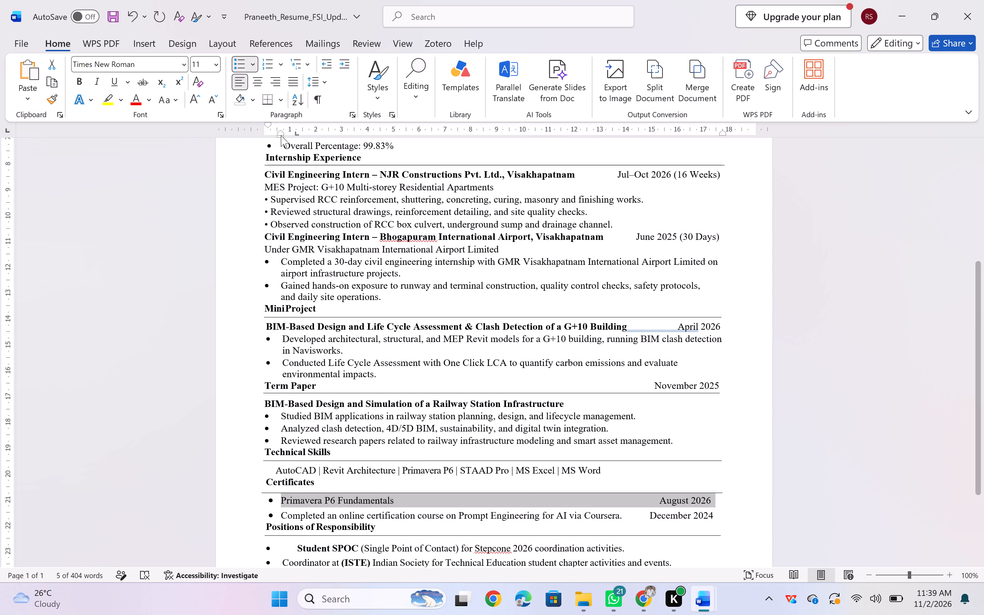
drag(279, 134, 264, 133)
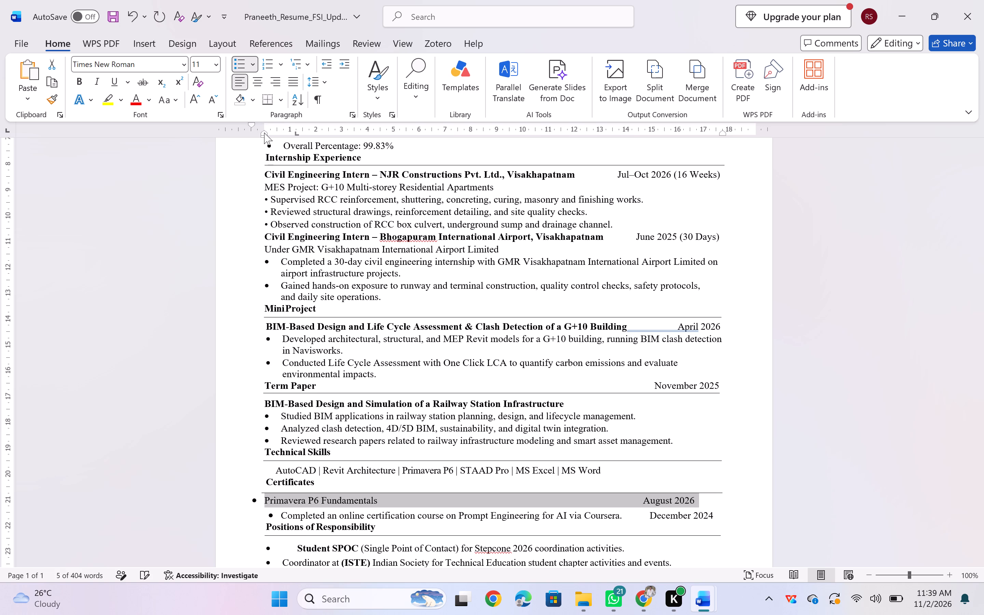
drag(250, 123, 257, 123)
drag(257, 123, 264, 123)
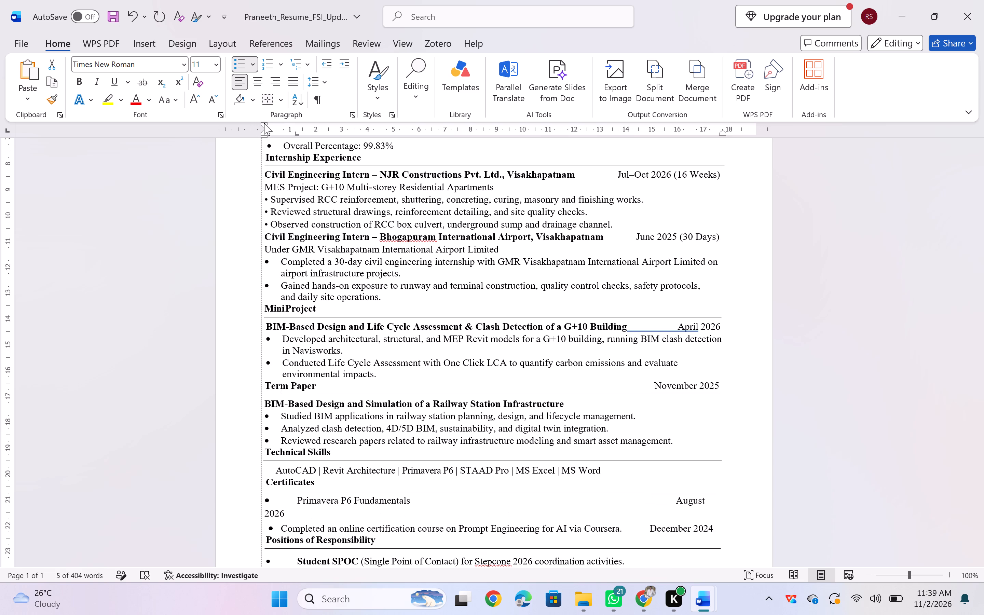
drag(264, 123, 265, 123)
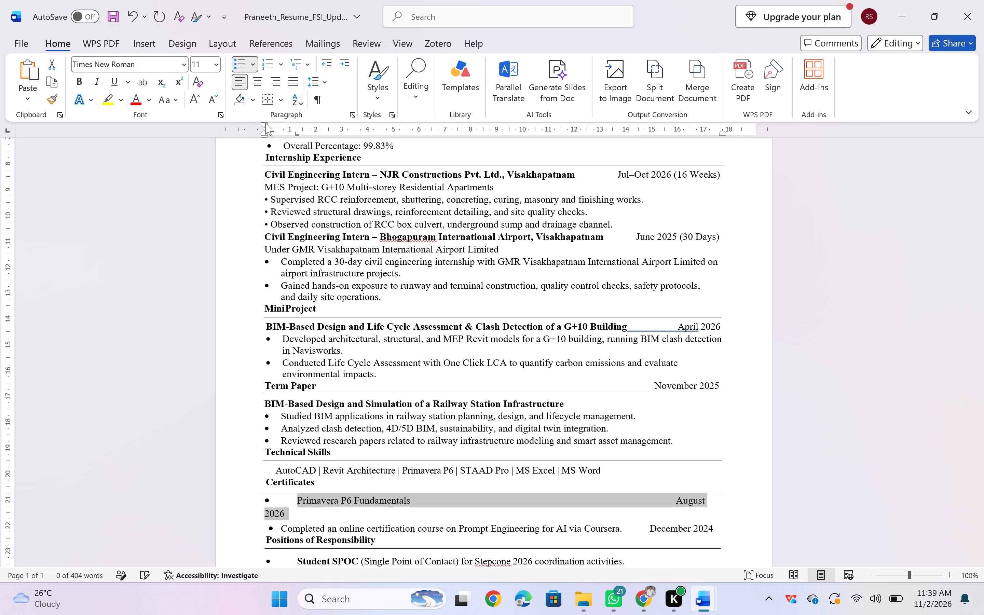
Delete four spaces before "August 2026" on the Primavera P6 Fundamentals line so the date fits on that line.
click(331, 498)
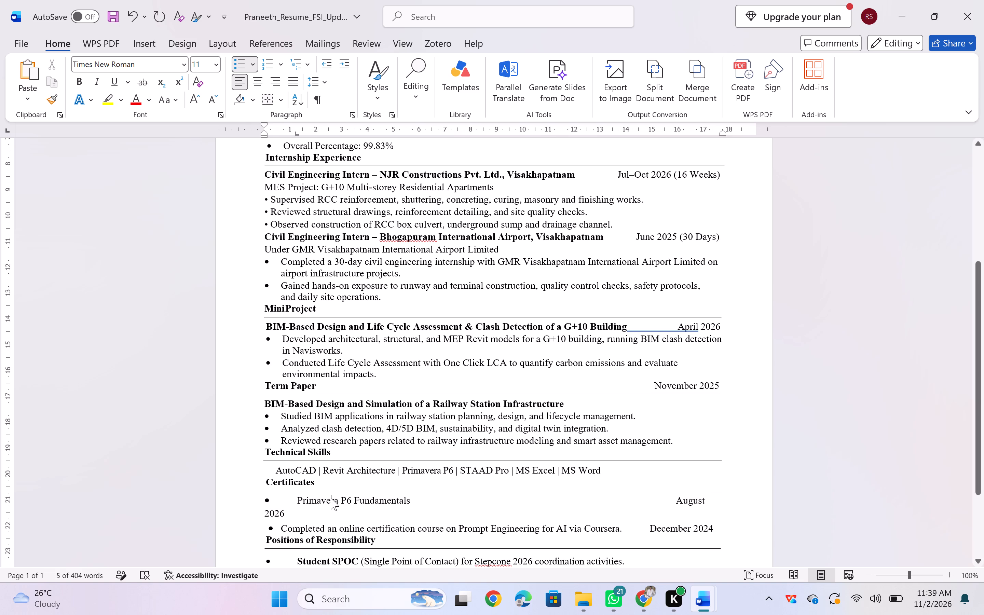
click(653, 501)
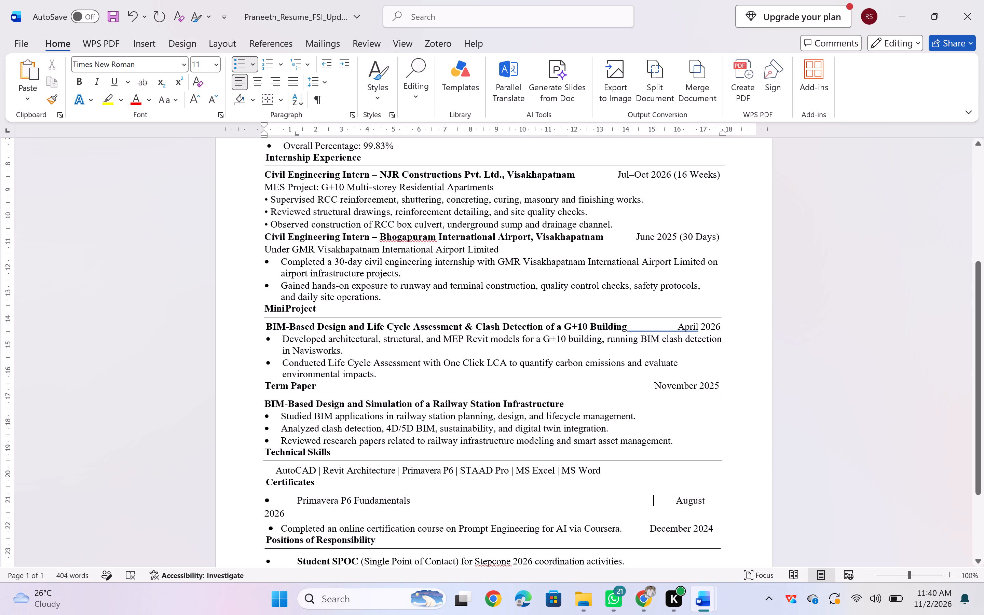
key(BackSpace)
key(BackSpace)
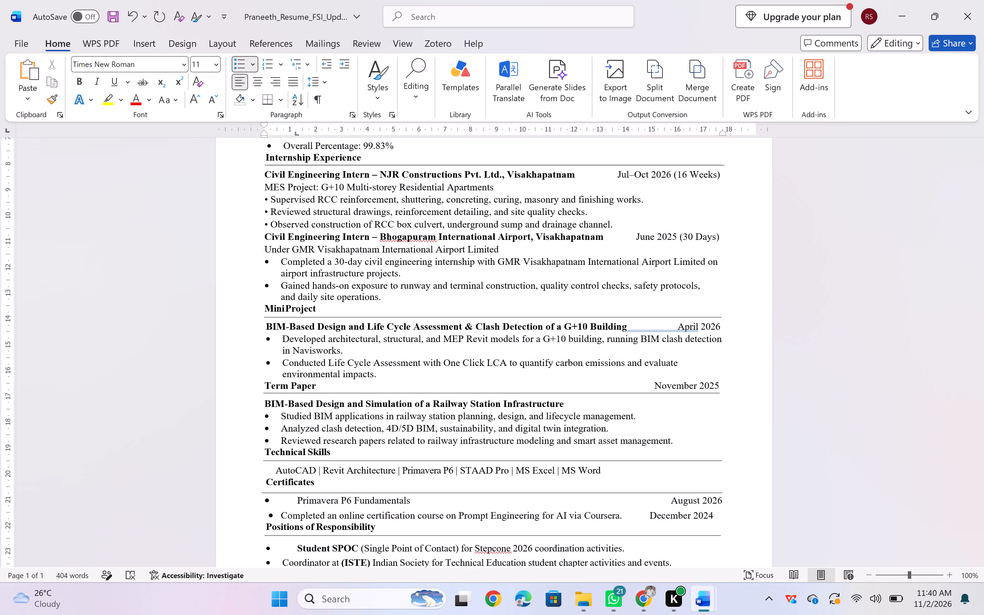
key(BackSpace)
key(BackSpace)
Add one space before "December 2024" on the Prompt Engineering certificate line to bring it closer to the date above.
key(Down)
key(space)
key(space)
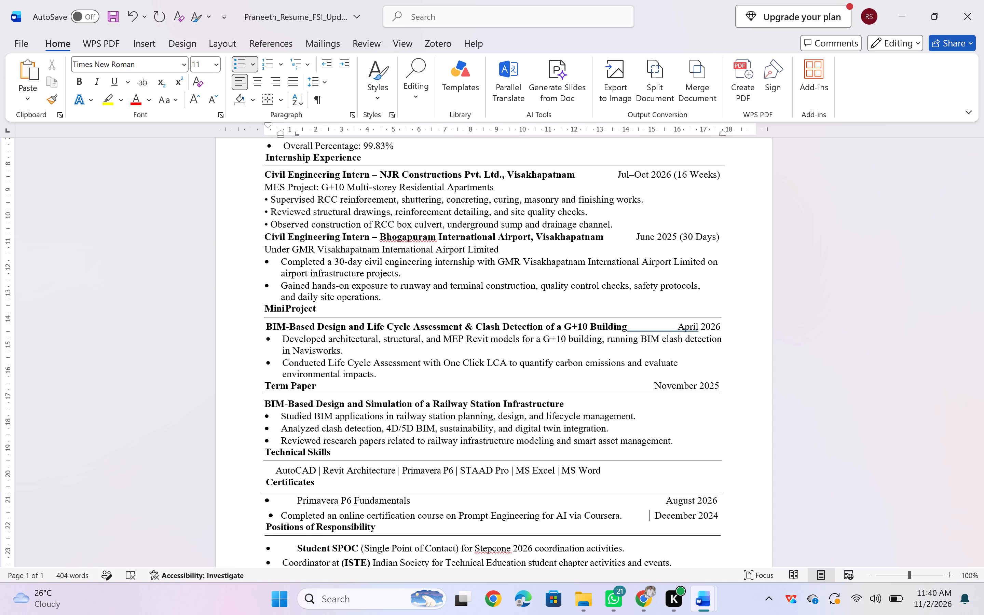
key(BackSpace)
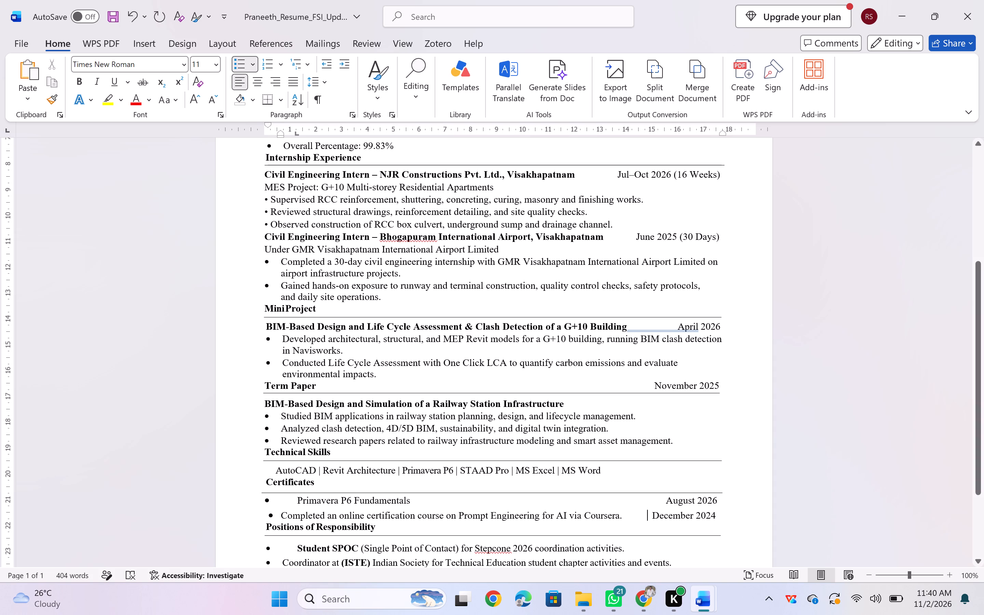
Decrease the indent of the Primavera P6 Fundamentals and Prompt Engineering certificate bullets so both line up.
triple_click(292, 500)
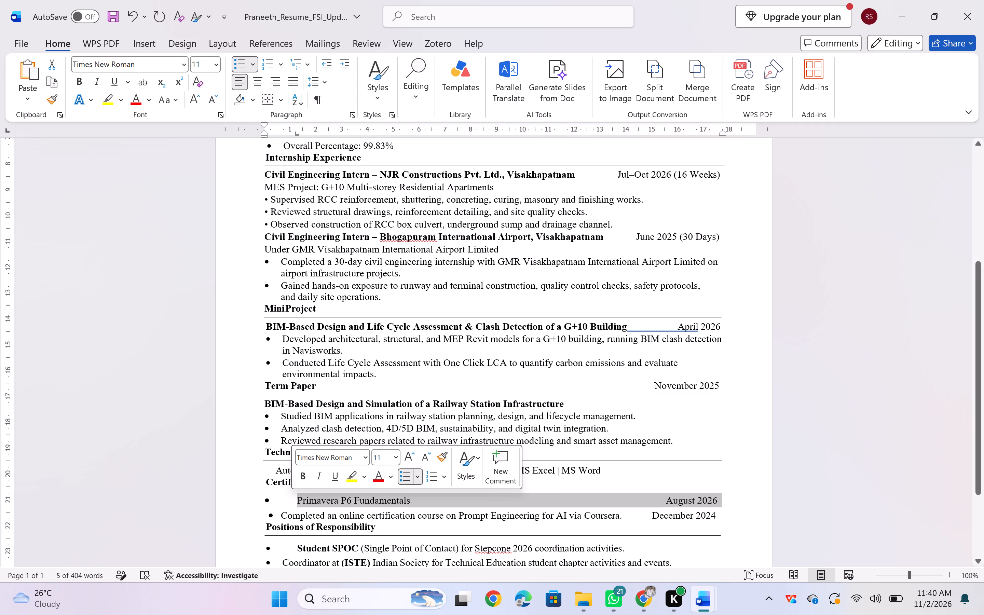
click(327, 62)
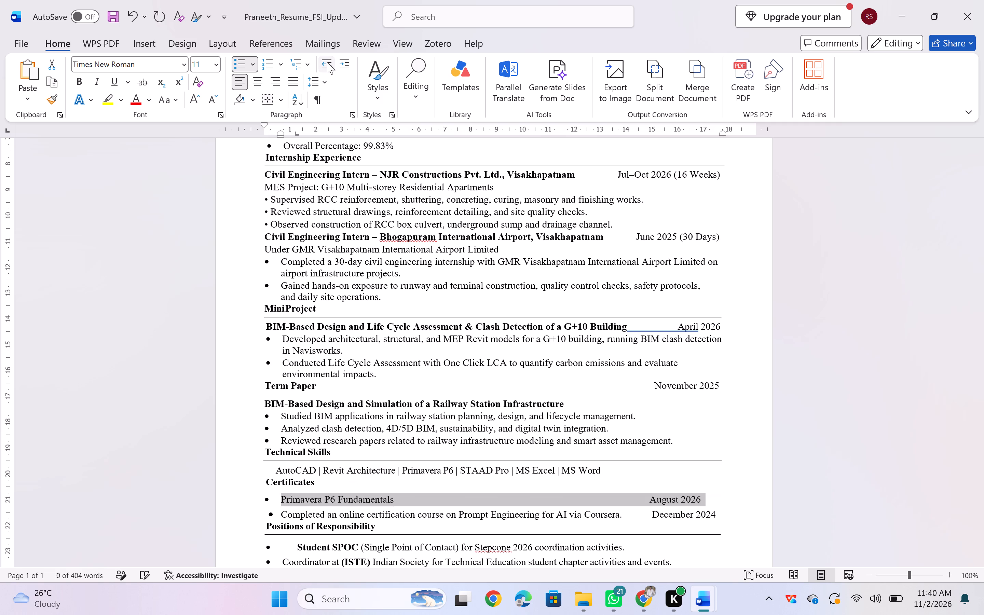
click(327, 62)
triple_click(295, 516)
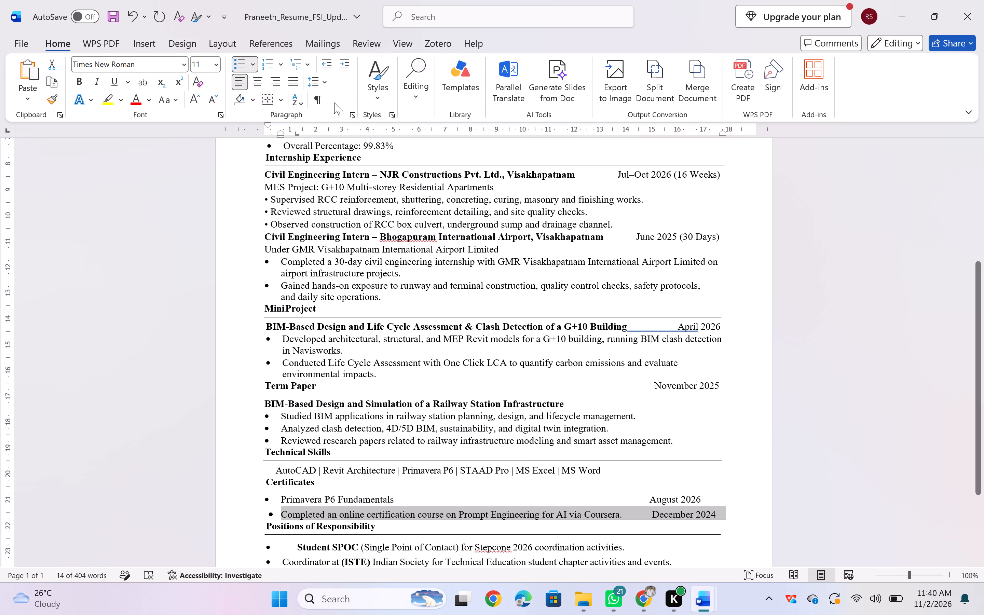
click(323, 65)
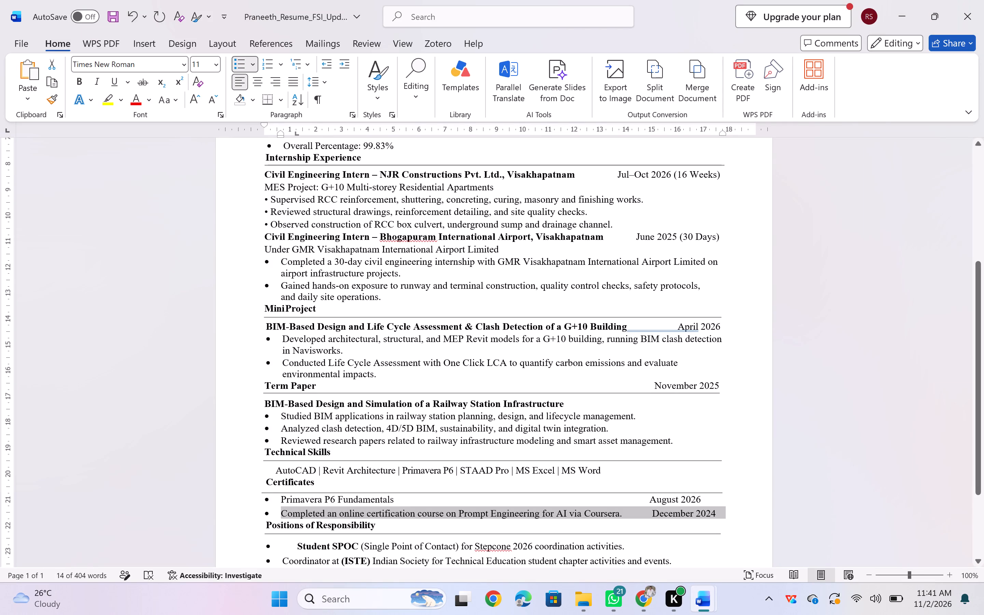
Move "November 2025" from the Term Paper heading line to the end of the "BIM-Based Design and Simulation of a Railway Station Infrastructure" line.
scroll(214, 309, up, 3)
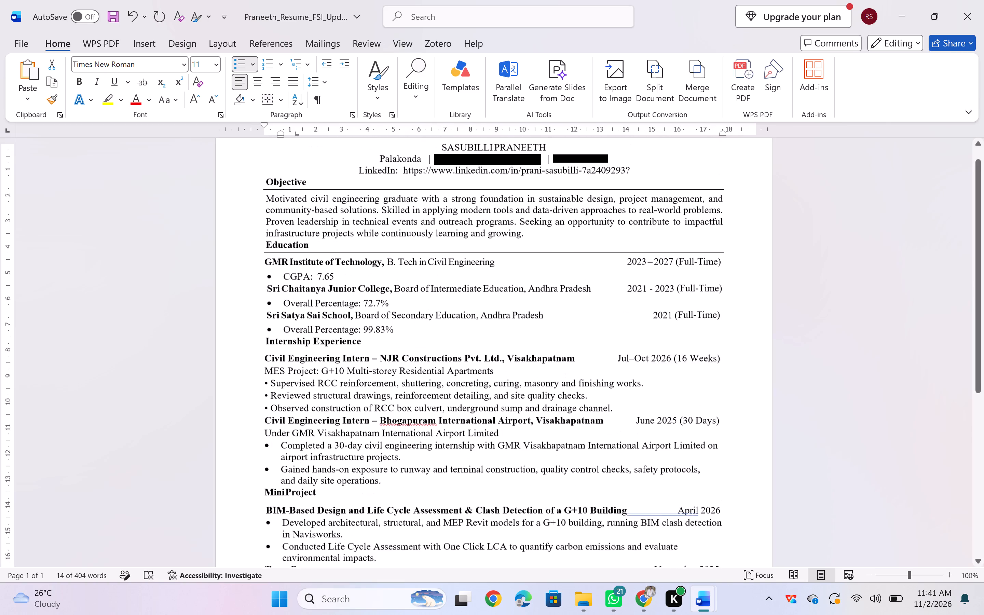
scroll(214, 309, up, 1)
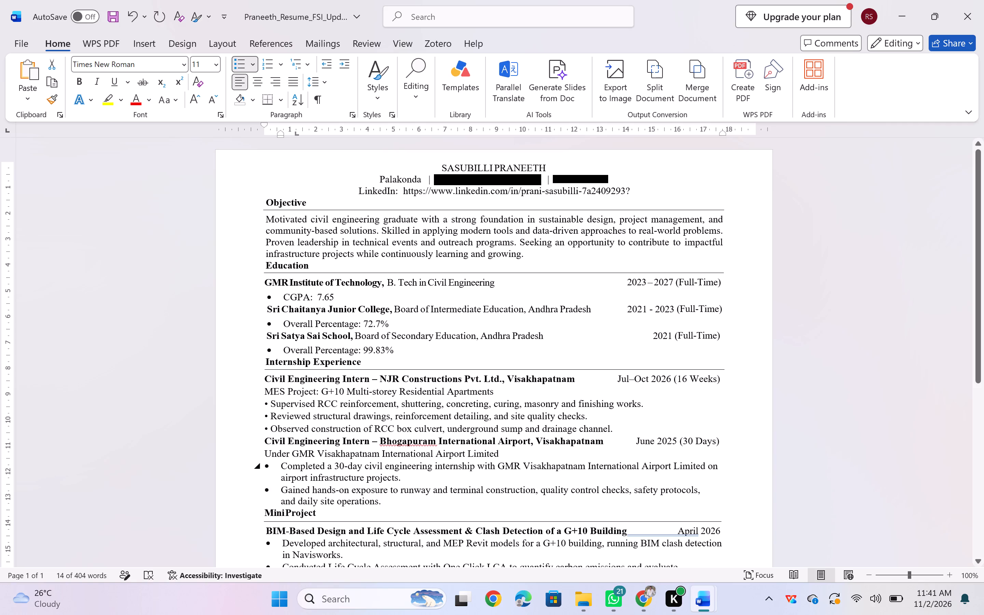
scroll(306, 478, down, 1)
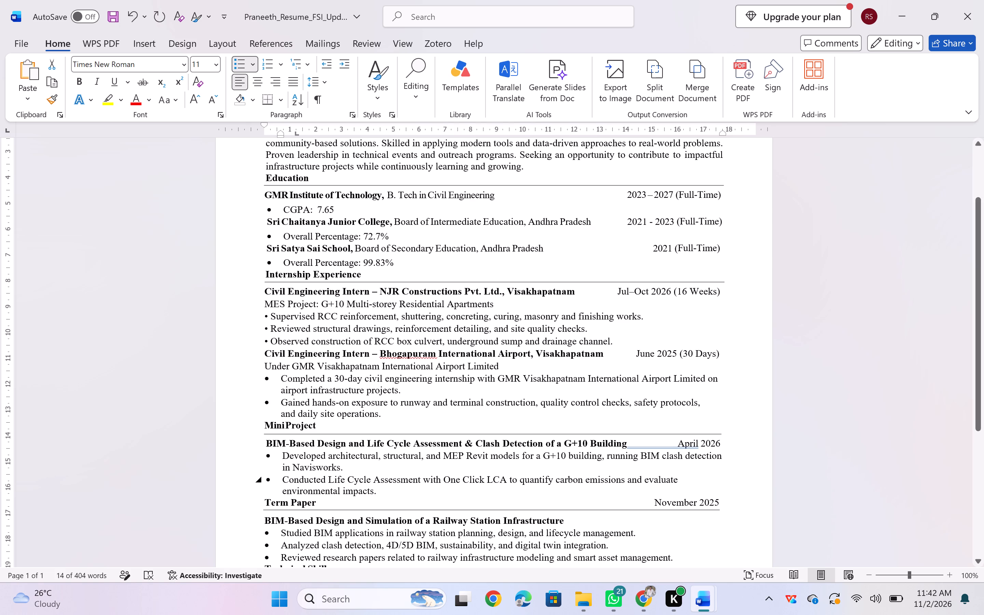
scroll(292, 484, down, 1)
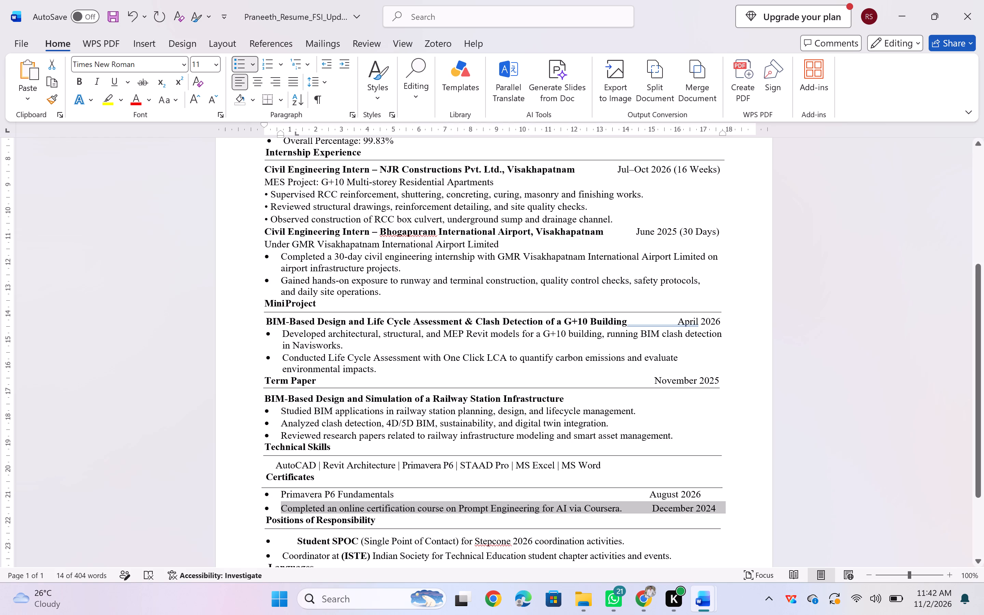
click(678, 380)
triple_click(678, 380)
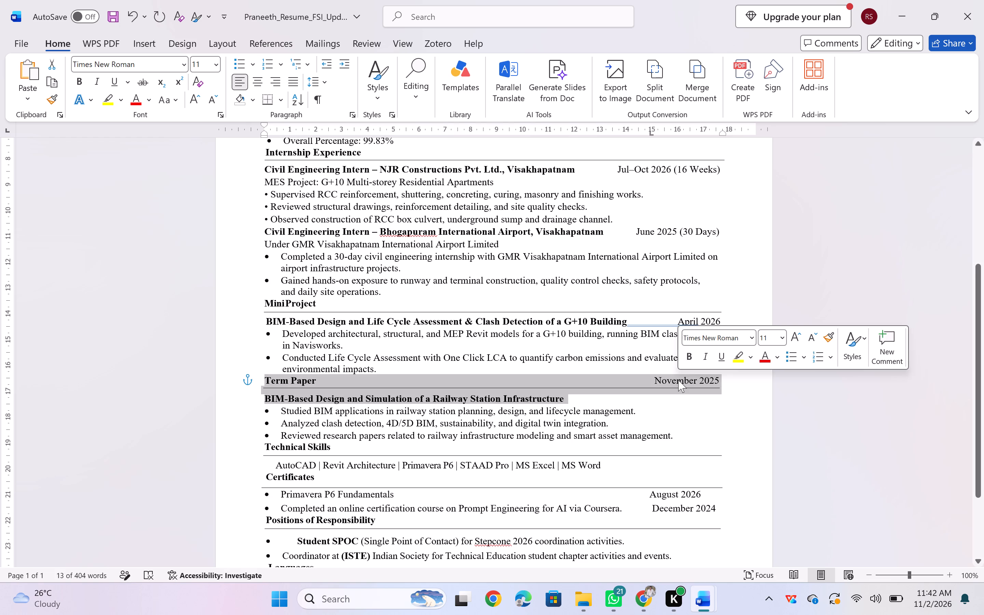
click(678, 380)
drag(718, 379, 717, 379)
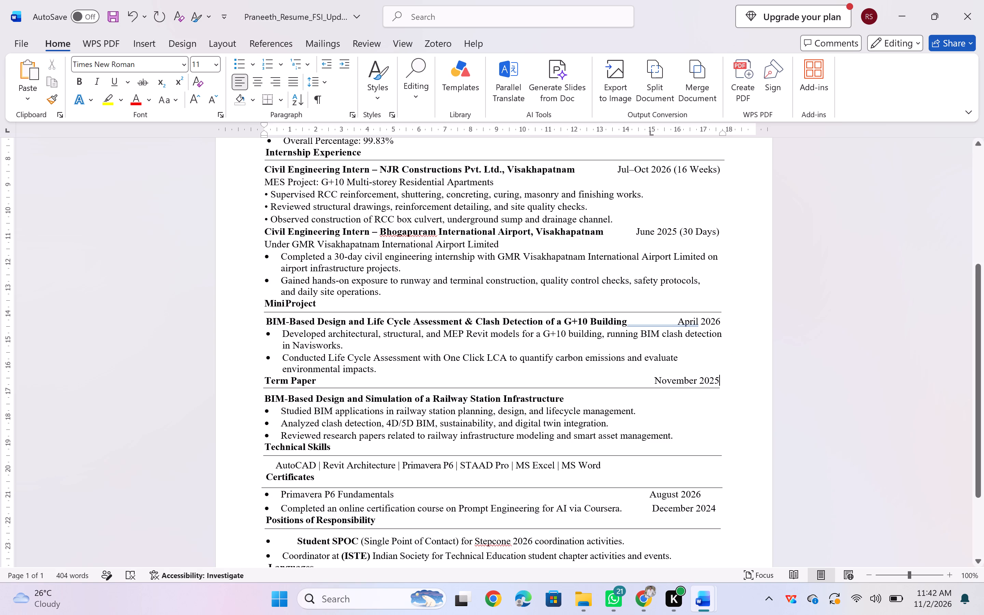
drag(717, 379, 665, 380)
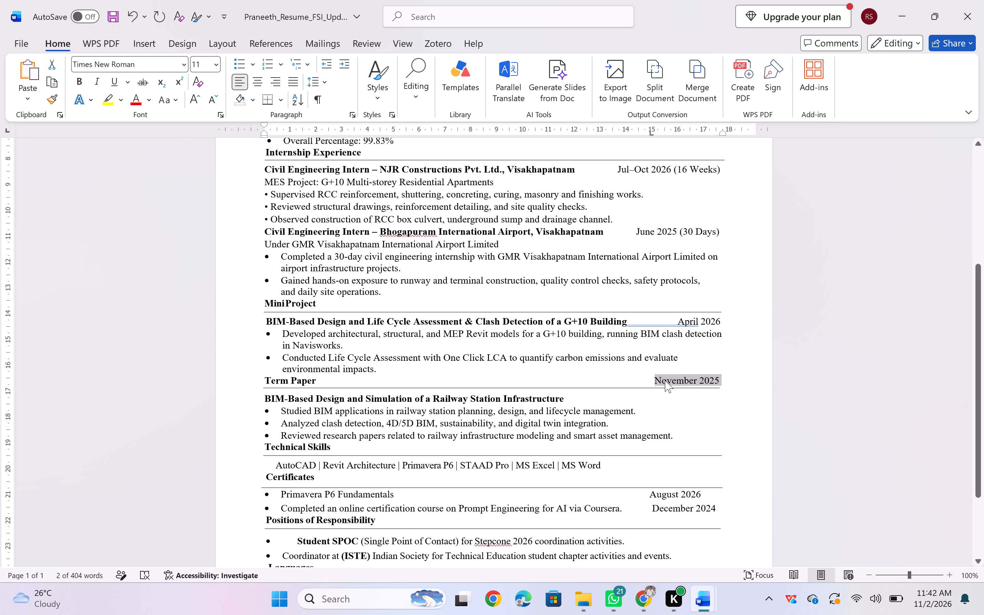
key(ctrl+x)
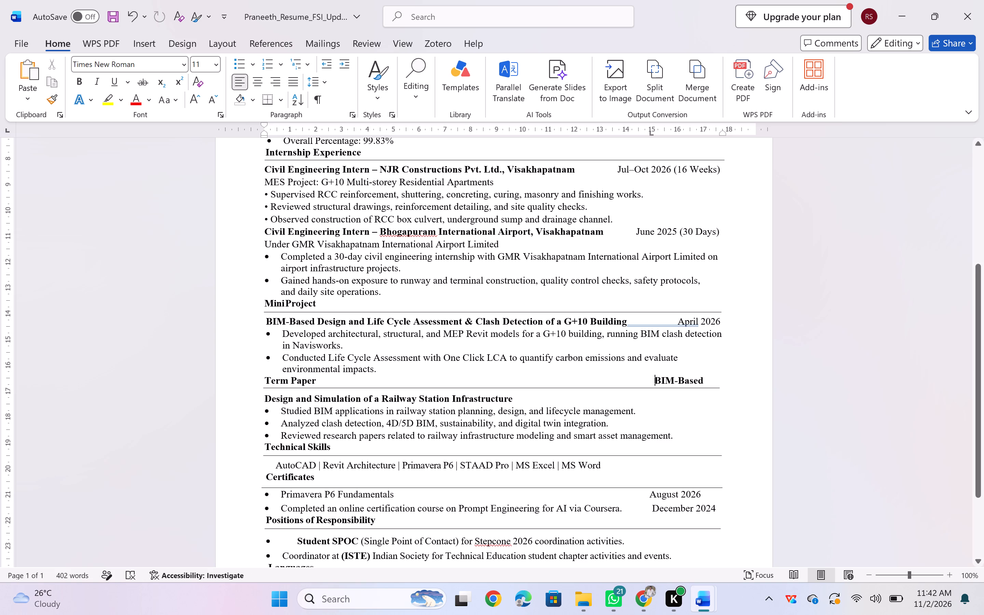
key(Return)
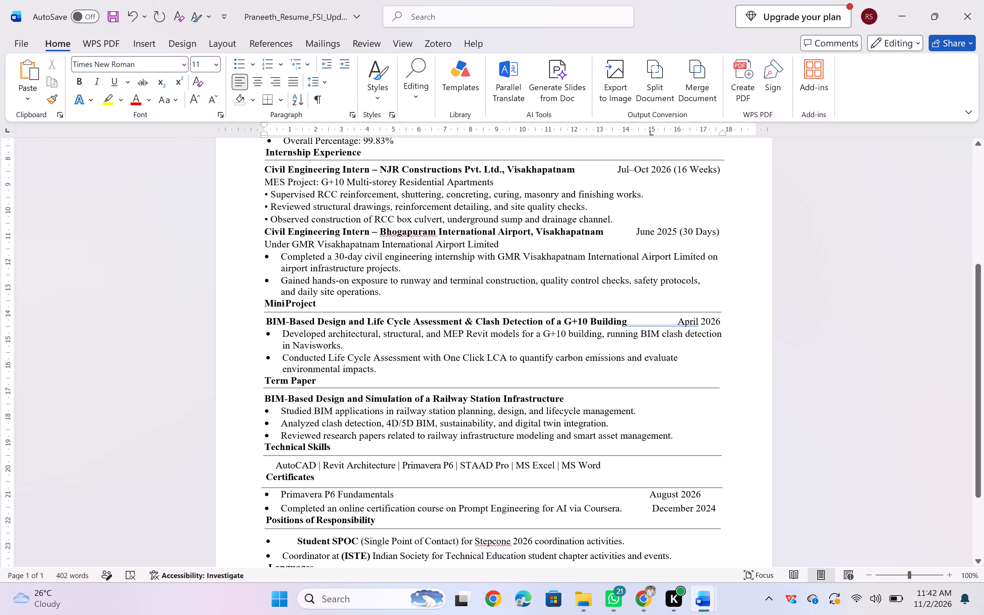
double_click(646, 394)
key(ctrl+v)
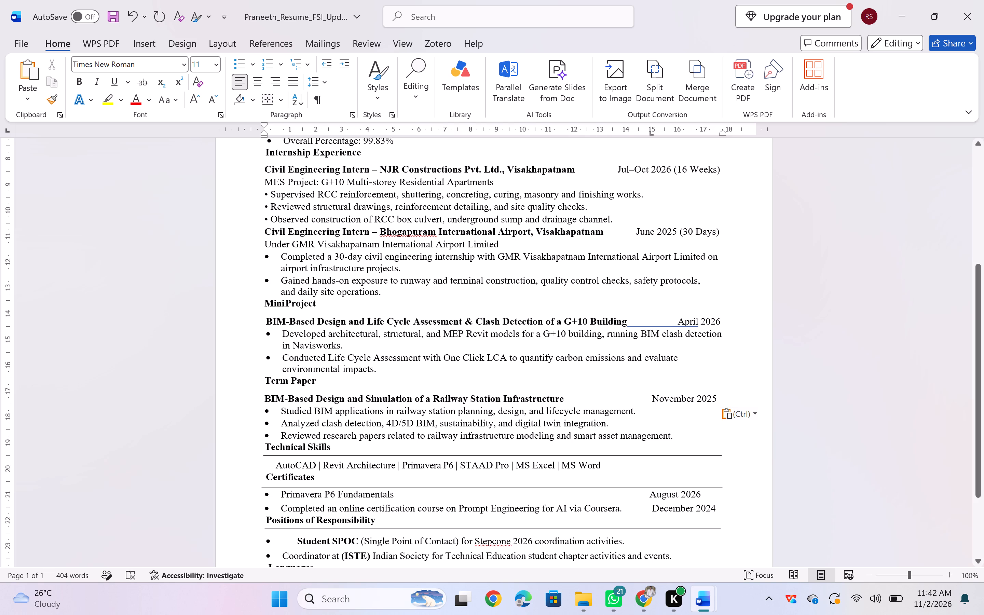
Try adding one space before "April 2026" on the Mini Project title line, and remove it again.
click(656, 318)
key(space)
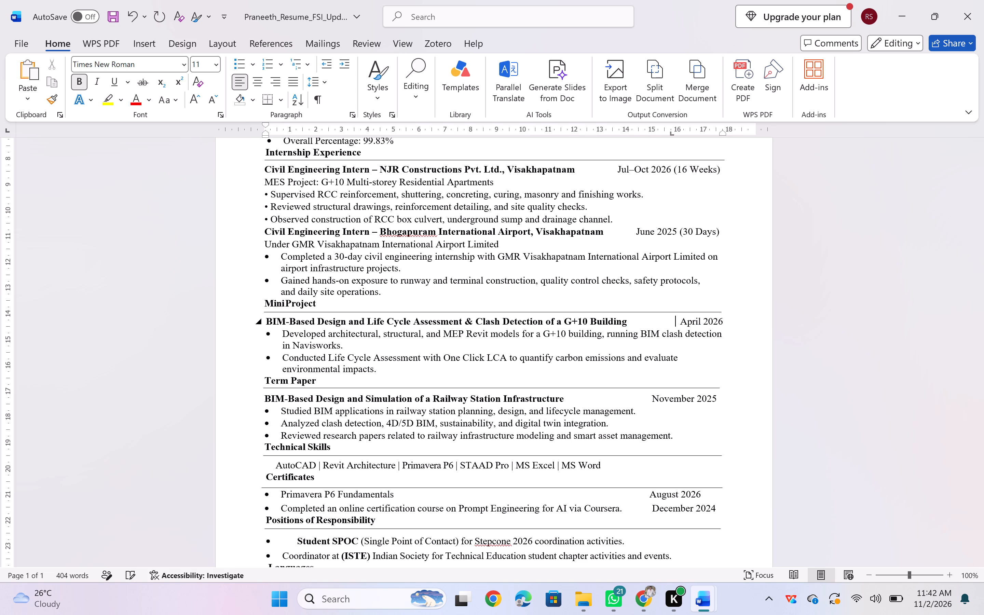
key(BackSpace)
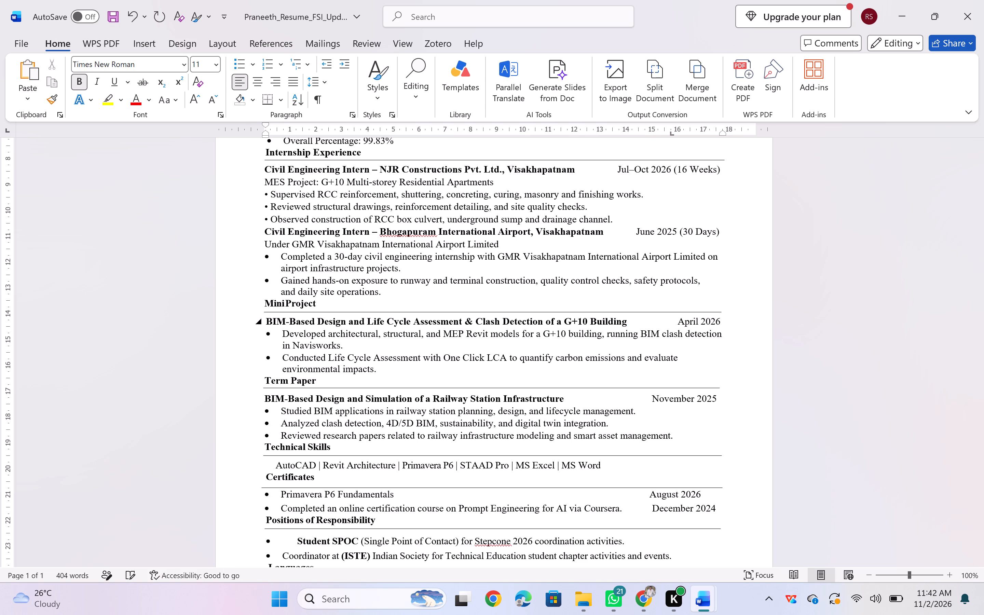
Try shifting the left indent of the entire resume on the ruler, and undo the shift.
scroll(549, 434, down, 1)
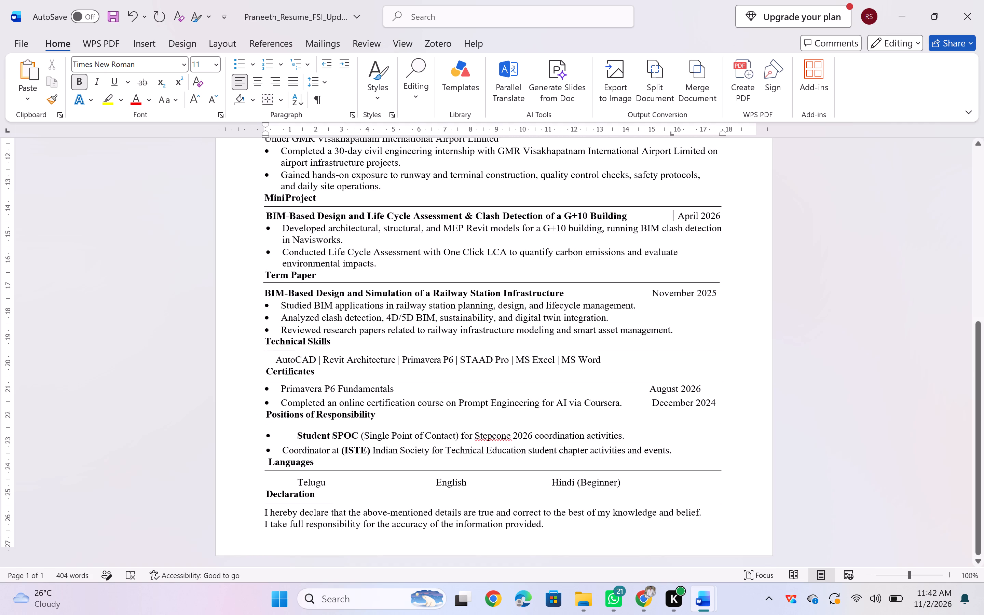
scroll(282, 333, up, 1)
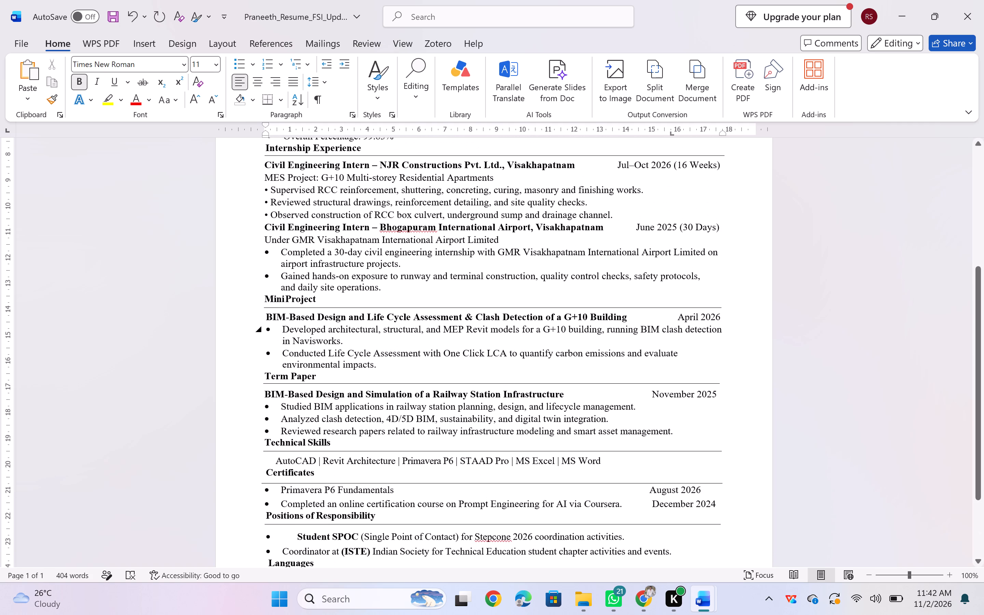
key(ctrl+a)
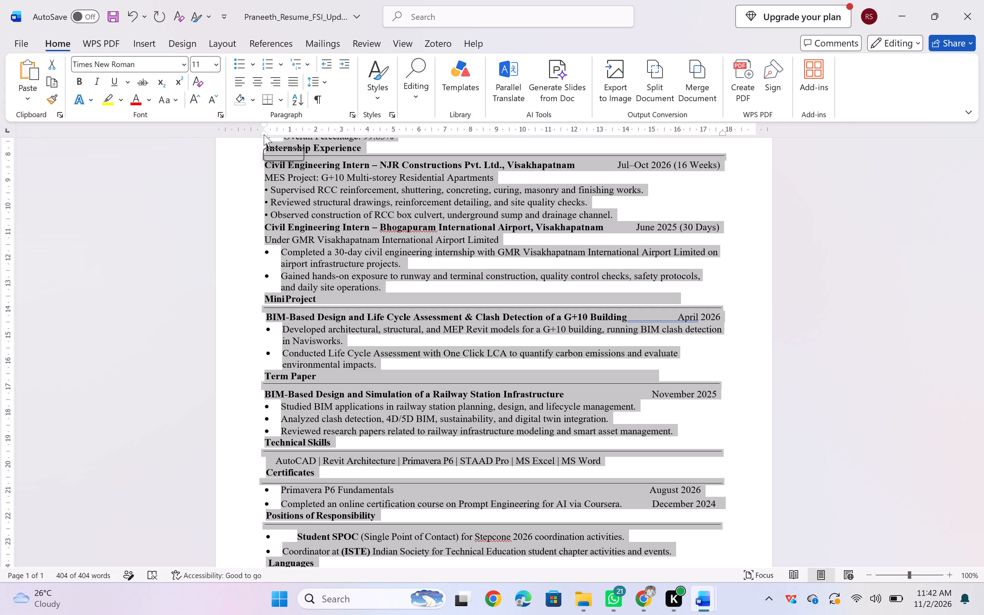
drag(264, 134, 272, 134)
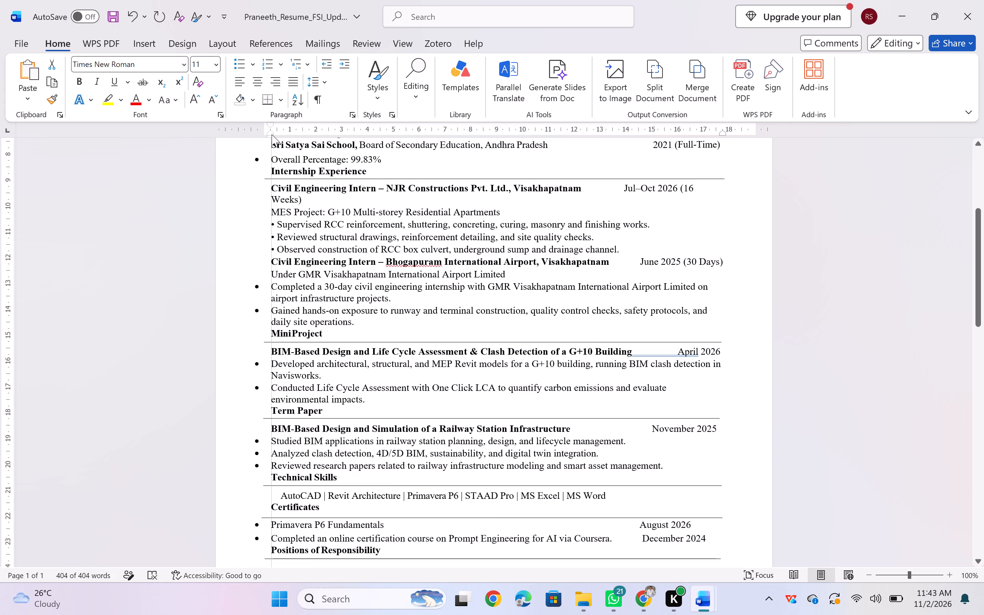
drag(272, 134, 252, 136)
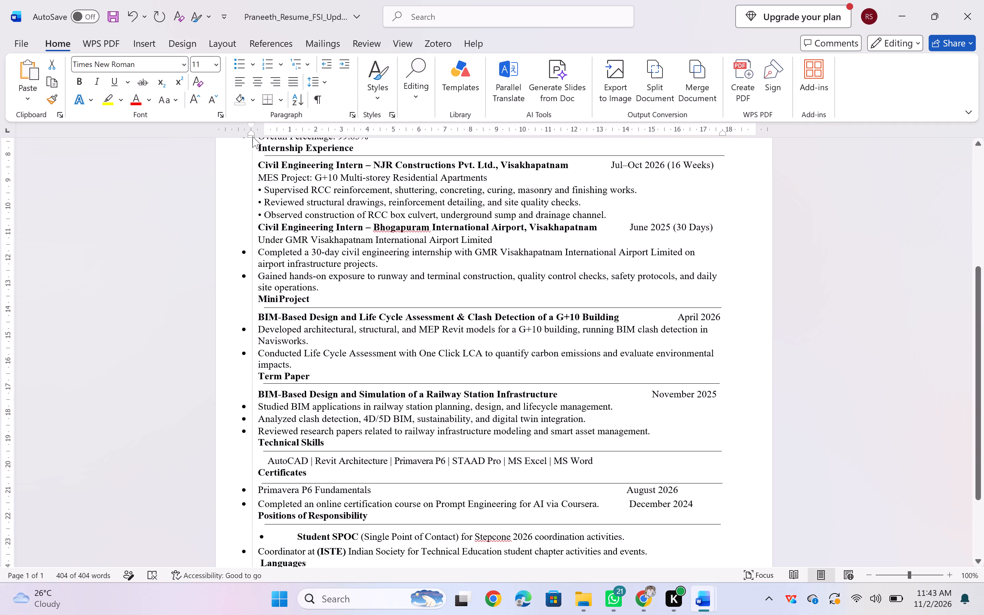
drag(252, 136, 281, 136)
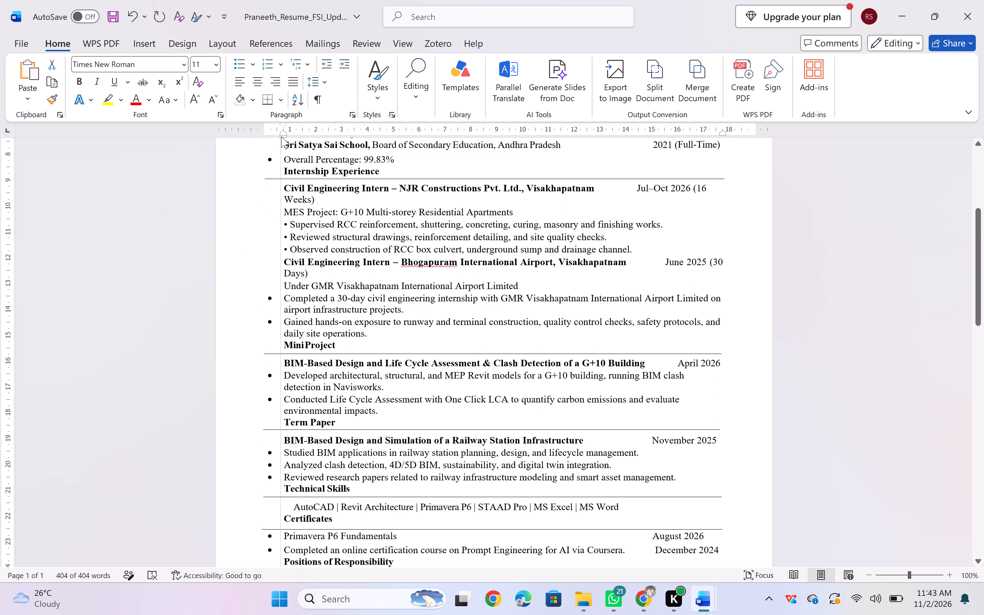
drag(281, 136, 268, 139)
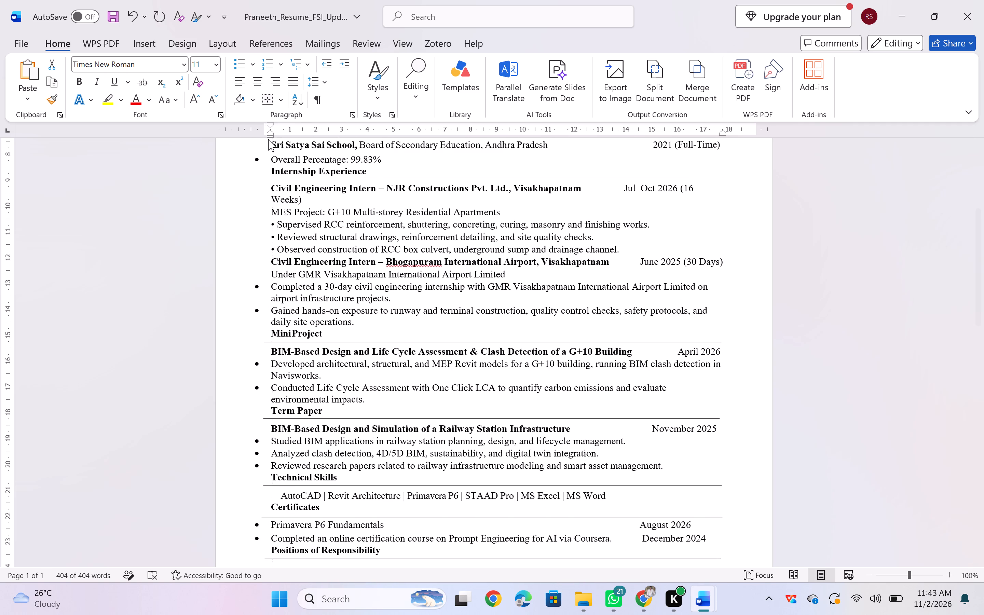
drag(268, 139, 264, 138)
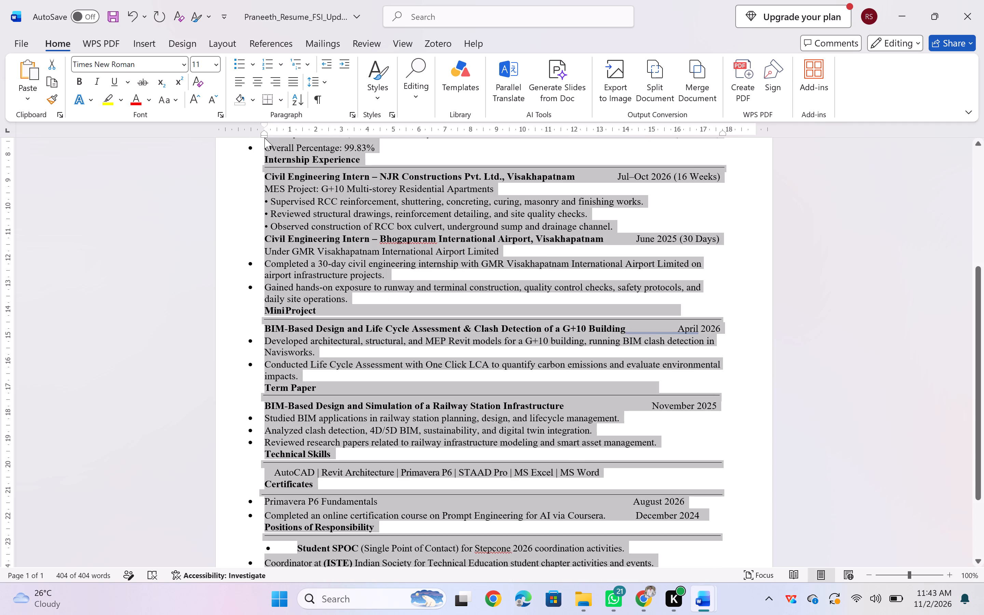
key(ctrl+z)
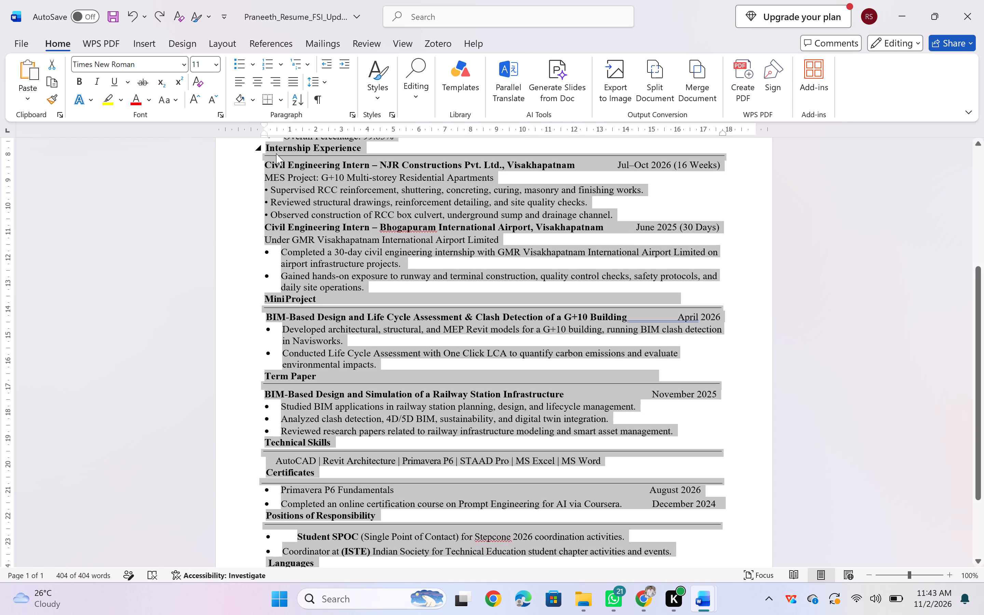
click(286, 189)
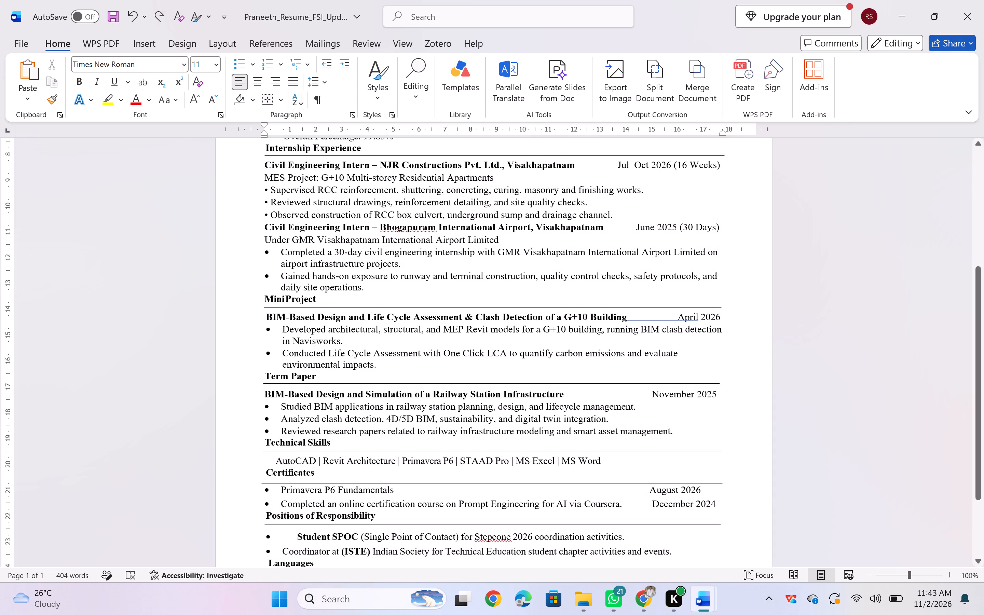
Replace the typed bullet of the "Supervised RCC reinforcement" line under the NJR Constructions internship with a solid round list bullet.
scroll(287, 197, up, 1)
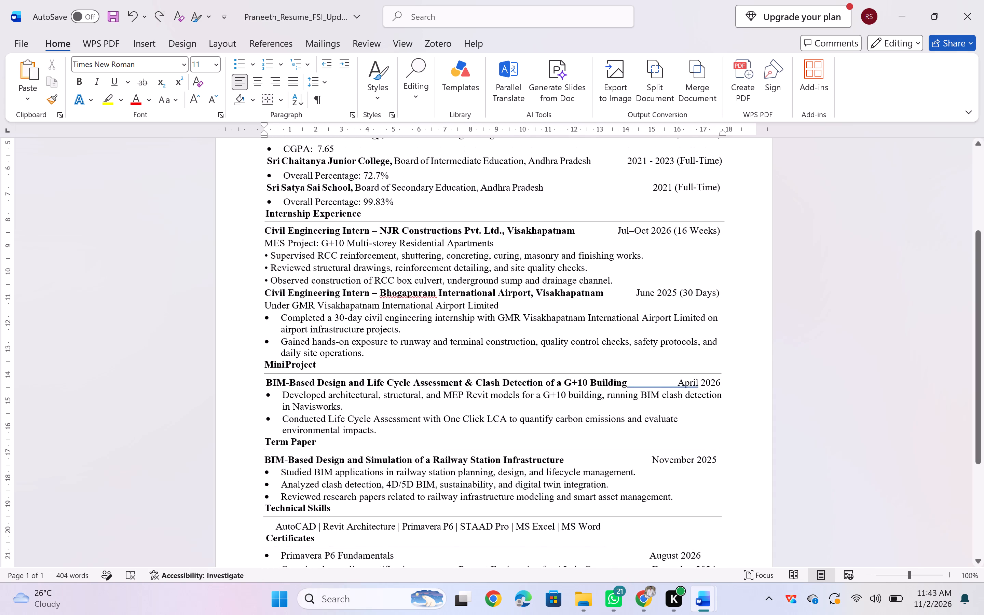
click(265, 256)
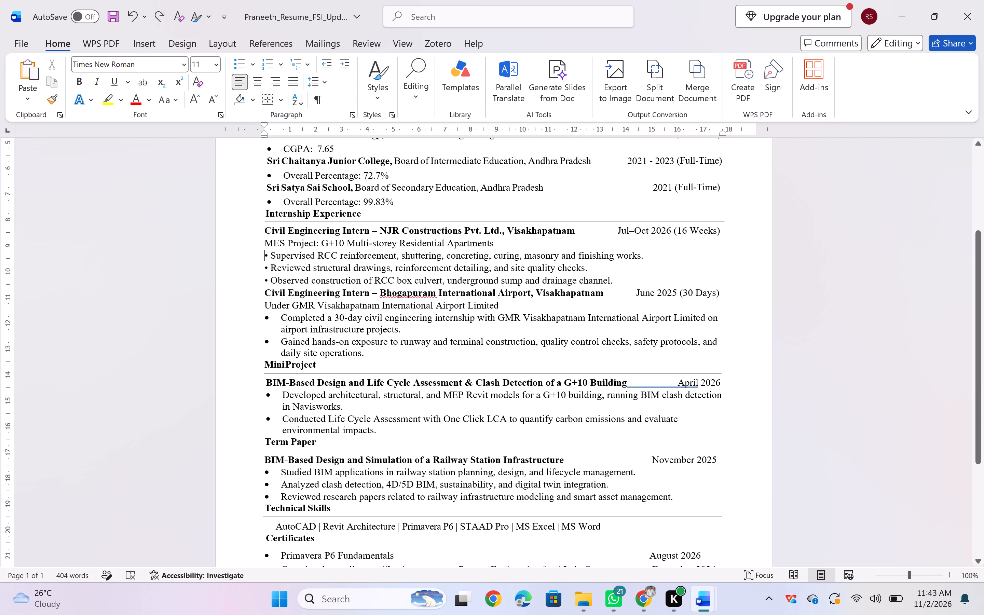
triple_click(265, 256)
click(265, 256)
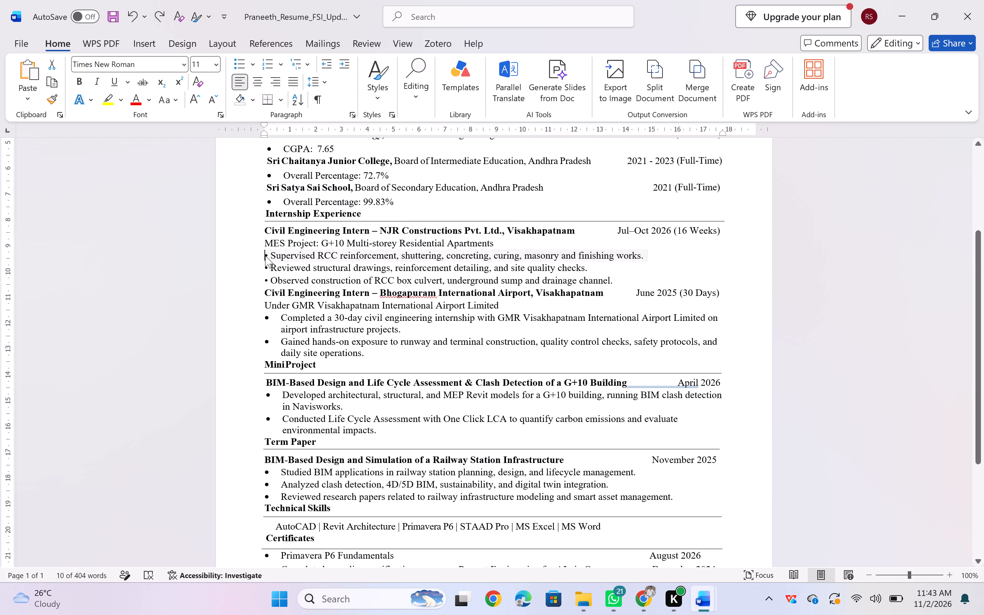
click(265, 256)
double_click(265, 256)
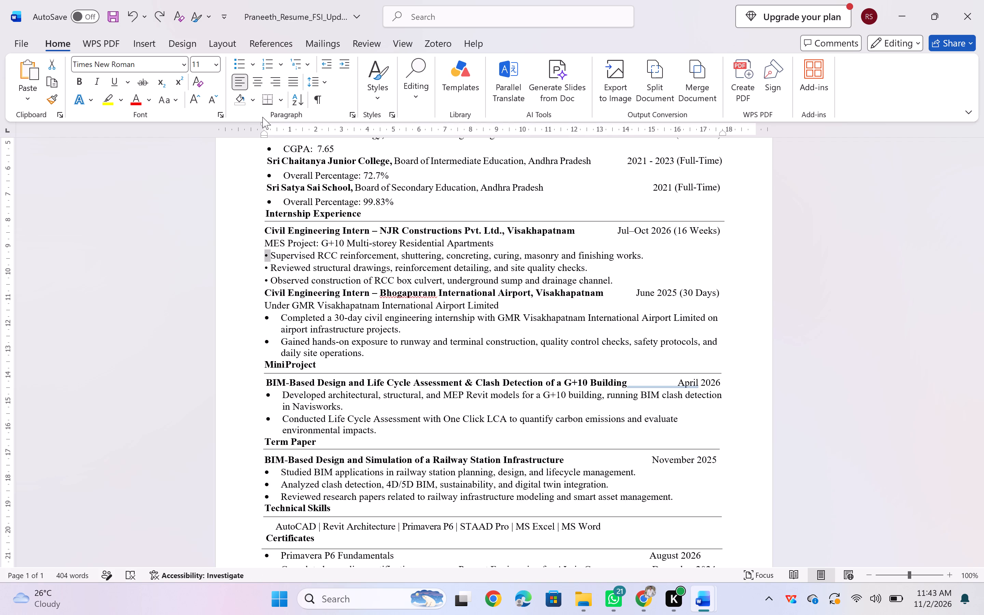
double_click(269, 175)
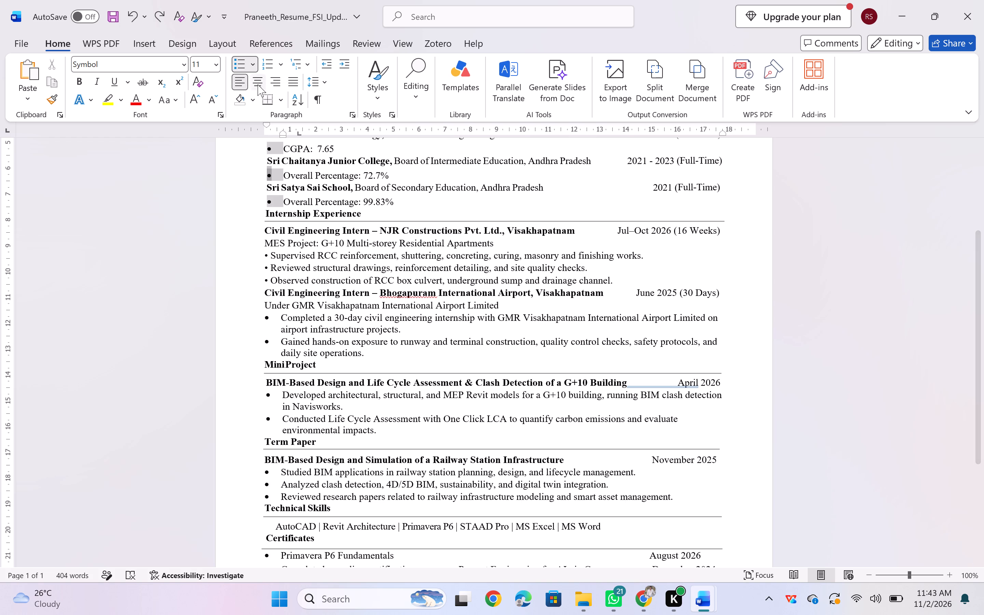
click(252, 61)
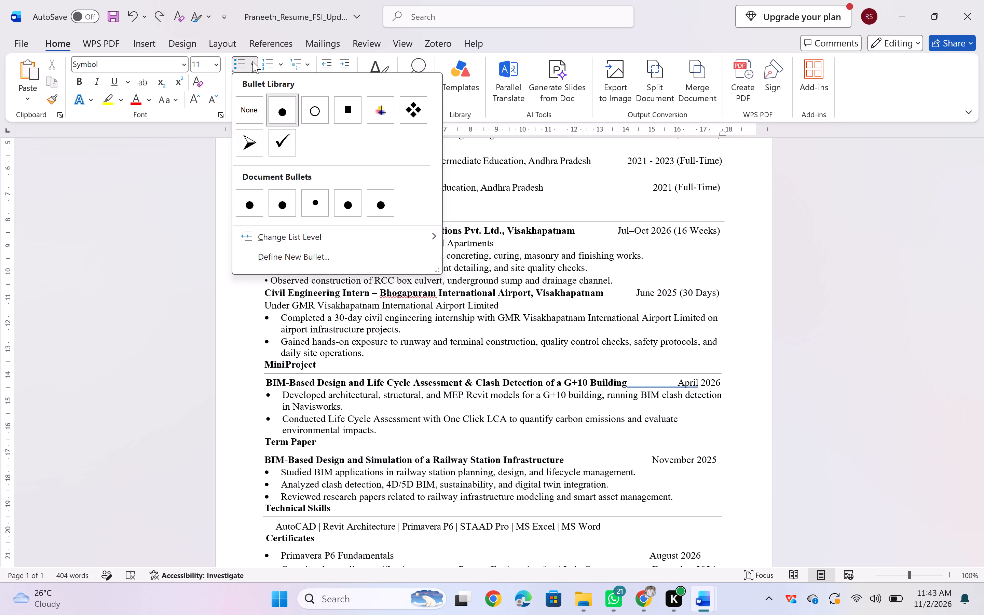
click(252, 61)
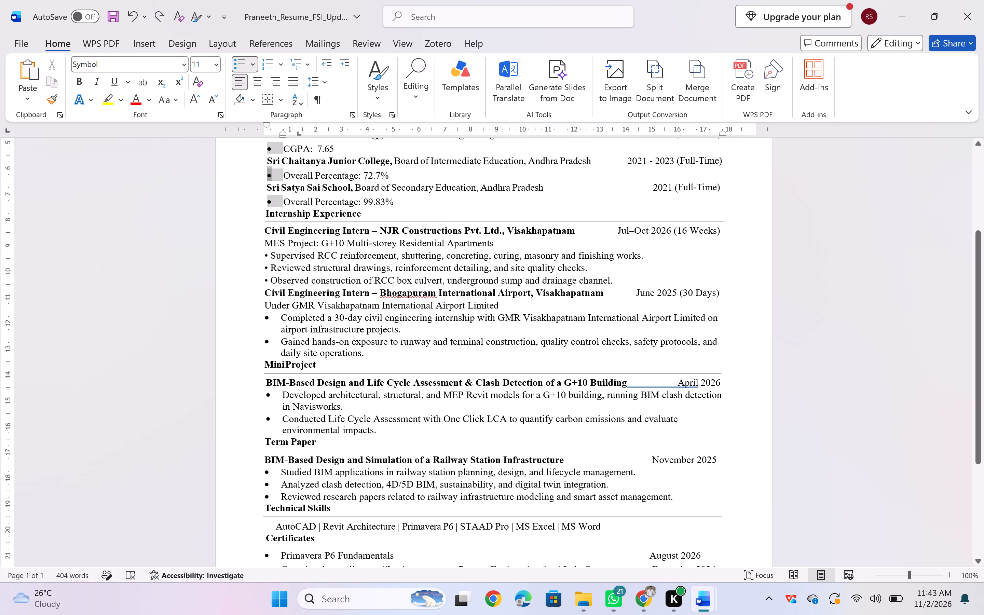
double_click(266, 256)
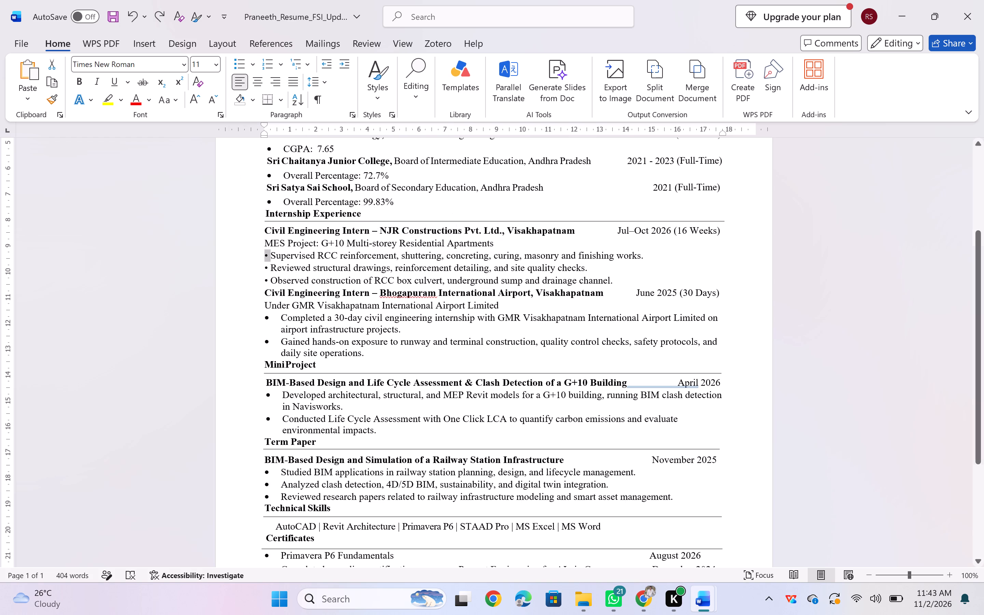
click(250, 58)
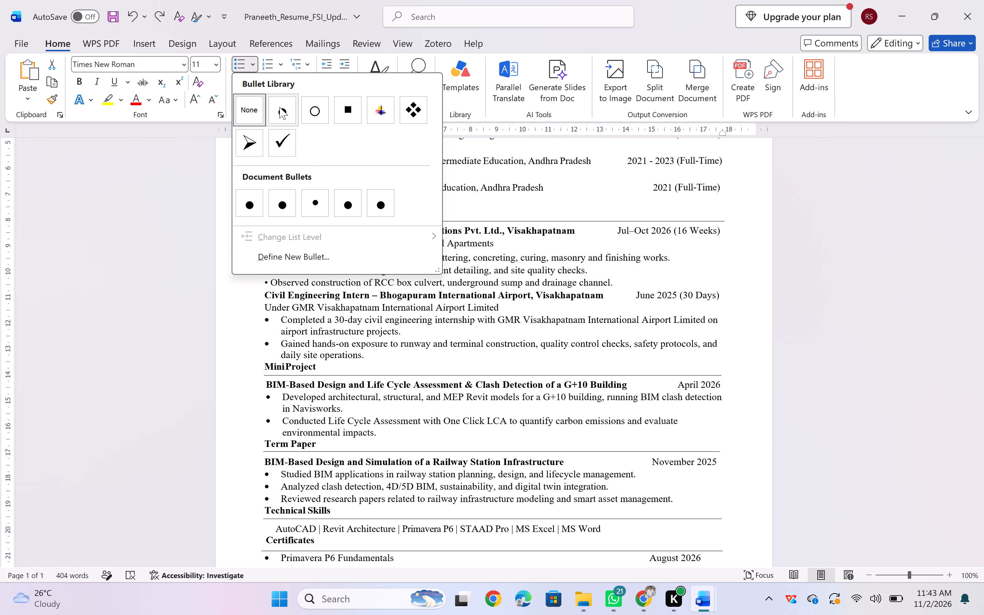
click(279, 107)
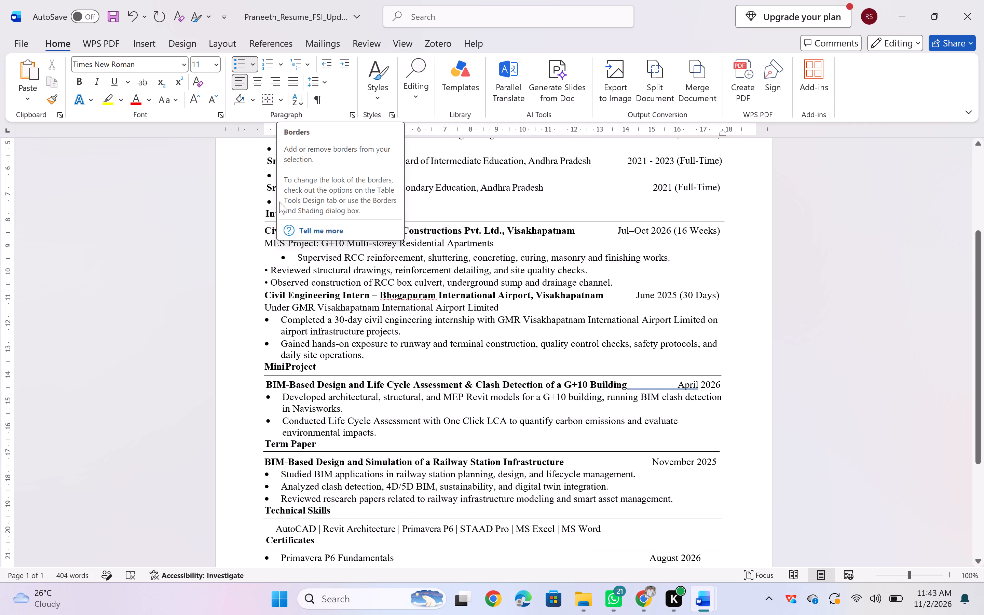
Apply the same solid round list bullet to the "Reviewed structural drawings" and "Observed construction of RCC box culvert" lines.
double_click(265, 269)
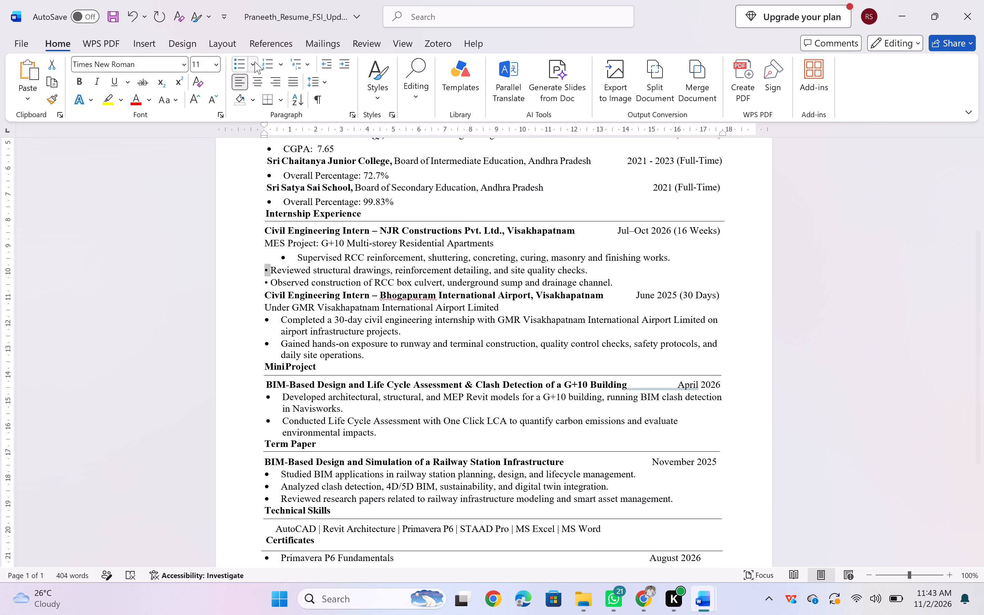
click(254, 60)
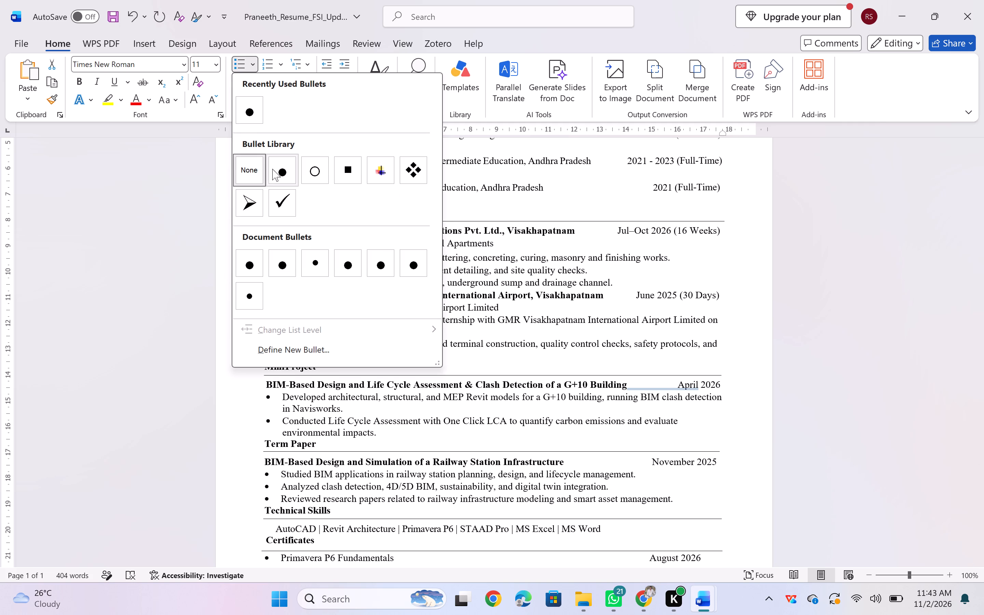
click(273, 170)
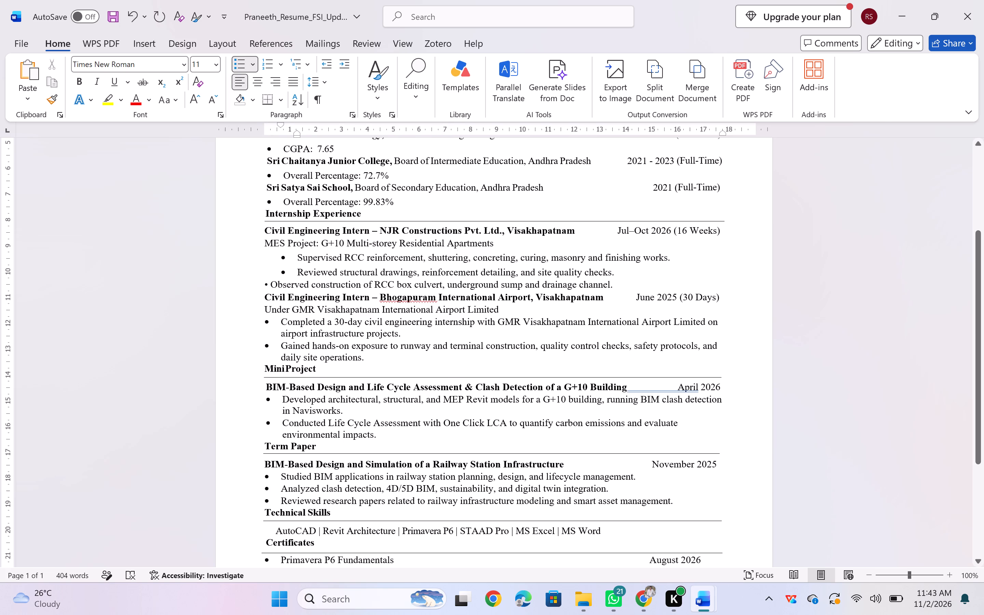
double_click(266, 284)
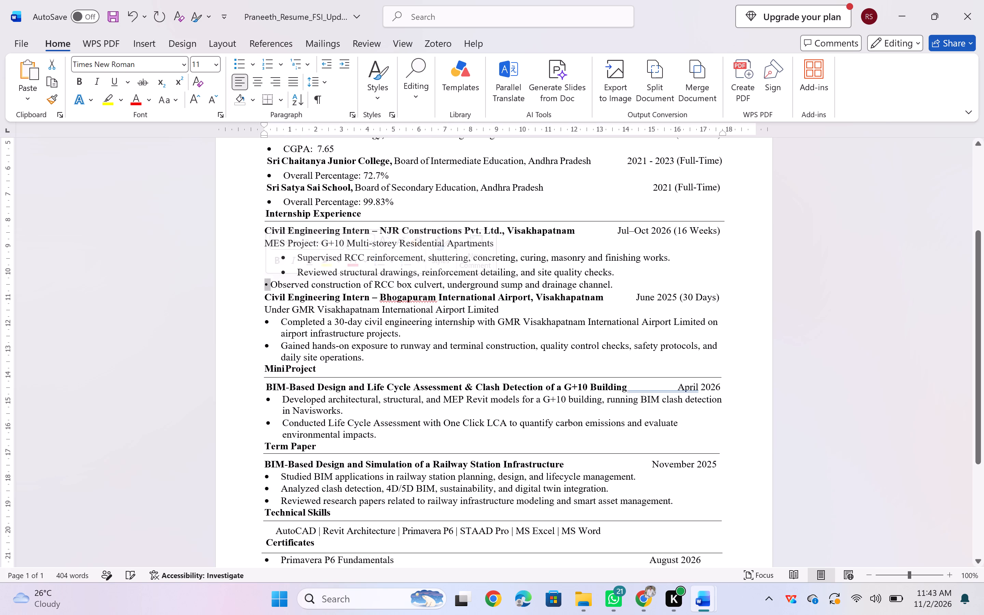
click(252, 67)
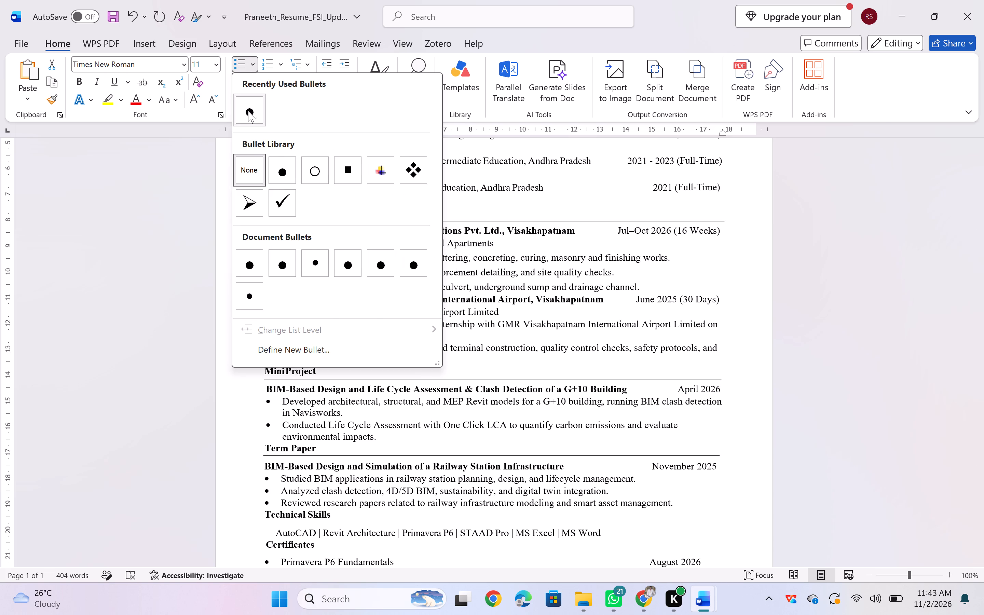
click(248, 111)
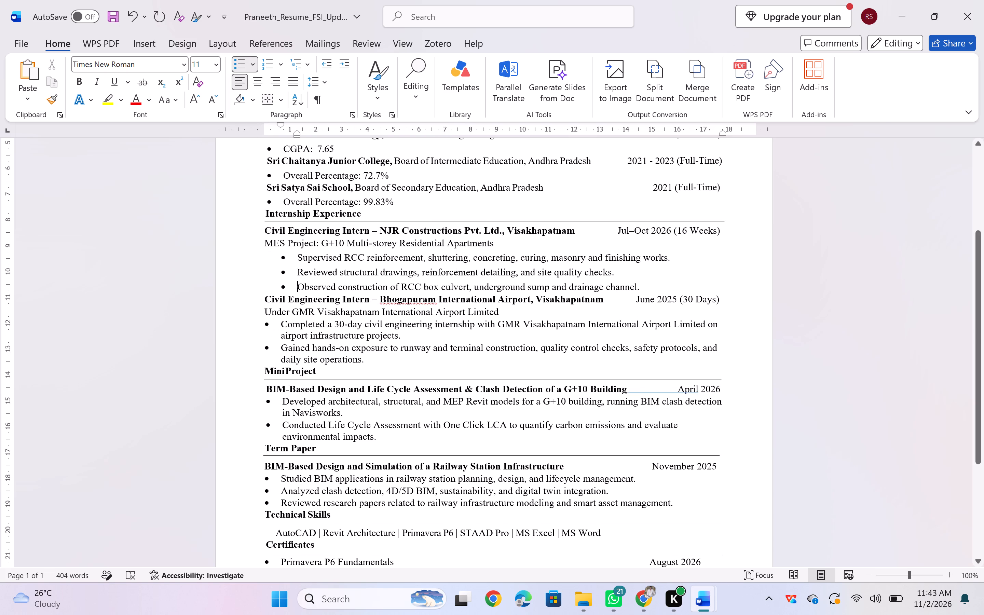
Decrease the indent of the three NJR Constructions internship bullets by one level.
drag(298, 256, 350, 288)
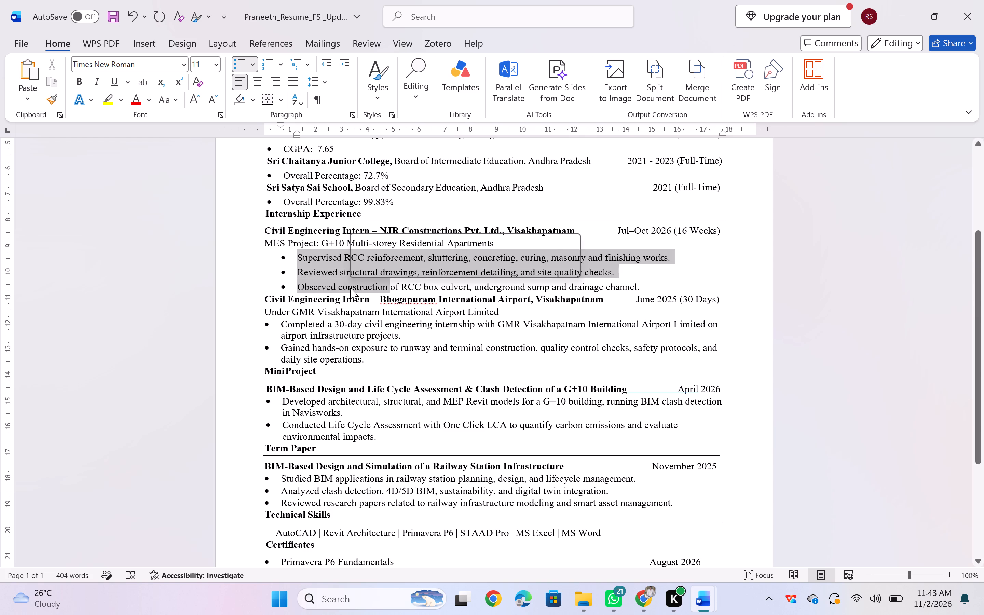
click(329, 65)
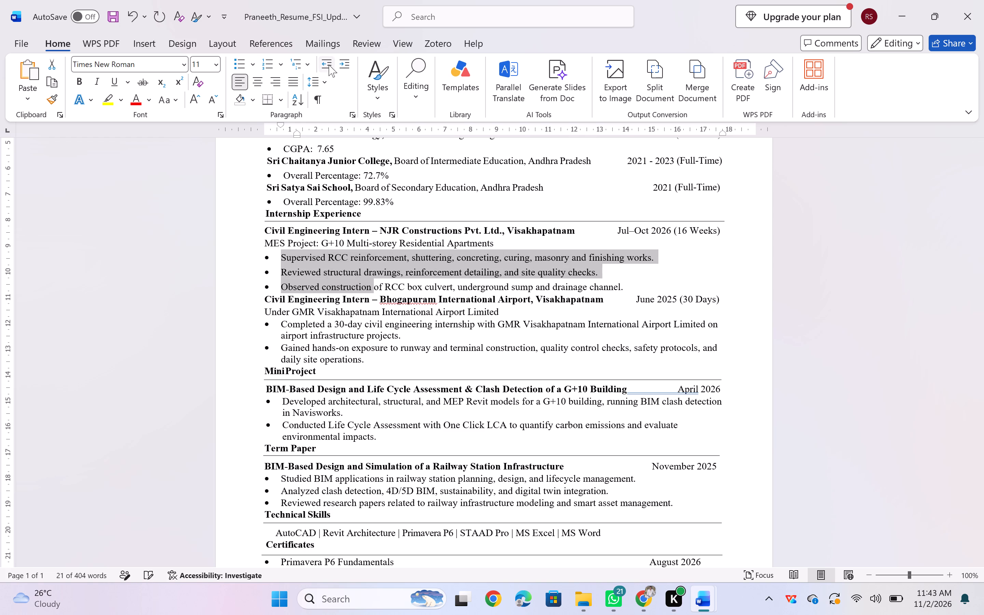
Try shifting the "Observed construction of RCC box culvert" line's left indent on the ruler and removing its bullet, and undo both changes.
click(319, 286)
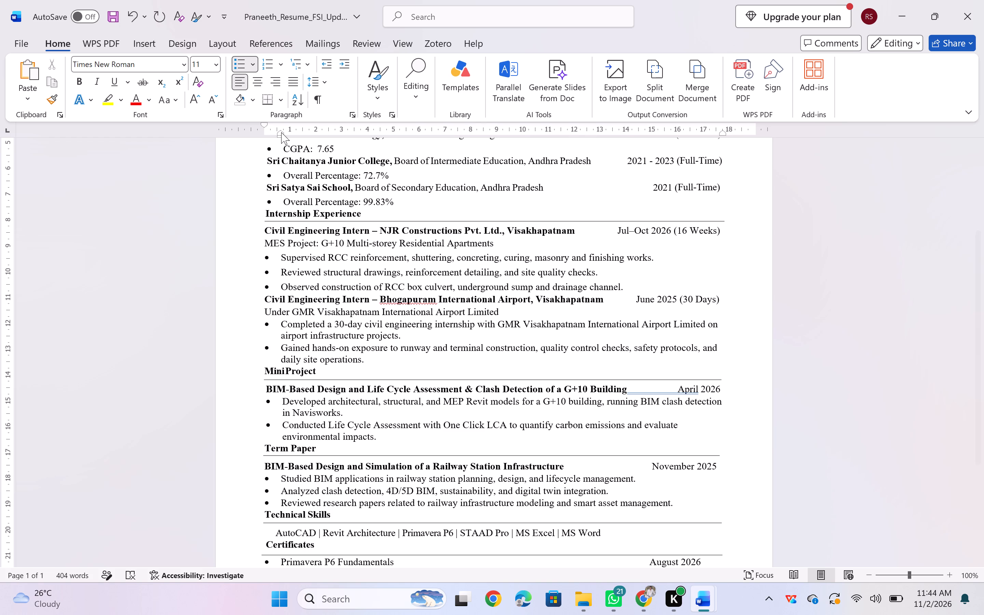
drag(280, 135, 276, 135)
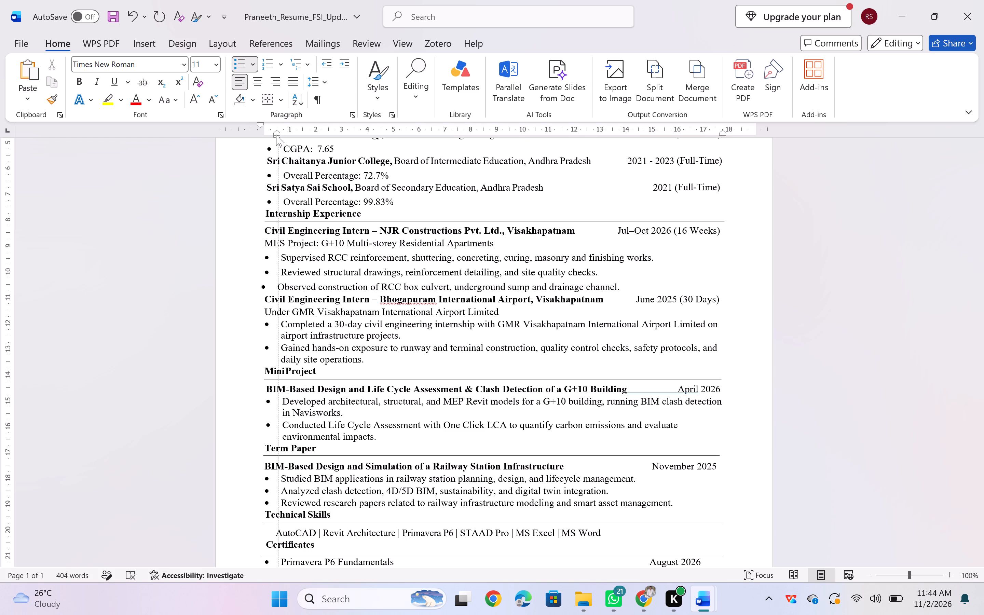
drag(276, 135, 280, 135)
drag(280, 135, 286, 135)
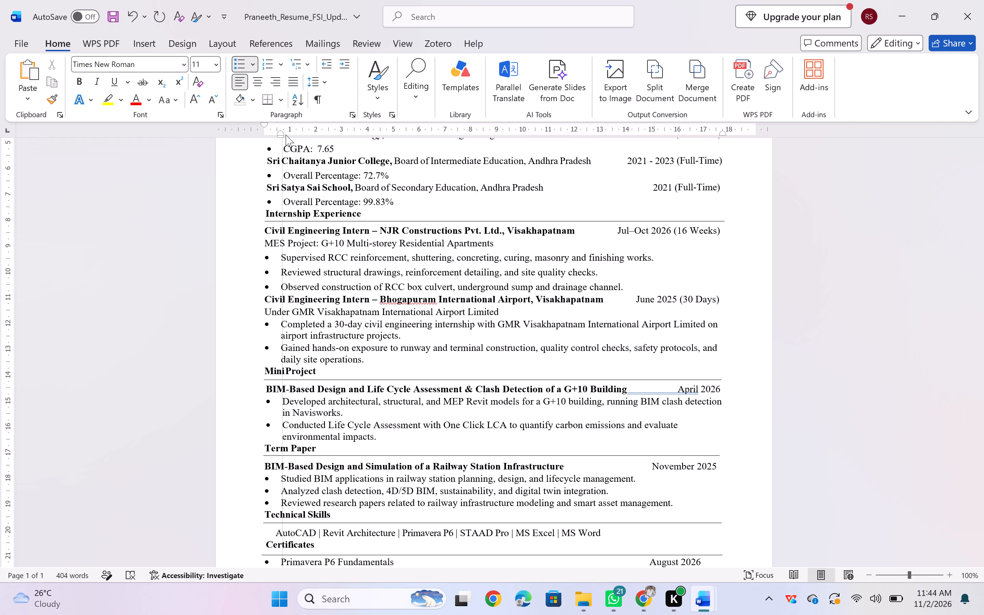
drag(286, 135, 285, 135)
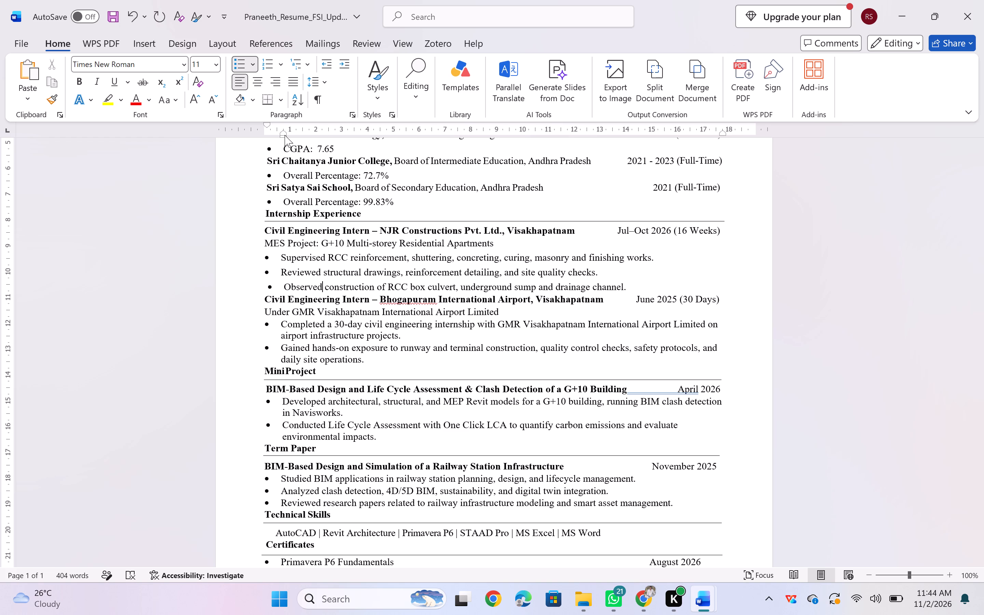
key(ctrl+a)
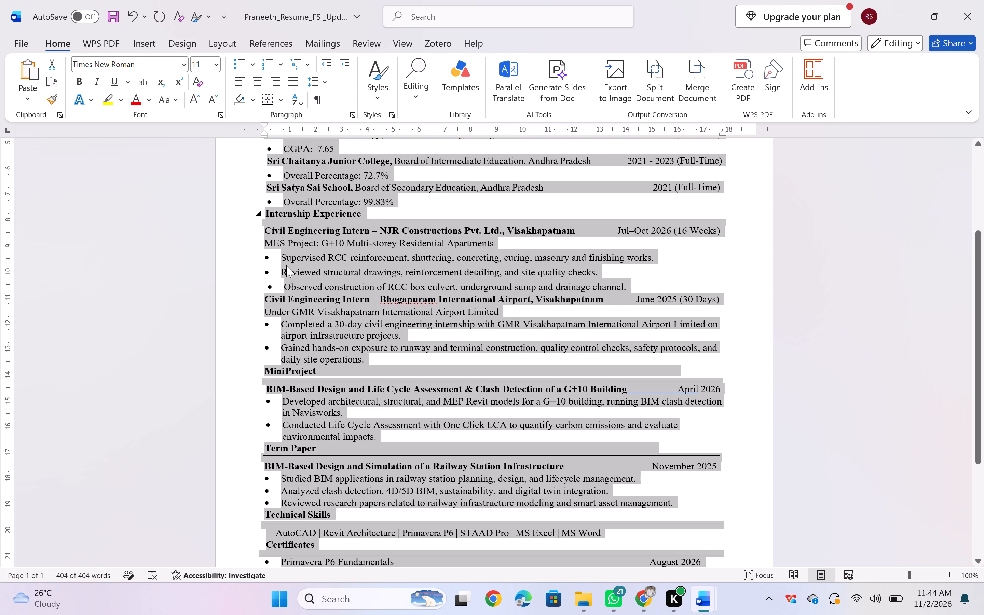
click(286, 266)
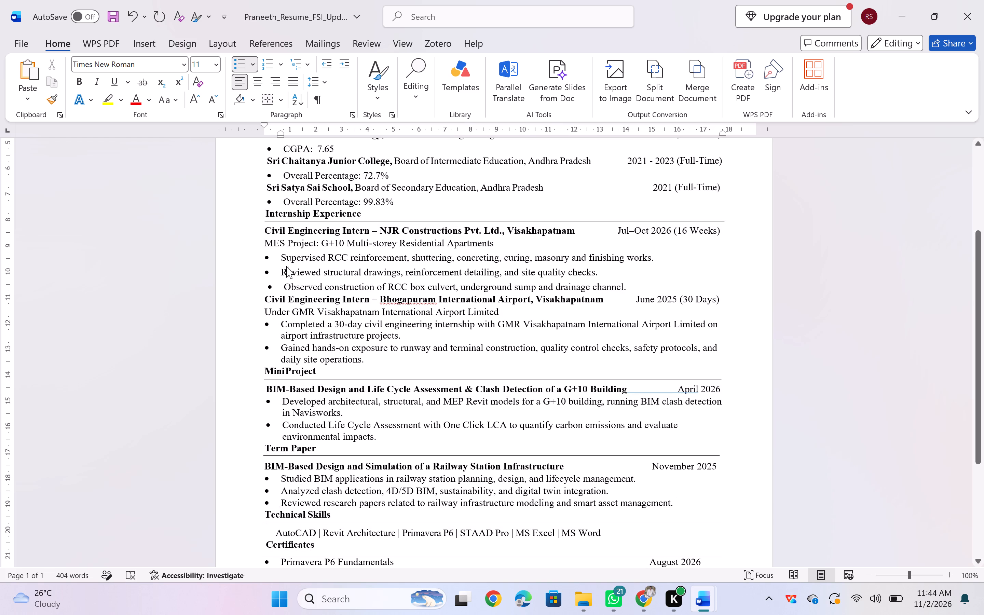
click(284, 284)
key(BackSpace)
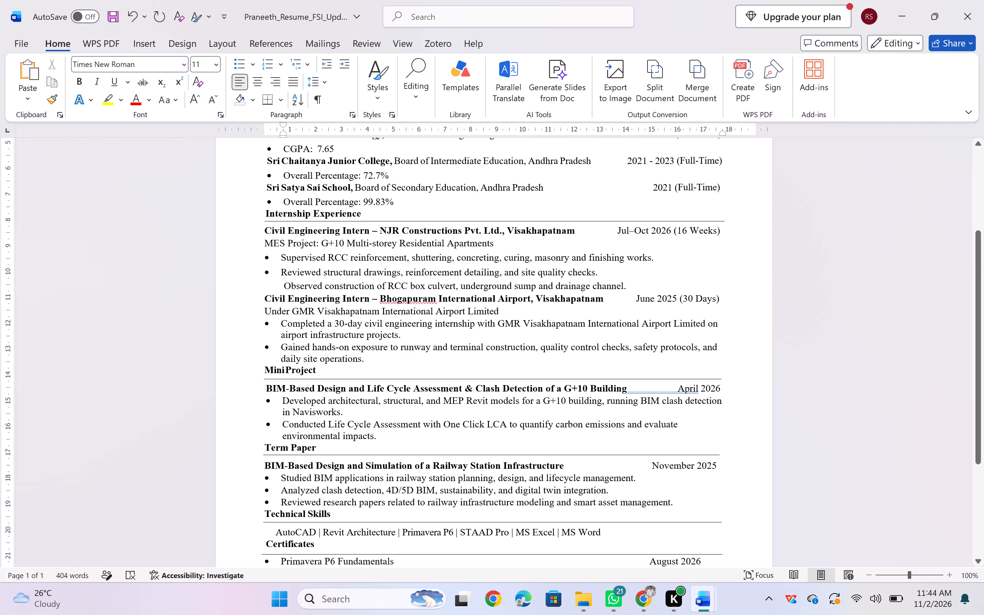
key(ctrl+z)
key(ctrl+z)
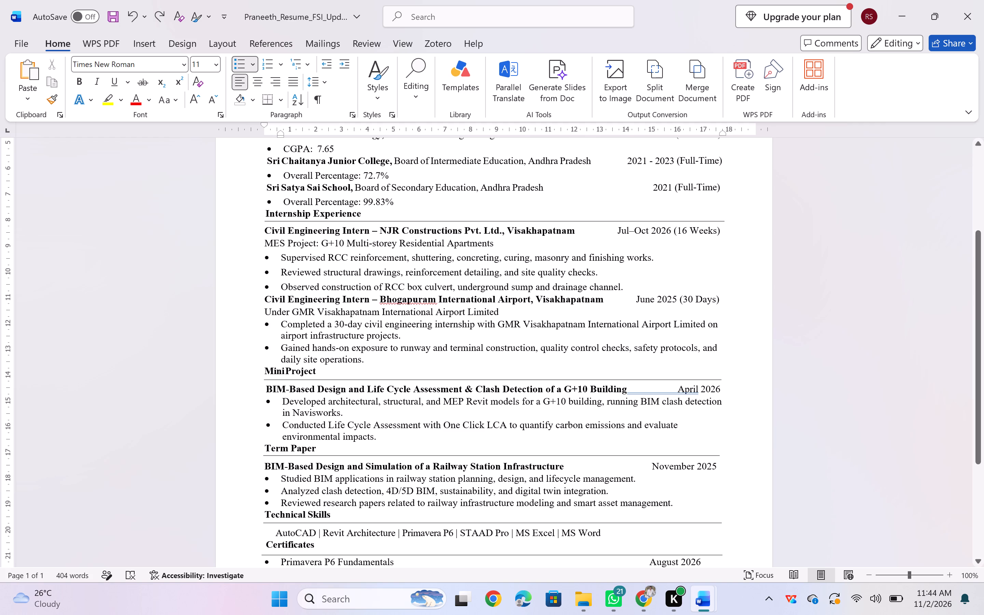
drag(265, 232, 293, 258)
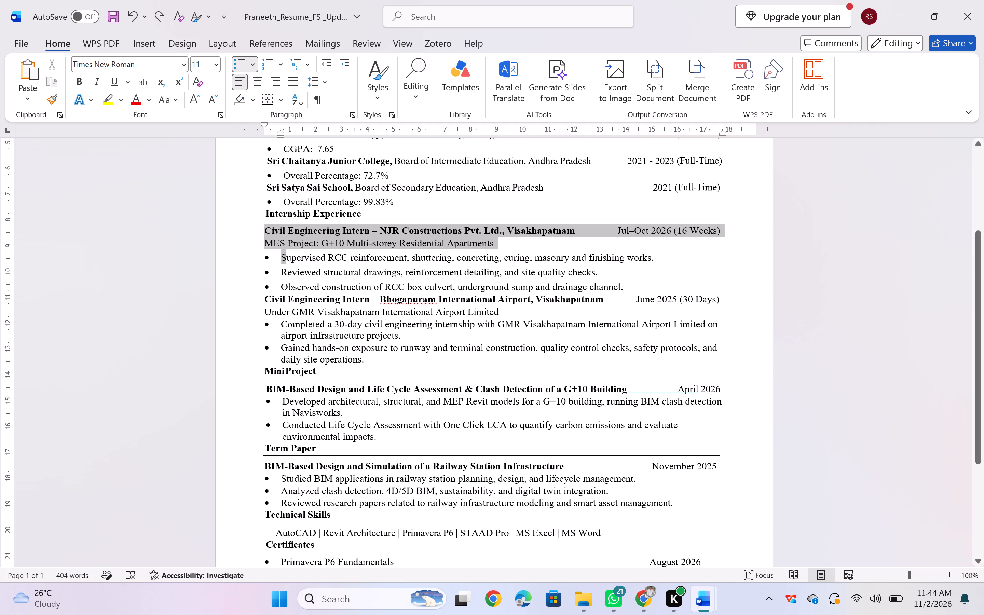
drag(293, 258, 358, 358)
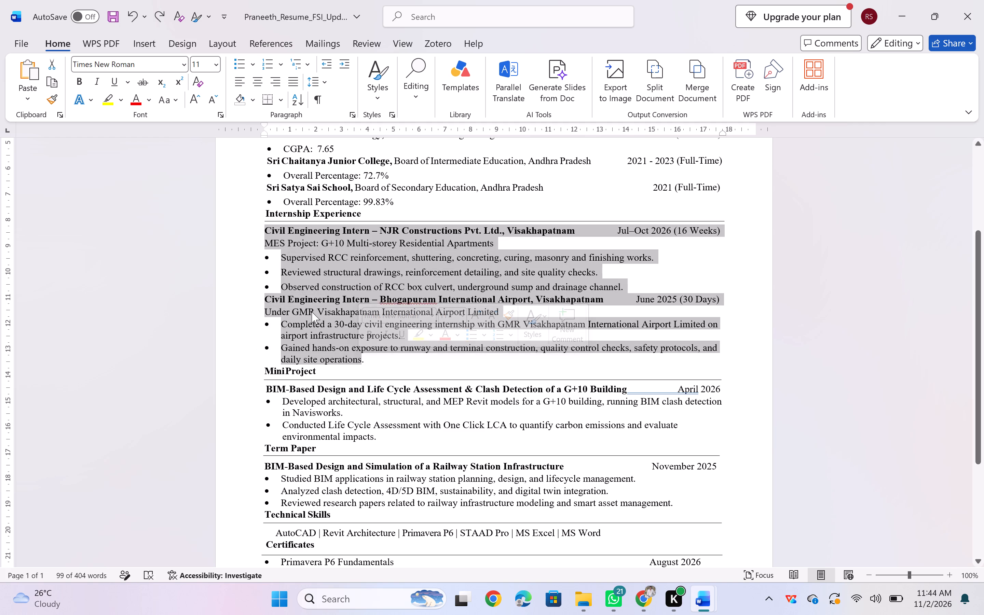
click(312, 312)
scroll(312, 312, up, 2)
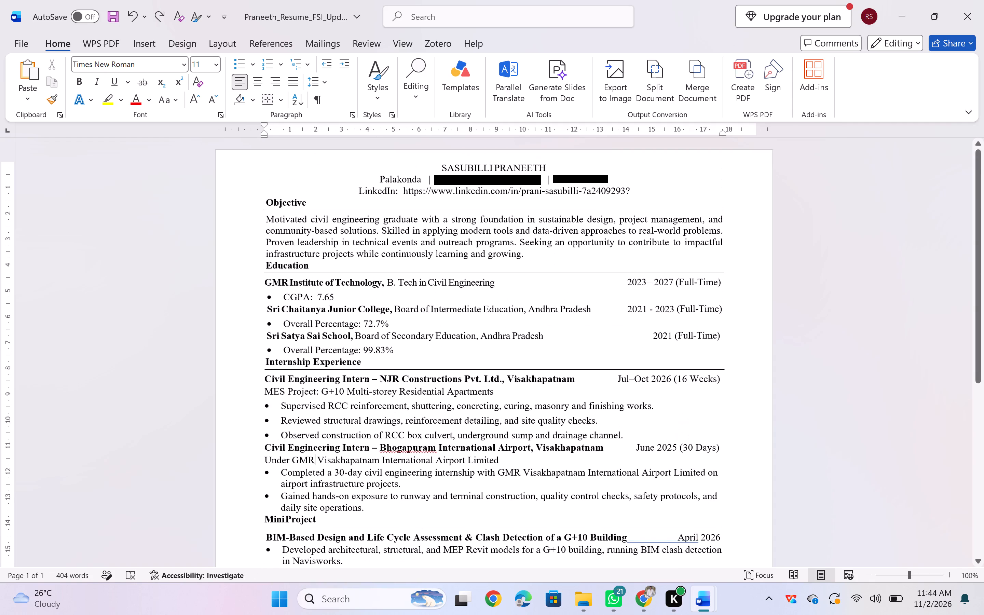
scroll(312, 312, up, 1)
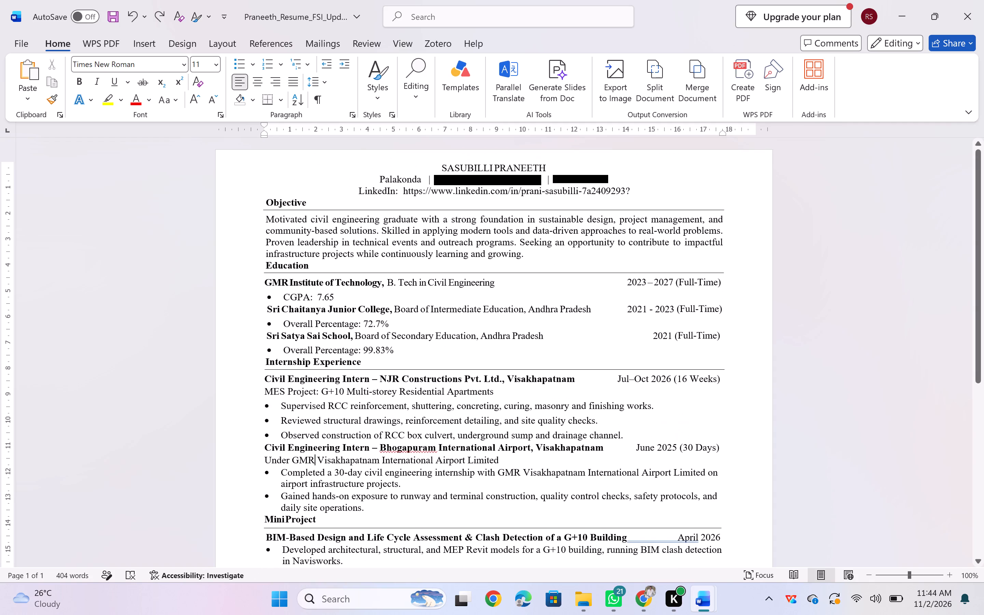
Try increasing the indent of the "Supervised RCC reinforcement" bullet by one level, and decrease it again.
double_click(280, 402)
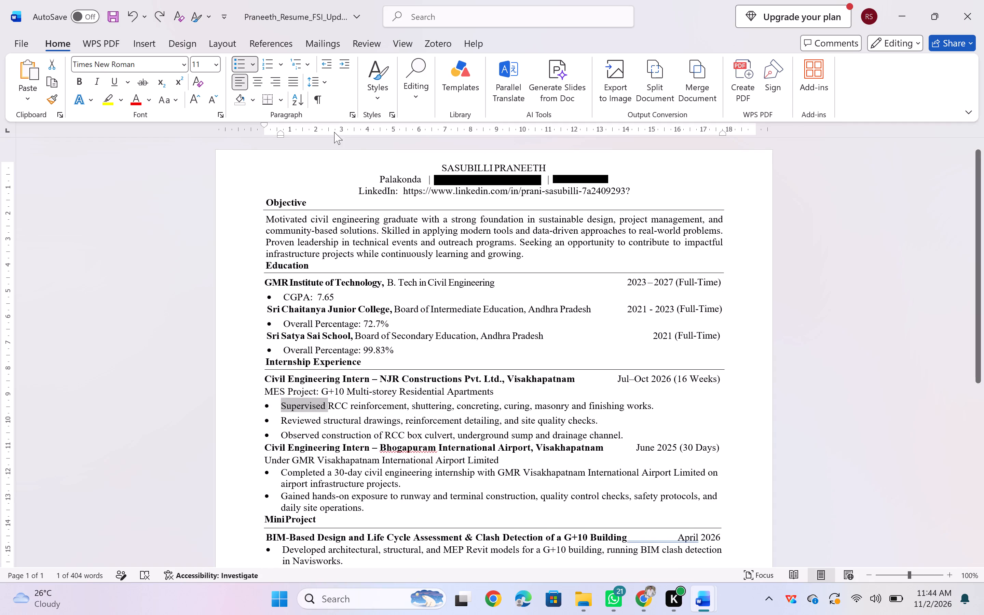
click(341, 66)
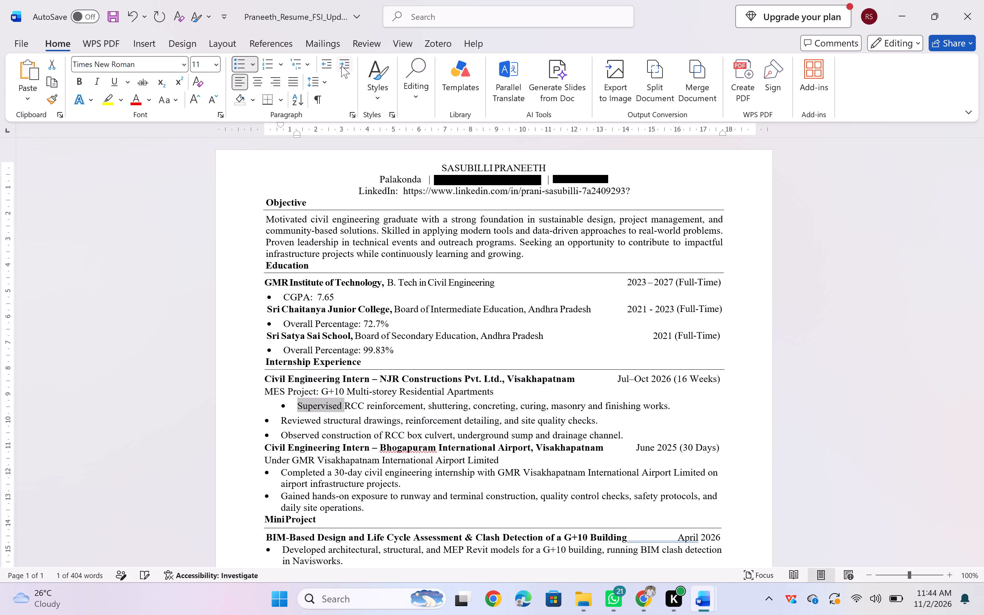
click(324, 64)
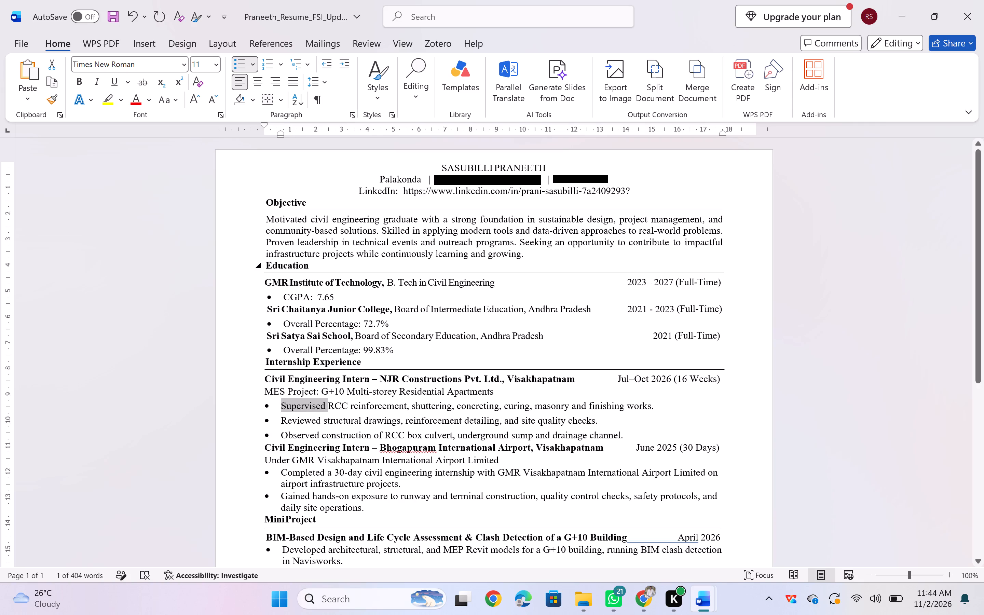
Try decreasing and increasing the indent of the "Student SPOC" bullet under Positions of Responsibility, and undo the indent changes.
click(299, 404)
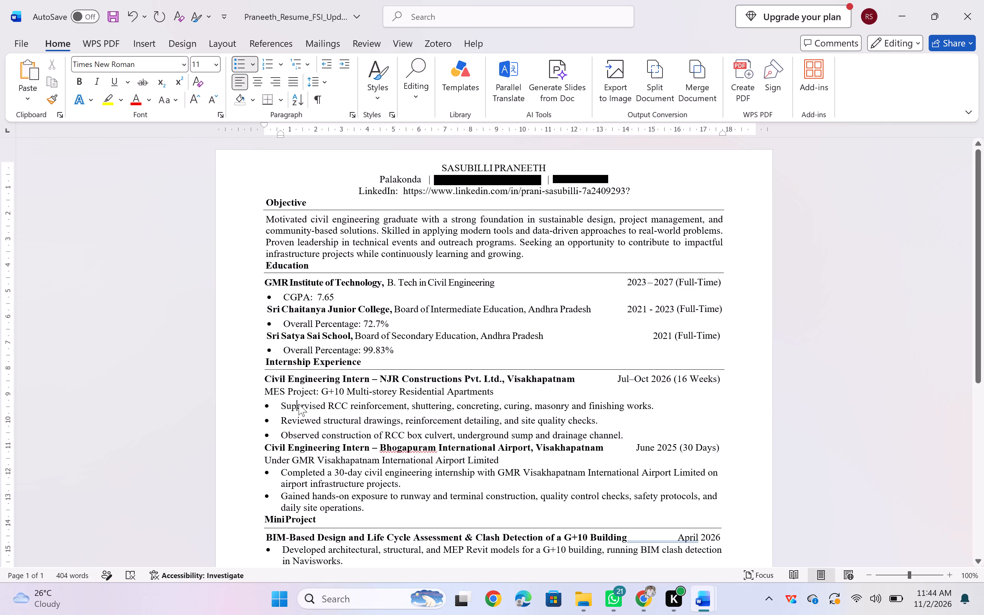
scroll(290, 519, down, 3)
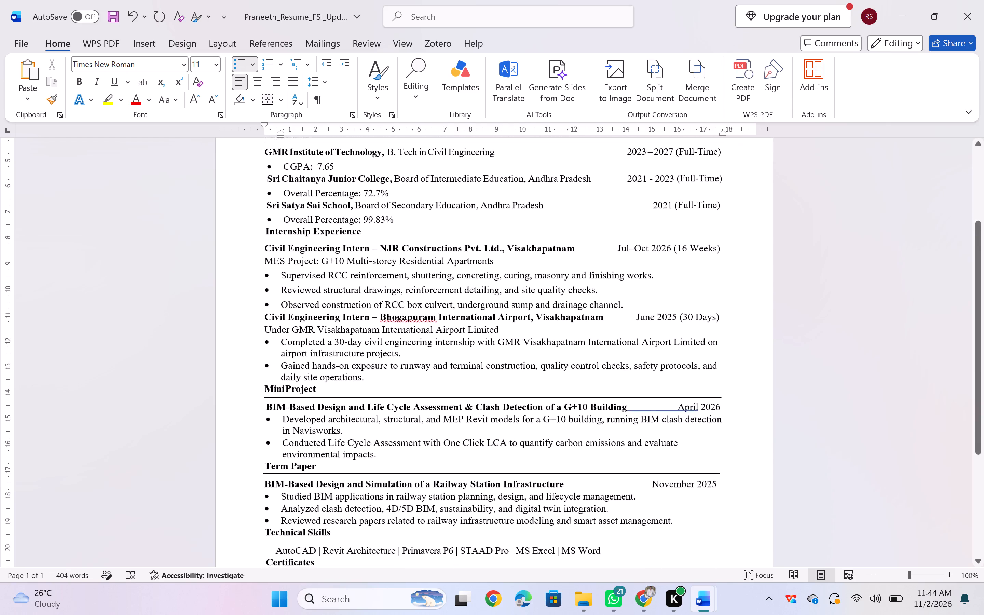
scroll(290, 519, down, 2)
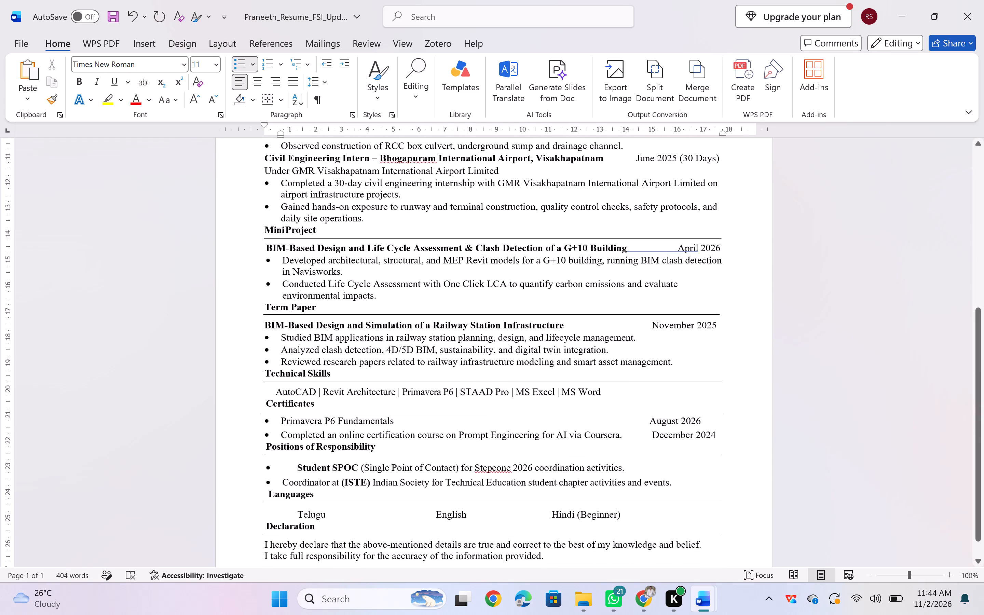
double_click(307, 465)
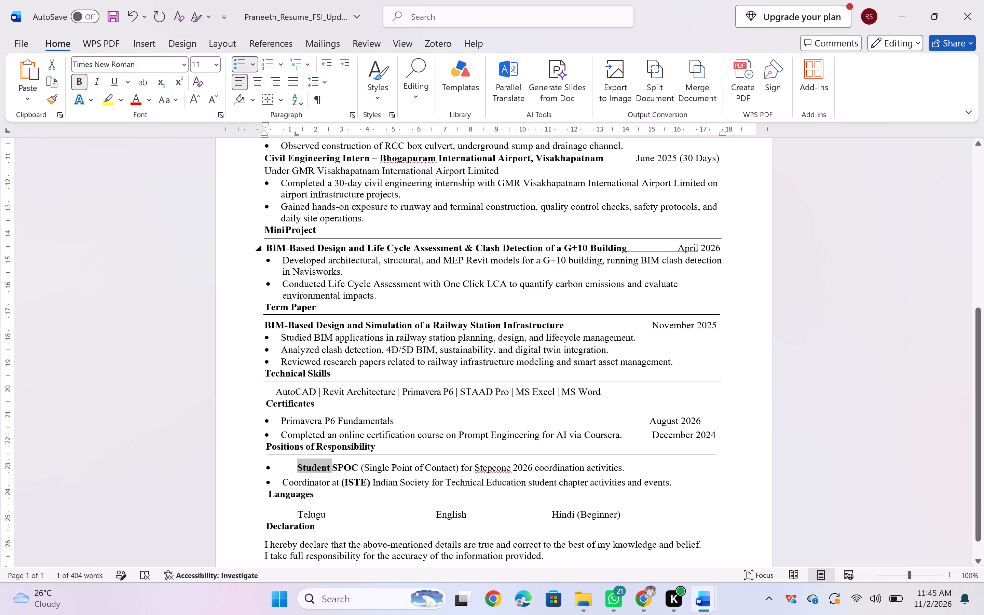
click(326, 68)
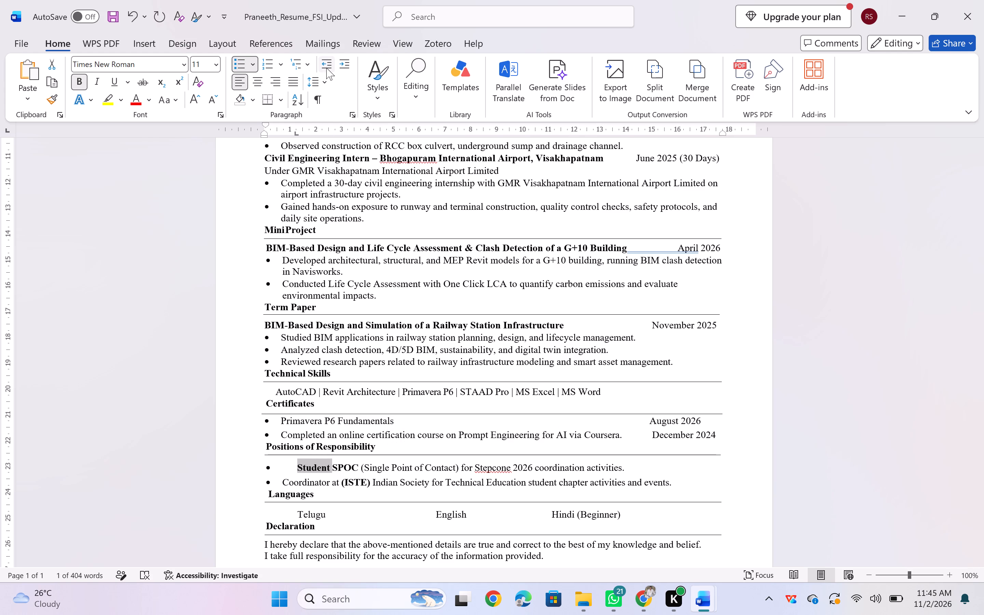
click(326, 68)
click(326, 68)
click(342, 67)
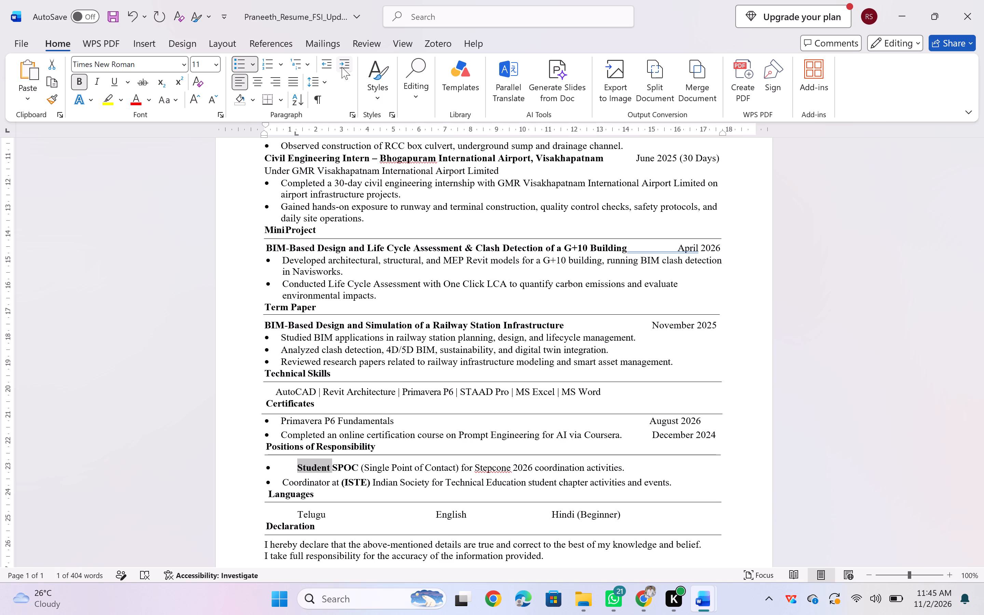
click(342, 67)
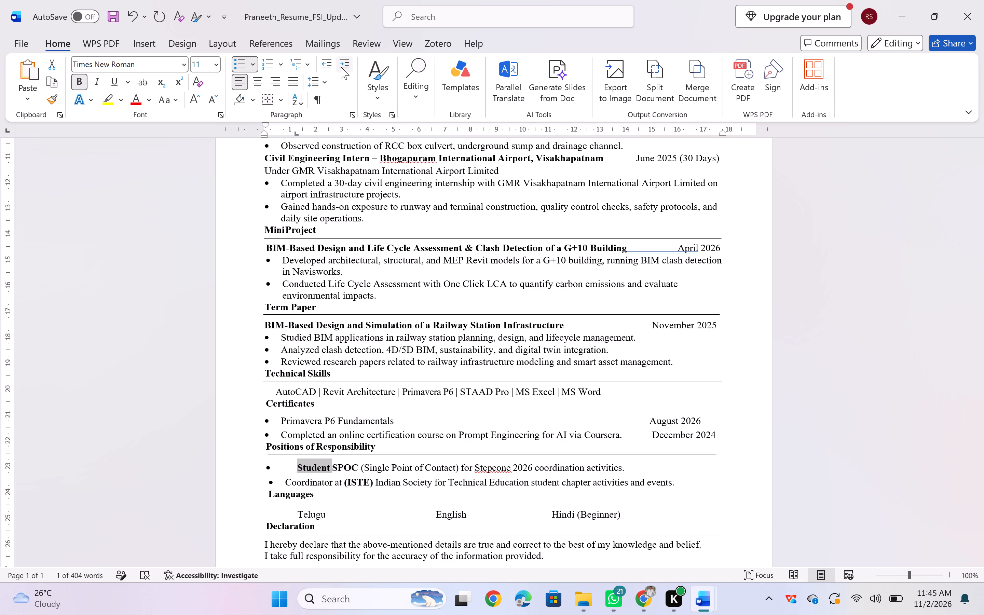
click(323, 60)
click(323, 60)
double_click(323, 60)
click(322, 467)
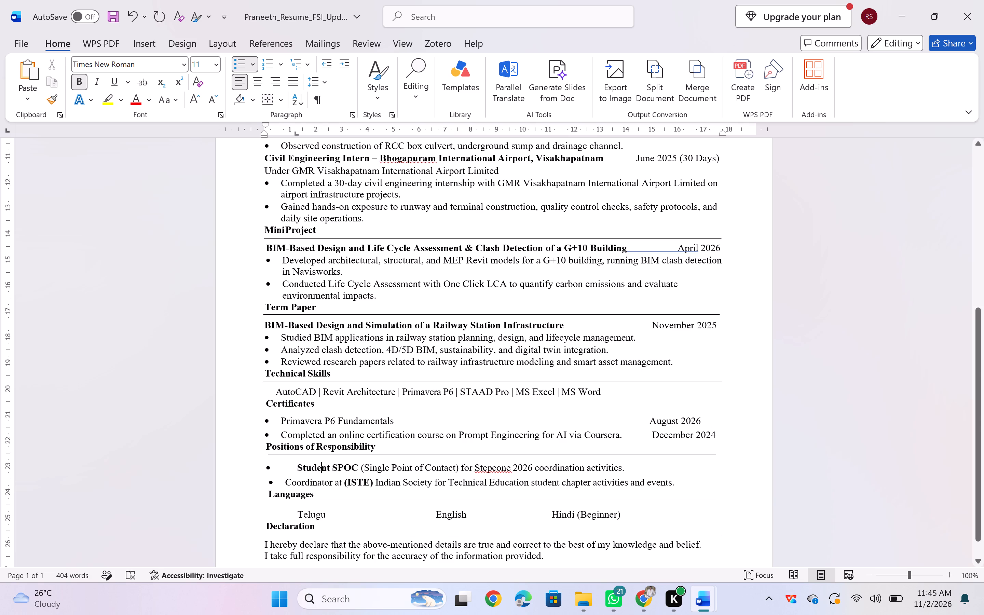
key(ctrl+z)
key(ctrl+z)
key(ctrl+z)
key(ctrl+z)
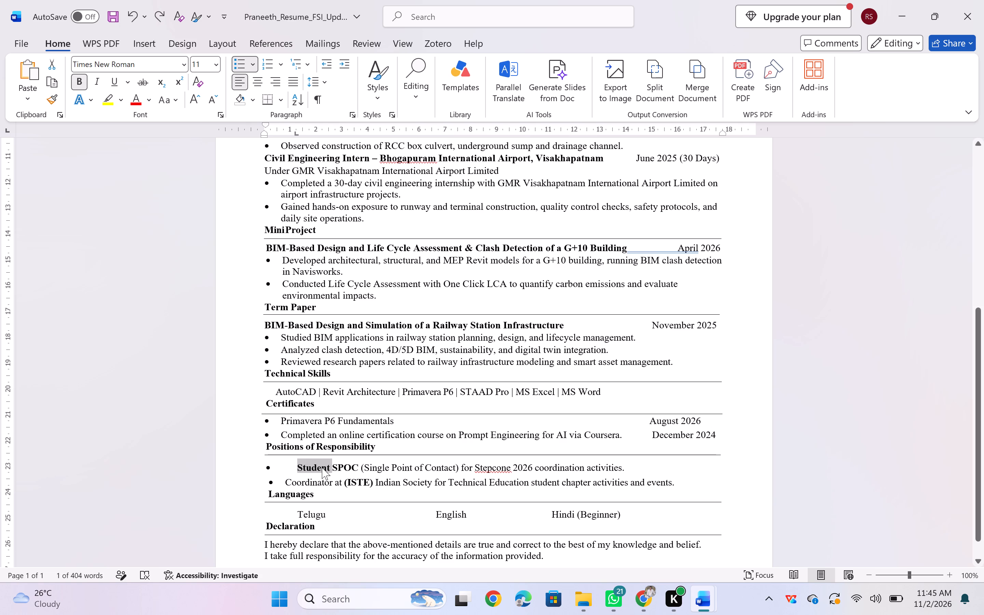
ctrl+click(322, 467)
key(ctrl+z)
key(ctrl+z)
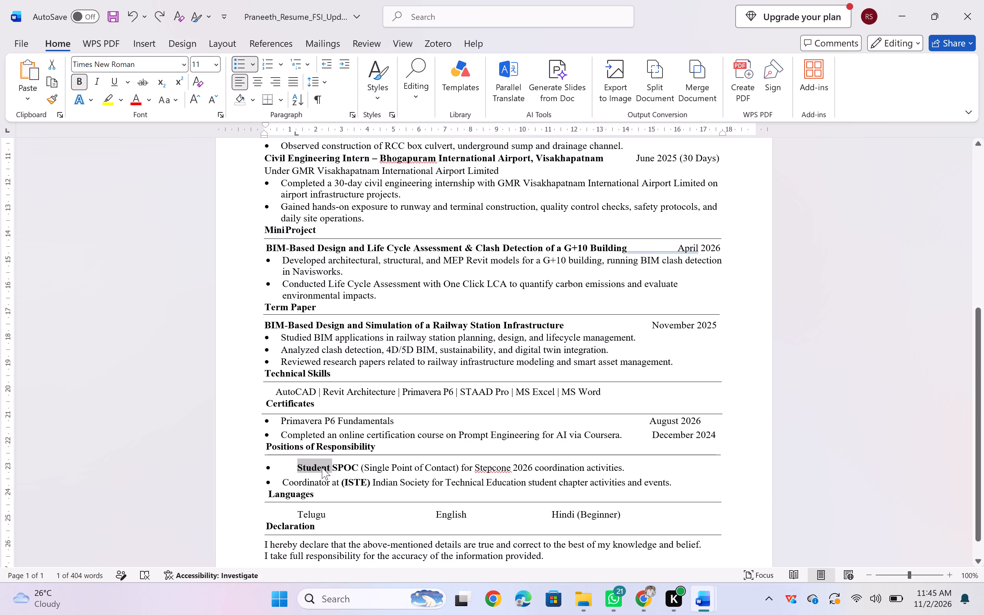
Remove the bullet from the "Student SPOC" line and reapply the recently used solid round bullet.
click(296, 467)
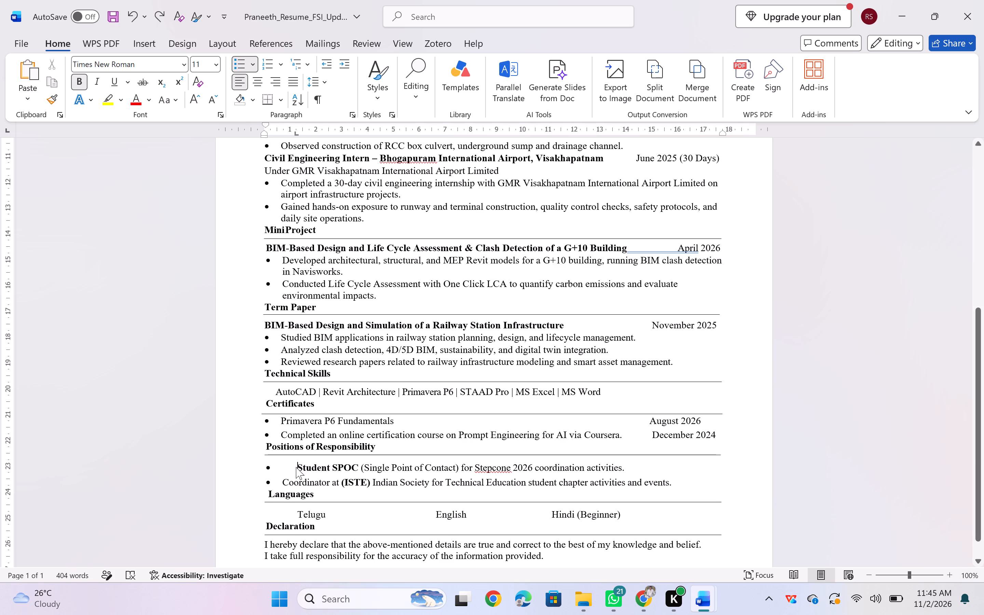
key(BackSpace)
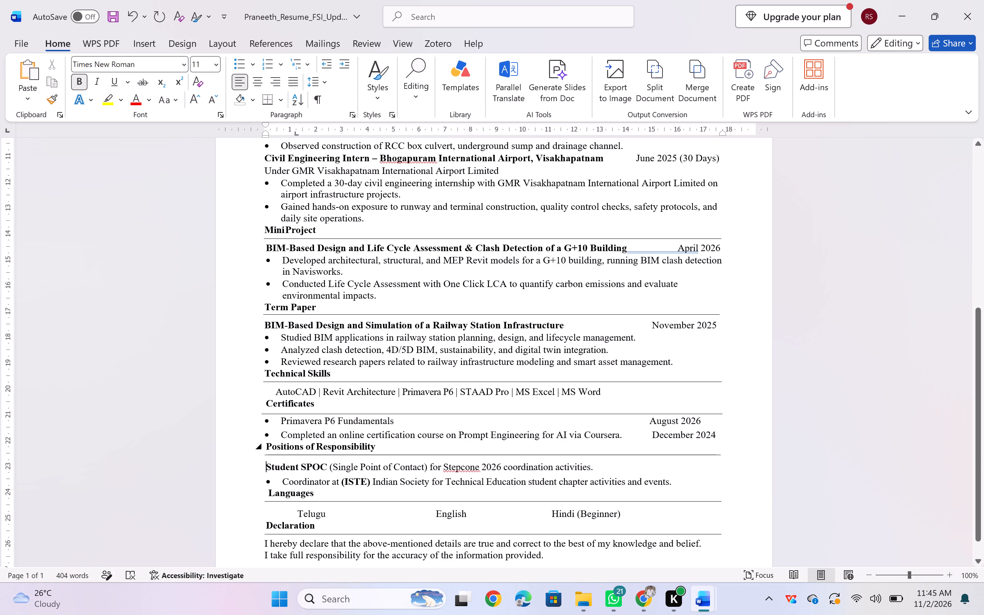
click(255, 67)
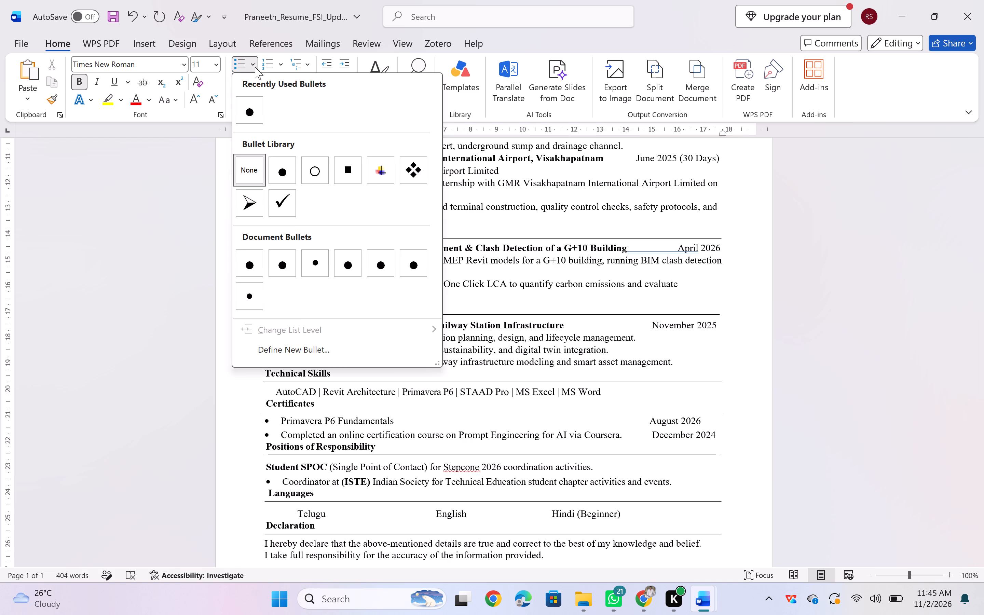
click(257, 113)
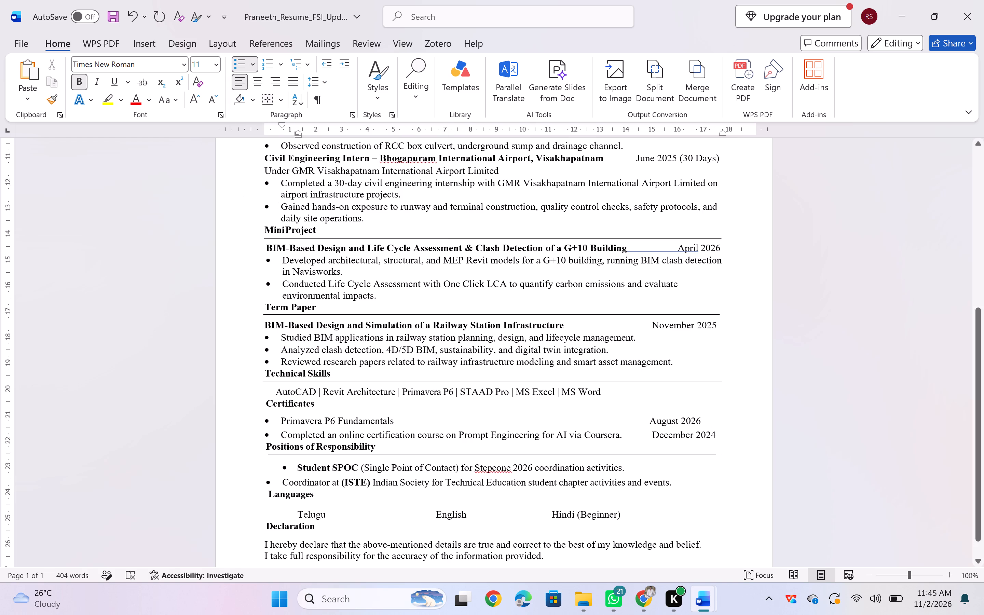
Apply the same solid round bullet to the "Coordinator at (ISTE)" line.
double_click(268, 481)
click(254, 62)
click(248, 119)
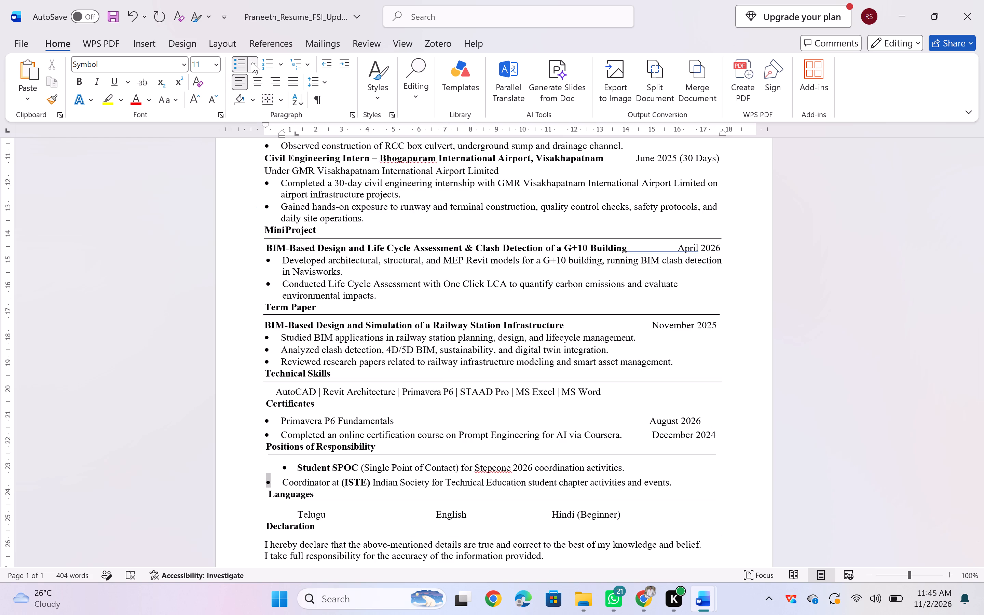
click(252, 61)
click(248, 112)
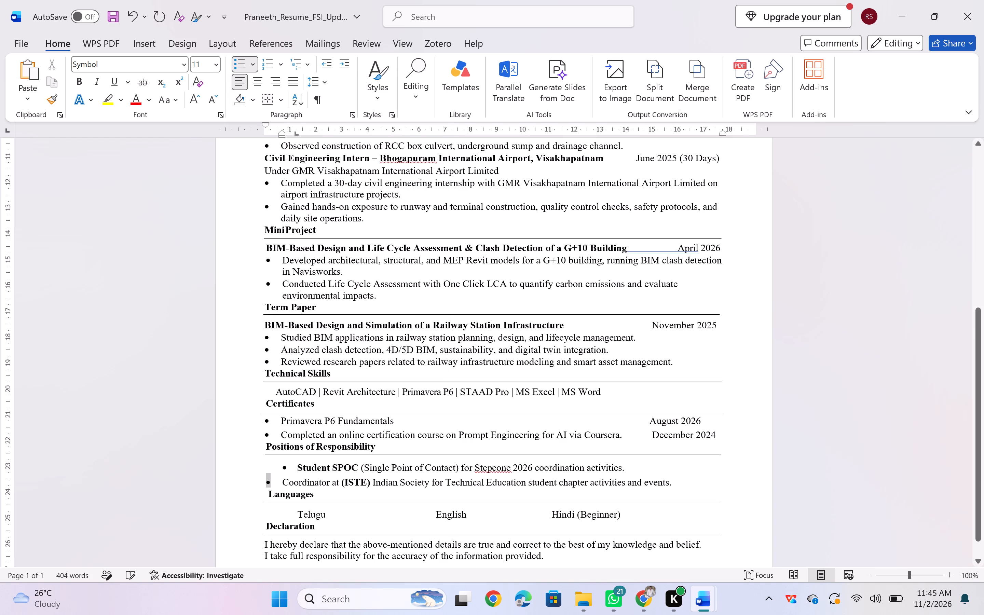
Decrease the indent of the "Student SPOC" bullet by one level.
double_click(299, 469)
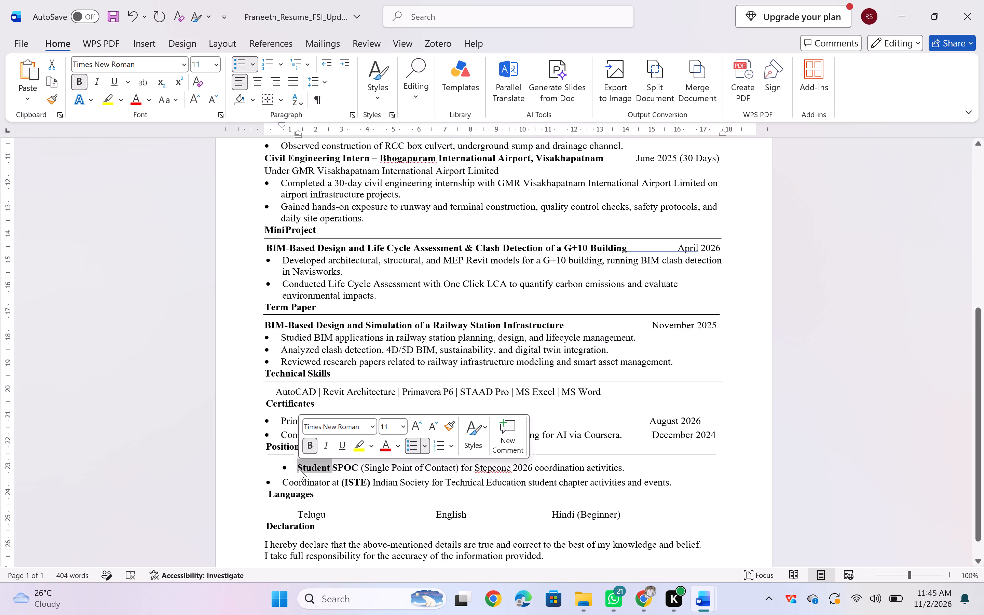
click(326, 58)
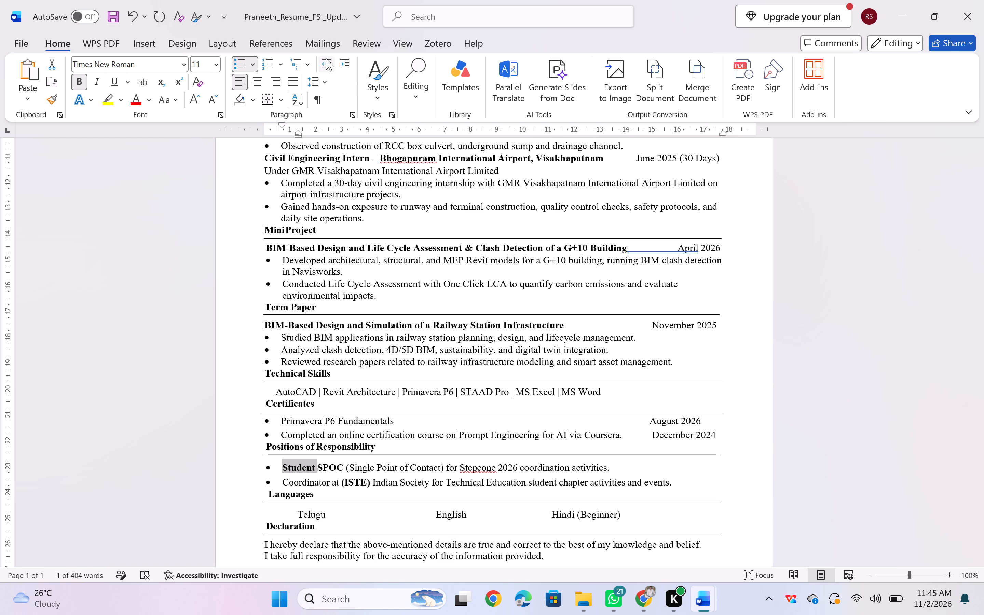
click(296, 466)
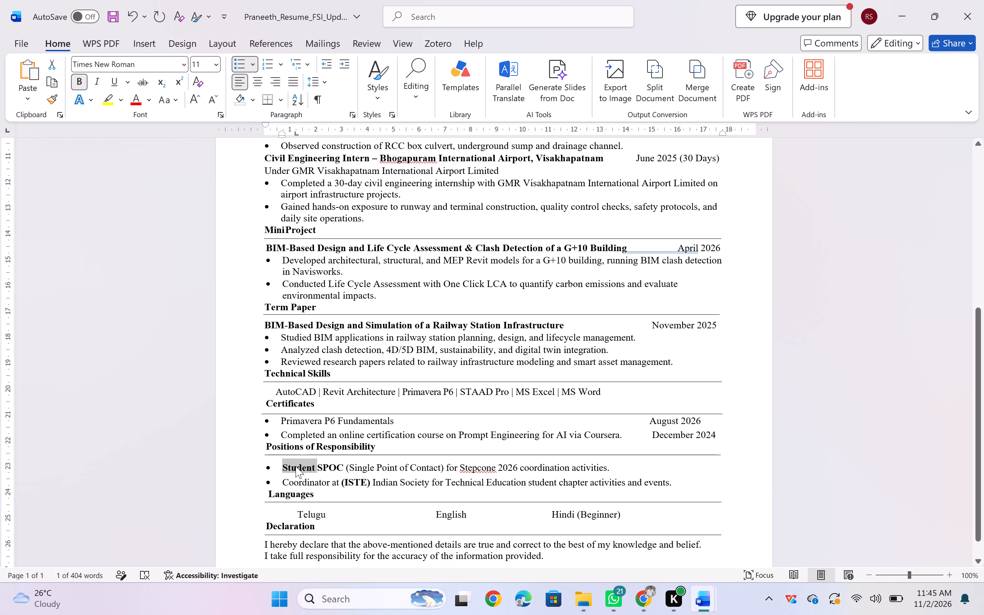
Apply the recently used solid round bullet to the "Primavera P6 Fundamentals" line under Certificates.
double_click(266, 421)
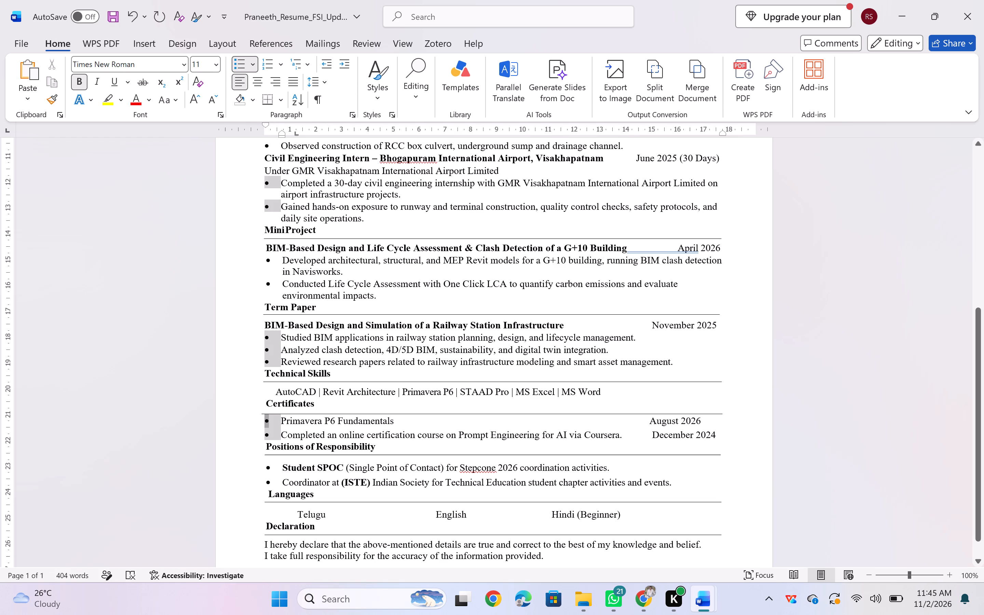
click(256, 62)
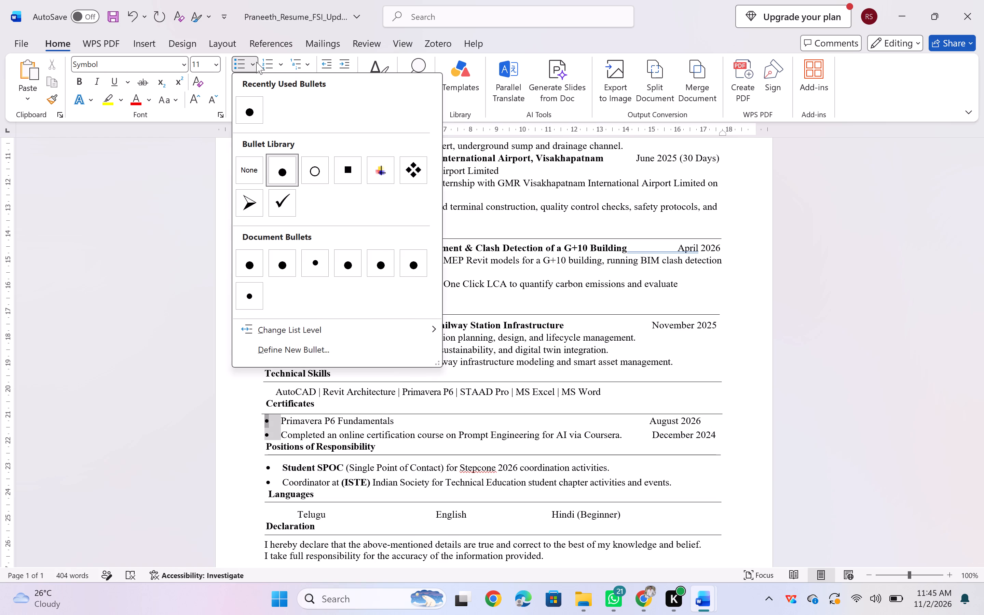
click(250, 110)
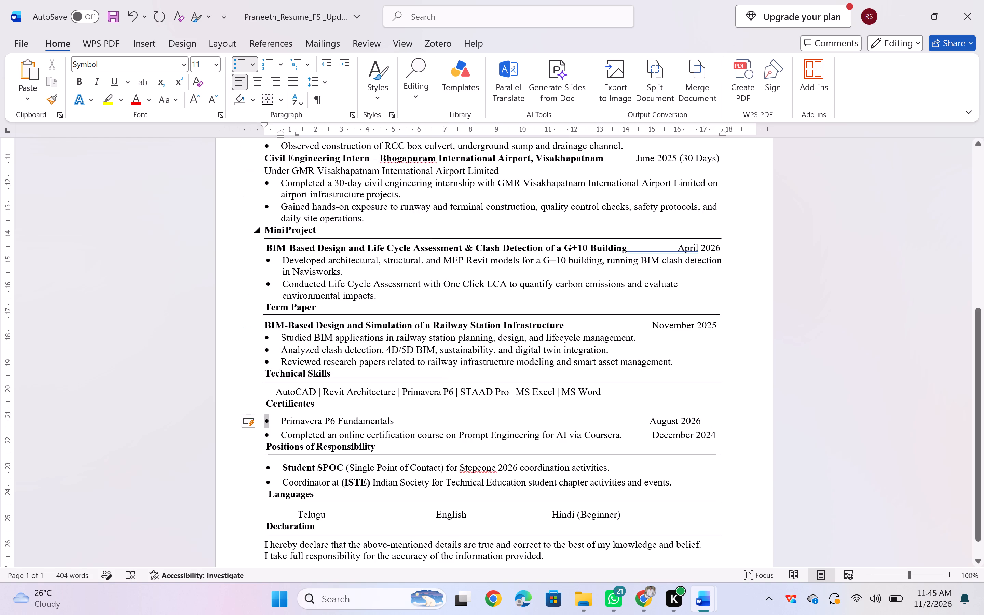
click(291, 426)
Increase the indent of the three Term Paper bullets by one level.
drag(282, 334, 296, 364)
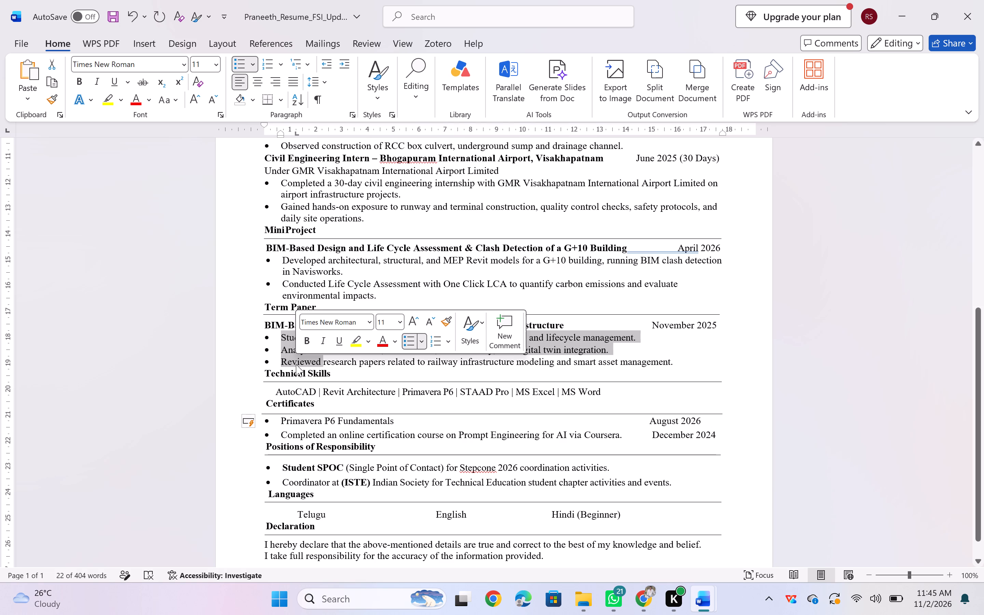
click(350, 63)
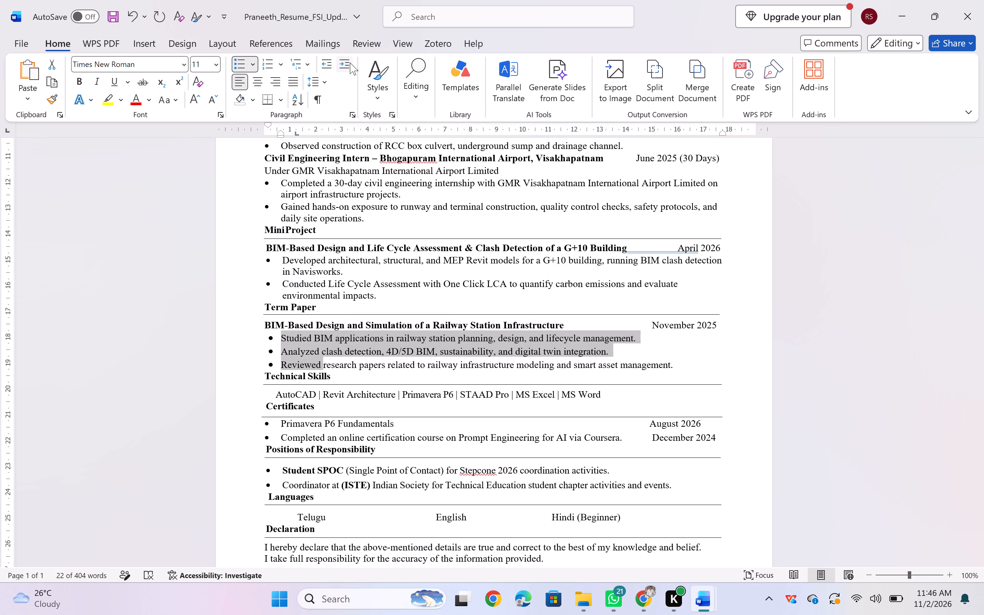
click(304, 339)
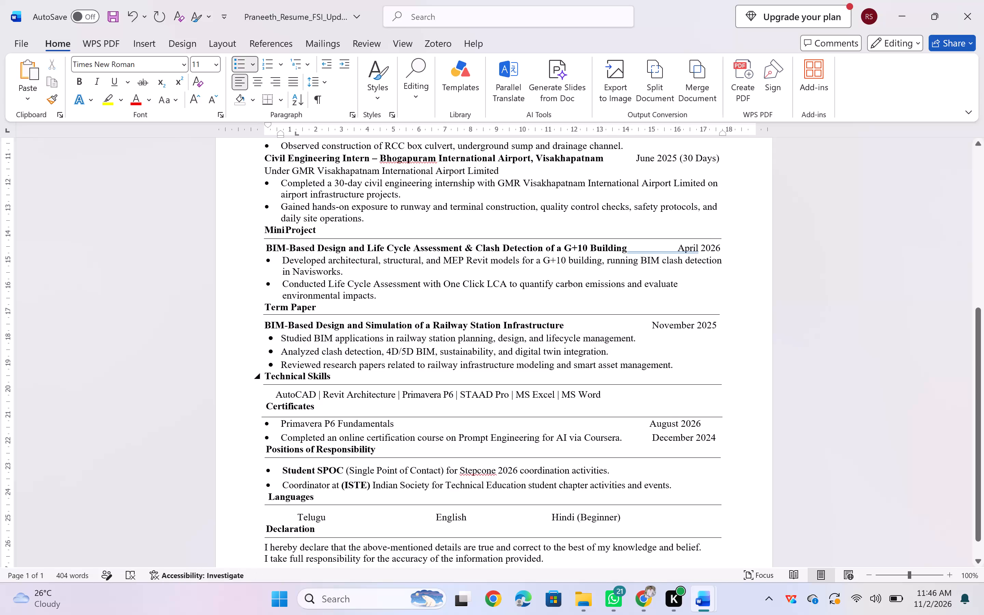
Increase the indent of the two Certificates bullets by one level.
drag(285, 426, 297, 439)
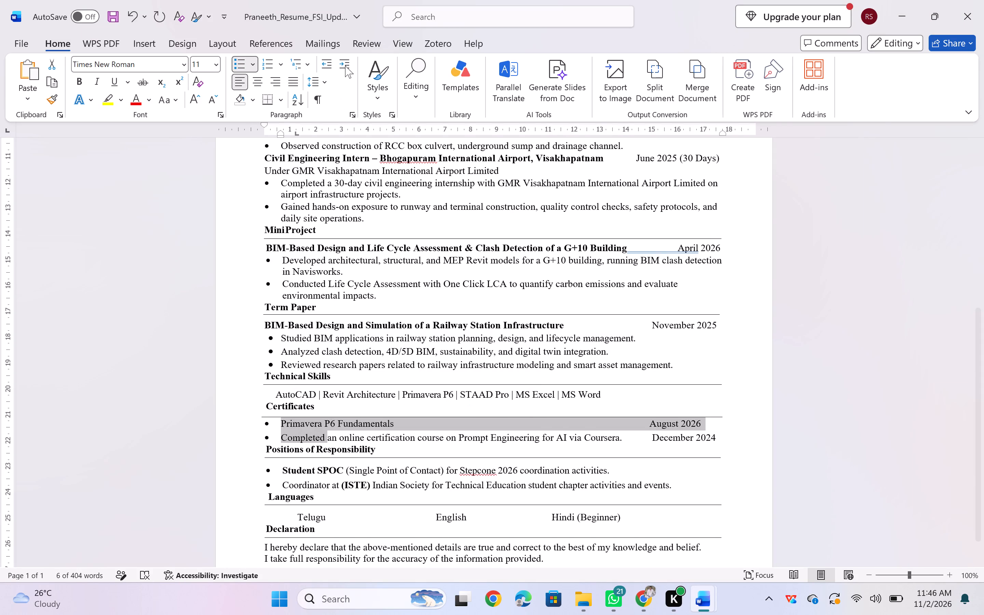
click(345, 66)
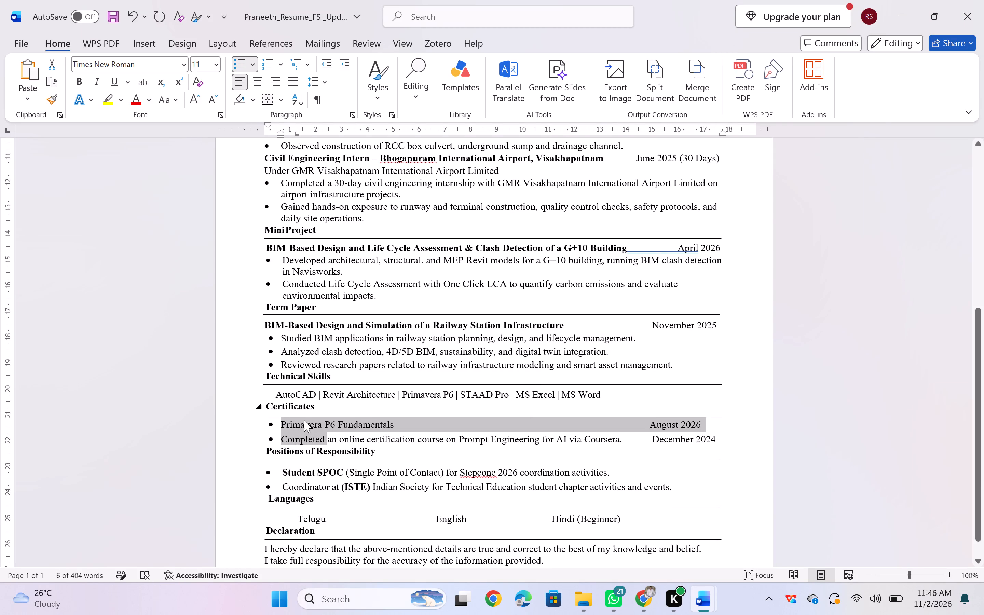
click(296, 438)
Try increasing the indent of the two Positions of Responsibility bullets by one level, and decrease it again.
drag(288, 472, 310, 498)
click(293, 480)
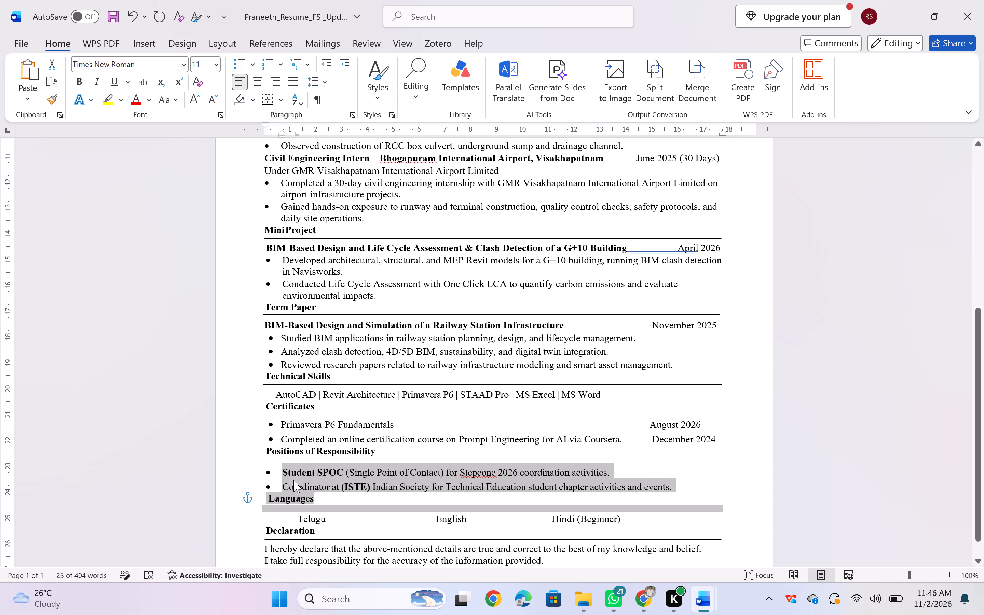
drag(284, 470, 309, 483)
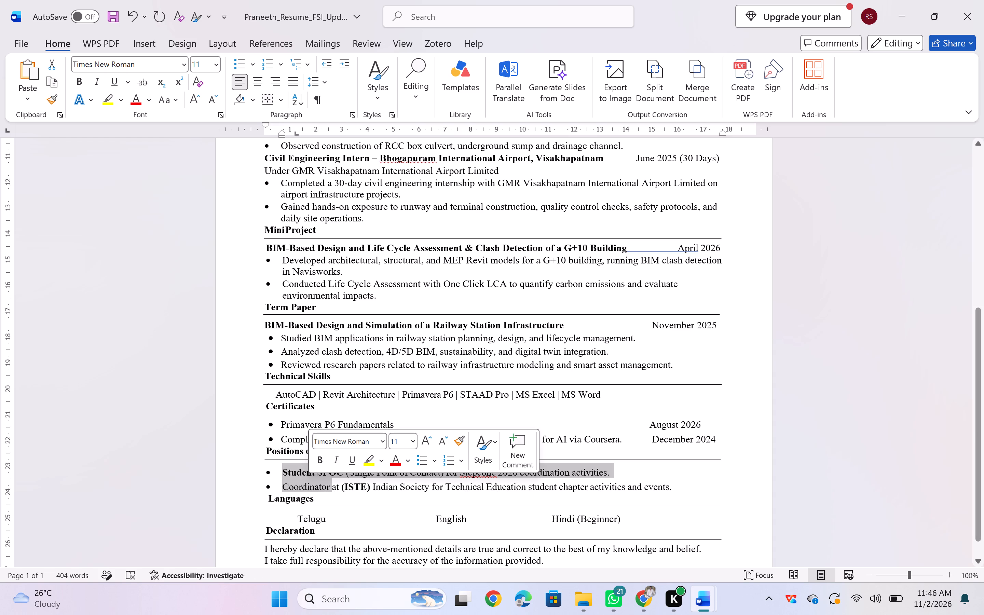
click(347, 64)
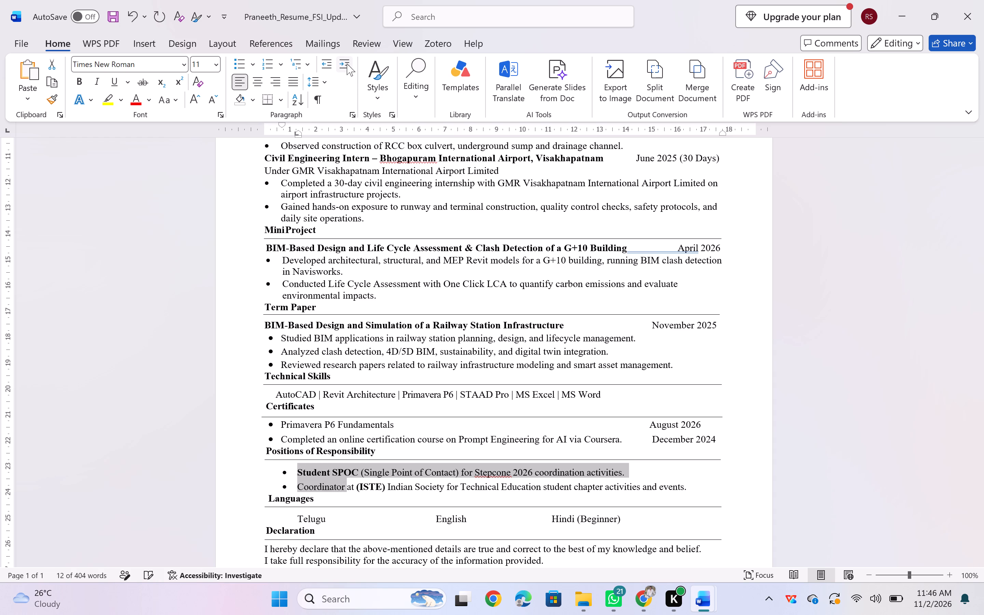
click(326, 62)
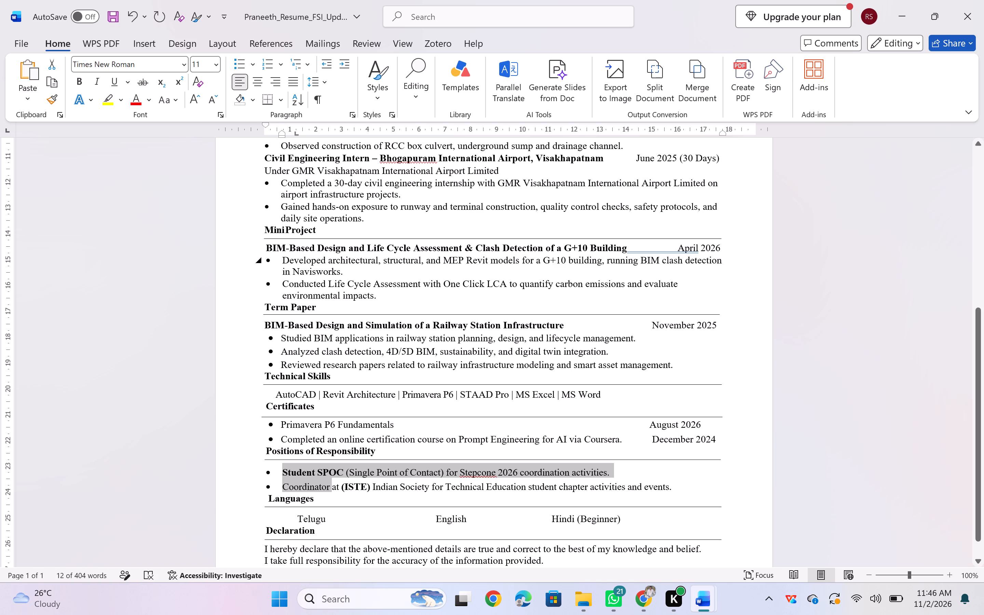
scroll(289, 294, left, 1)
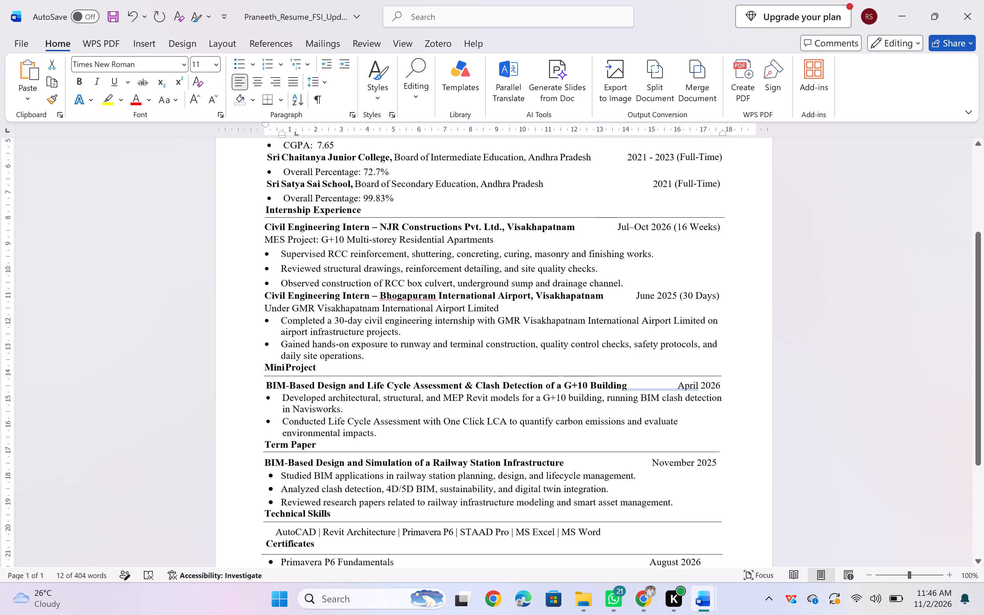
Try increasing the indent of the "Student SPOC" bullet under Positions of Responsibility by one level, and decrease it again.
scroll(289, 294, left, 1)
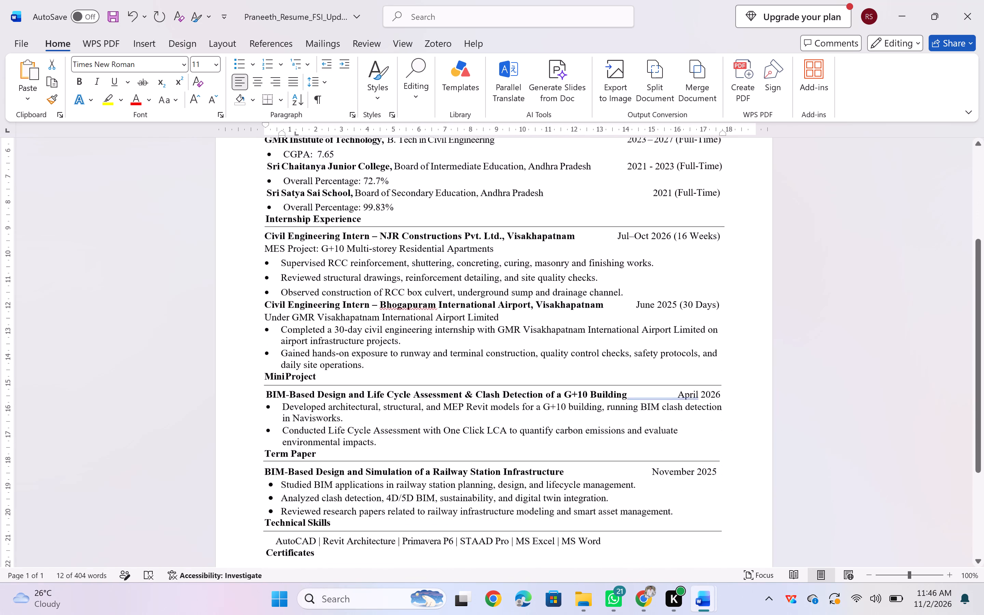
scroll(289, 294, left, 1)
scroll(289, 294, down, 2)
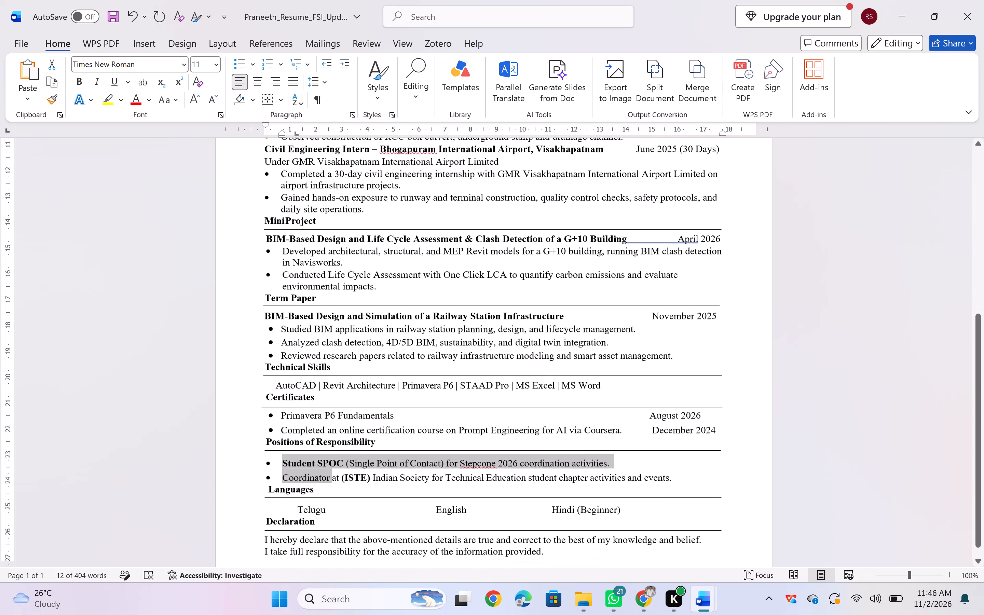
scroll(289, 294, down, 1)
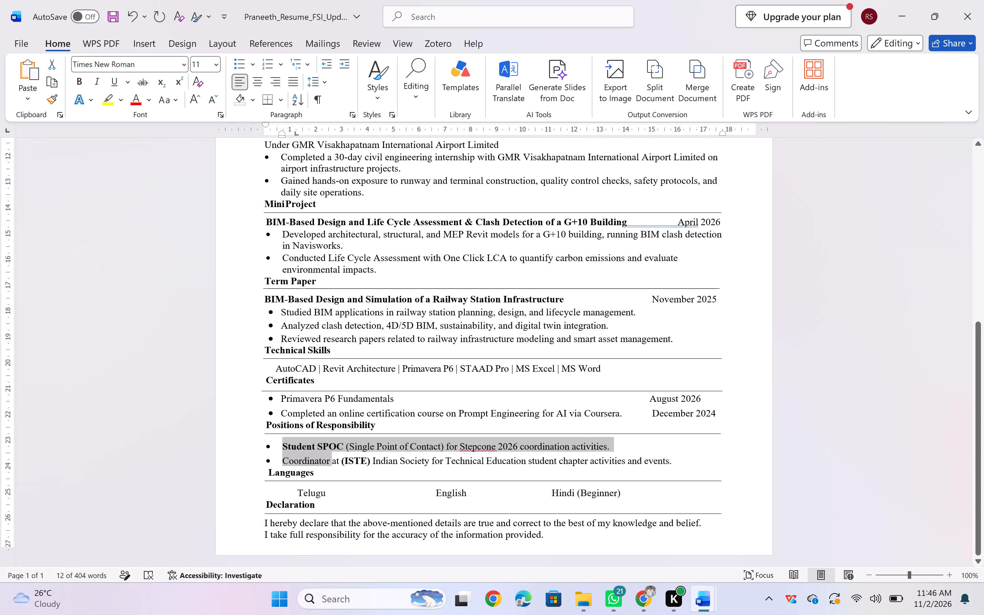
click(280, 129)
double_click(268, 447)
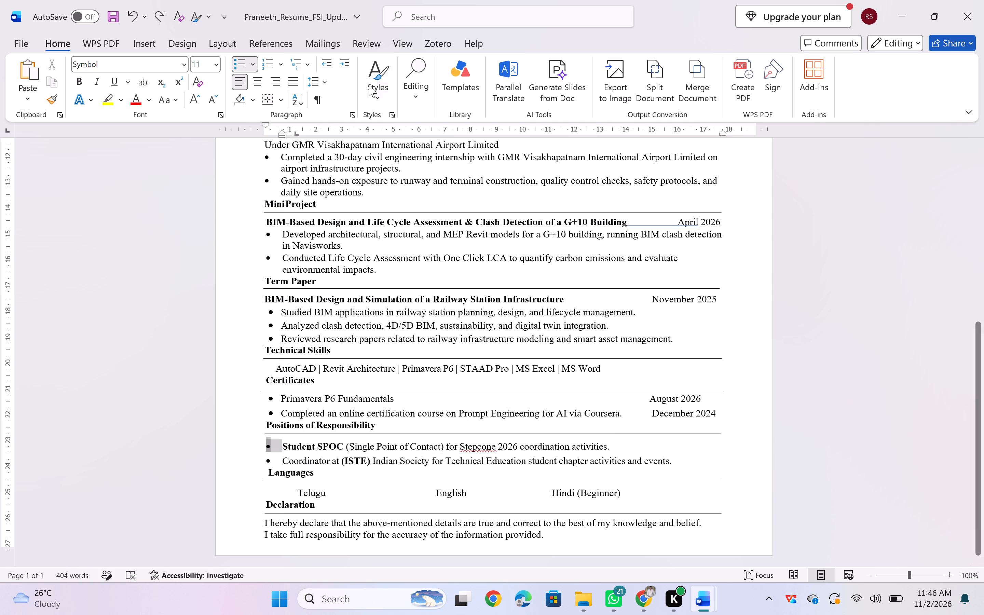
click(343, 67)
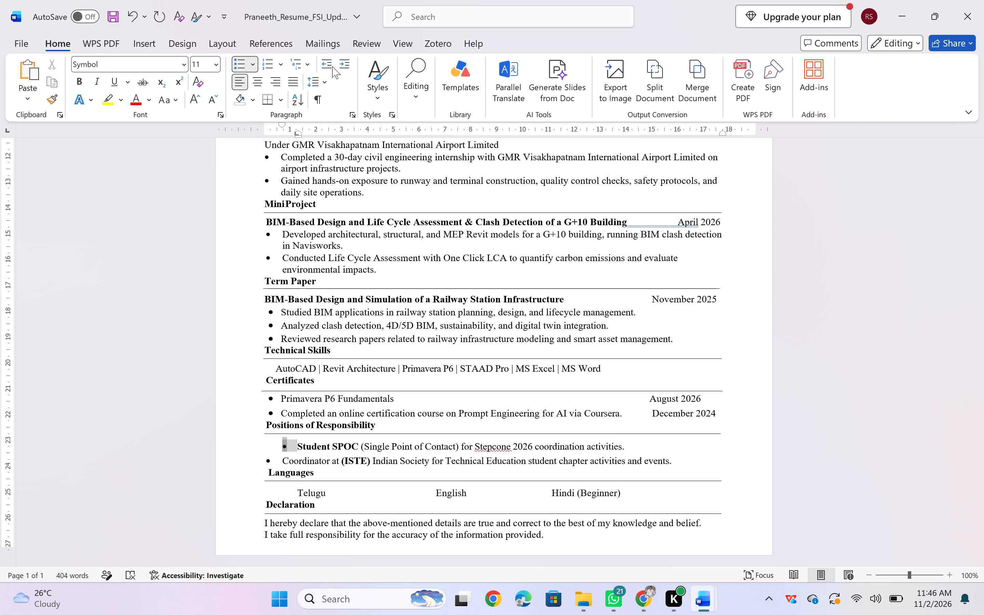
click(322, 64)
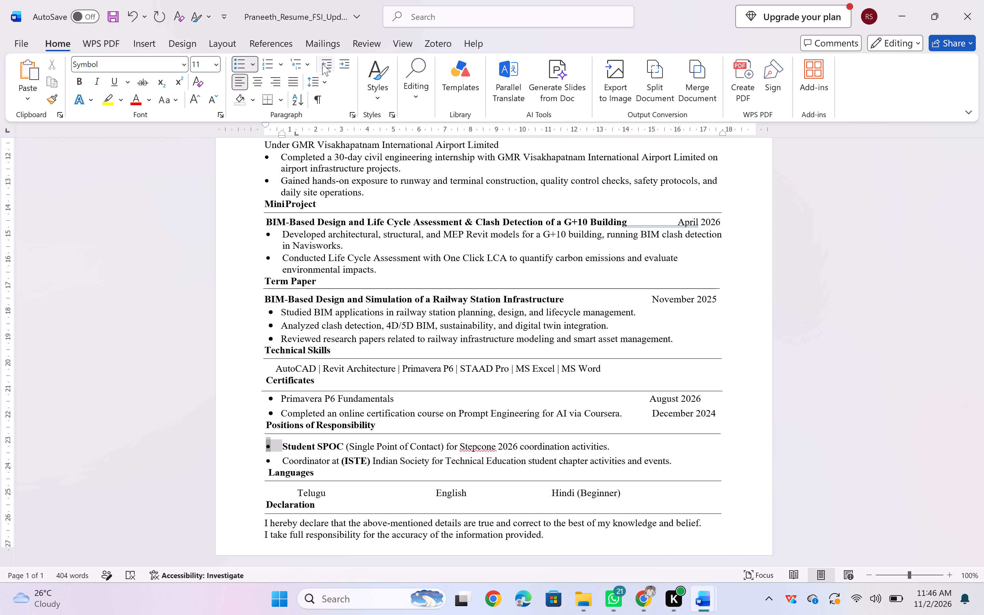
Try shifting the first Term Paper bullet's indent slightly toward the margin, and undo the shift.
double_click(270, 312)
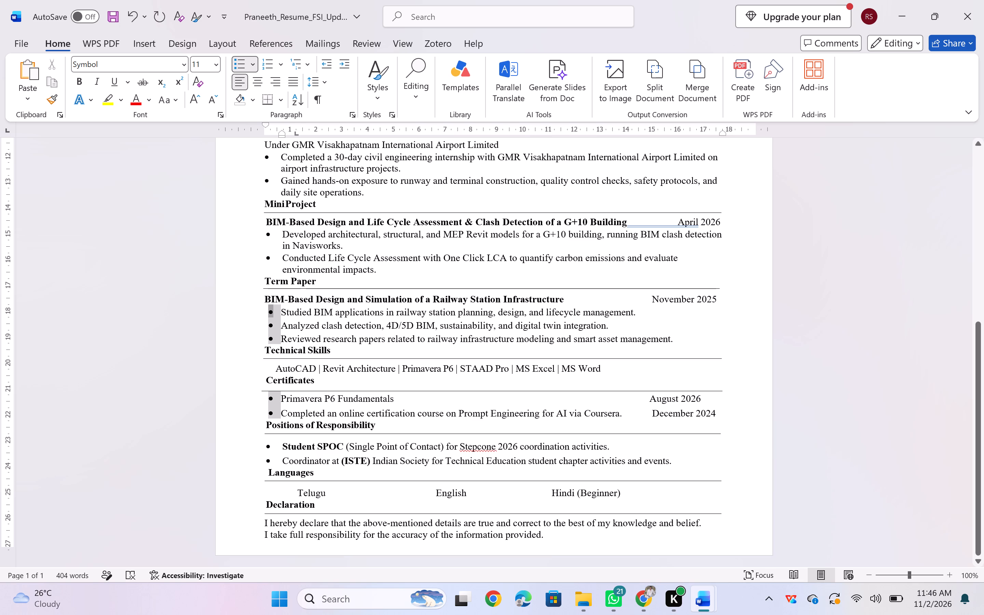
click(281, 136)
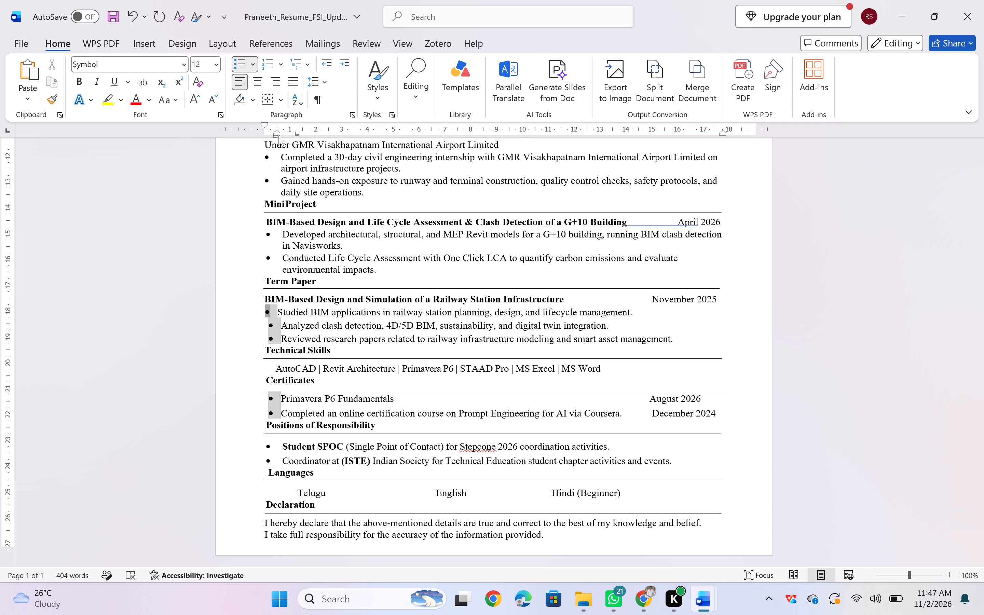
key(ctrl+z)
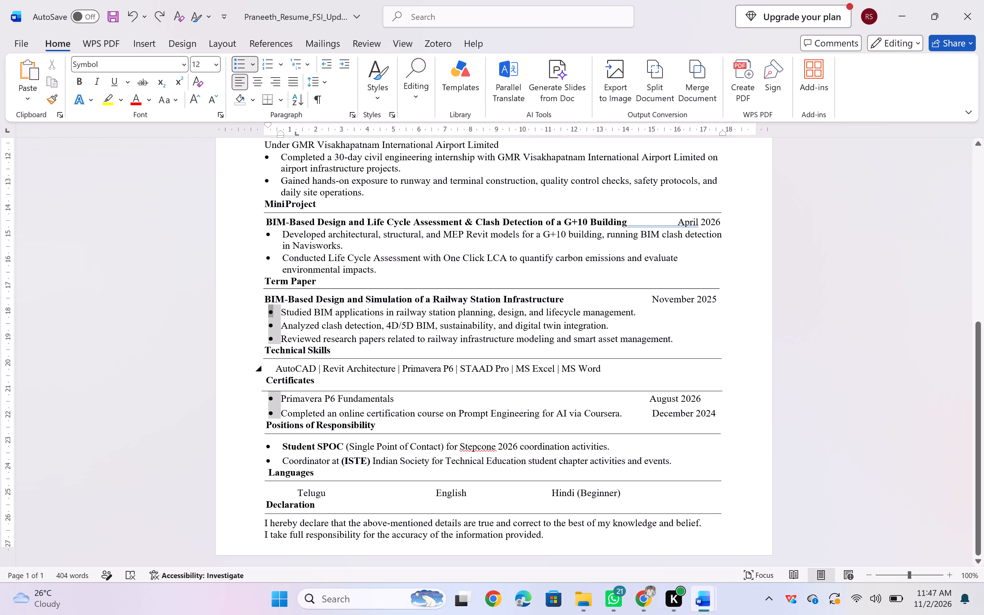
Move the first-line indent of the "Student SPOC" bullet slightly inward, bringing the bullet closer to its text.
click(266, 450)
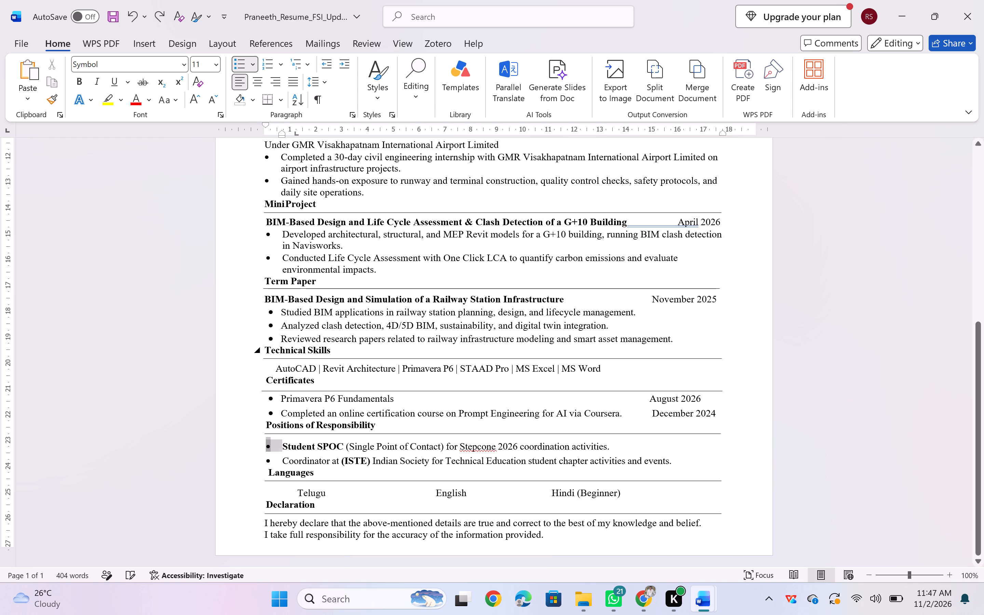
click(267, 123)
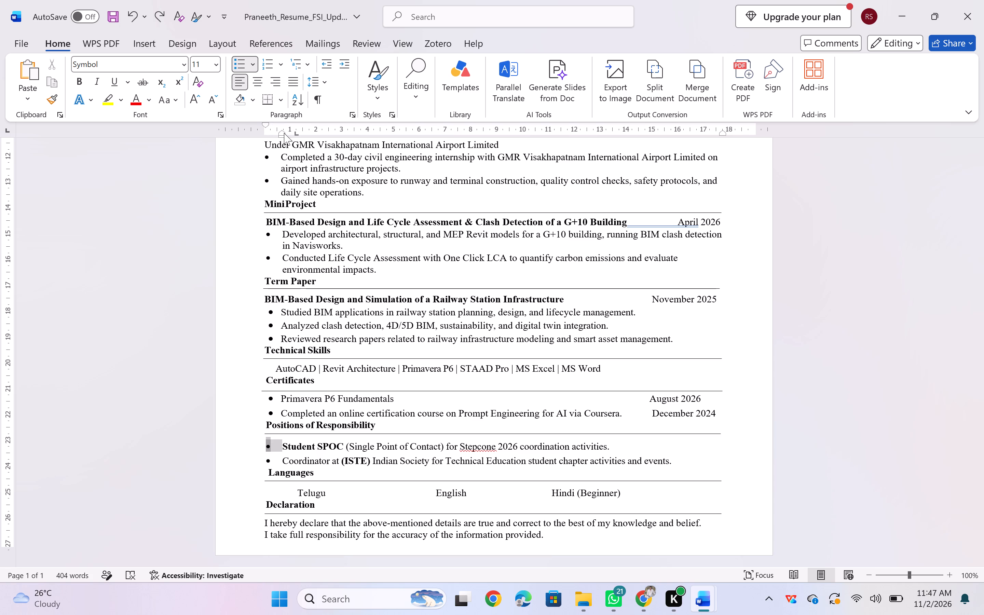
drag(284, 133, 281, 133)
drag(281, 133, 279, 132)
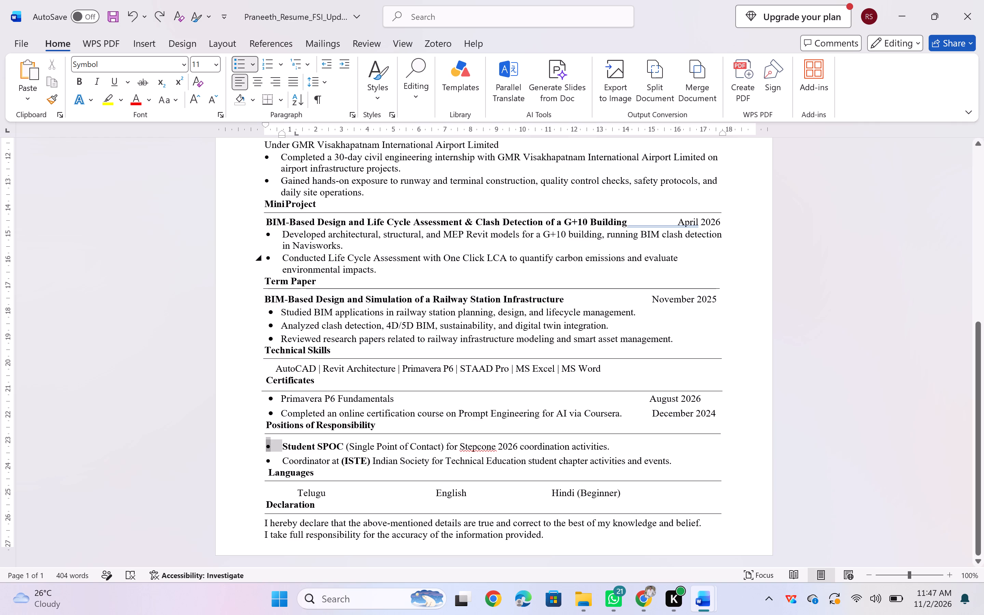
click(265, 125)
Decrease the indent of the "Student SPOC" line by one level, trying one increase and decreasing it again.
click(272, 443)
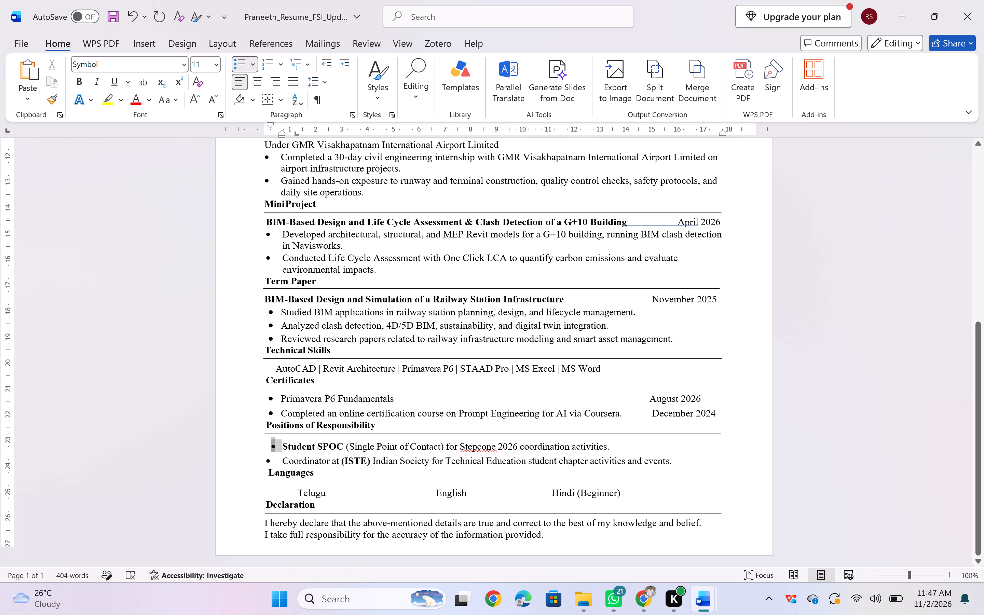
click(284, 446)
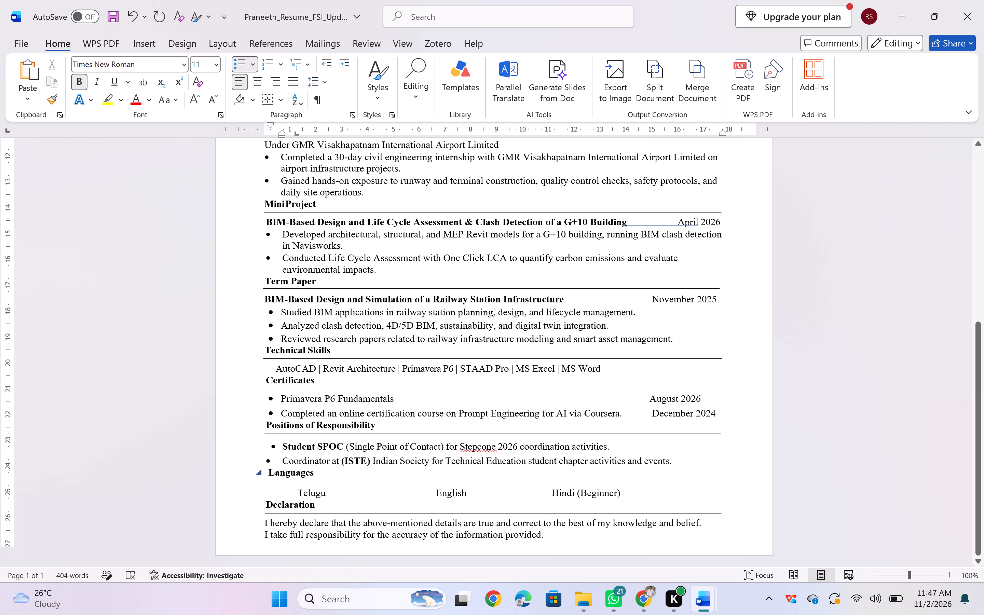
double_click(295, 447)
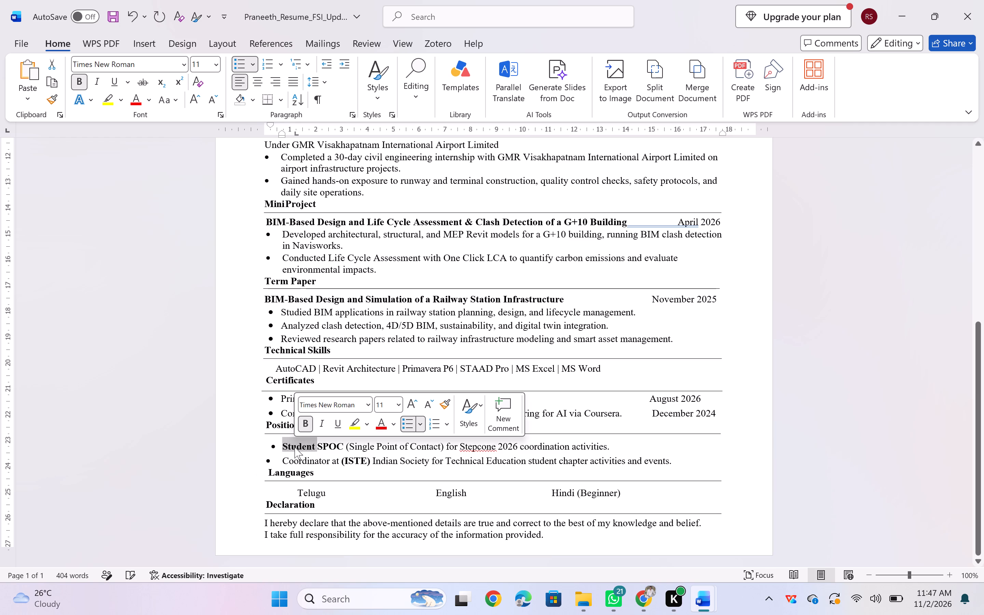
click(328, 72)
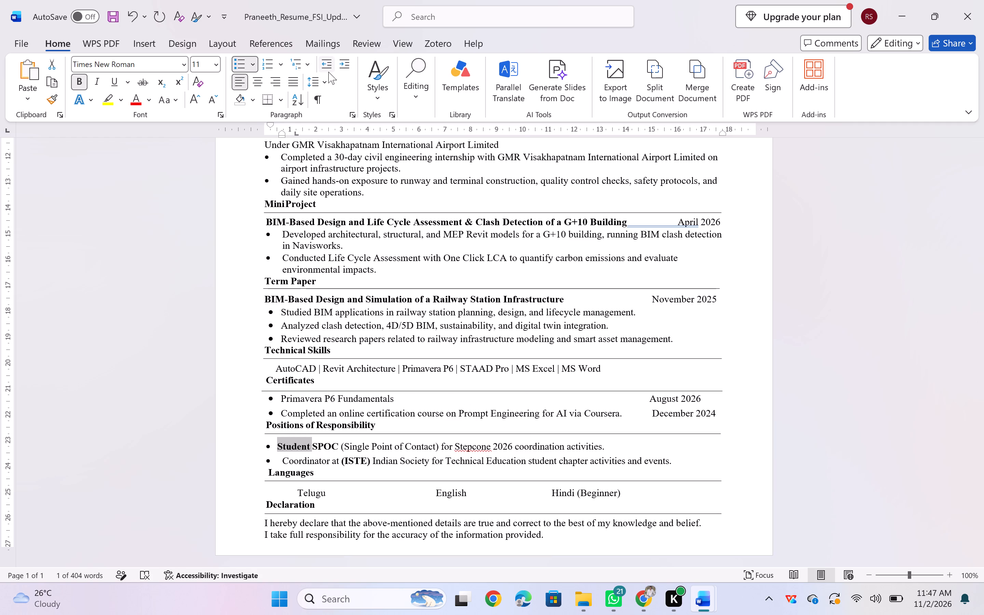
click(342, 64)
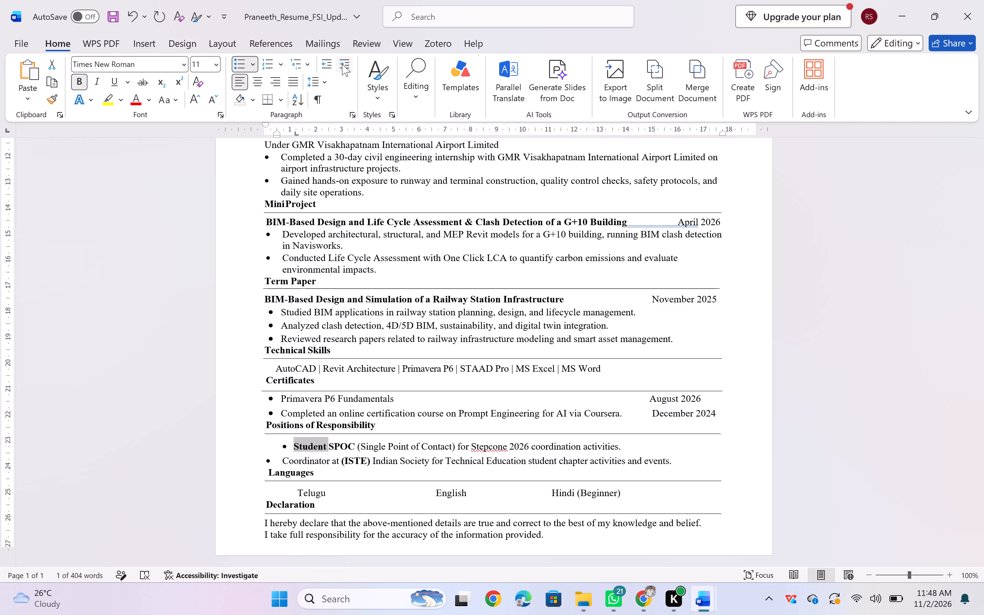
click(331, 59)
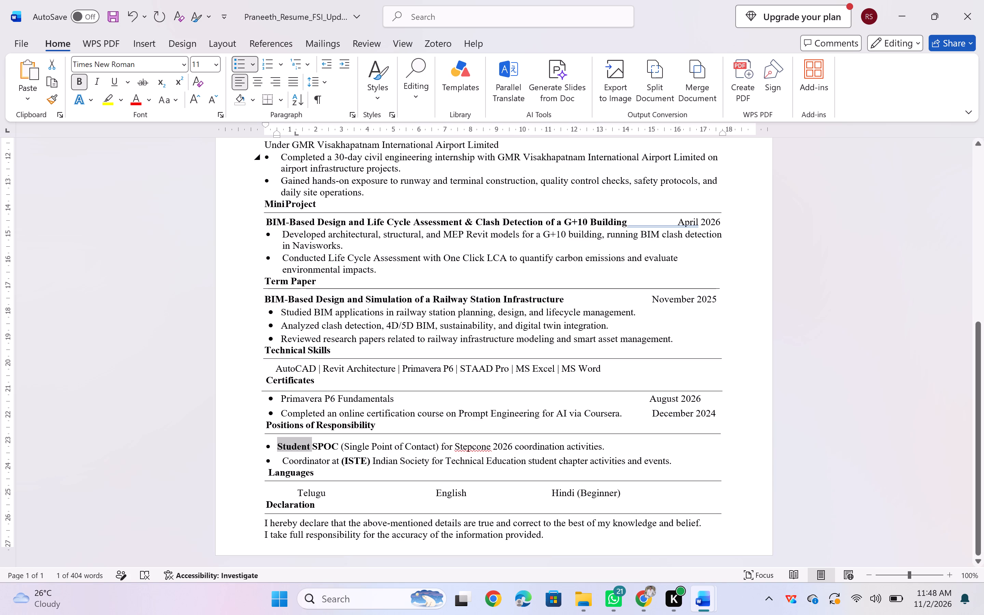
Check the first Term Paper bullet's indents and widen the hanging indent of the "Student SPOC" line to about 0.7 cm.
double_click(282, 310)
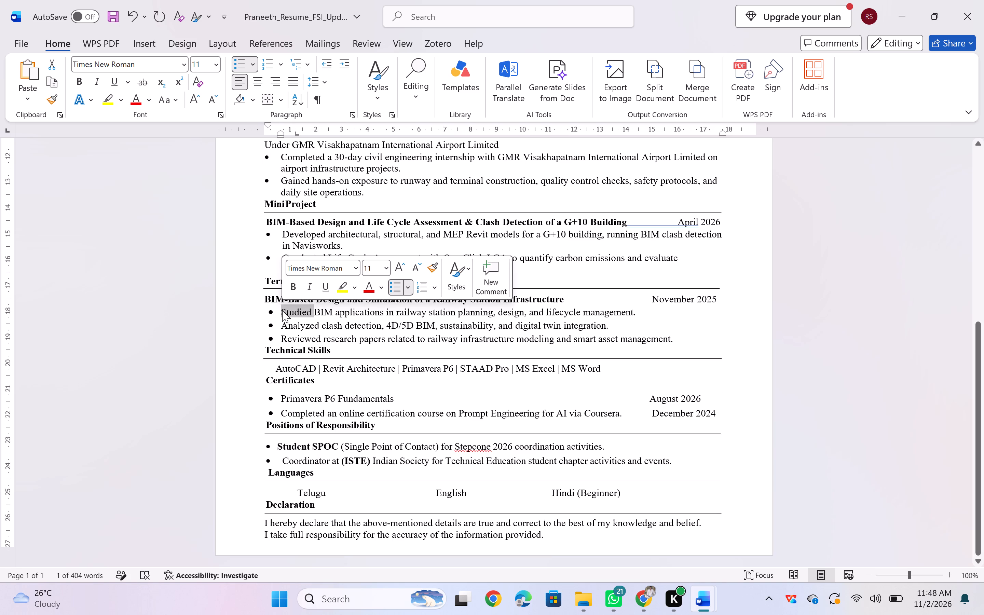
click(302, 325)
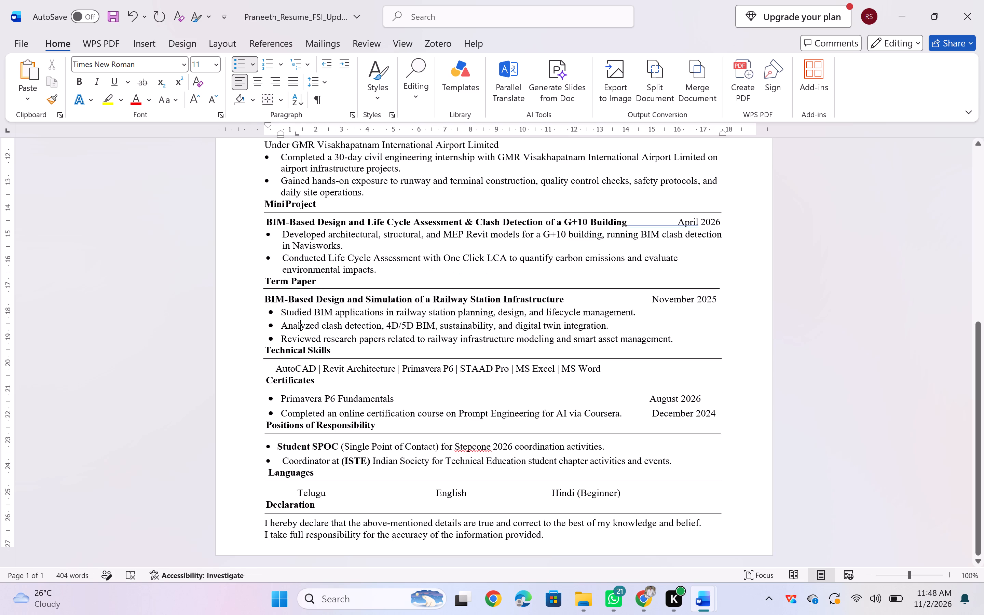
double_click(281, 444)
click(276, 135)
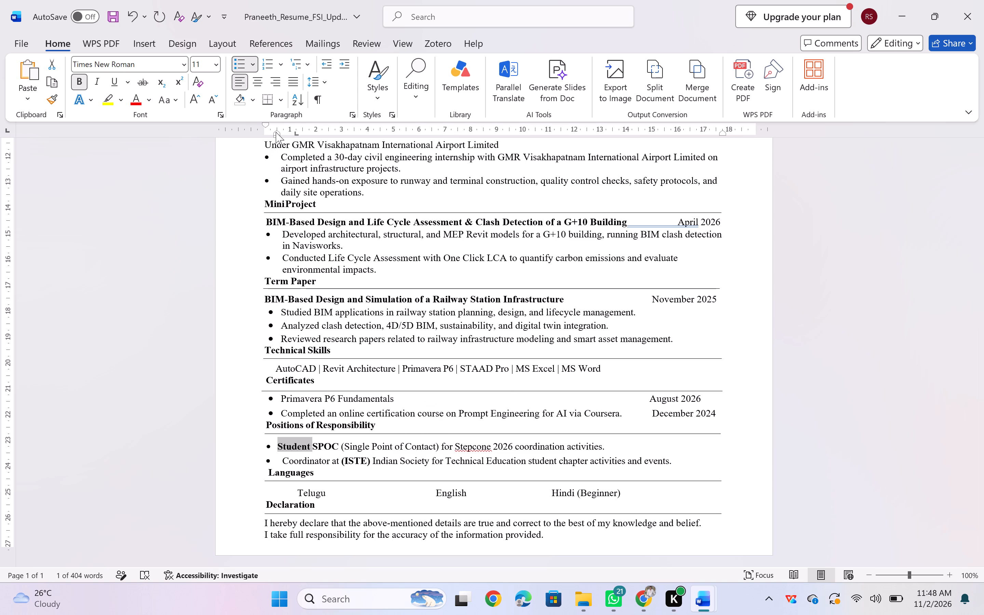
drag(276, 132, 282, 132)
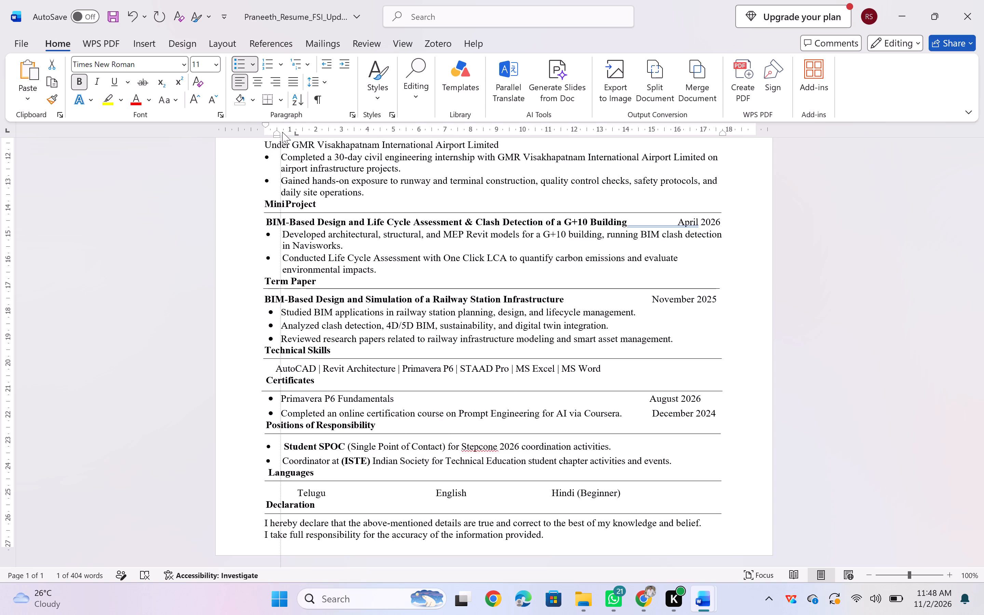
drag(282, 132, 282, 131)
drag(282, 131, 281, 131)
drag(281, 131, 280, 131)
drag(280, 131, 282, 131)
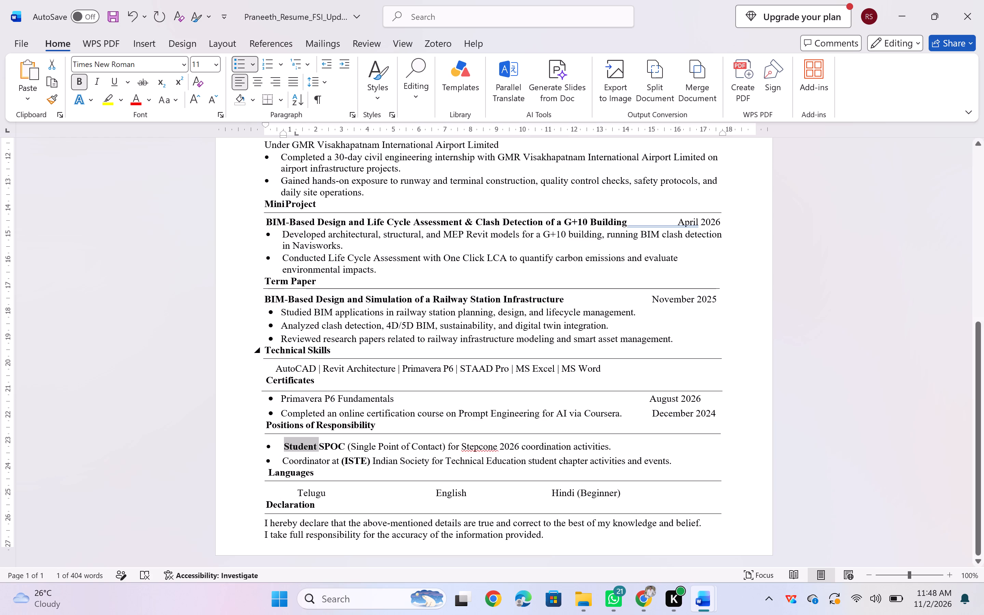
Compare the "Student SPOC" line with the "Primavera P6 Fundamentals" bullet and check its paragraph indentation settings.
click(287, 446)
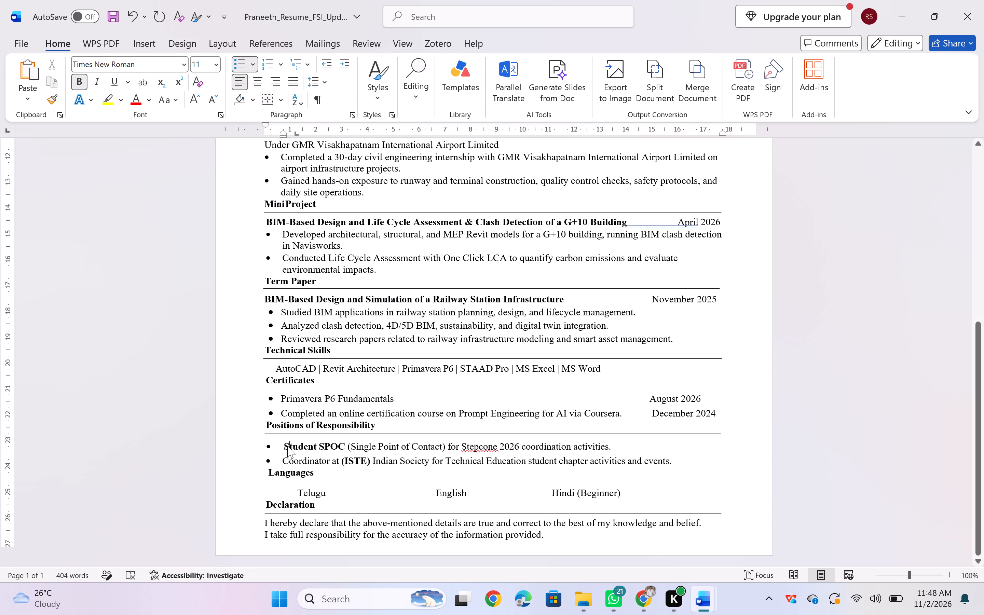
double_click(286, 396)
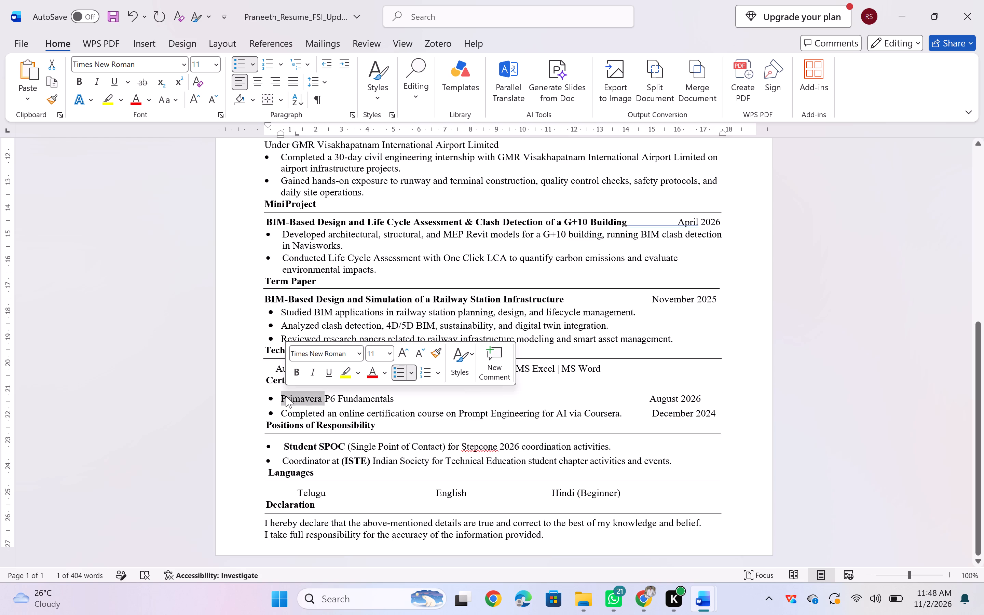
click(286, 396)
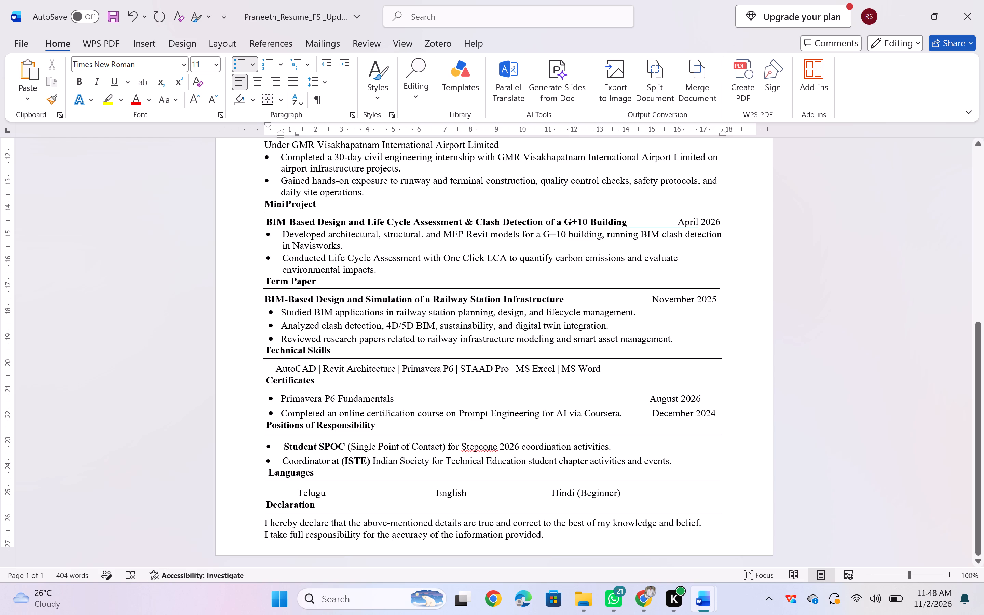
double_click(287, 446)
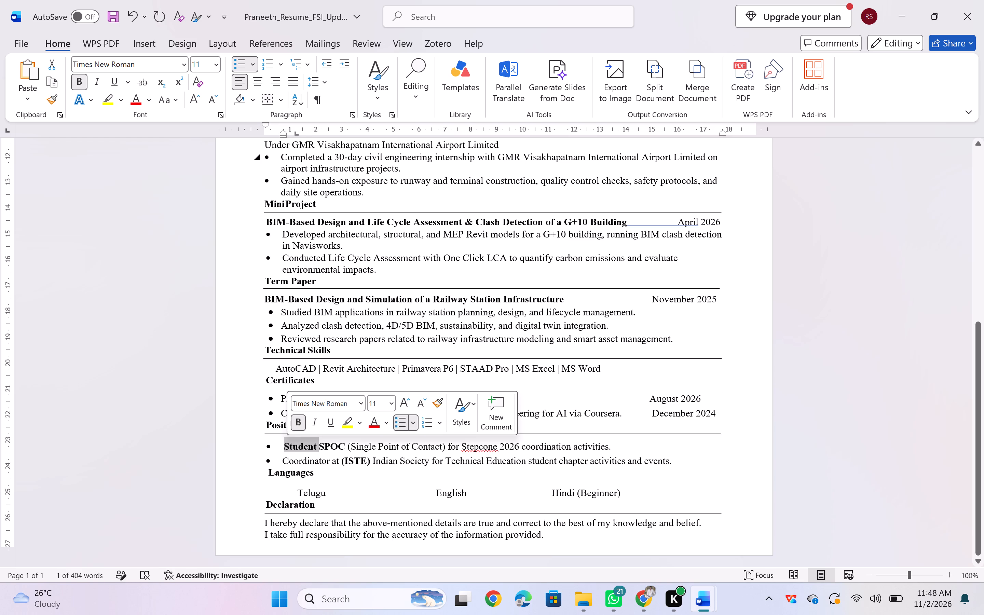
click(265, 123)
click(265, 123)
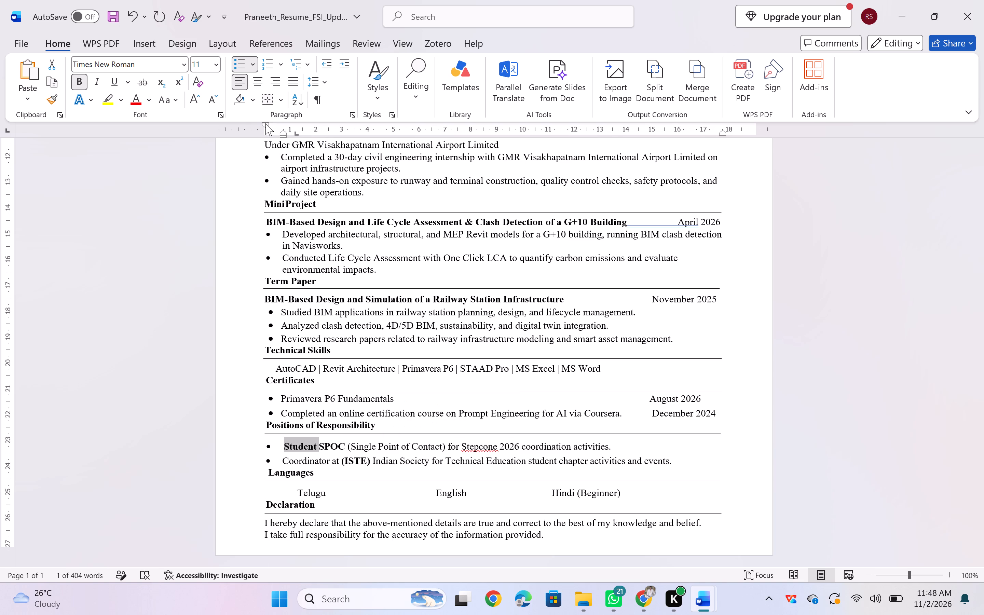
click(265, 123)
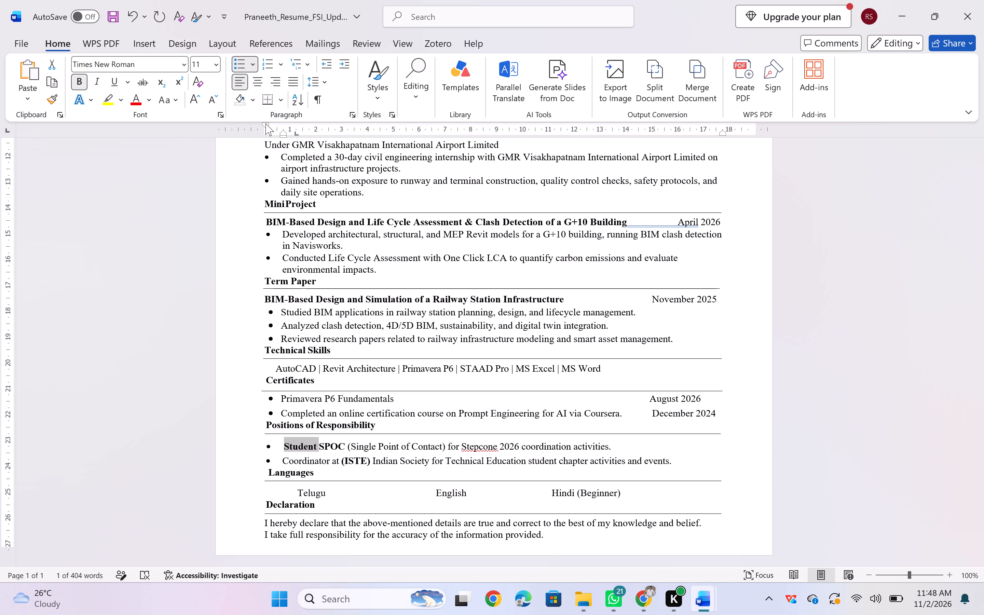
click(265, 123)
click(265, 123)
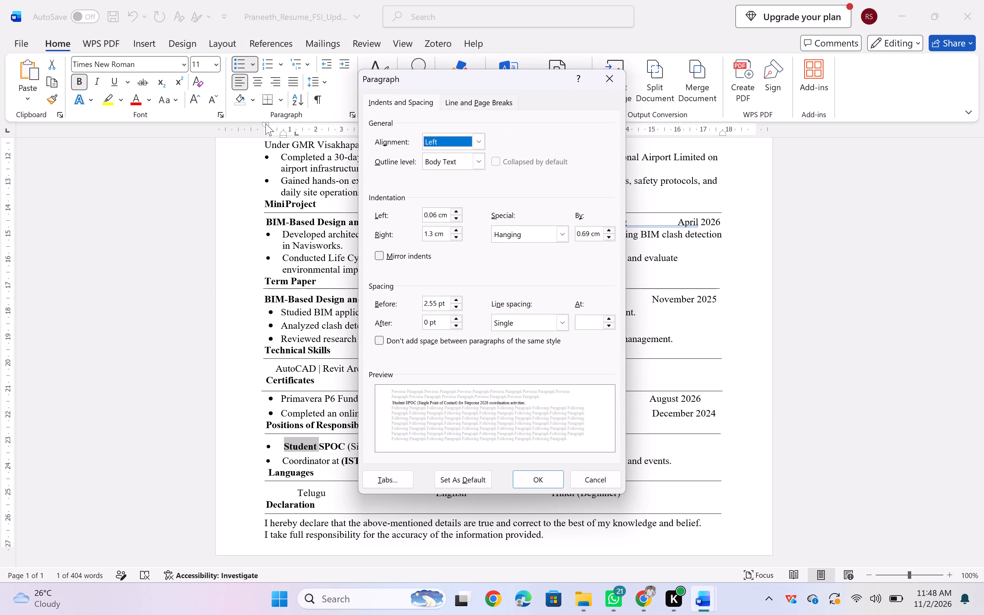
click(237, 222)
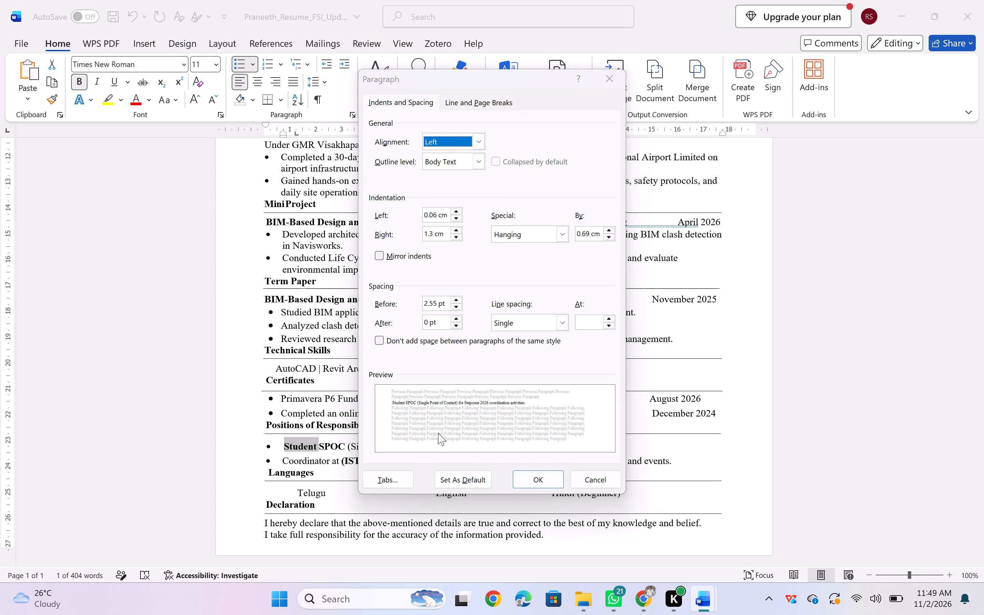
click(536, 477)
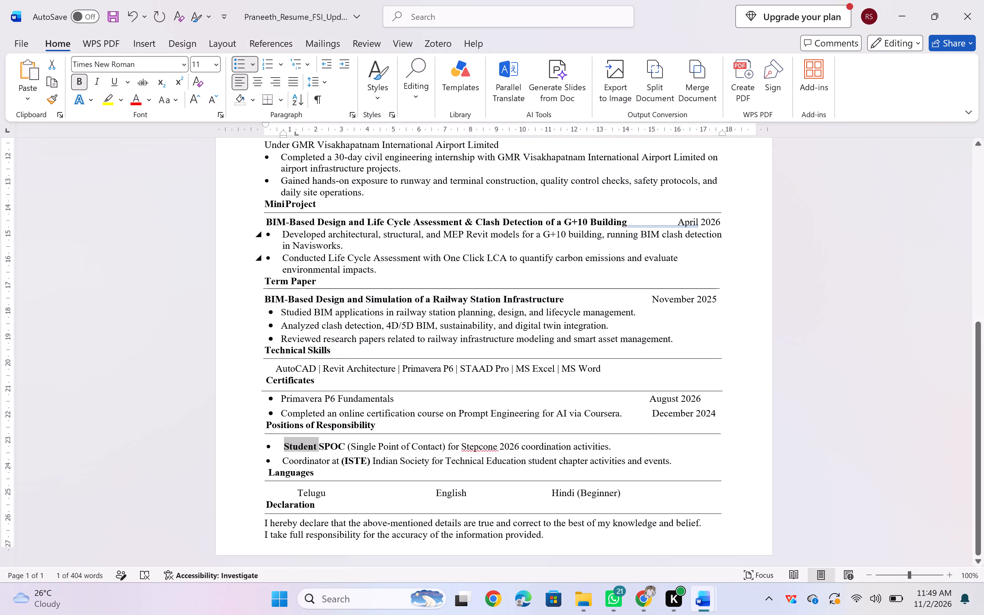
Open the paragraph indentation settings for the CGPA bullet under Education.
scroll(267, 234, up, 4)
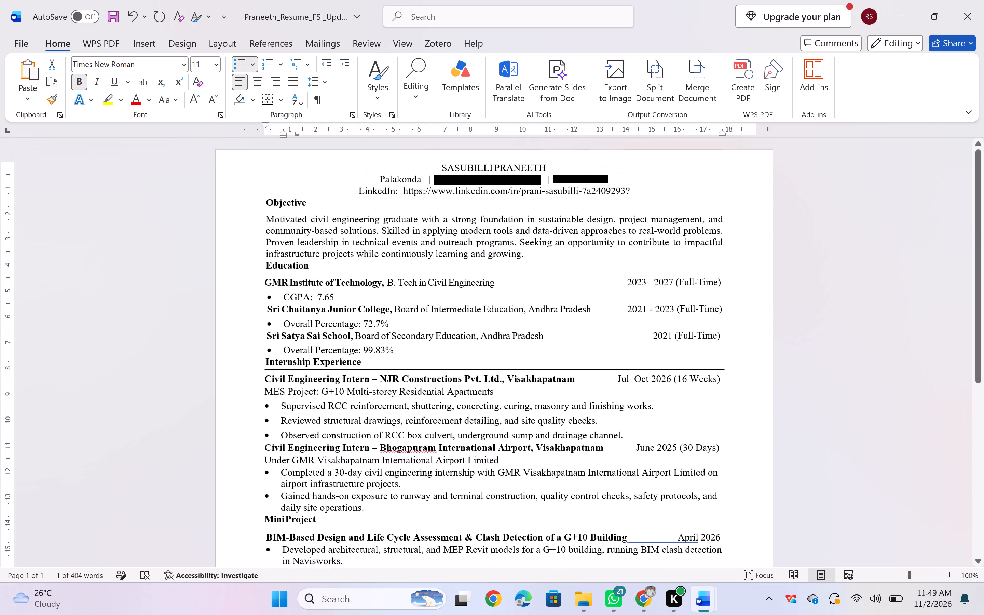
click(268, 297)
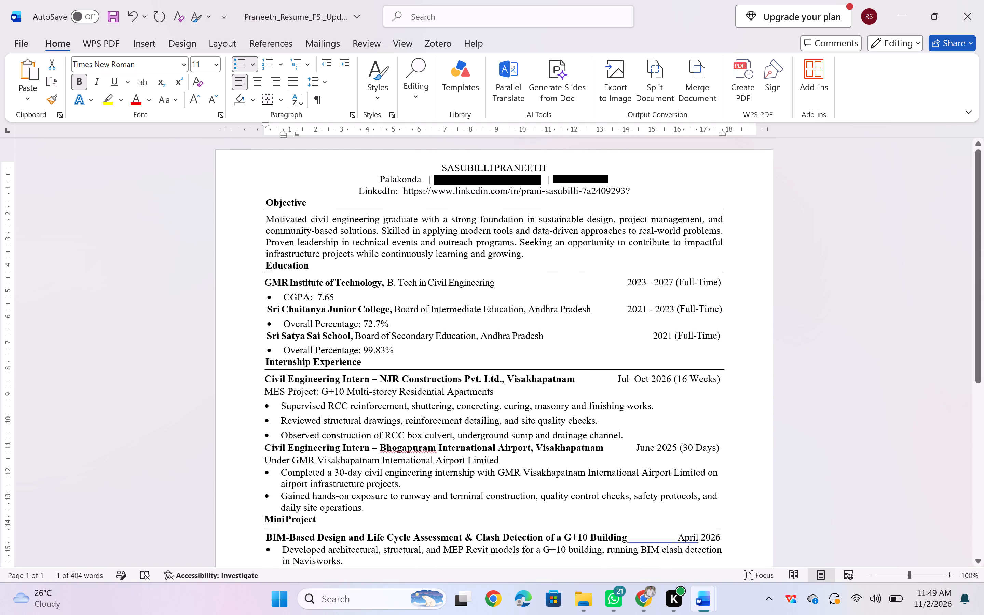
click(266, 124)
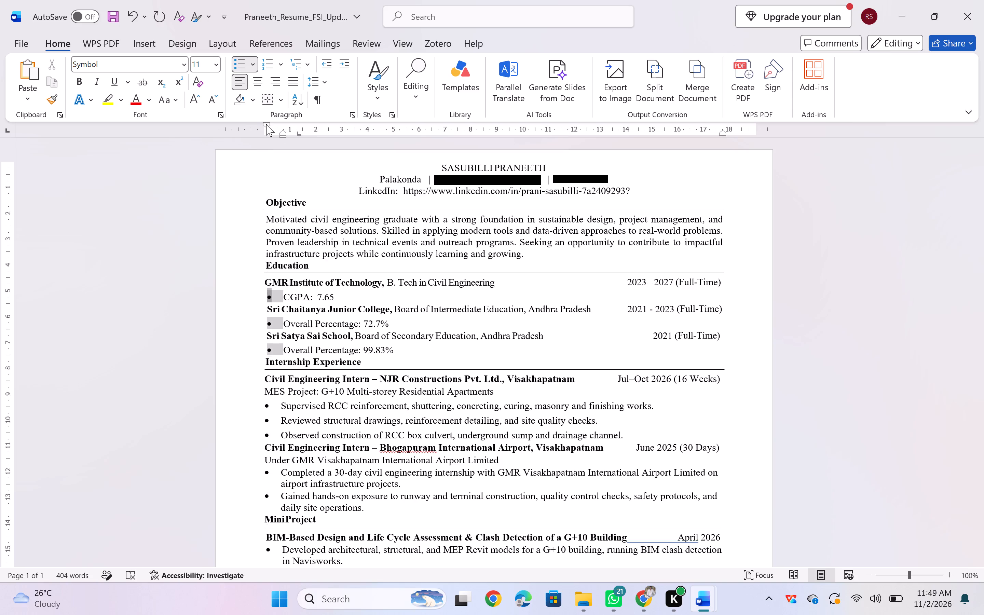
click(266, 124)
right_click(266, 124)
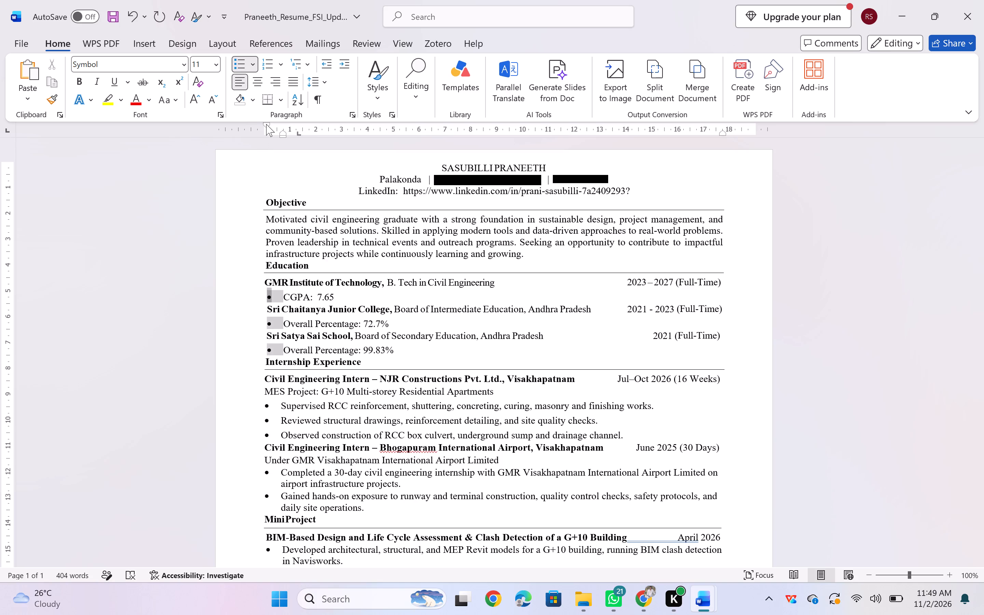
right_click(266, 124)
click(266, 124)
double_click(266, 124)
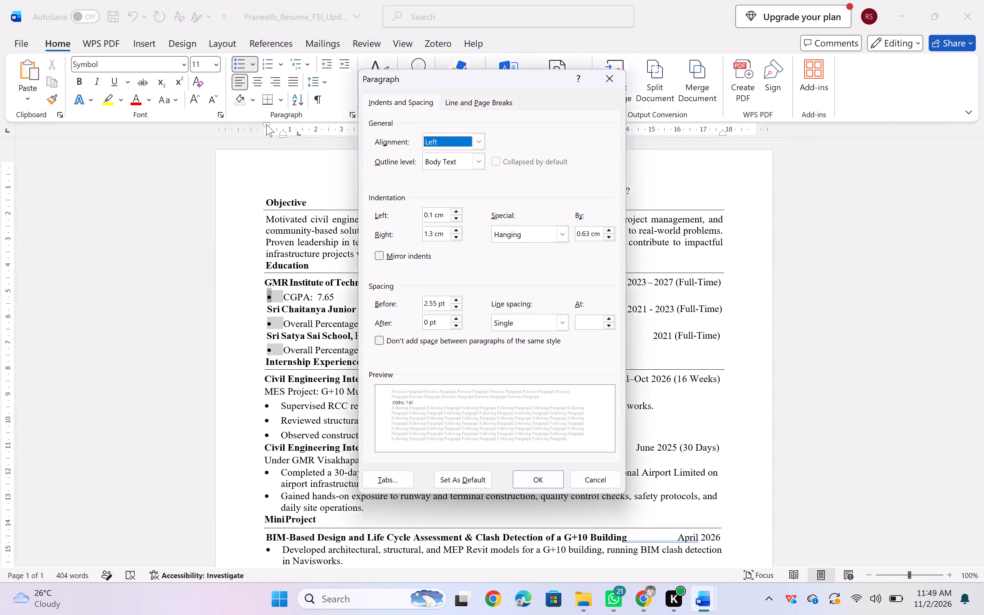
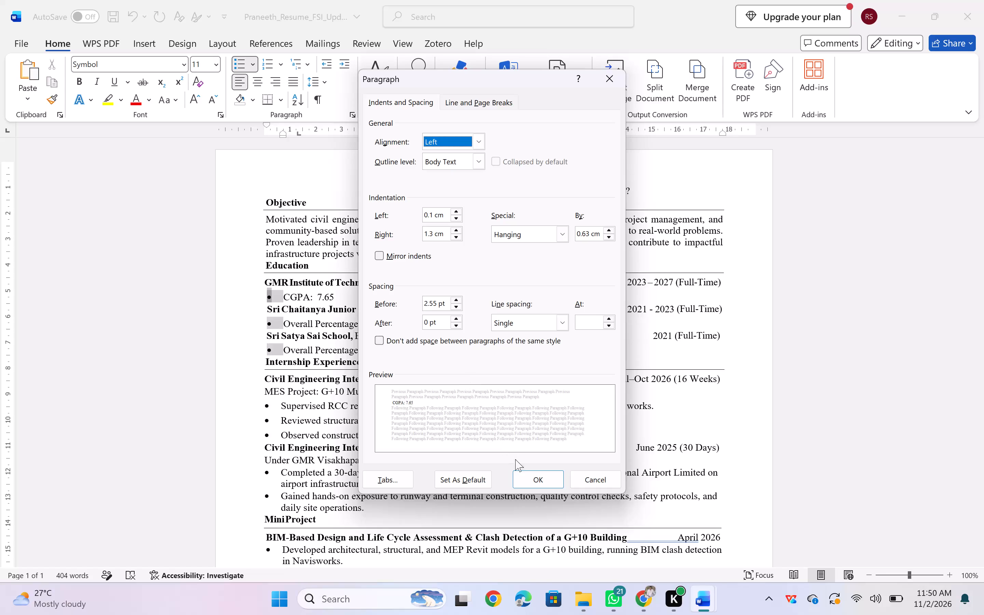
Select the word "CGPA" in the first Education bullet and check its paragraph indentation and spacing settings.
click(532, 481)
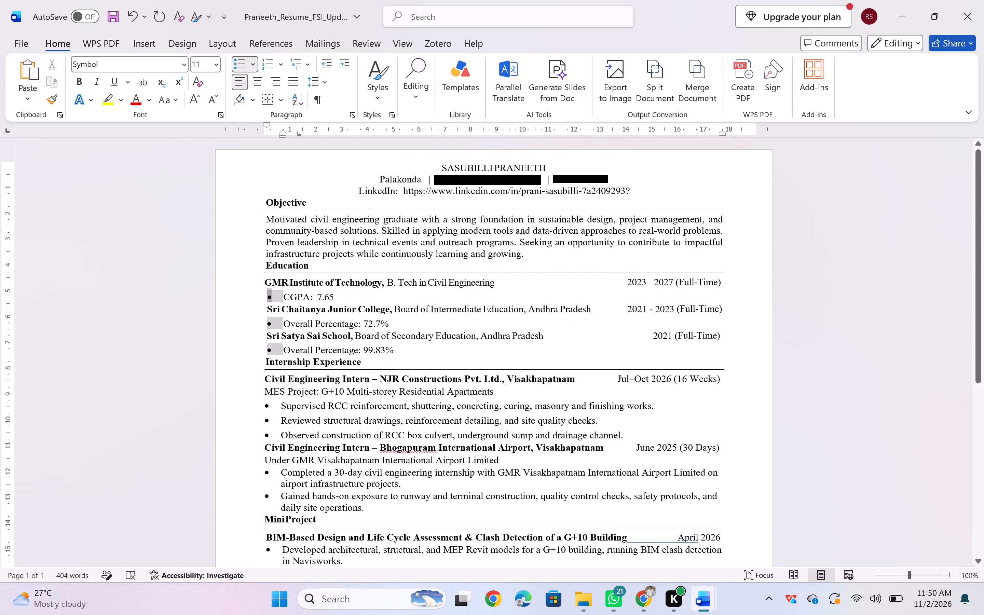
double_click(291, 295)
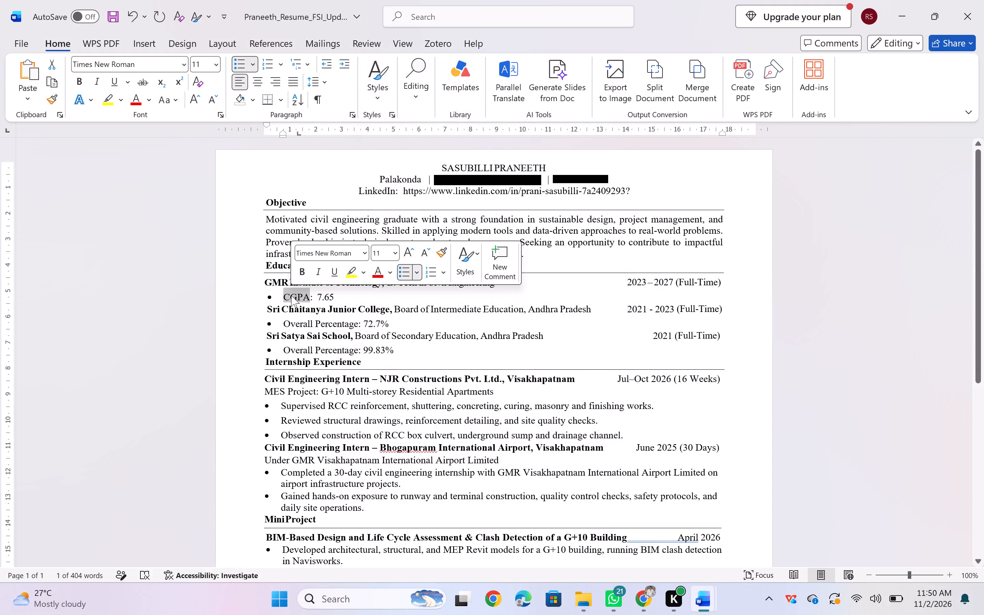
right_click(266, 124)
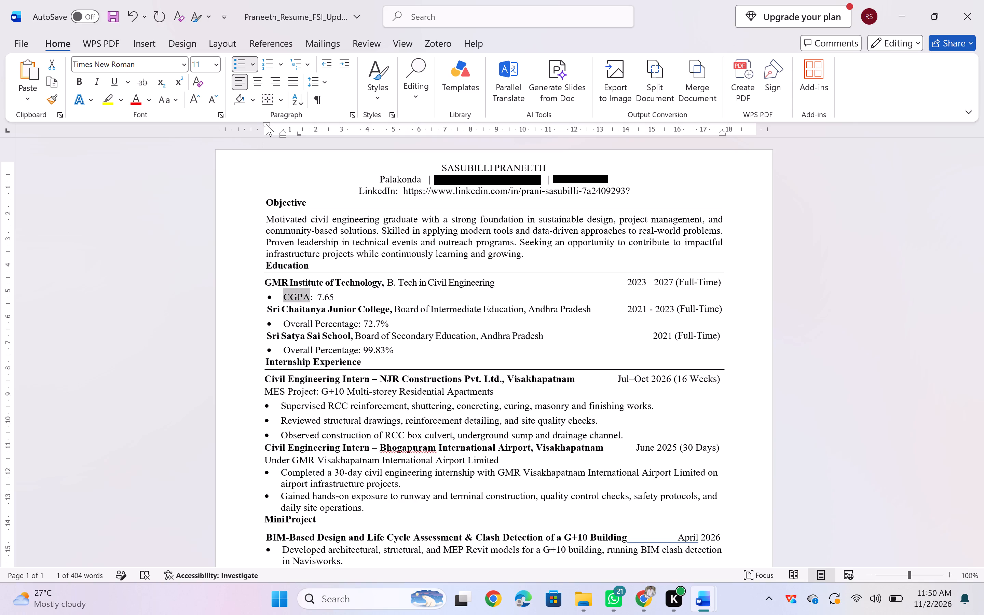
right_click(266, 124)
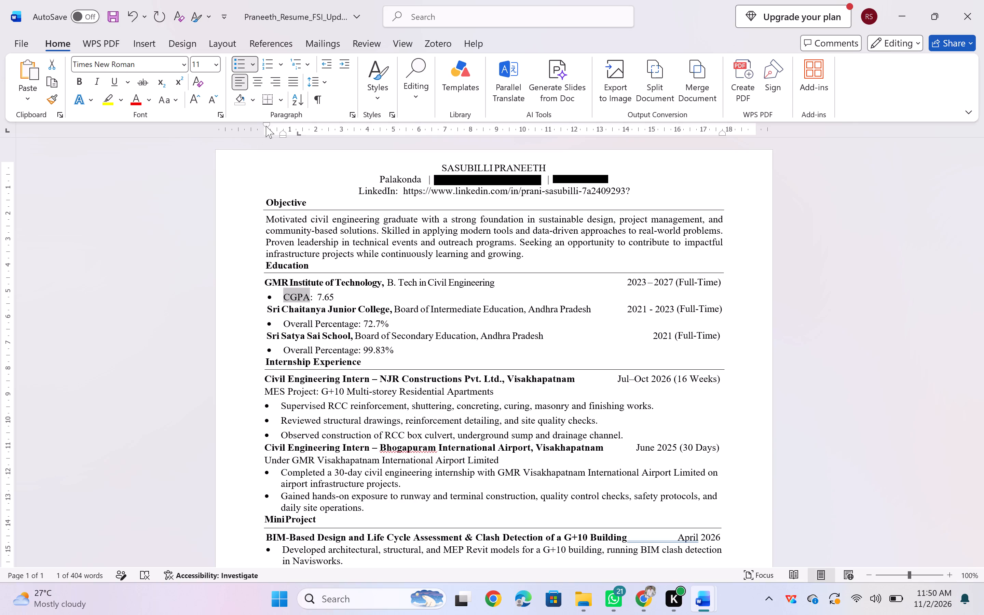
right_click(266, 126)
double_click(266, 125)
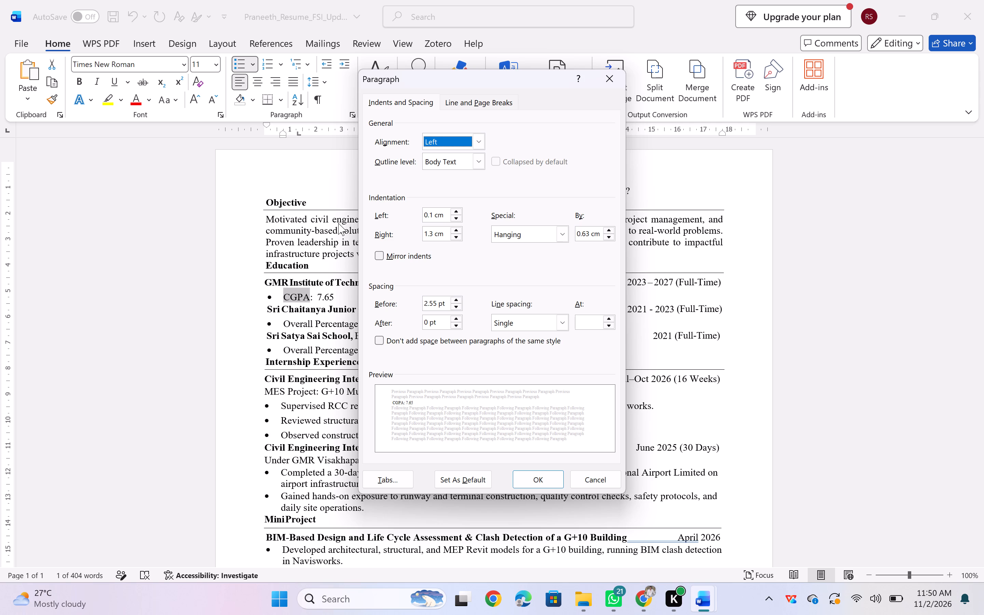
click(294, 291)
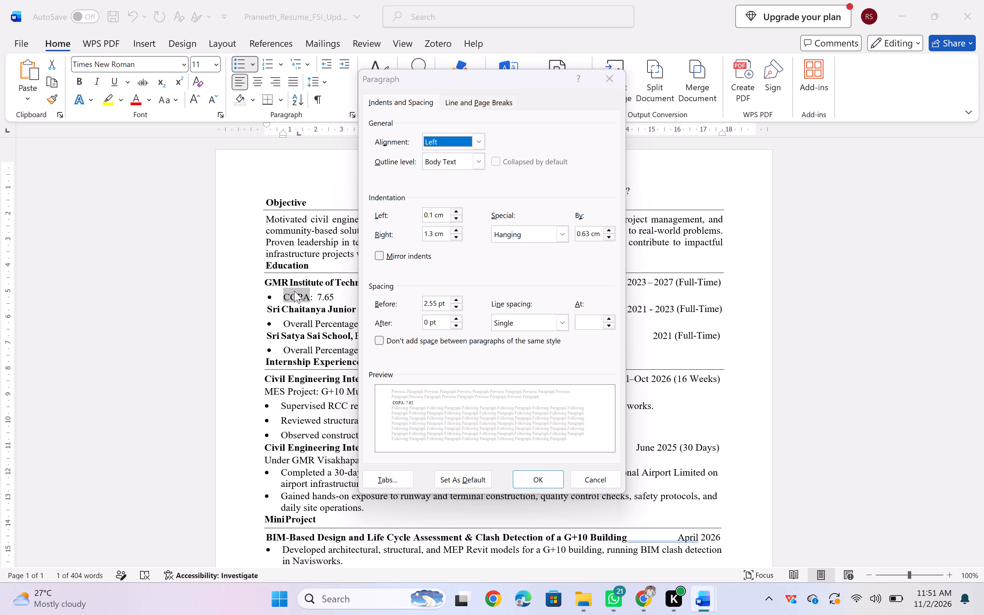
click(416, 367)
click(527, 482)
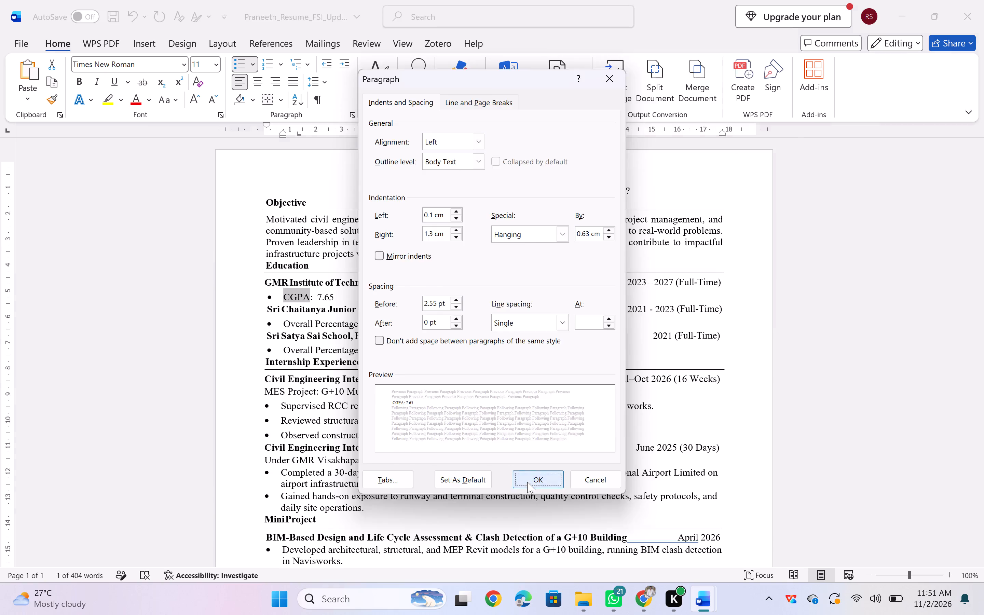
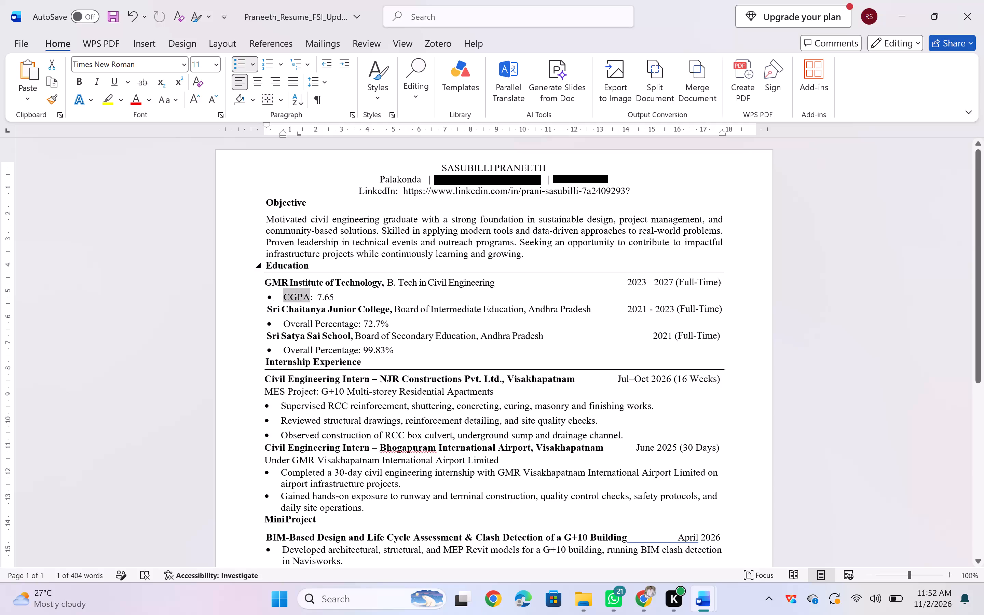
Select the bullet symbols in the Education section and check the page margins and the bullets' paragraph indentation and spacing settings.
click(269, 300)
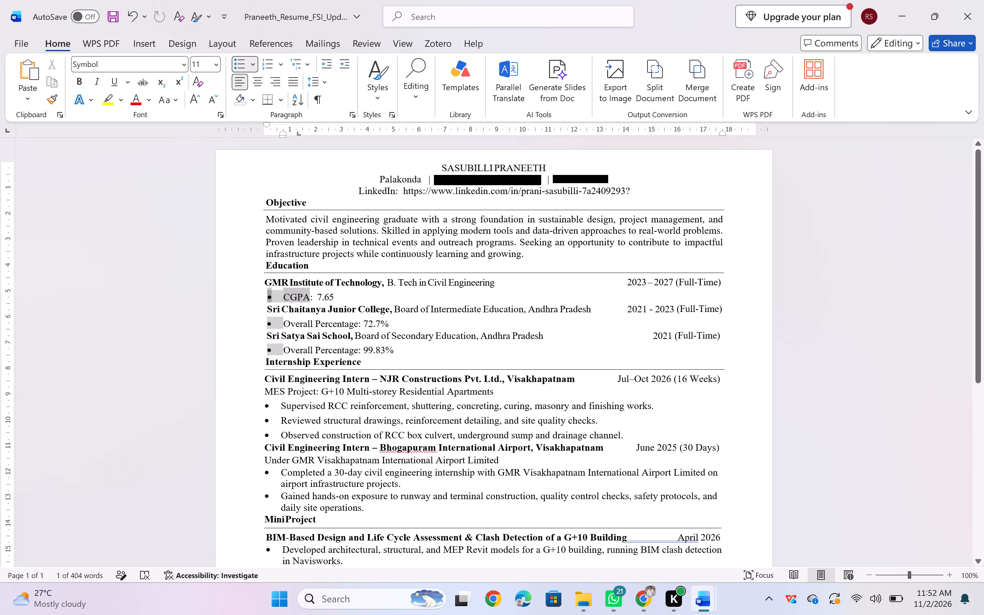
double_click(269, 300)
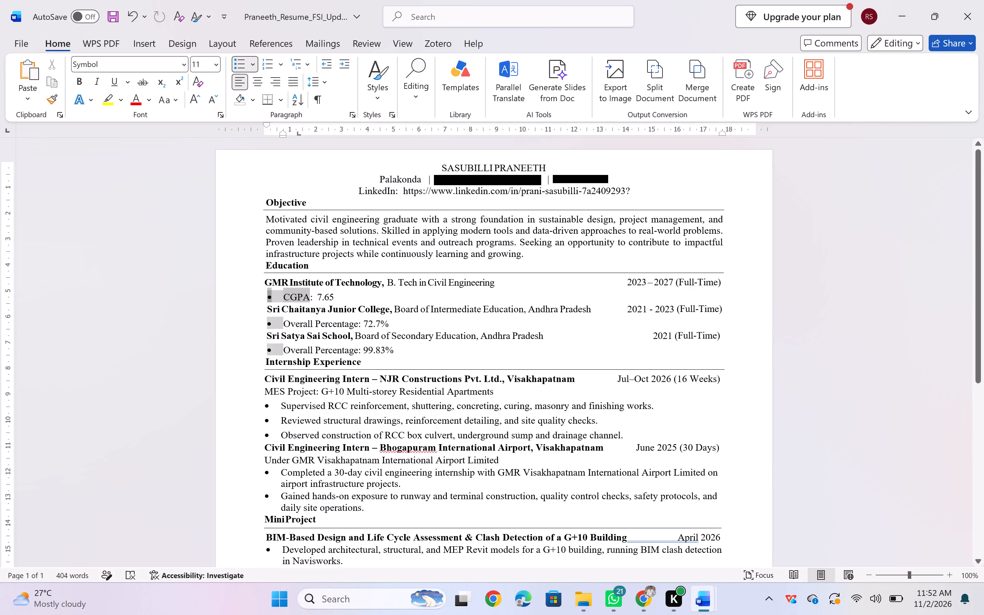
click(289, 296)
double_click(269, 294)
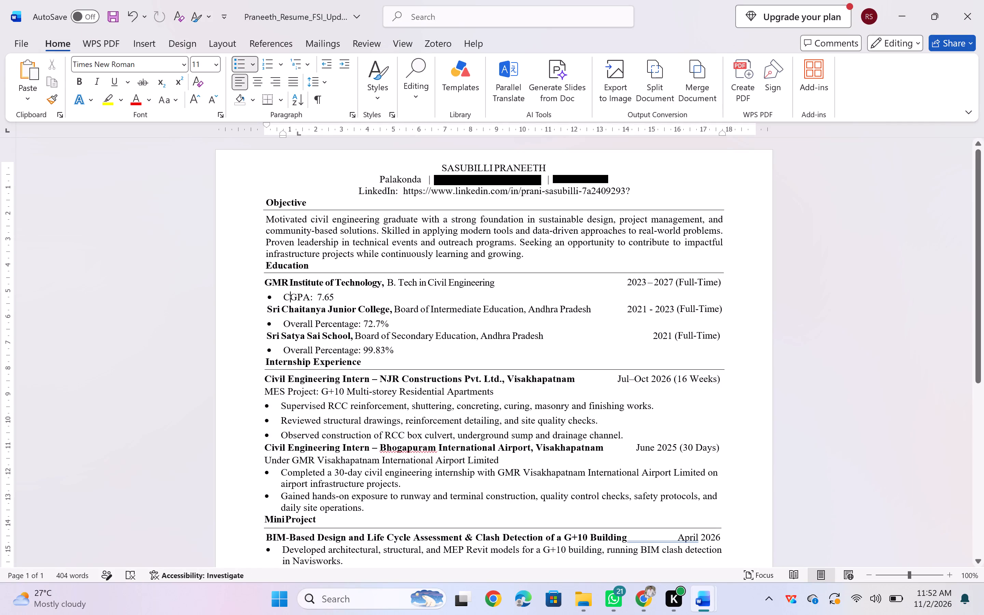
double_click(283, 131)
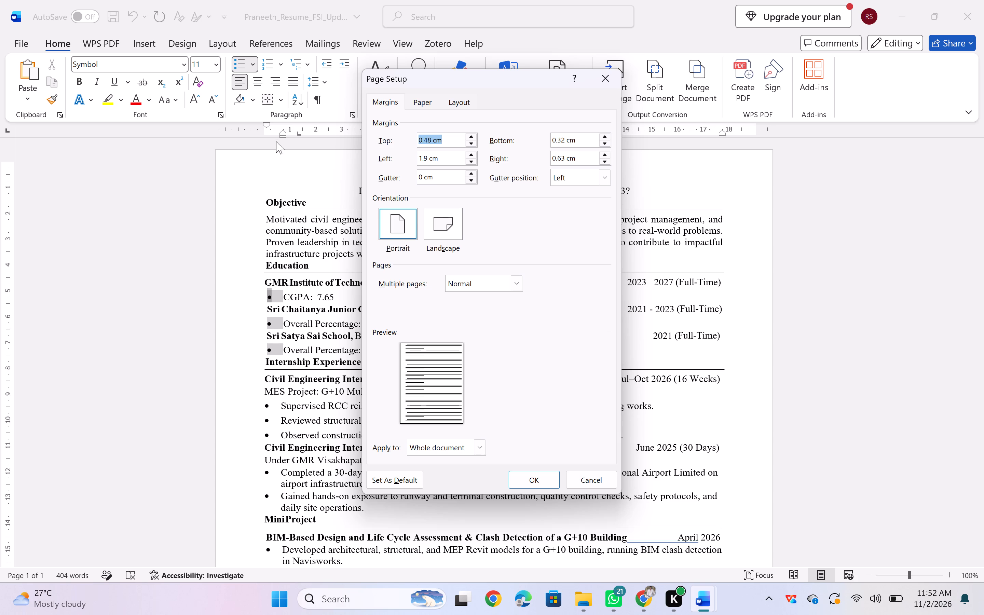
click(538, 481)
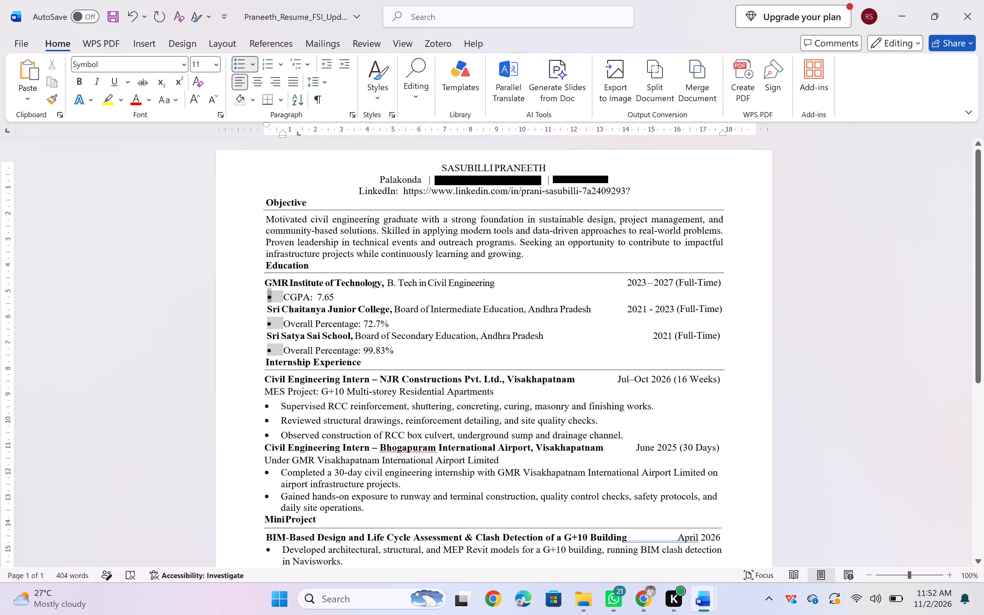
click(266, 125)
double_click(266, 125)
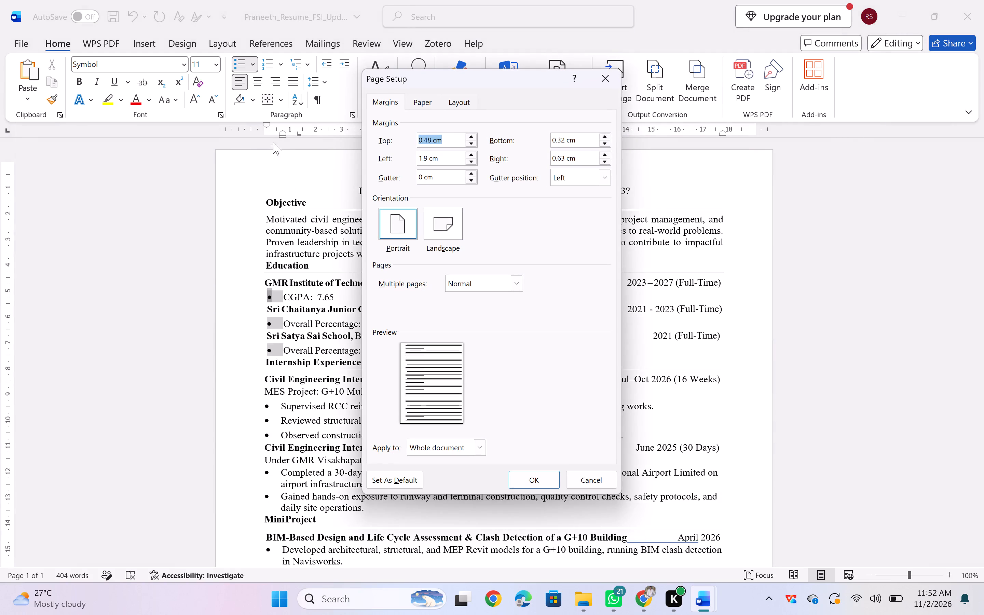
click(267, 126)
click(530, 476)
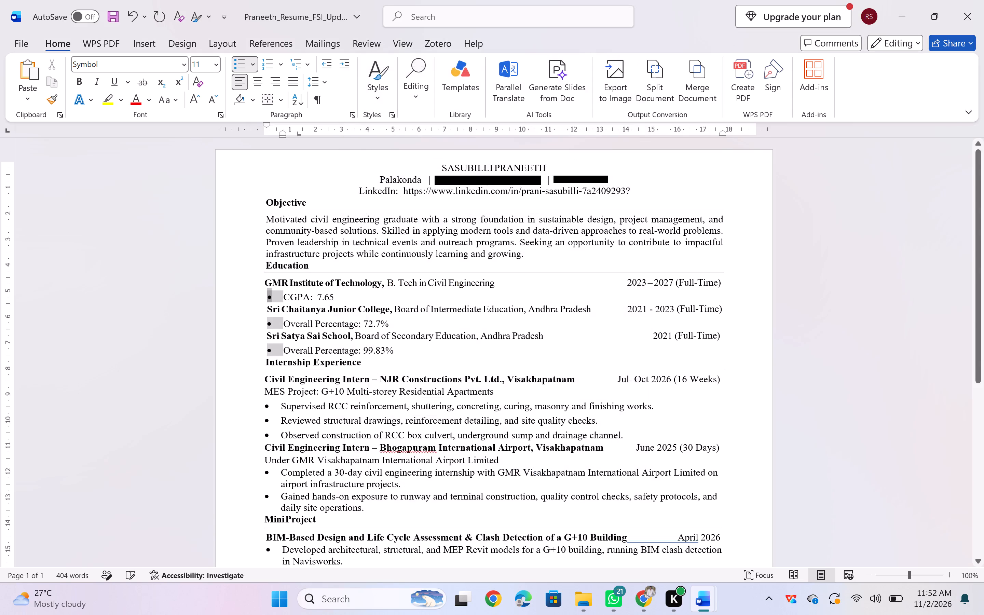
double_click(265, 123)
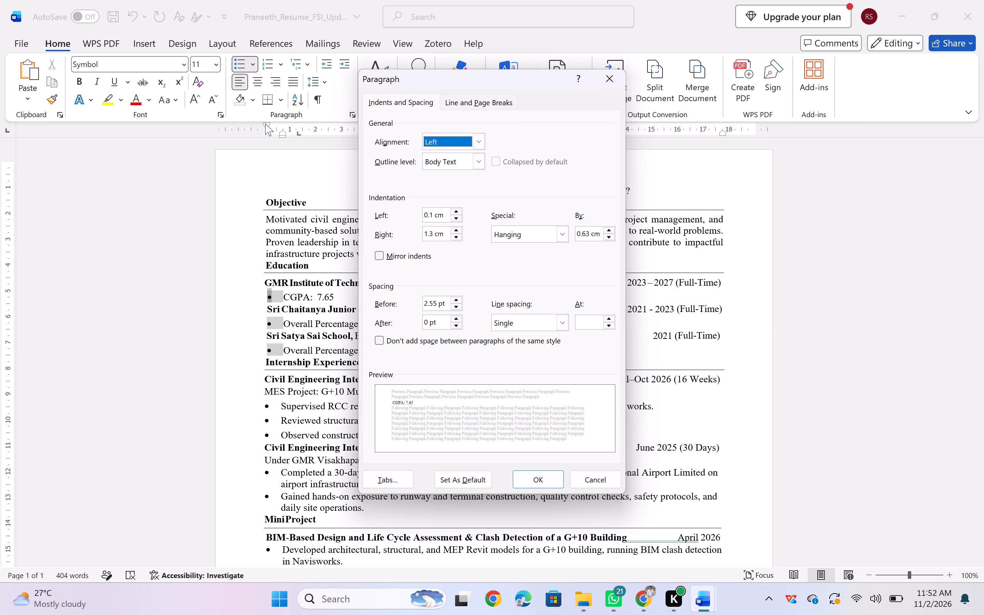
click(609, 71)
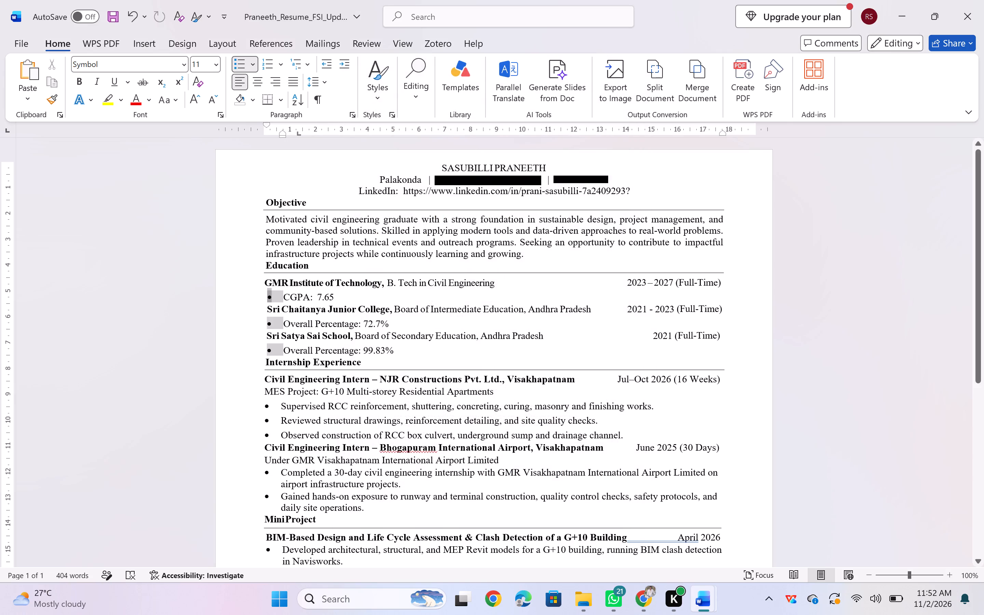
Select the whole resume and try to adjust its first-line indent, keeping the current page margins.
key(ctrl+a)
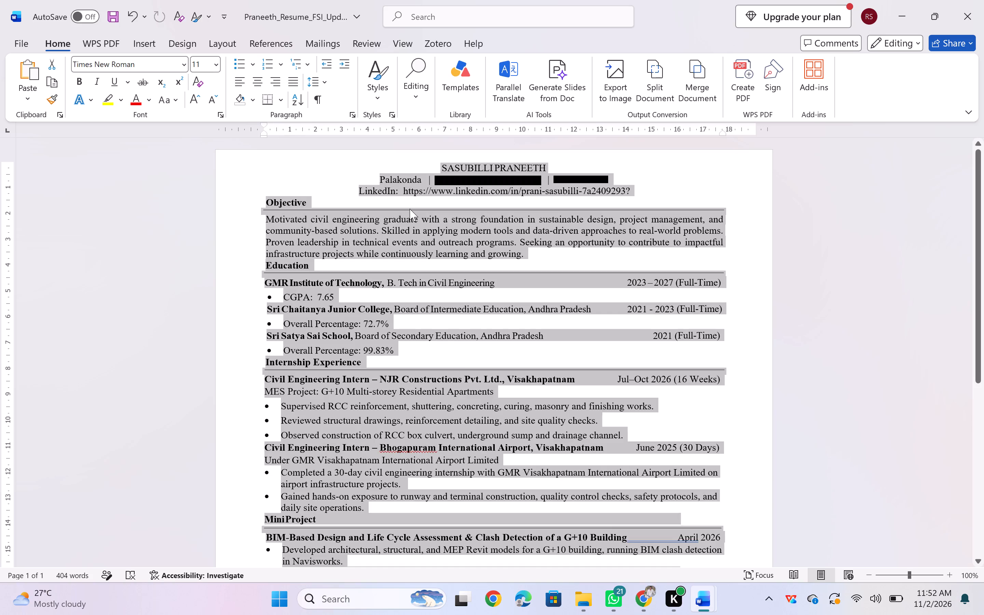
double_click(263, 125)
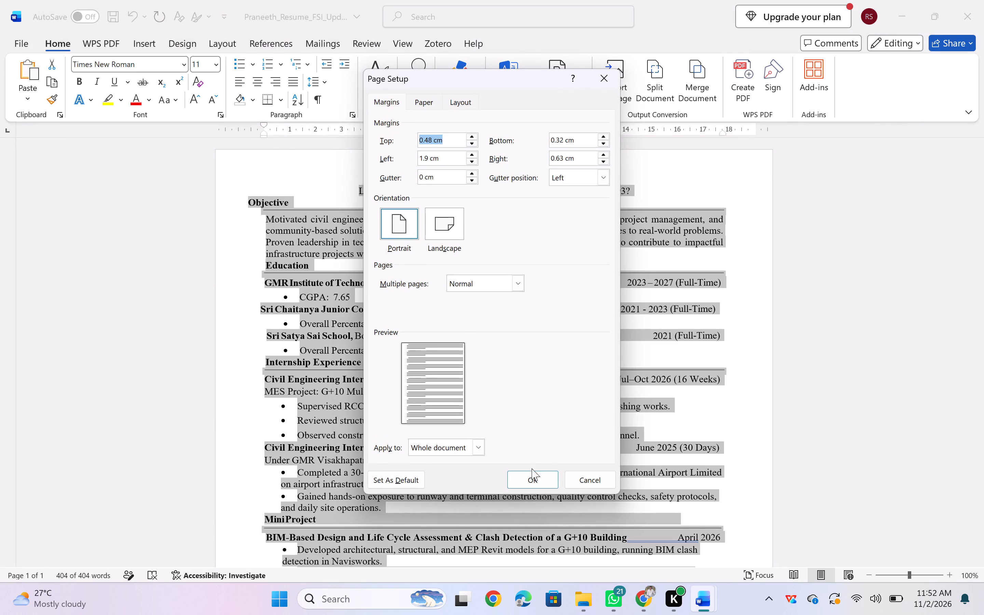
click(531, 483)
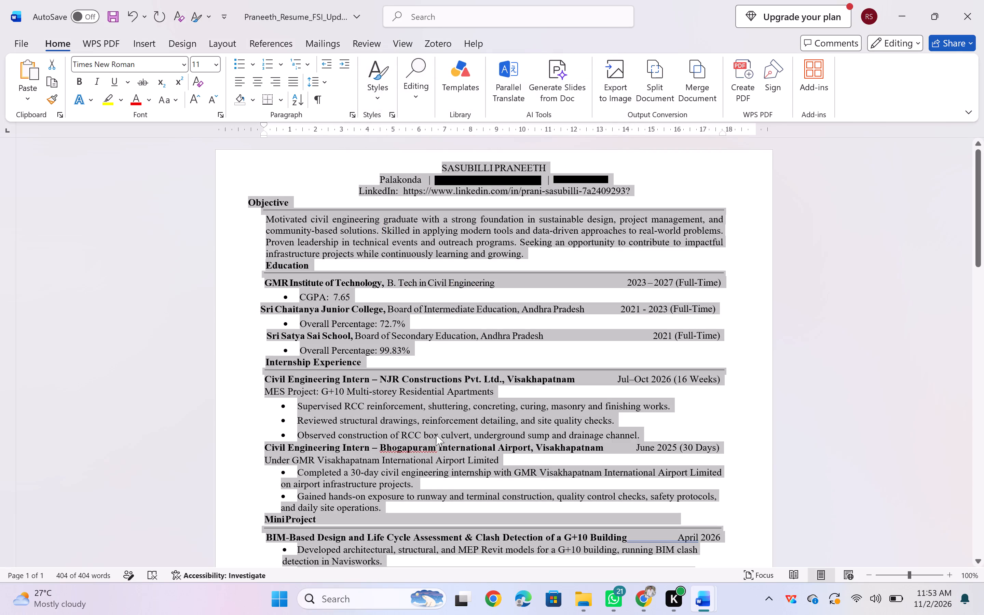
Look through the whole resume to examine the bullet indents, heading alignment, date wrapping and page fit.
click(374, 387)
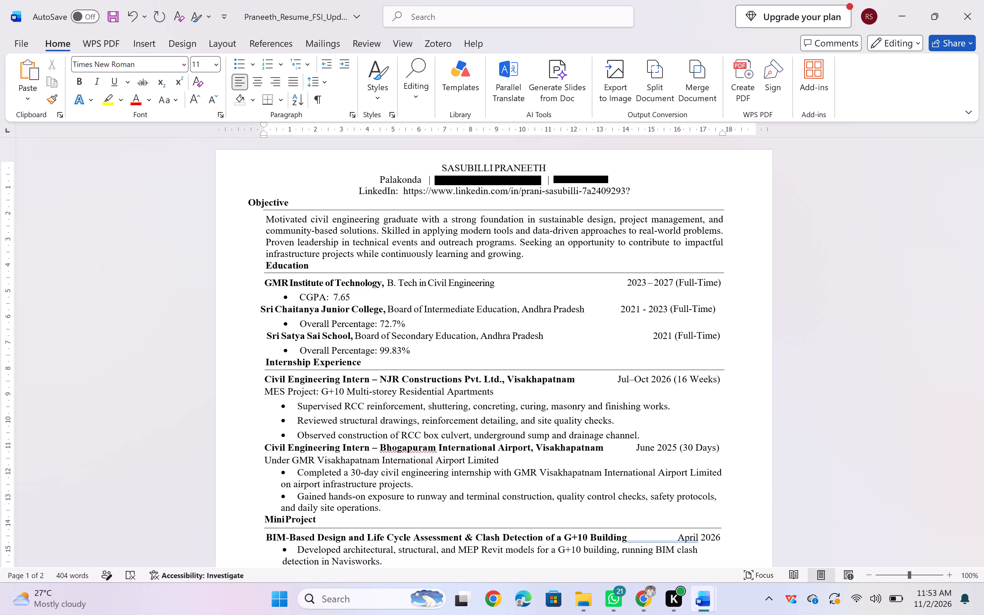
scroll(374, 387, down, 3)
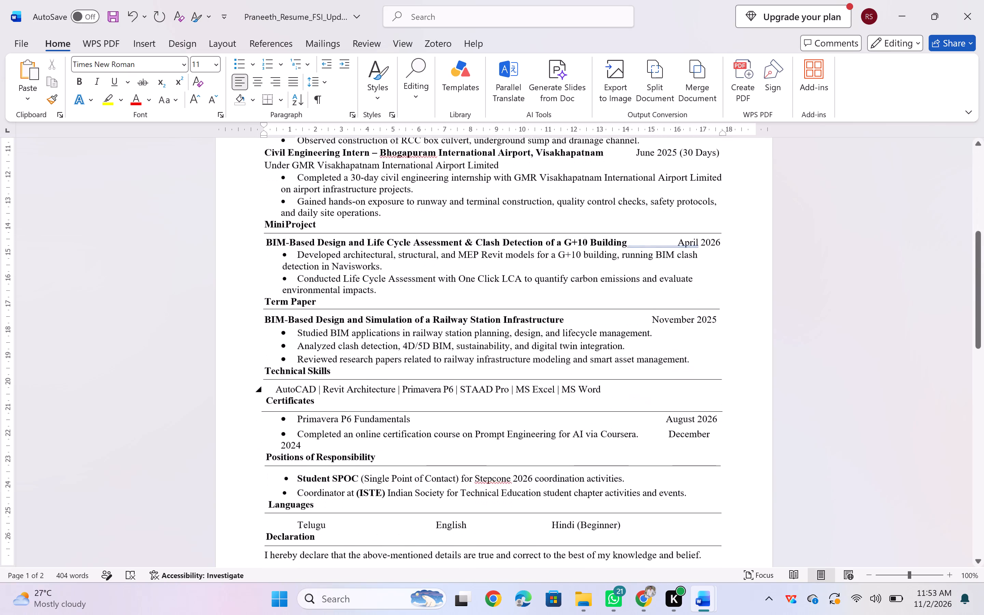
scroll(374, 387, down, 1)
scroll(374, 387, up, 1)
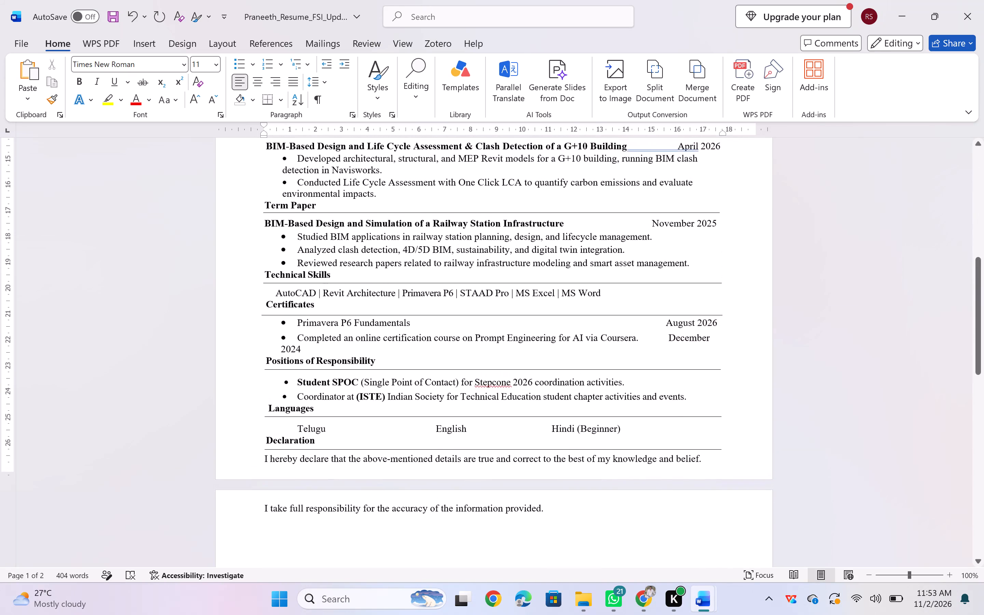
scroll(374, 387, up, 1)
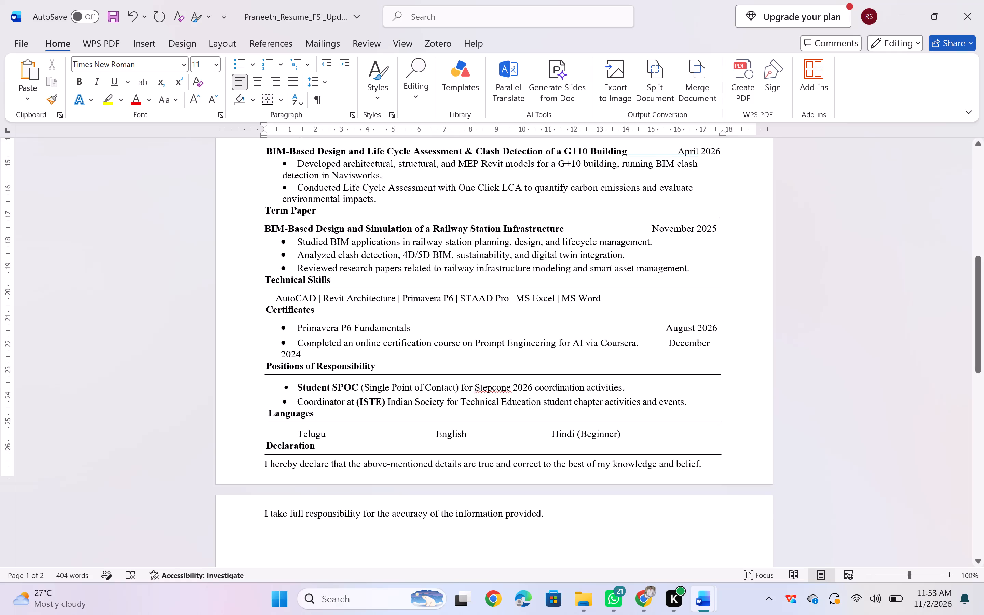
scroll(374, 387, up, 5)
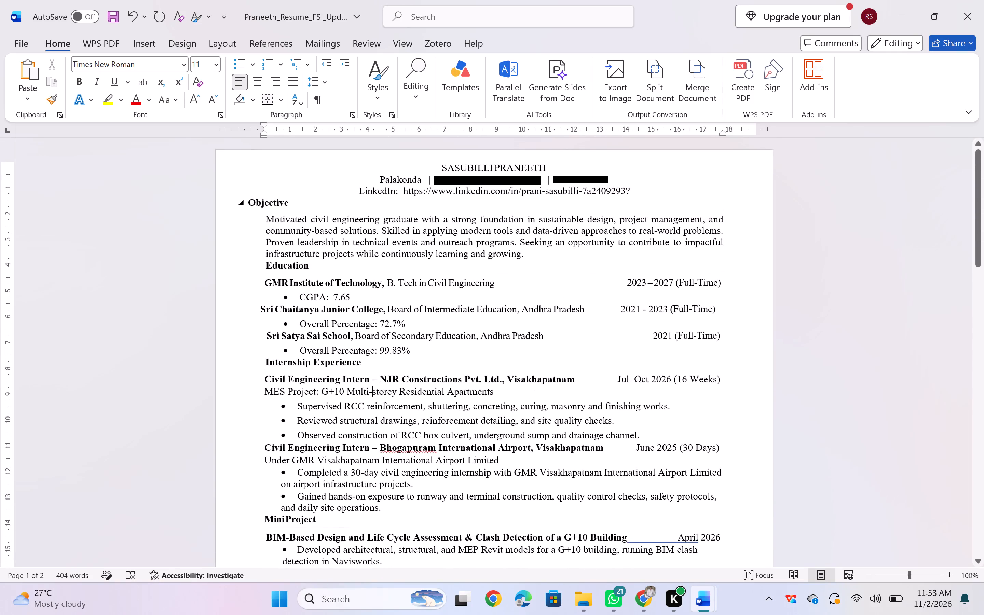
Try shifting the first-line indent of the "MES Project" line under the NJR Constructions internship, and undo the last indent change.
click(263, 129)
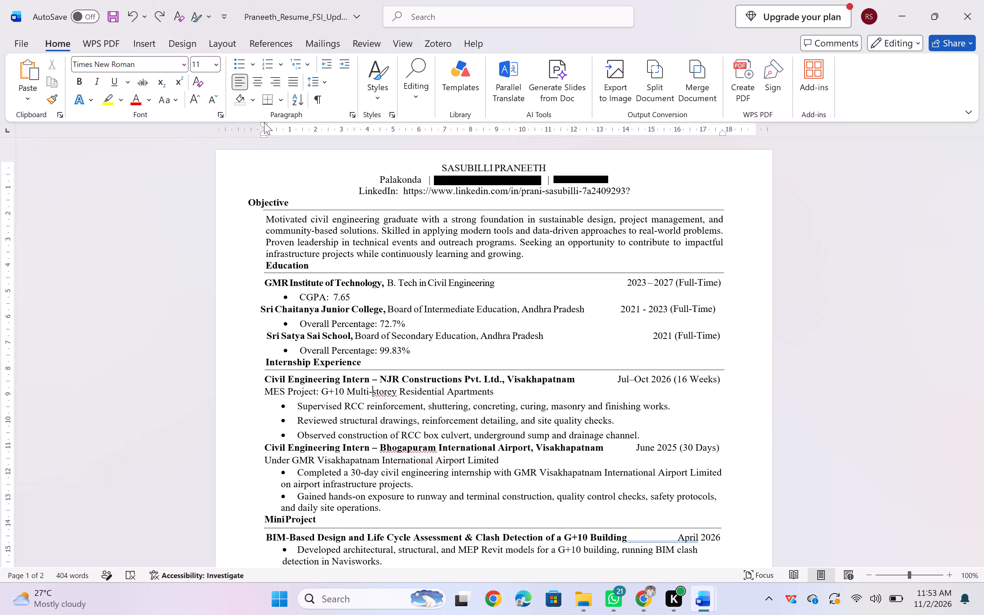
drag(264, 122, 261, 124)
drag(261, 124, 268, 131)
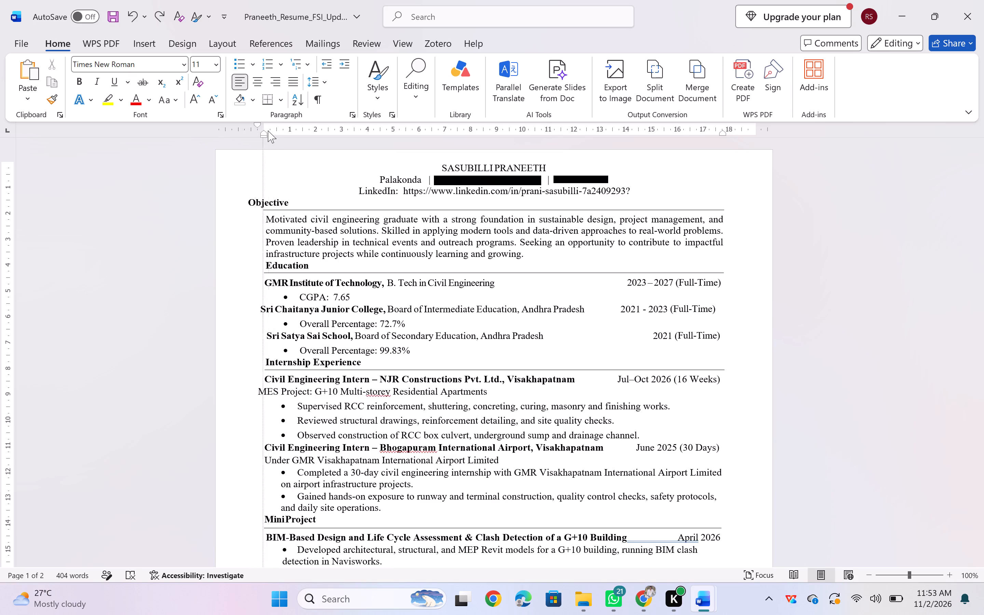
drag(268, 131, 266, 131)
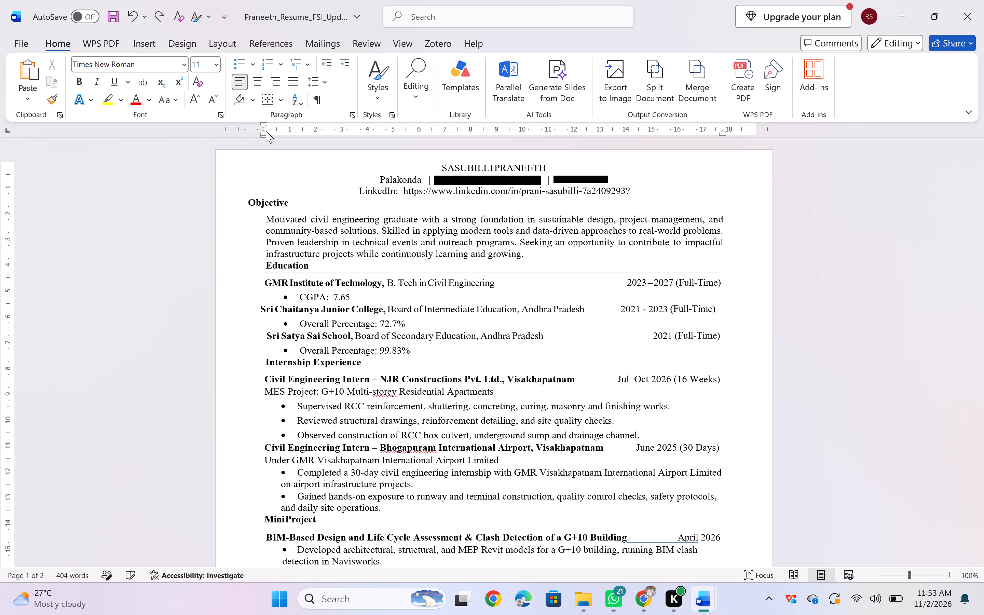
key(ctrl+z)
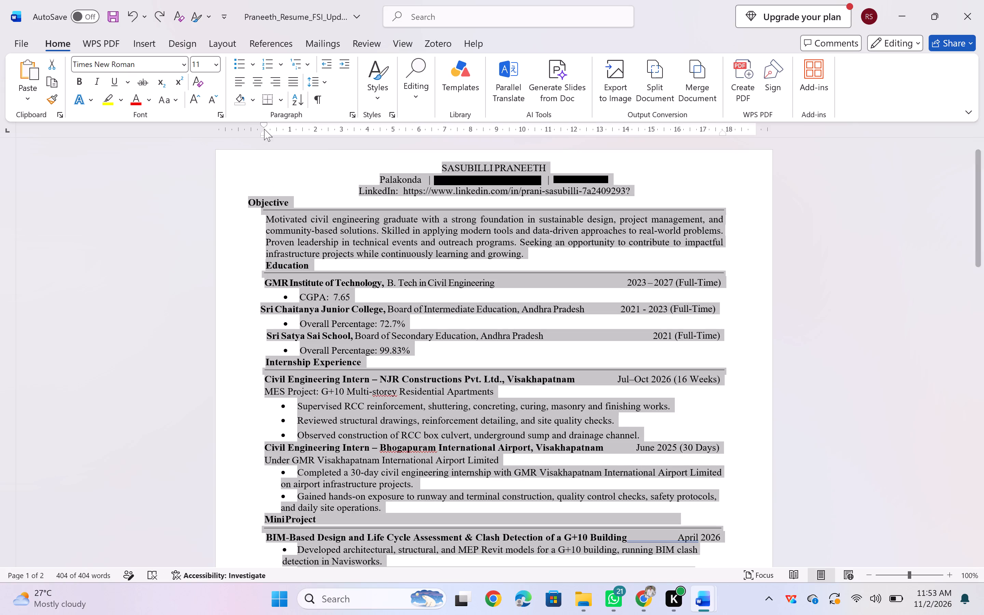
Set the whole resume's hanging indent to about 0.25 cm and its first-line indent to about -0.25 cm.
drag(264, 128, 280, 130)
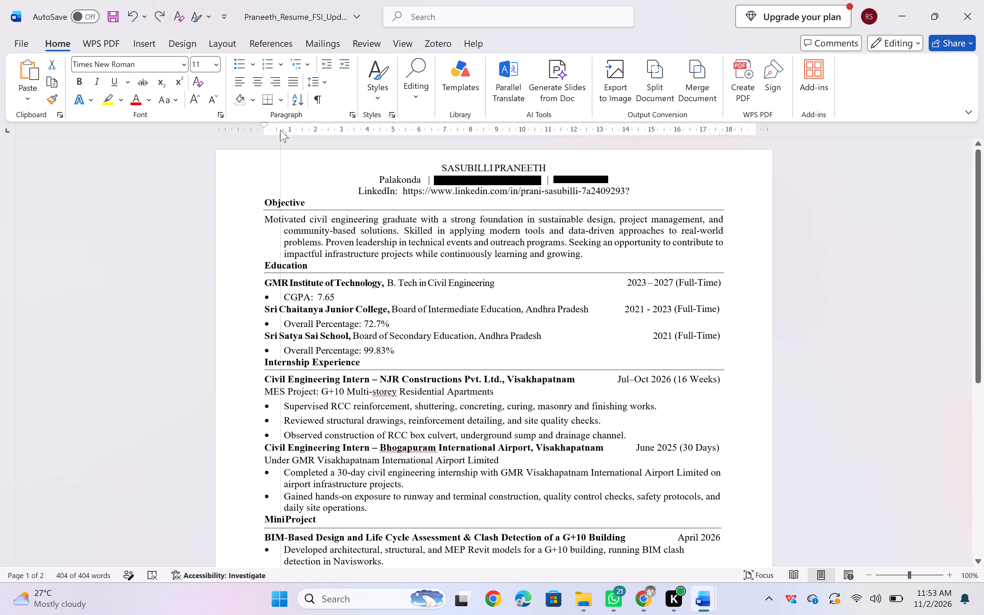
drag(280, 130, 272, 131)
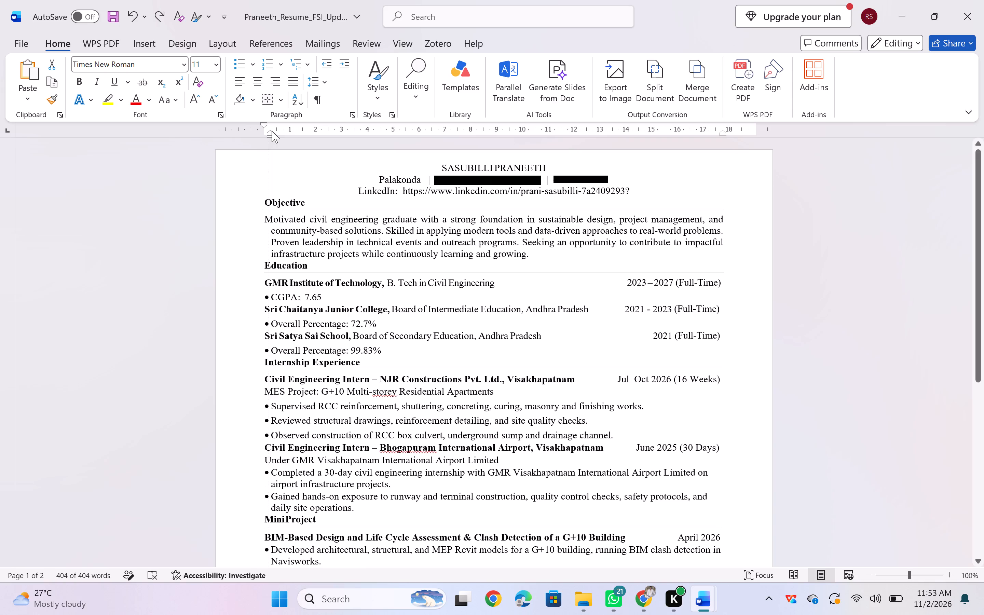
drag(272, 131, 272, 131)
drag(272, 131, 273, 131)
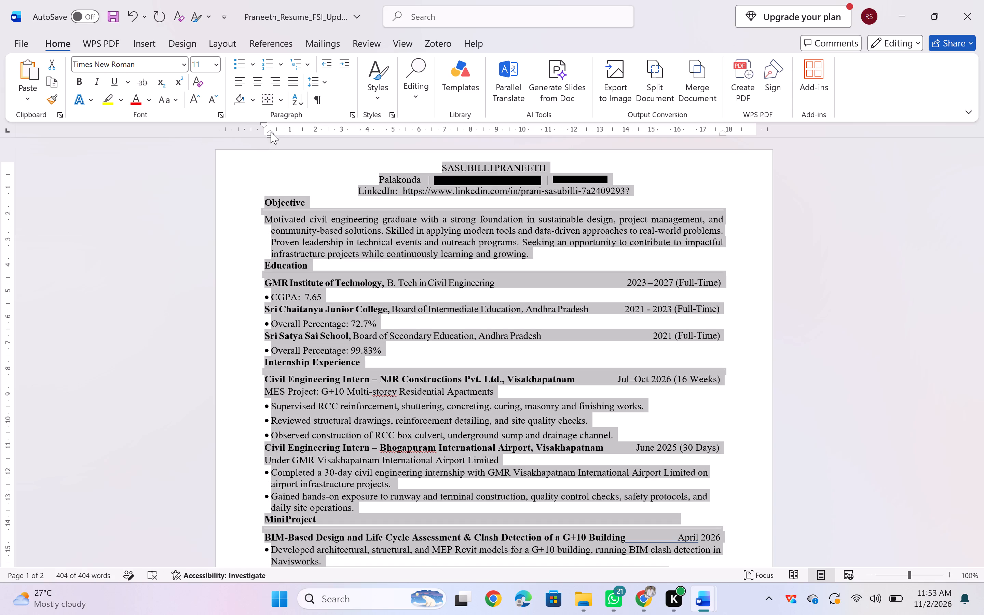
drag(264, 122, 267, 122)
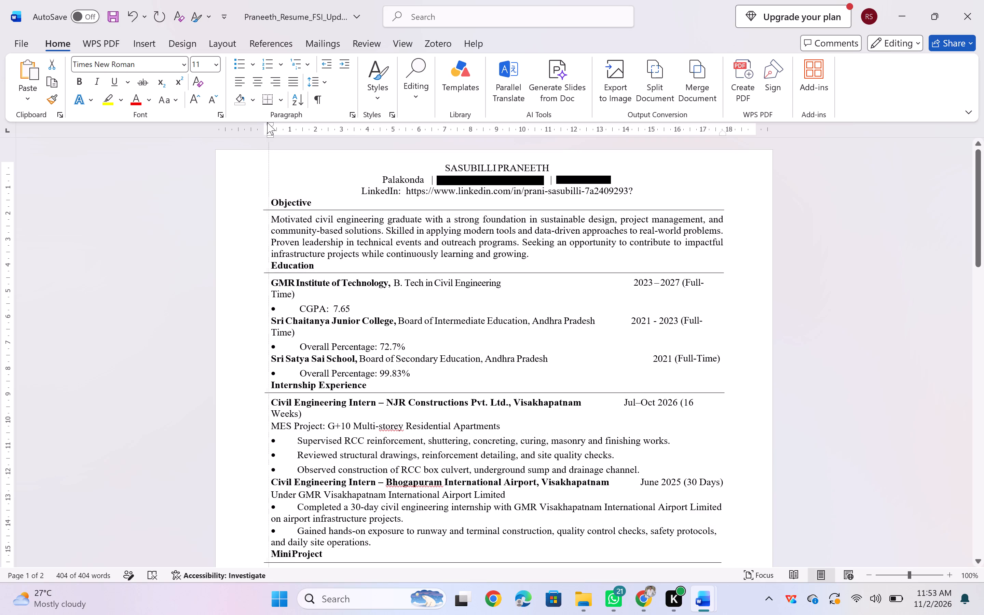
drag(267, 122, 260, 124)
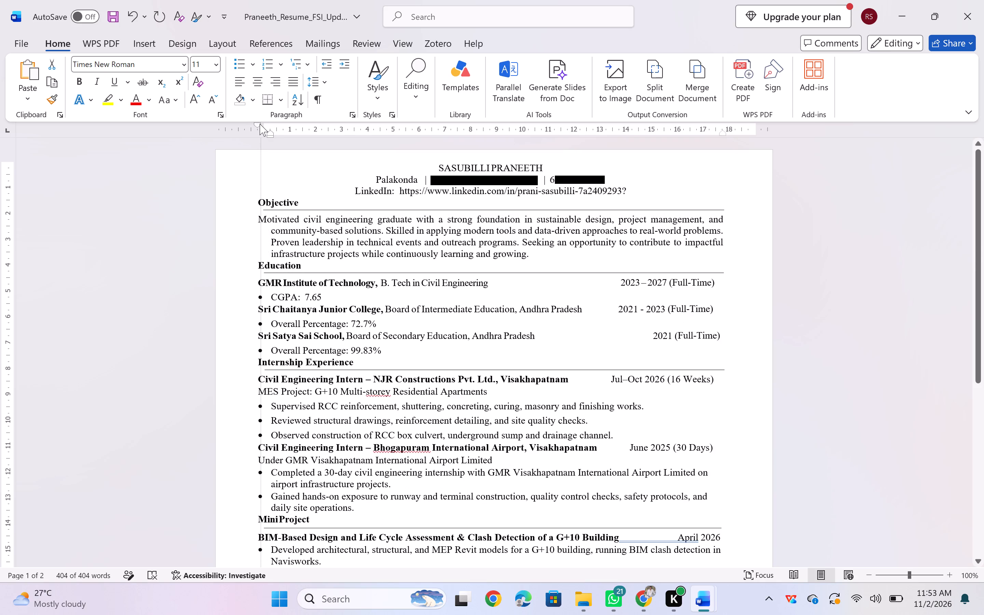
drag(260, 124, 260, 124)
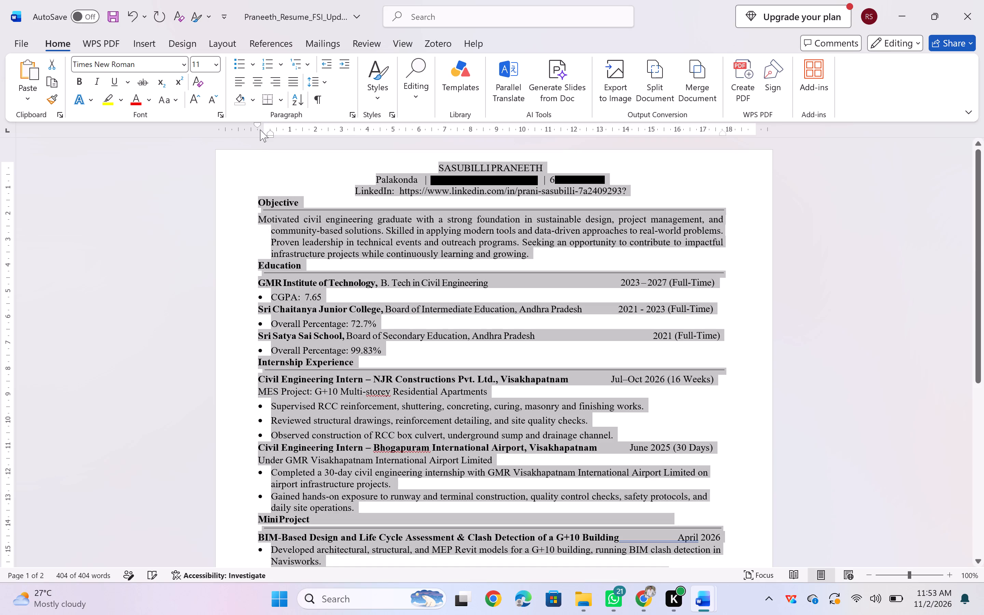
Deselect the text and review the whole resume for bullet alignment, date placement and page fit.
click(291, 235)
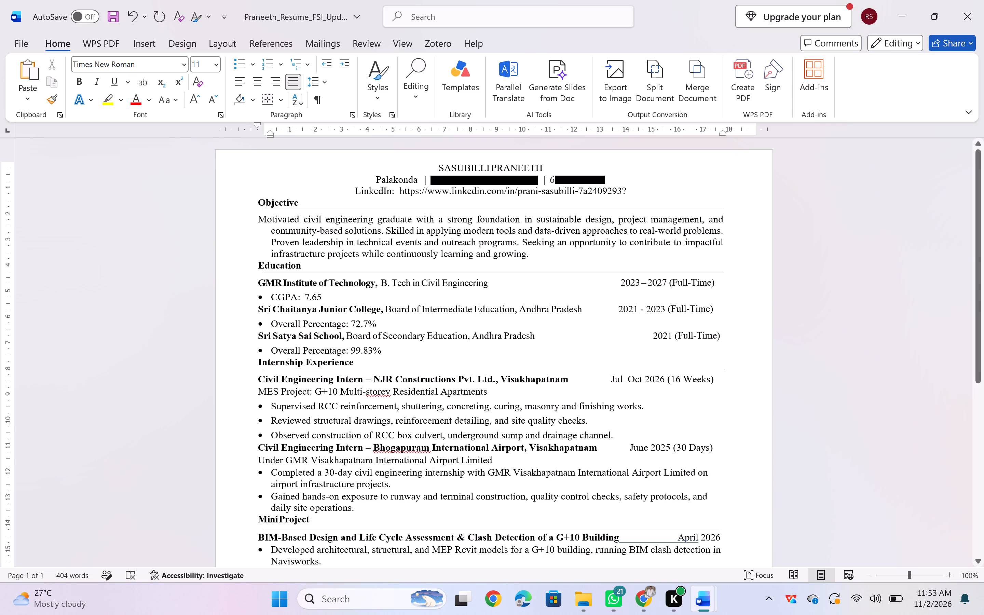
scroll(285, 301, down, 3)
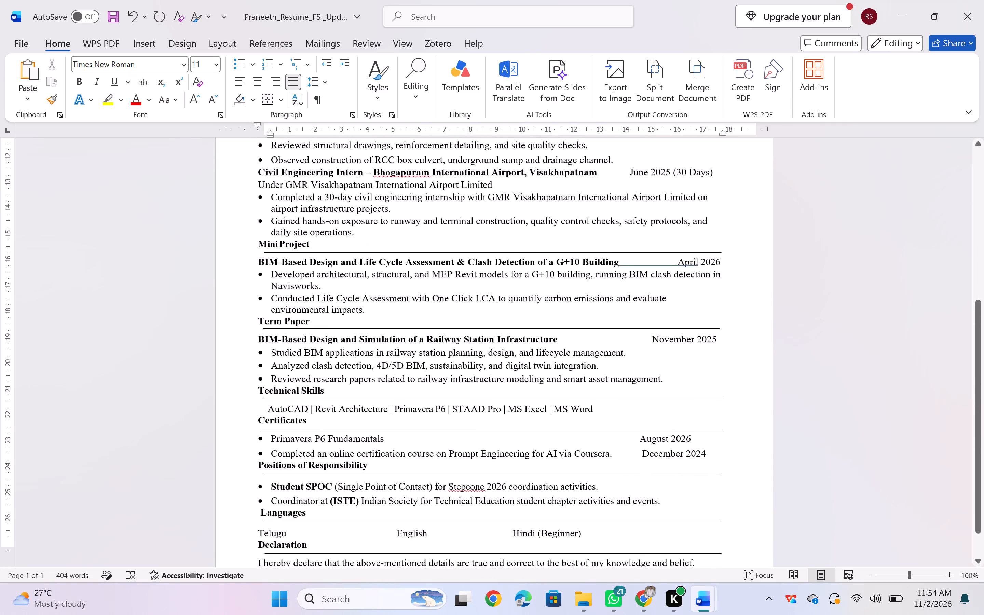
scroll(285, 301, down, 1)
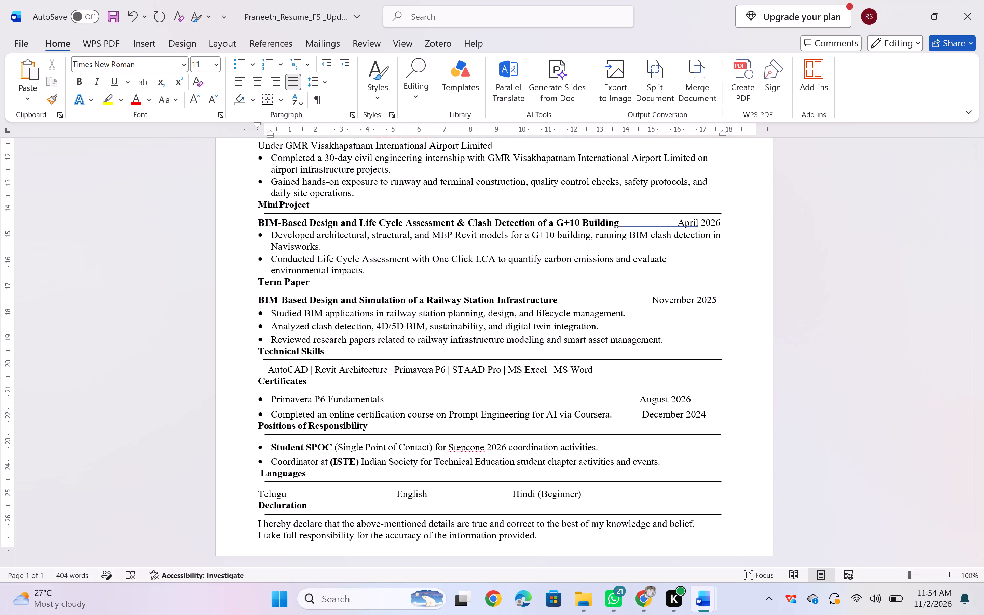
scroll(285, 301, up, 2)
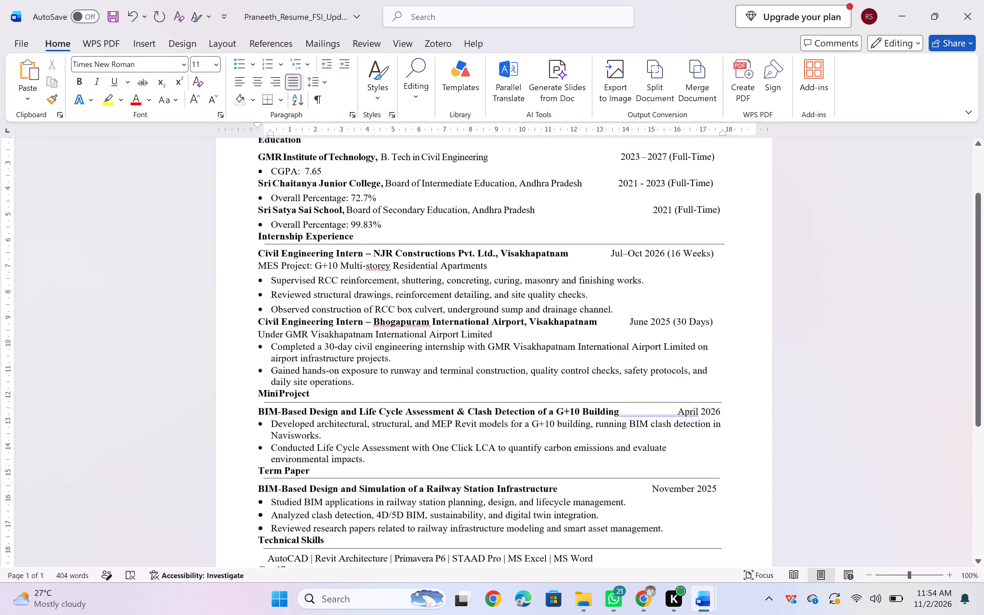
scroll(285, 301, up, 3)
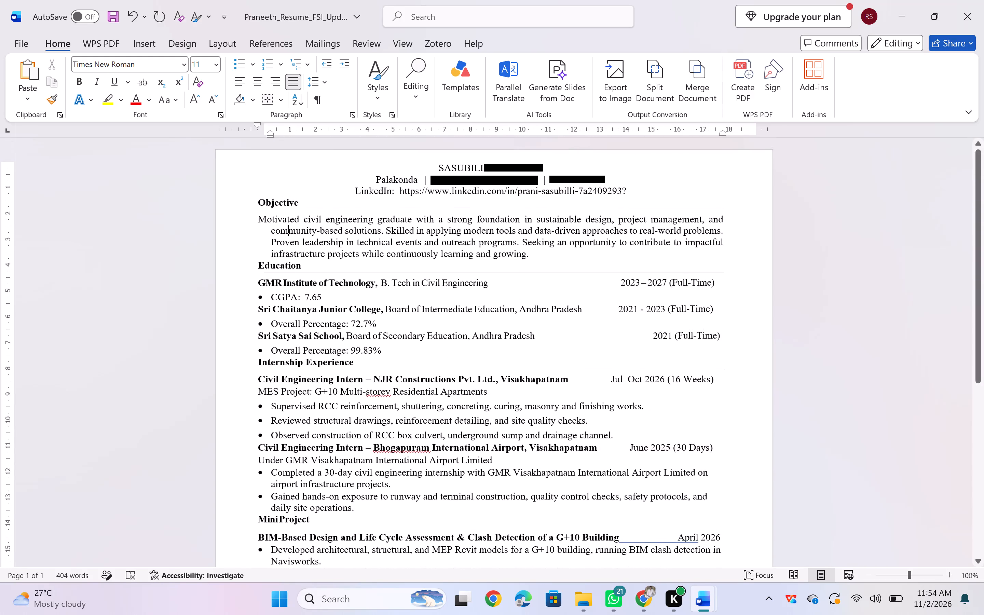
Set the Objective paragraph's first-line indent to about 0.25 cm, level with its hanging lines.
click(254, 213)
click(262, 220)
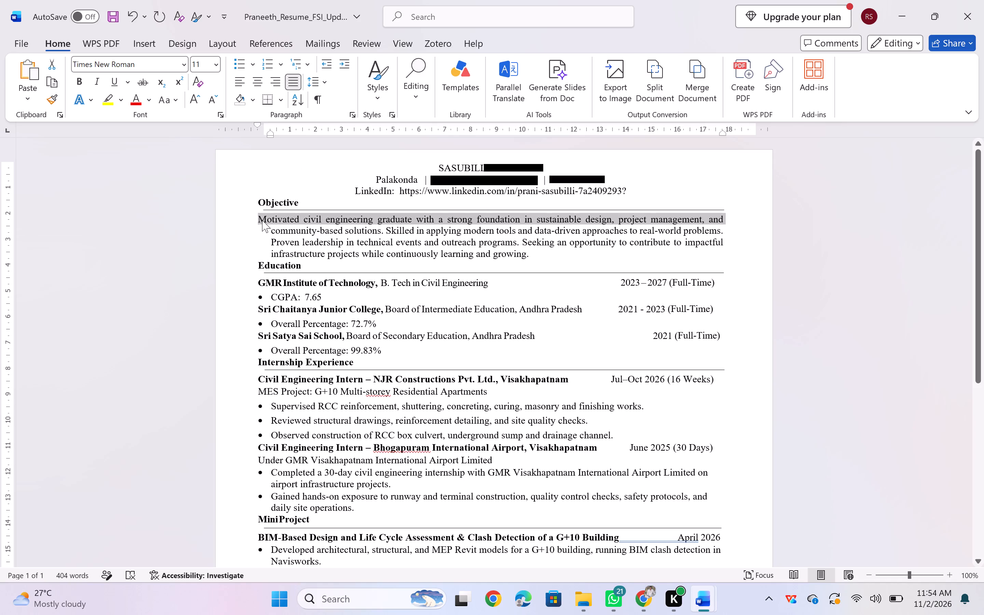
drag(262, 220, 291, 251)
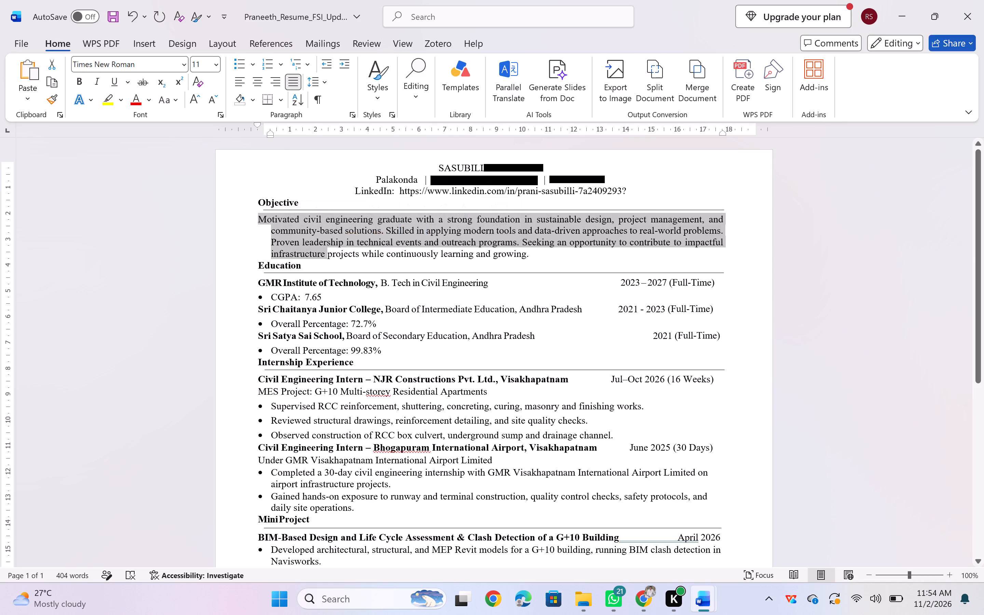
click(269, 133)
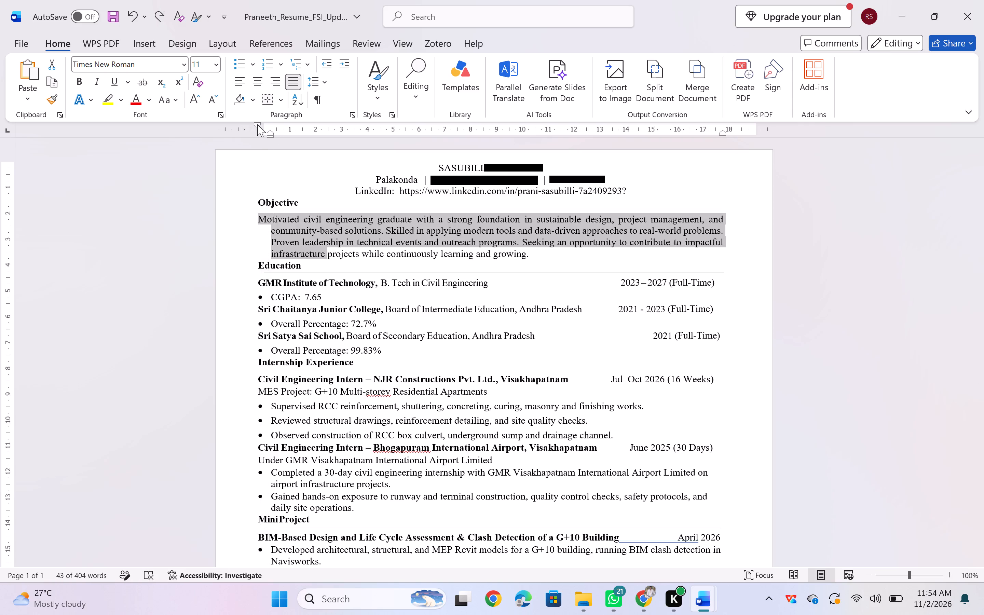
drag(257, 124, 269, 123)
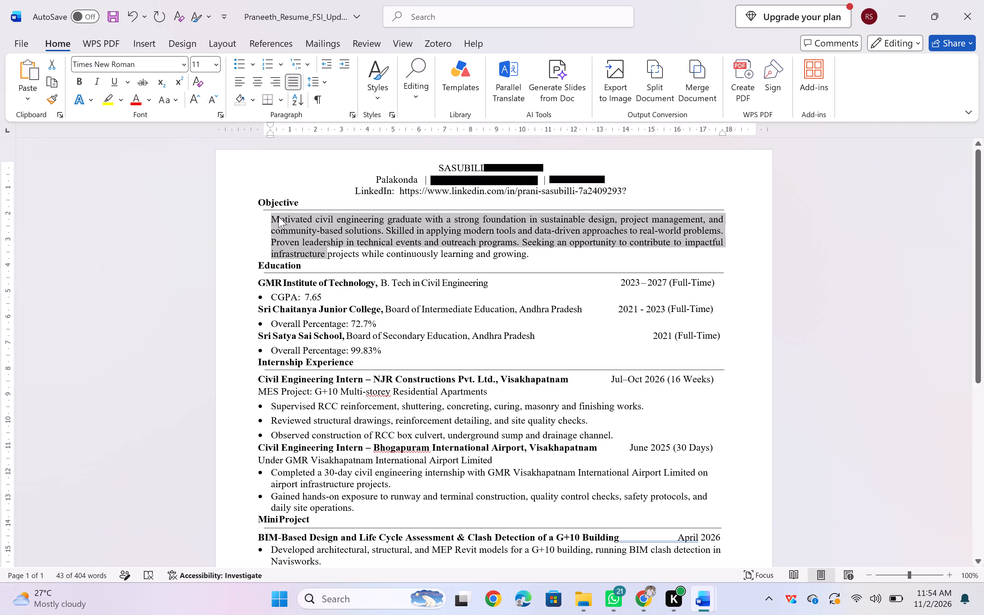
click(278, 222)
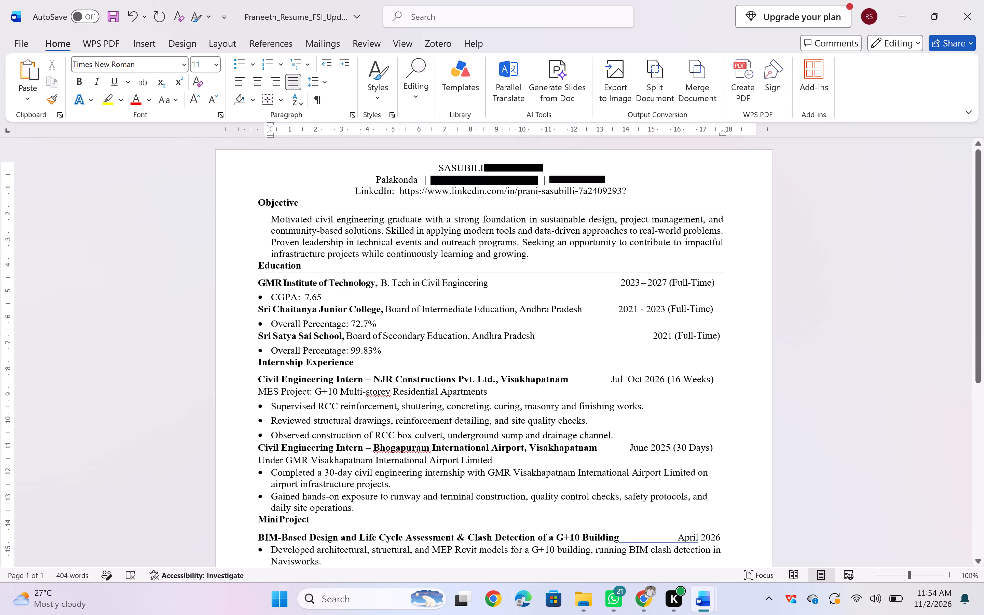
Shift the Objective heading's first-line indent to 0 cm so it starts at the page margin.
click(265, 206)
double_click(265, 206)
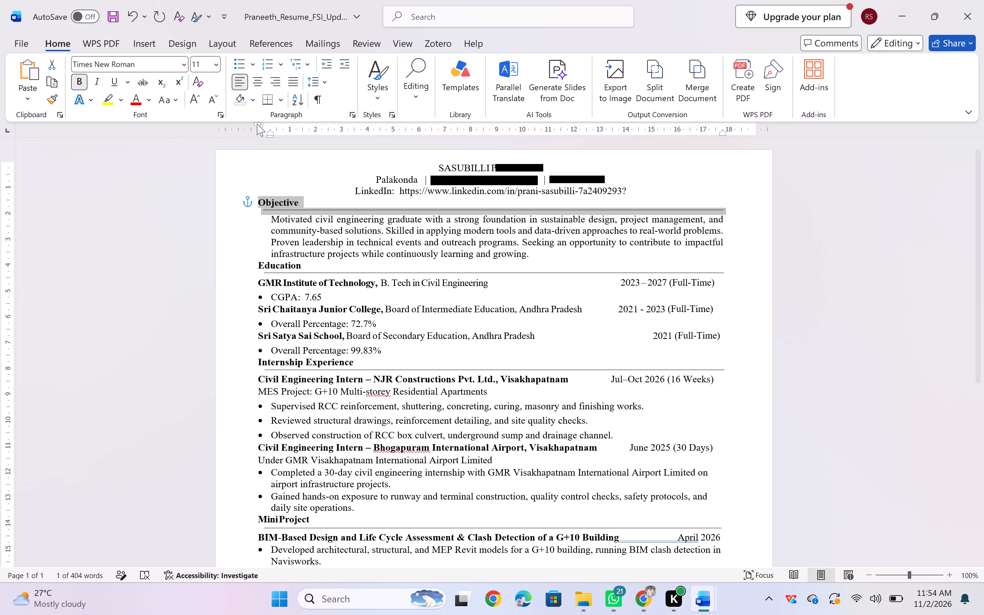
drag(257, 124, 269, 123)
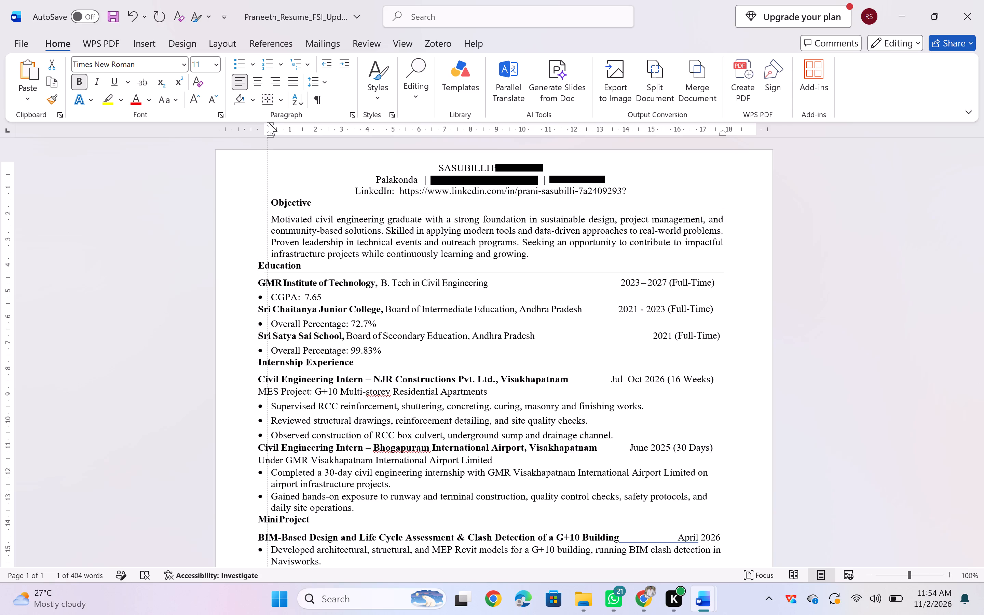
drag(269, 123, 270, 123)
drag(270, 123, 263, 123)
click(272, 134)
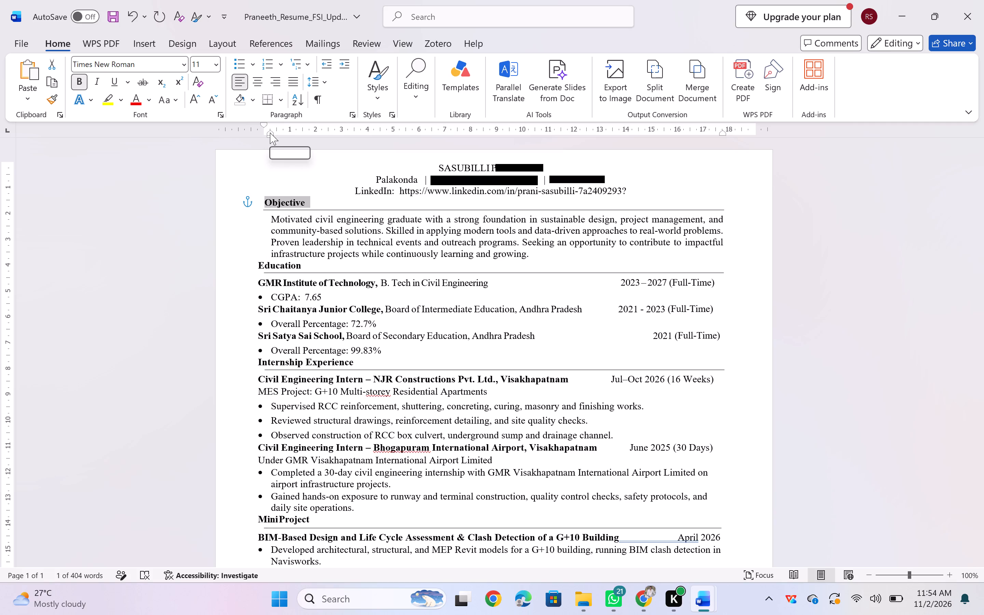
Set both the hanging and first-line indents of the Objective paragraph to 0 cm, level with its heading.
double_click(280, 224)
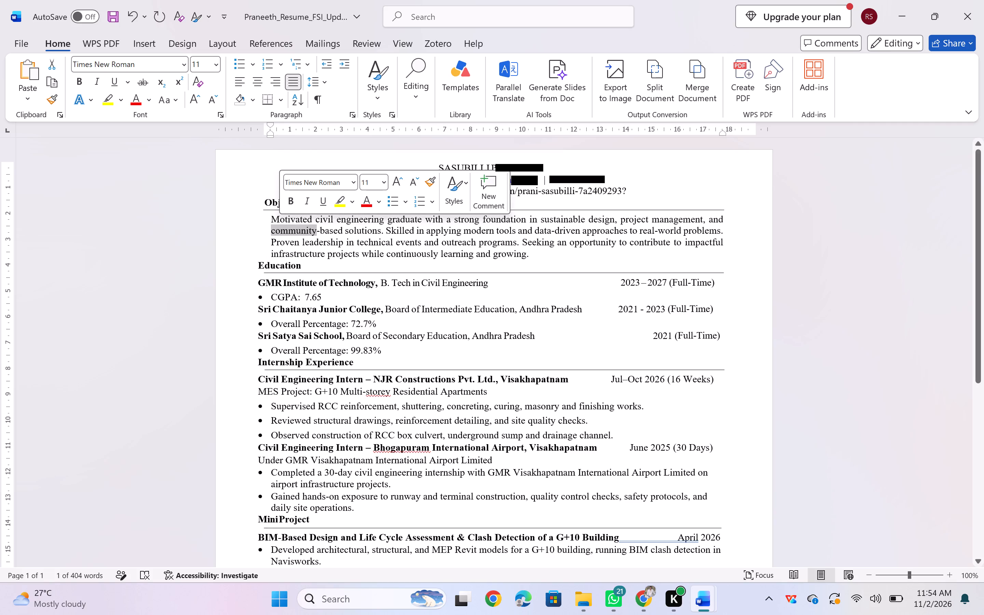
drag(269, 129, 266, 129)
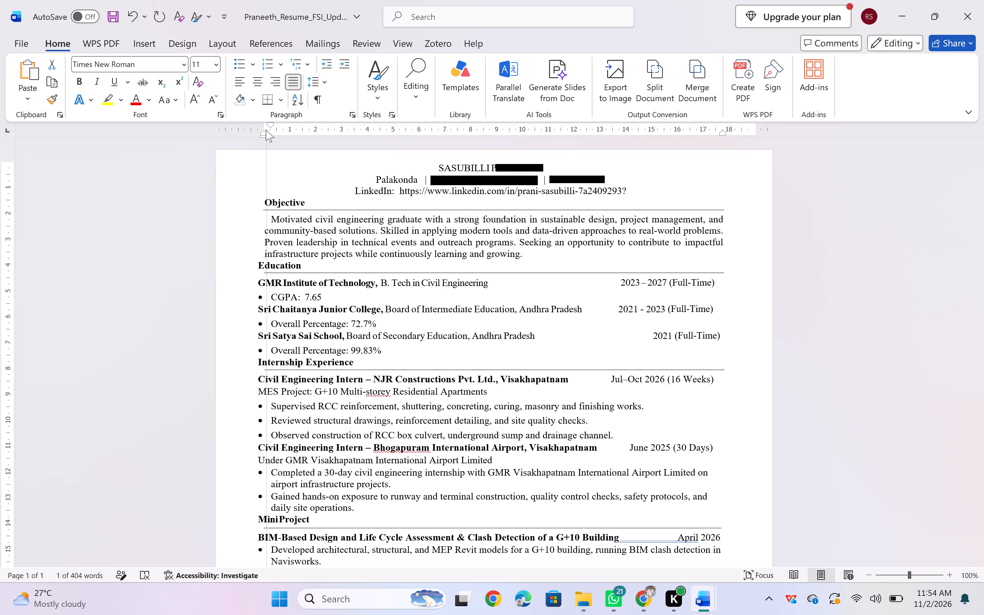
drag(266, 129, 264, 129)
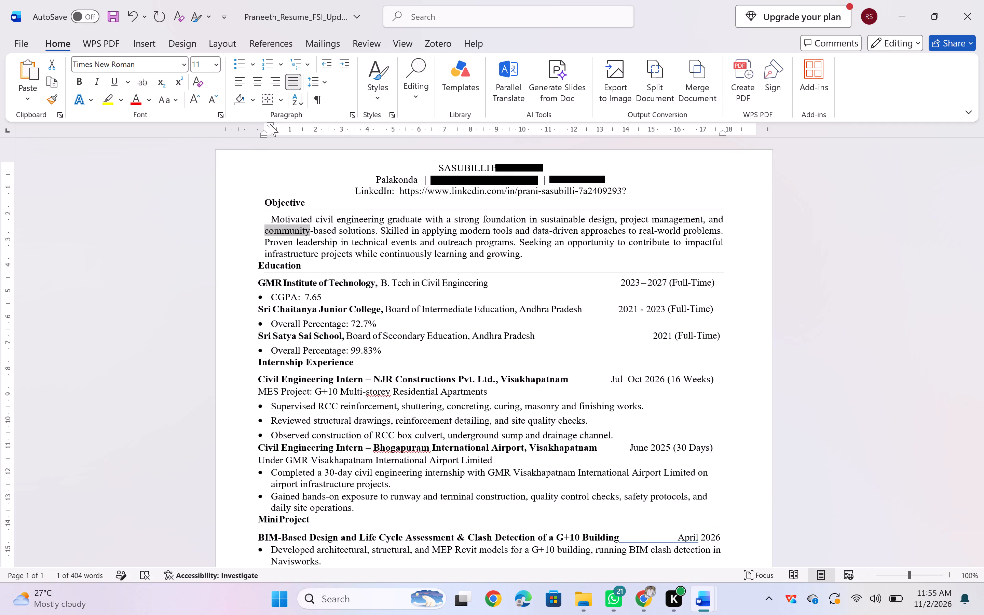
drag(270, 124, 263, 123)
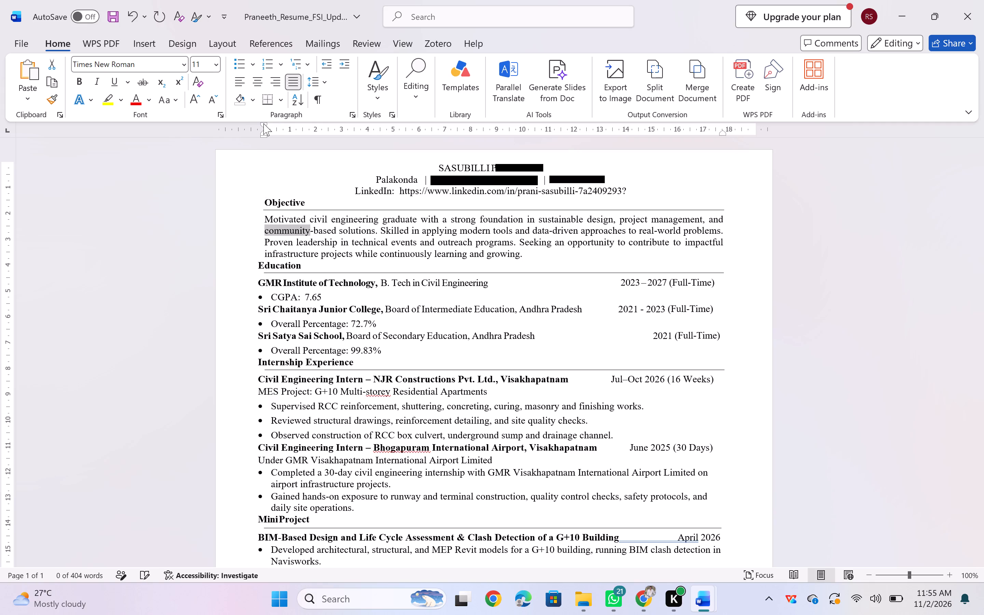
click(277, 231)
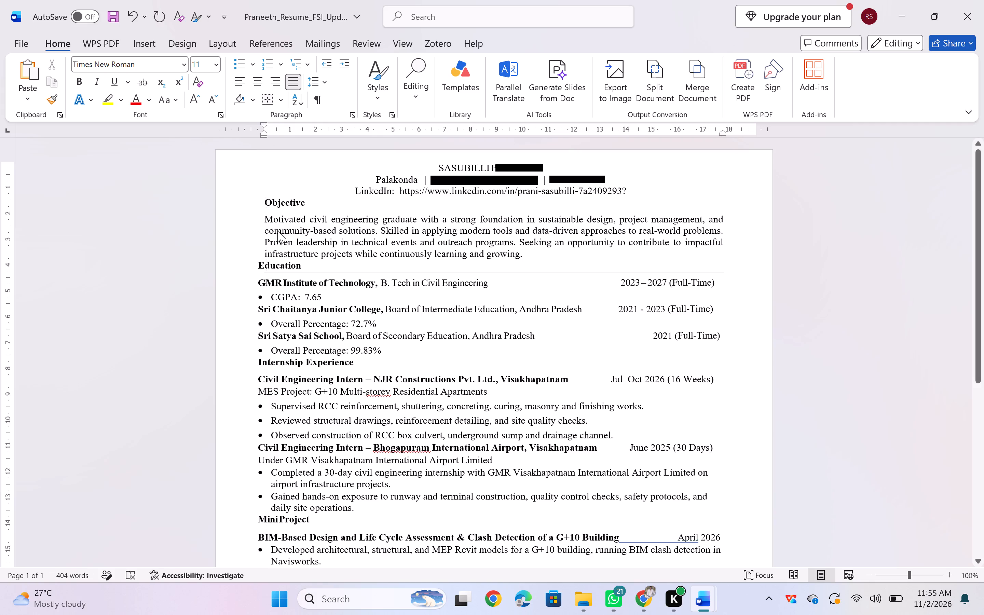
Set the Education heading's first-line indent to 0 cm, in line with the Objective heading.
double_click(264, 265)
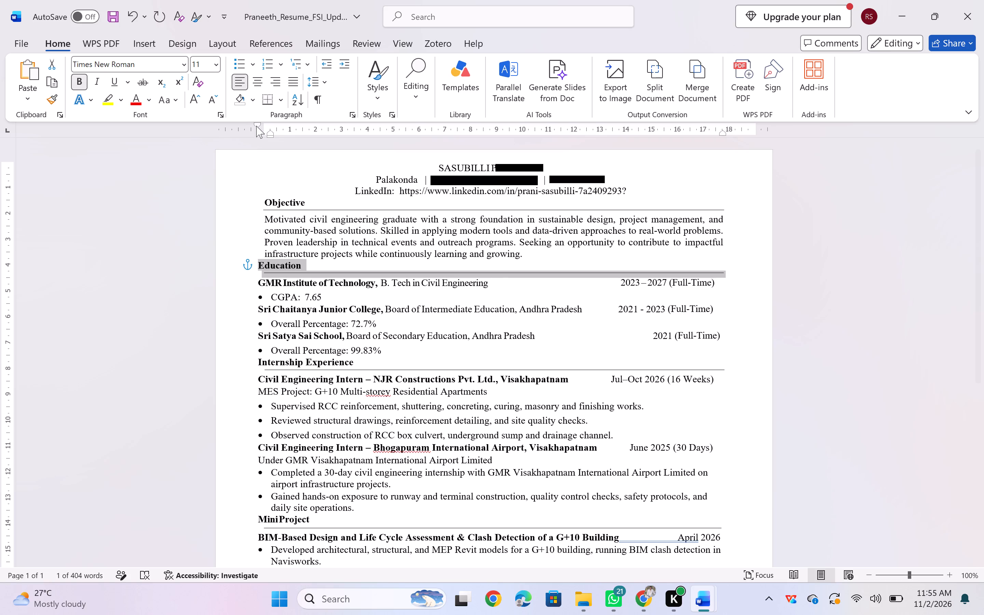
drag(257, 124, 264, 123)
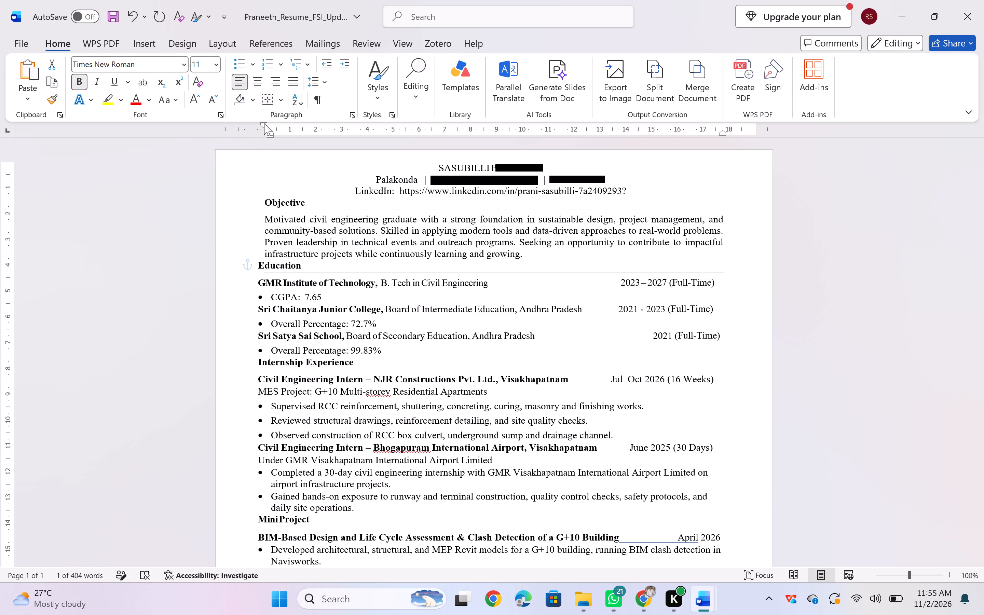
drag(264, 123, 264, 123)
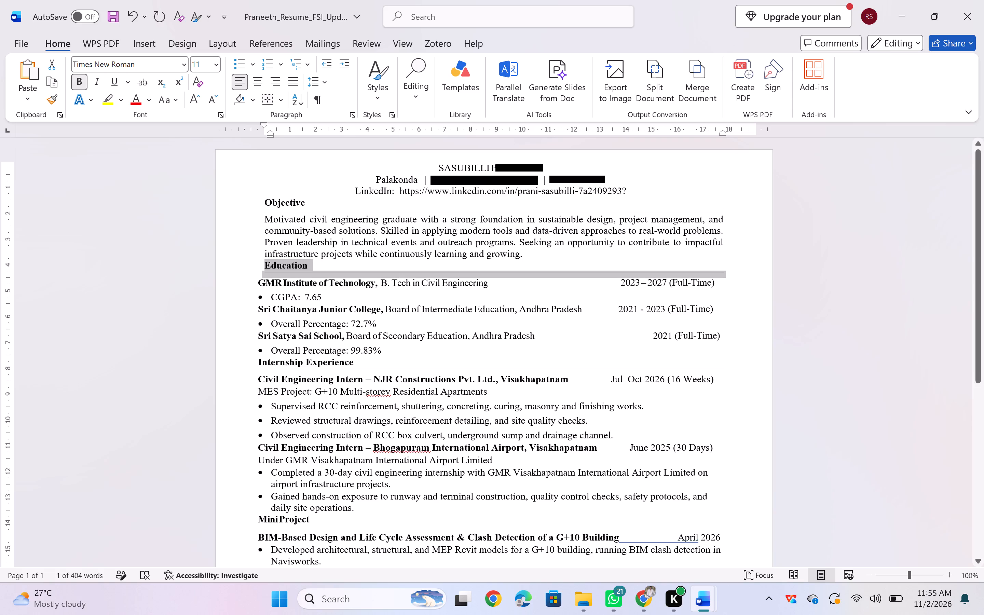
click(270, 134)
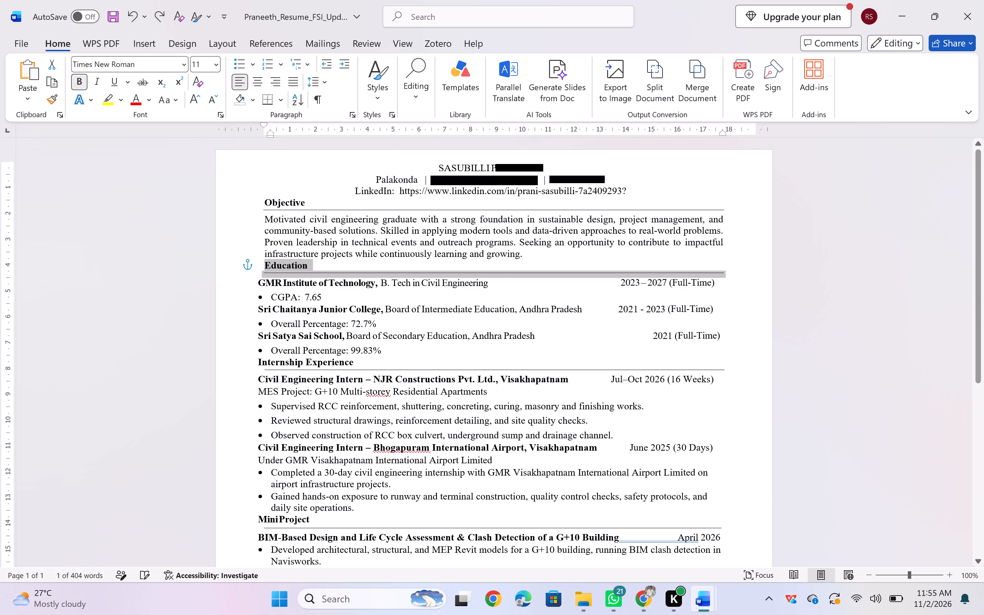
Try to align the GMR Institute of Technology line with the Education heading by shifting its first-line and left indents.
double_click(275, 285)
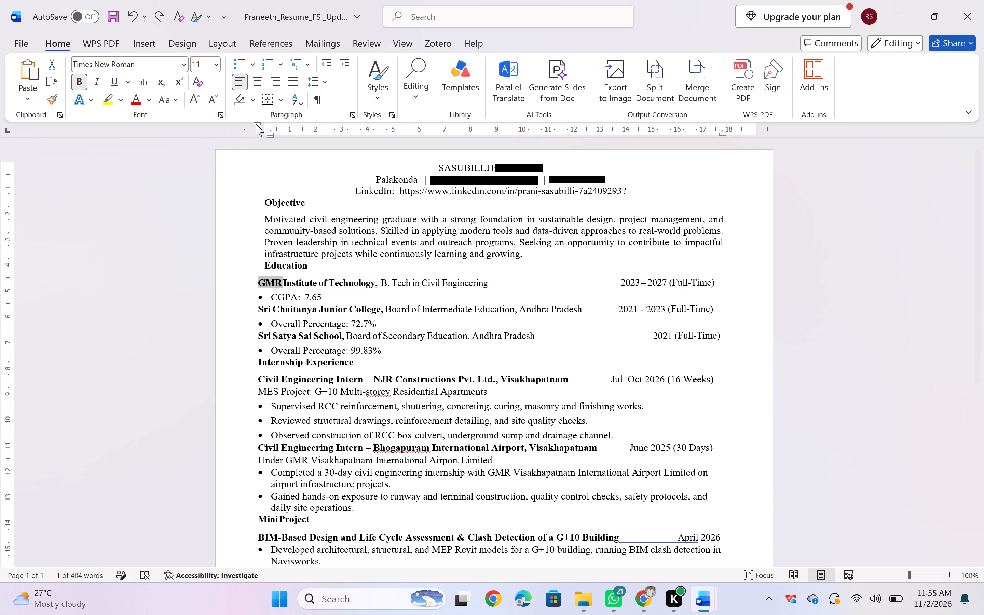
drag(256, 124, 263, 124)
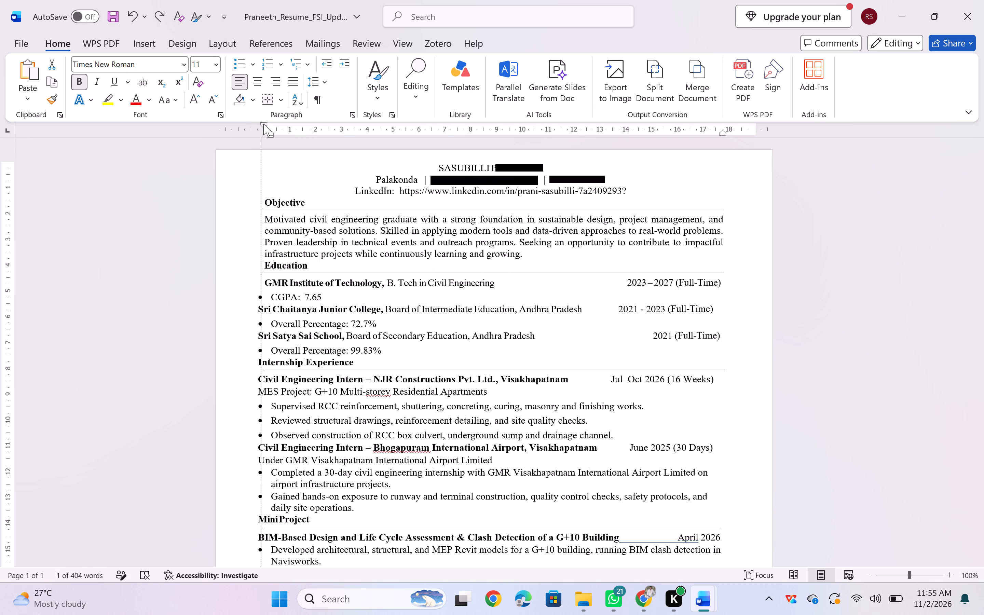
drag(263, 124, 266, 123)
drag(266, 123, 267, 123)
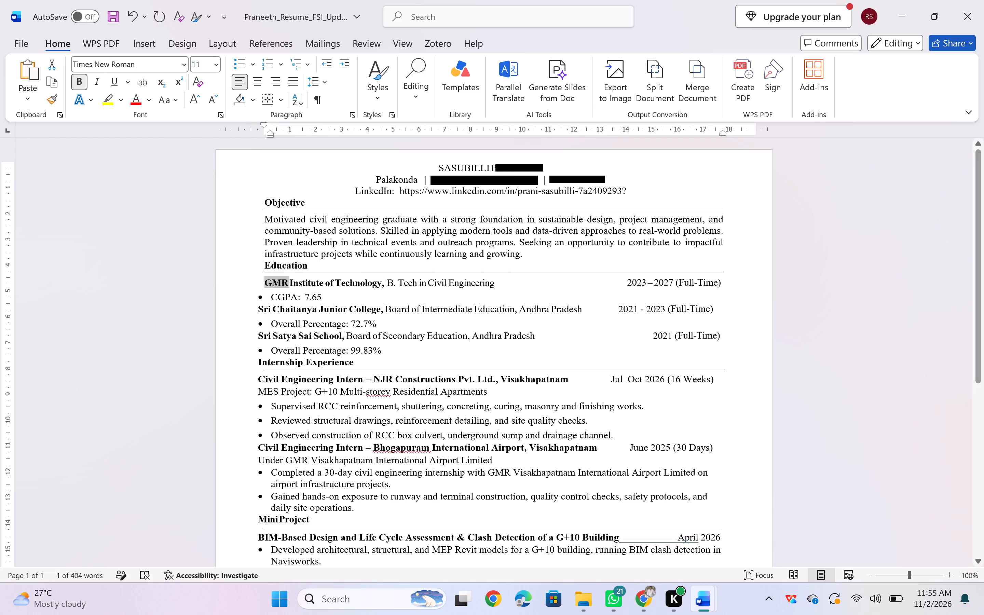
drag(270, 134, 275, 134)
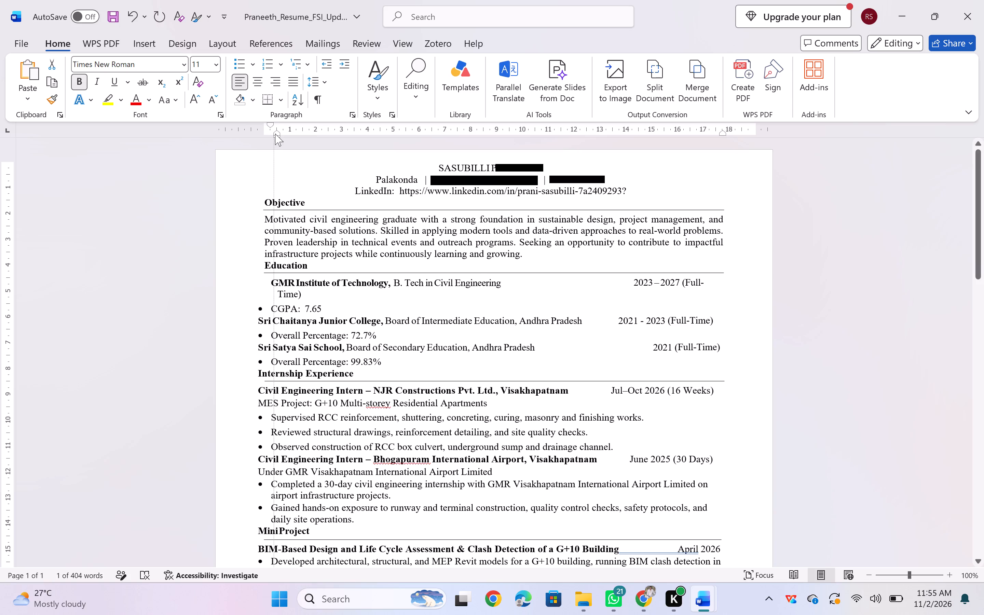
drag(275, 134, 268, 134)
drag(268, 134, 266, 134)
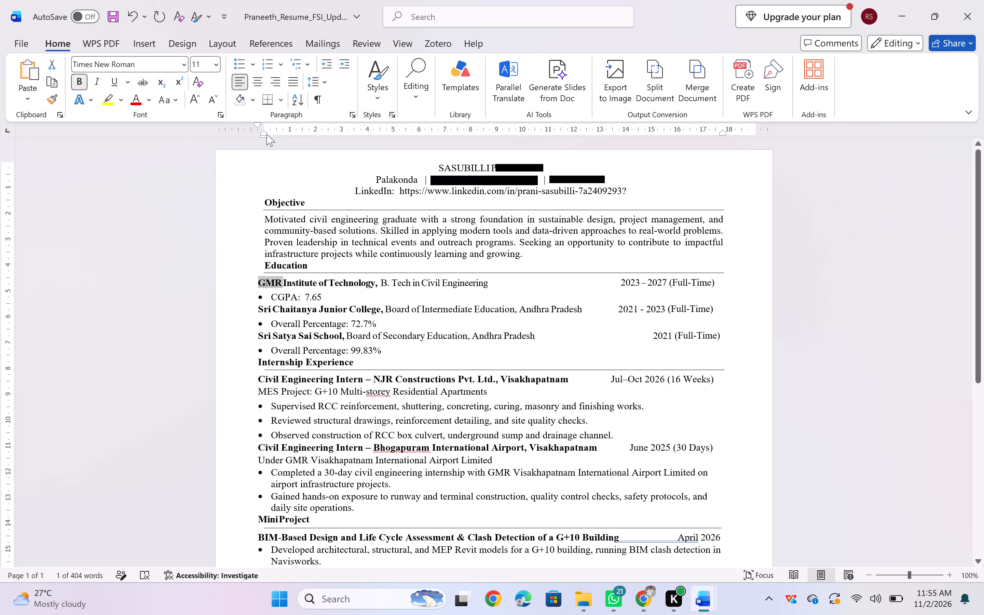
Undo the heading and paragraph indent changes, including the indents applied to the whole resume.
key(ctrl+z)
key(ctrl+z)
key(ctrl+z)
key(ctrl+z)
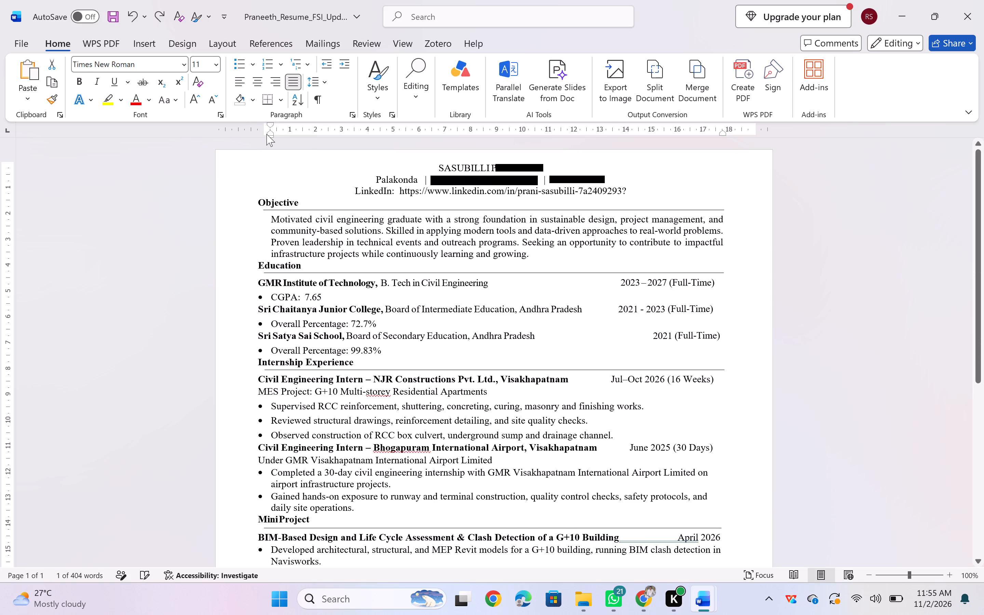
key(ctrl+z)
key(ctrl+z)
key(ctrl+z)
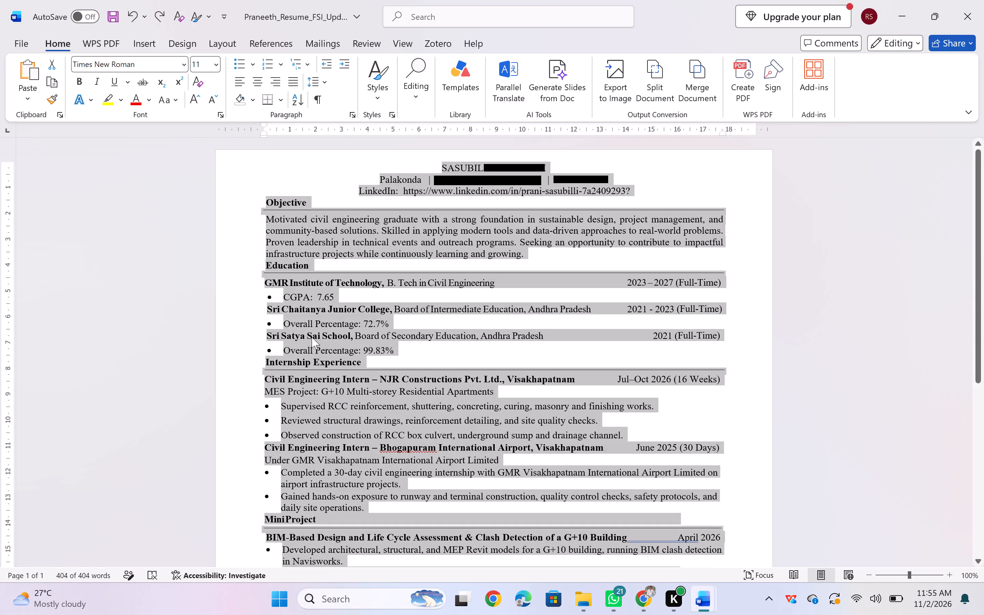
Deselect the text and review the whole resume for bullet indents, heading alignment and page fit.
scroll(312, 367, down, 1)
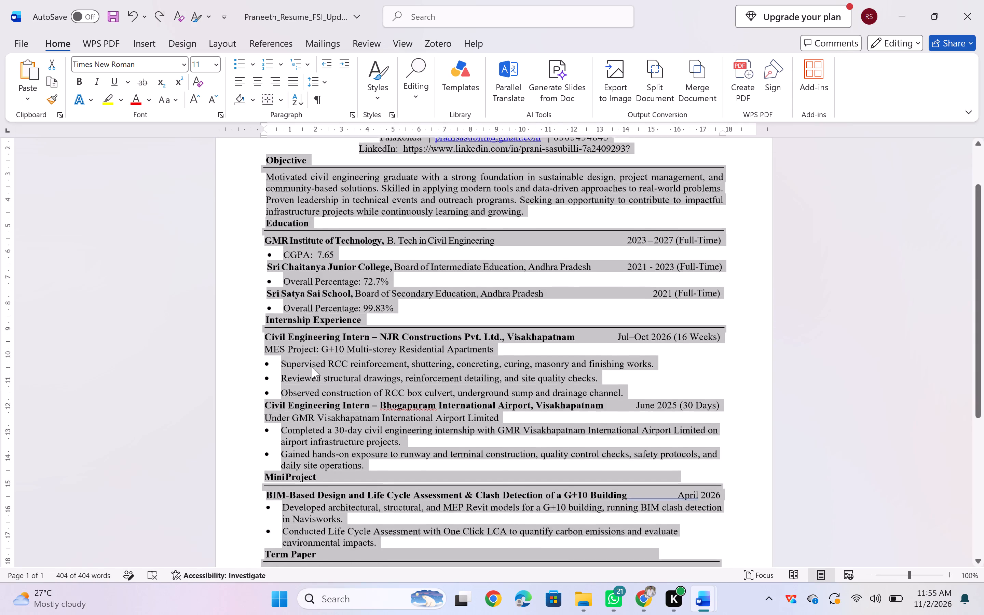
scroll(312, 367, down, 4)
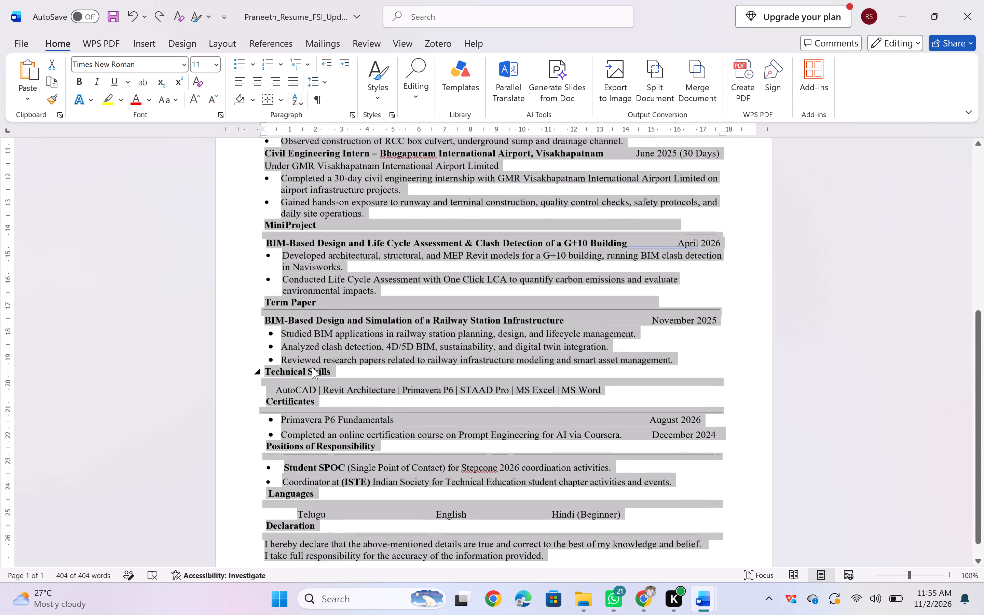
scroll(312, 367, down, 1)
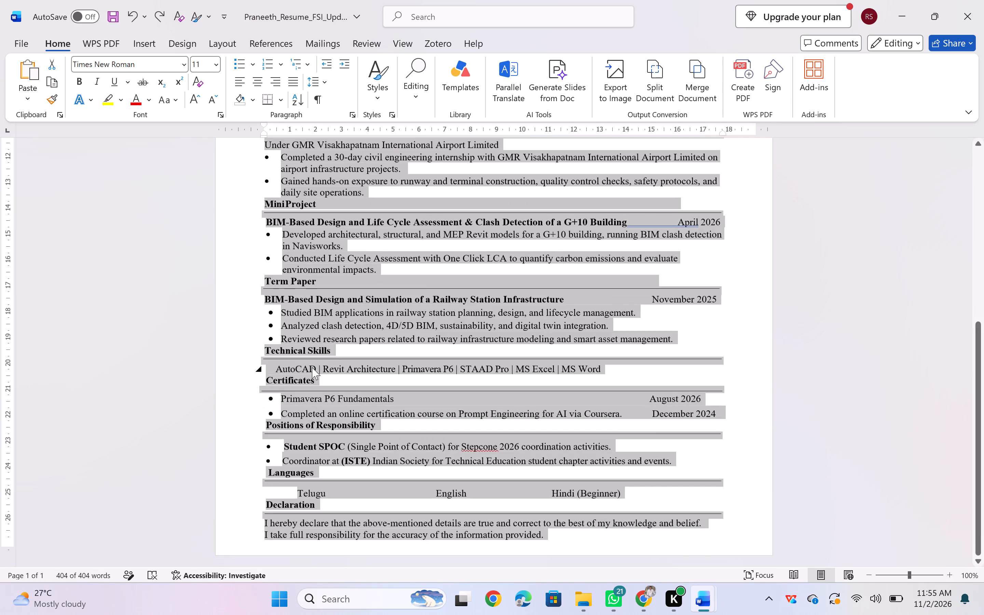
click(312, 420)
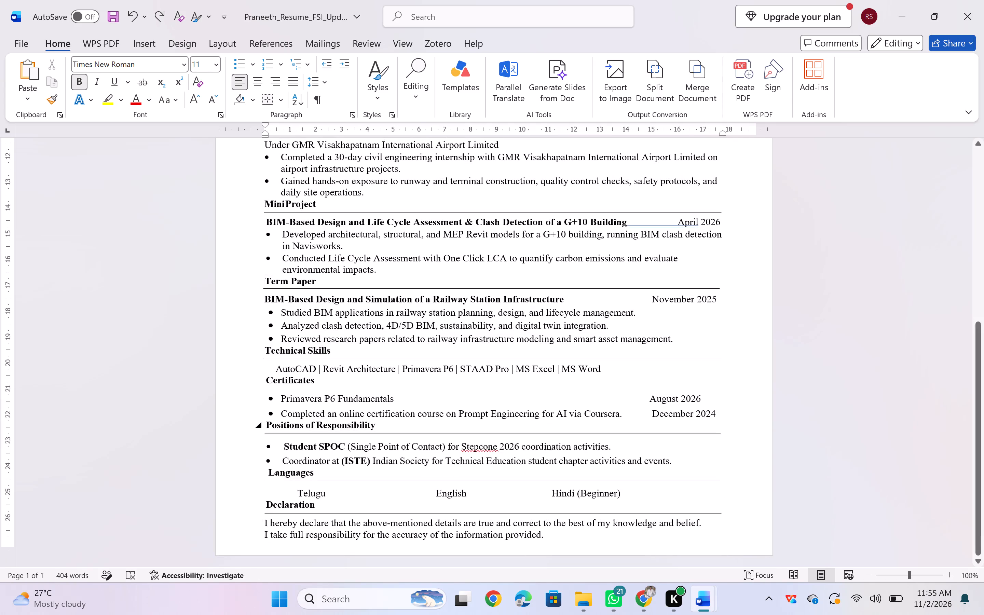
scroll(312, 420, up, 1)
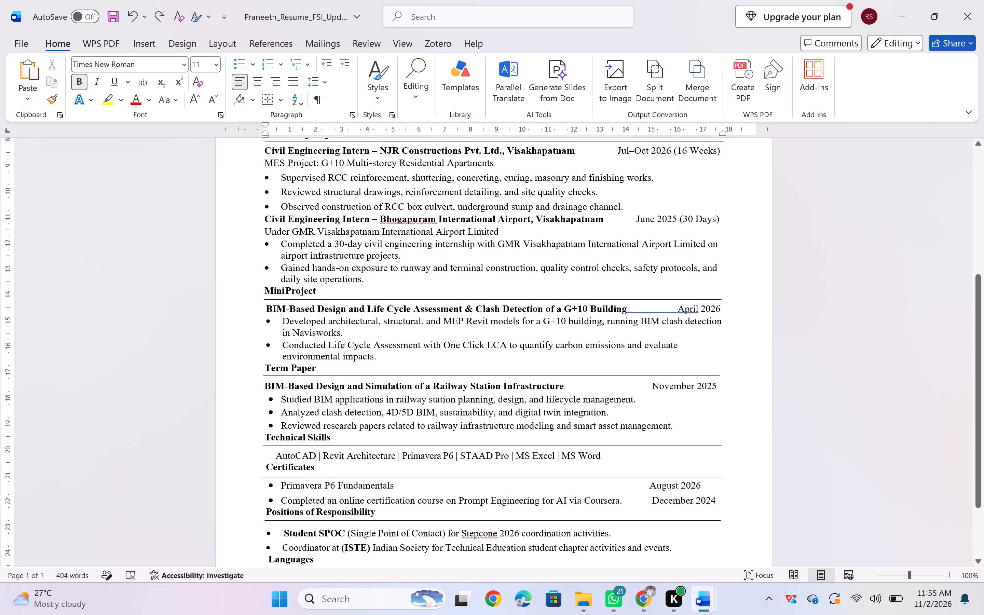
scroll(312, 420, up, 3)
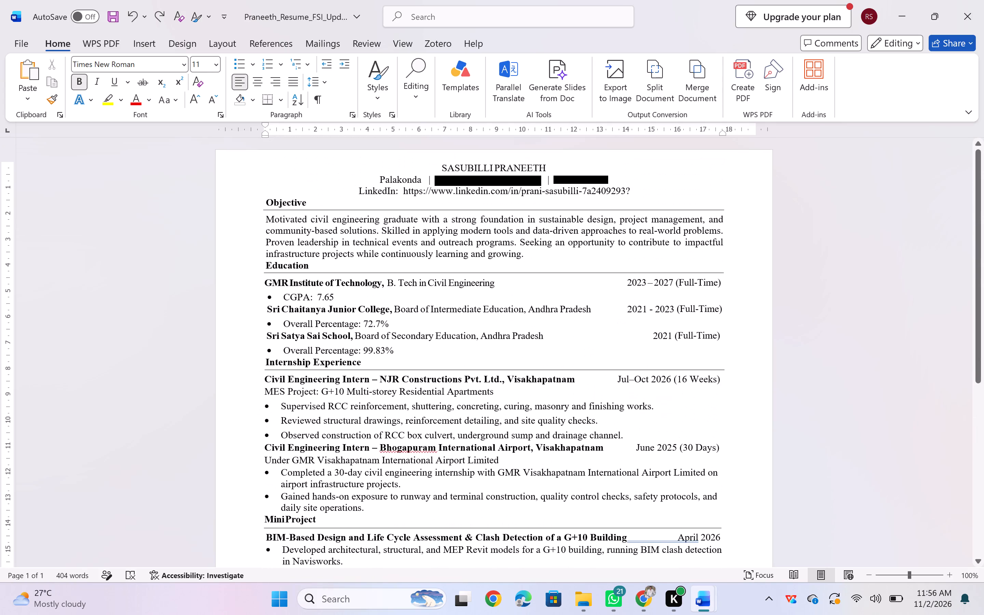
Select the Education section's percentage and CGPA bullets and examine their first-line indent on the ruler.
click(267, 295)
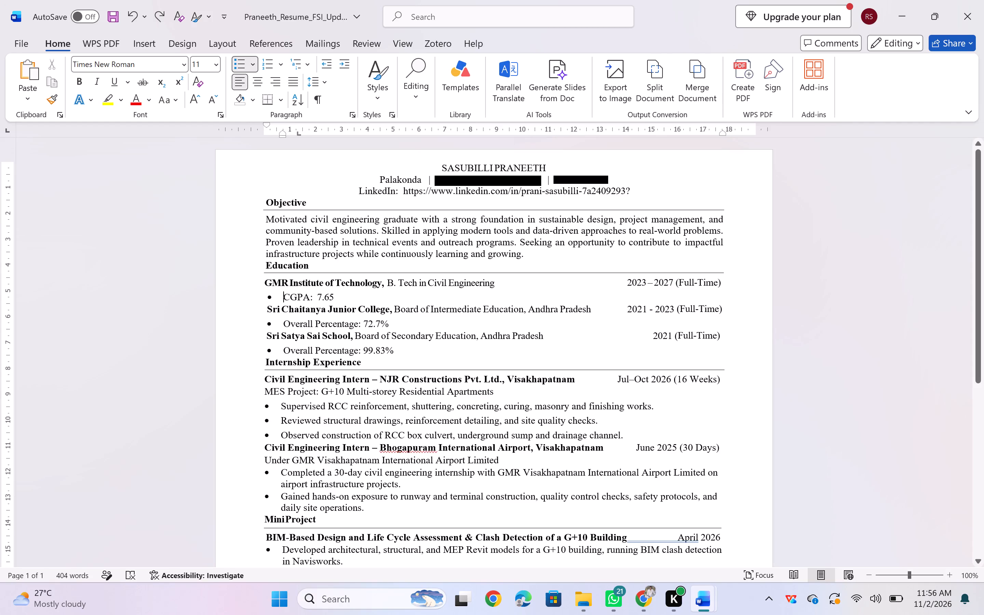
double_click(268, 296)
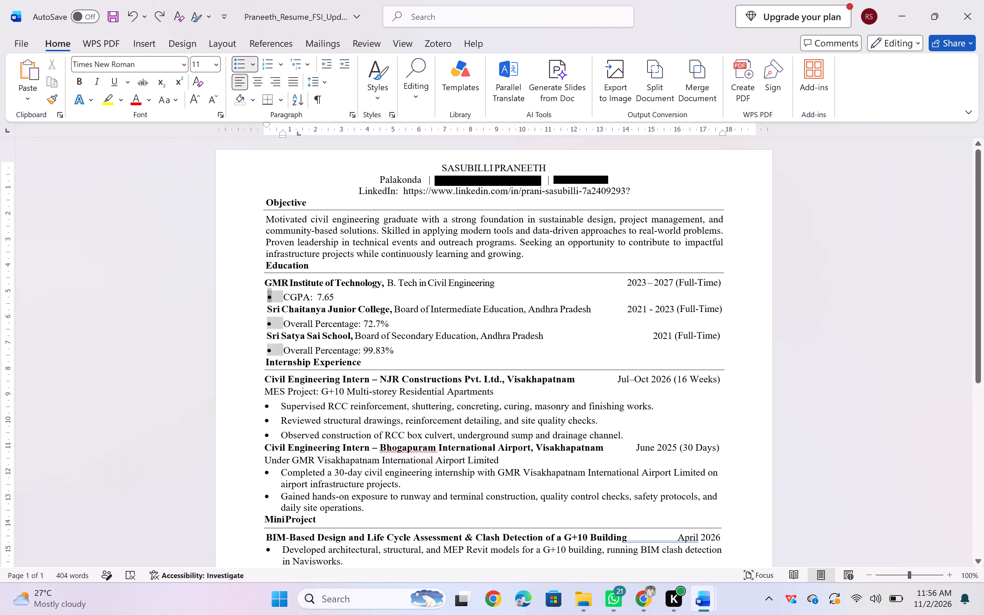
right_click(265, 125)
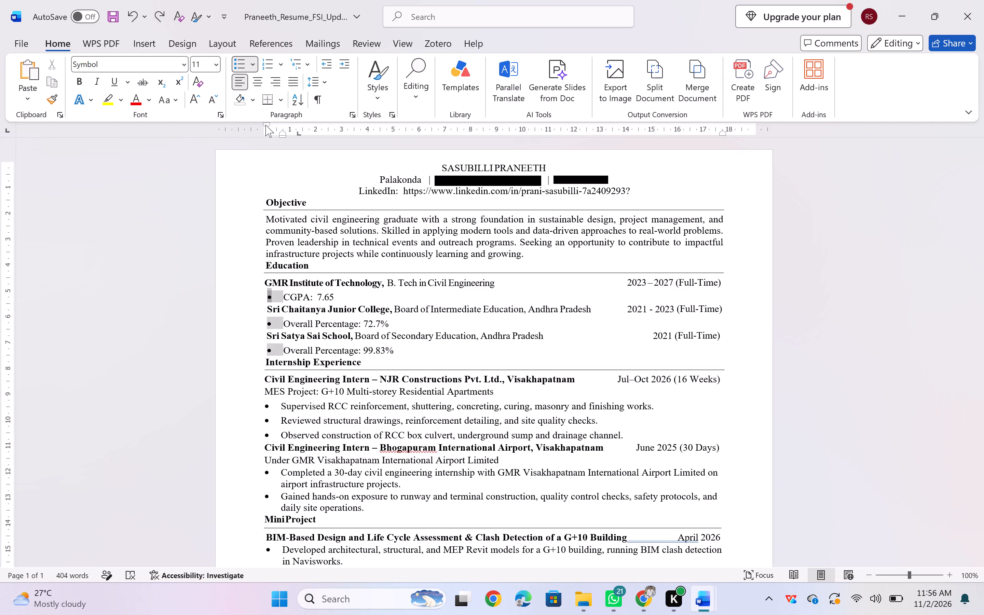
click(265, 125)
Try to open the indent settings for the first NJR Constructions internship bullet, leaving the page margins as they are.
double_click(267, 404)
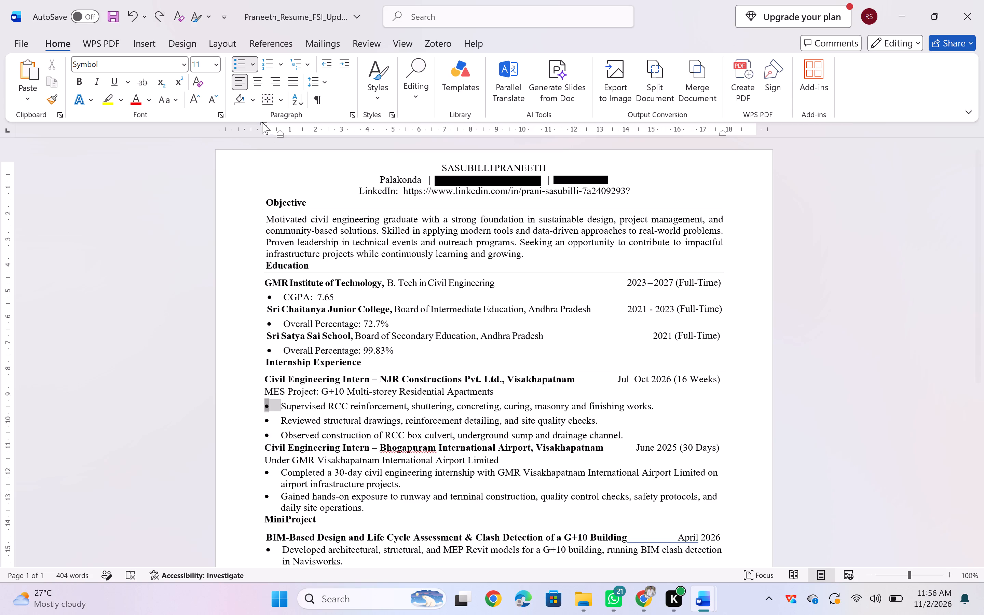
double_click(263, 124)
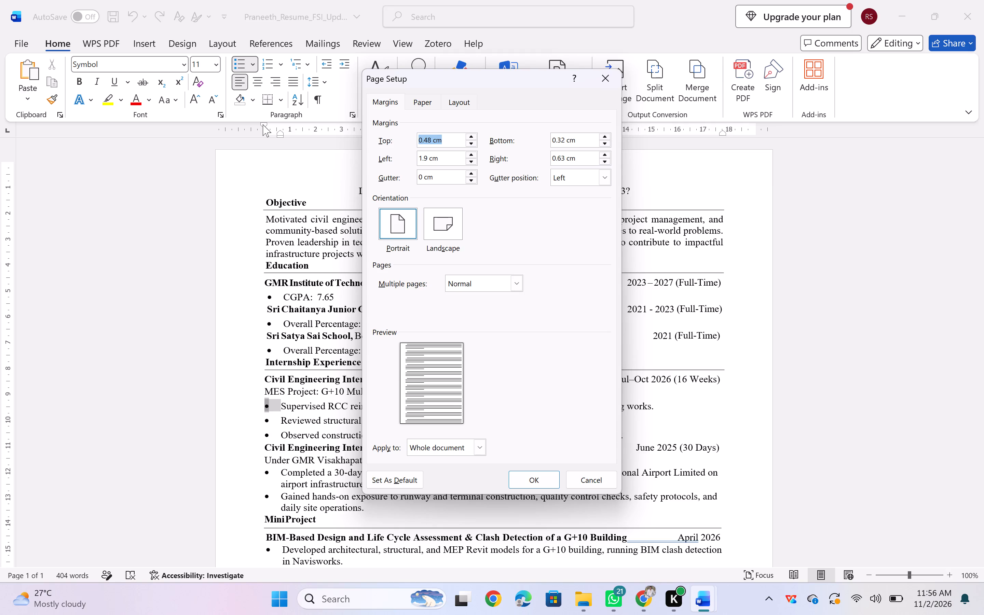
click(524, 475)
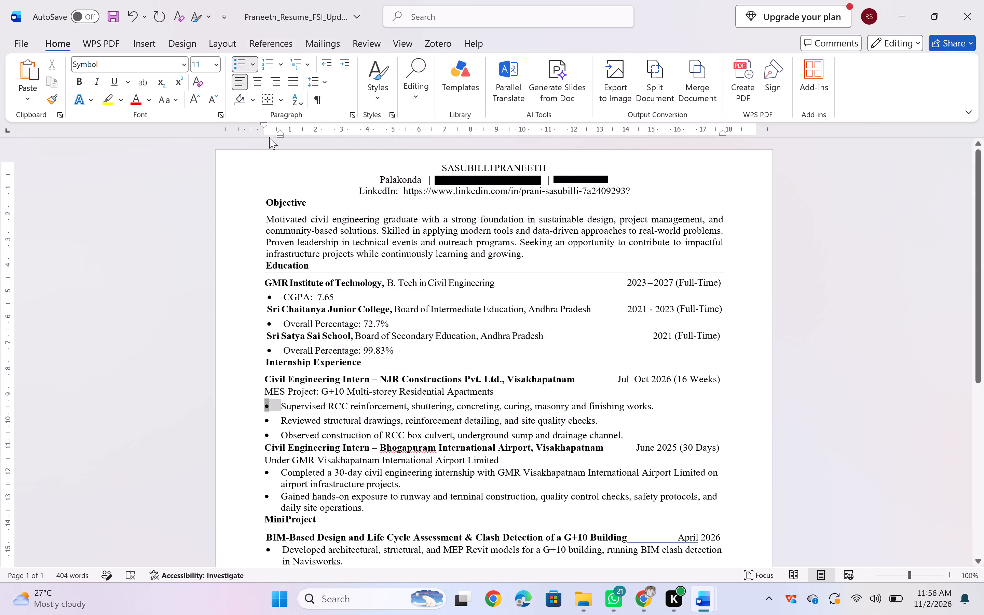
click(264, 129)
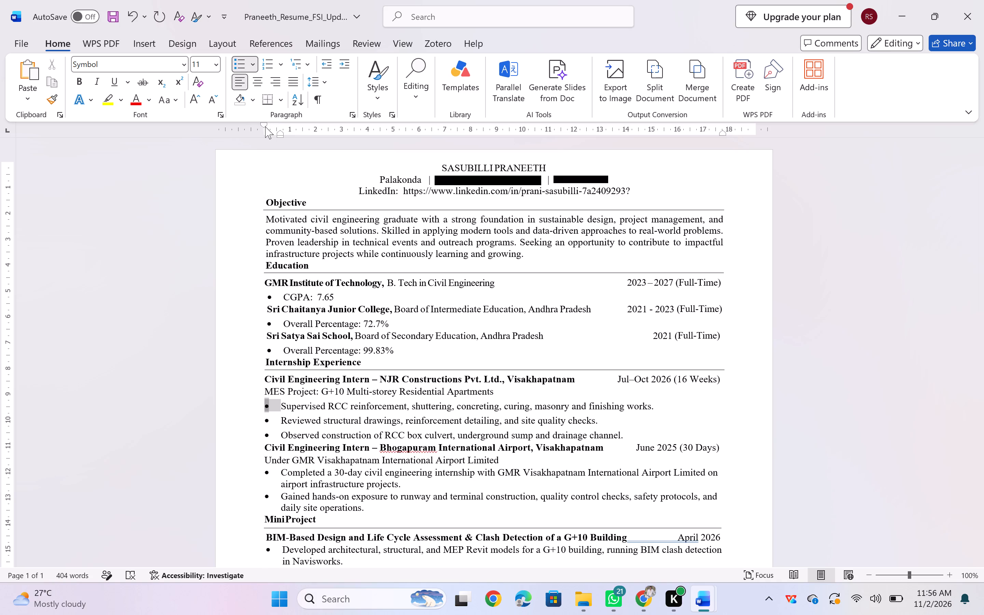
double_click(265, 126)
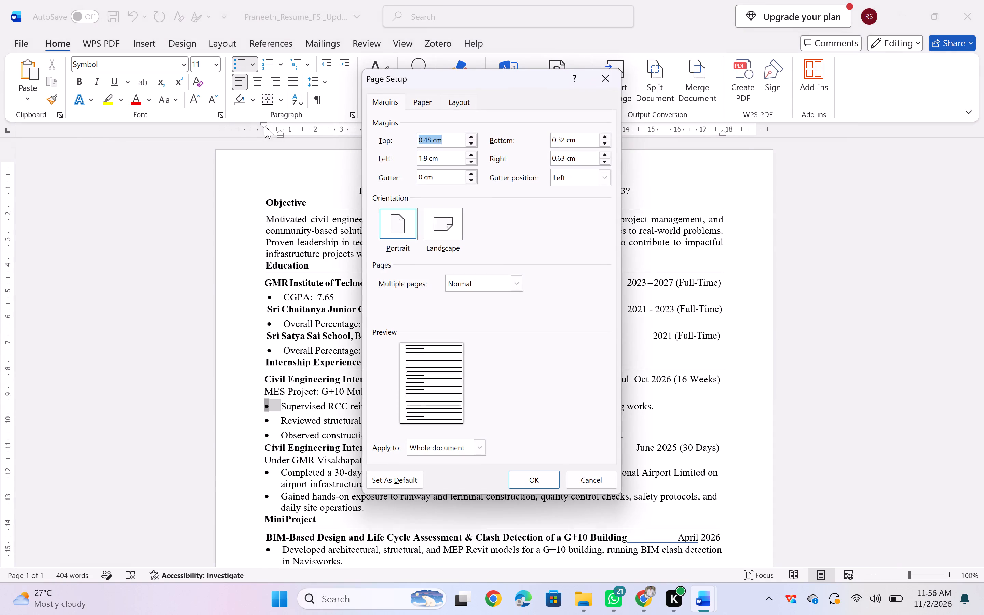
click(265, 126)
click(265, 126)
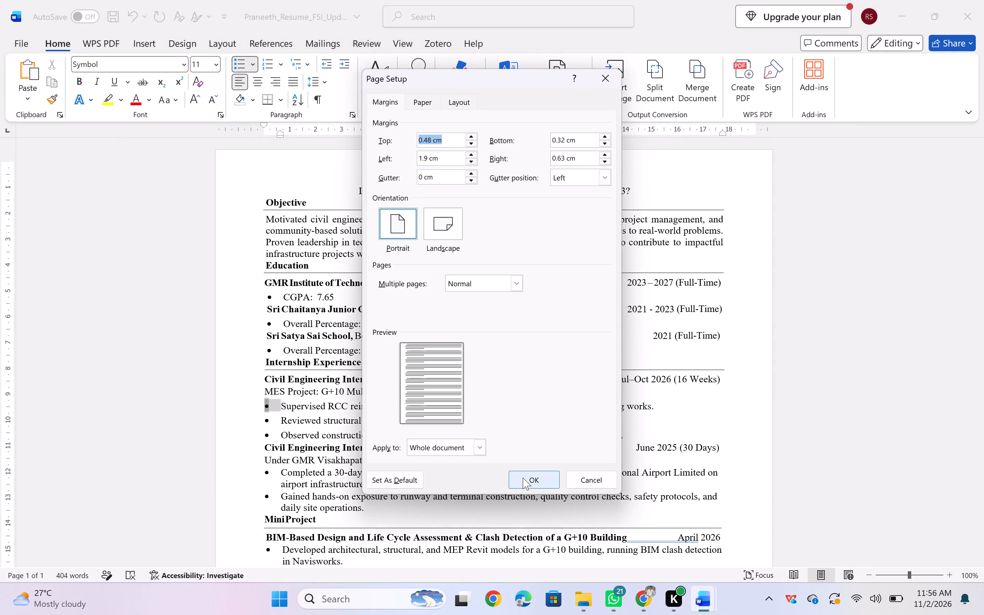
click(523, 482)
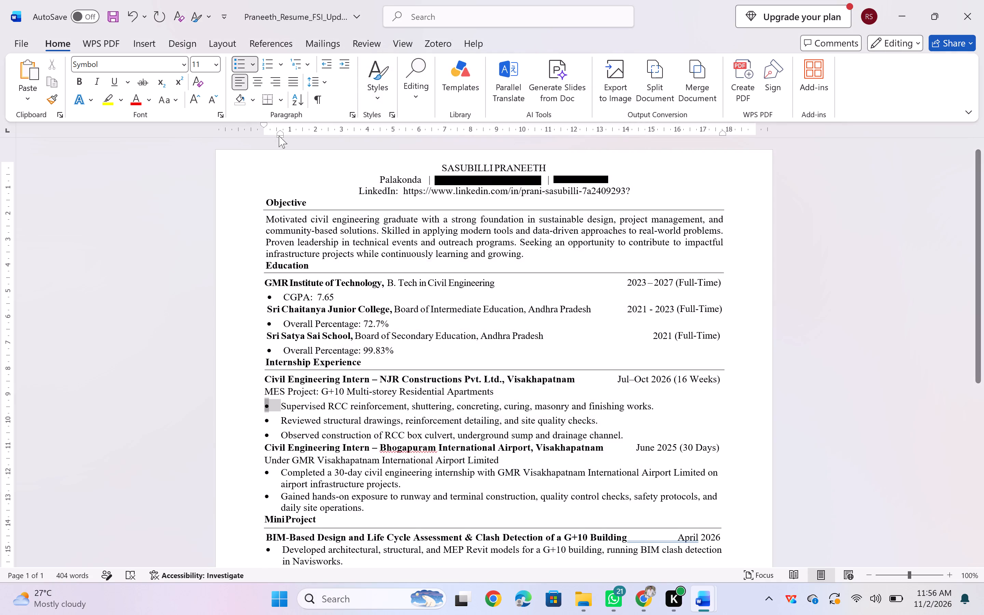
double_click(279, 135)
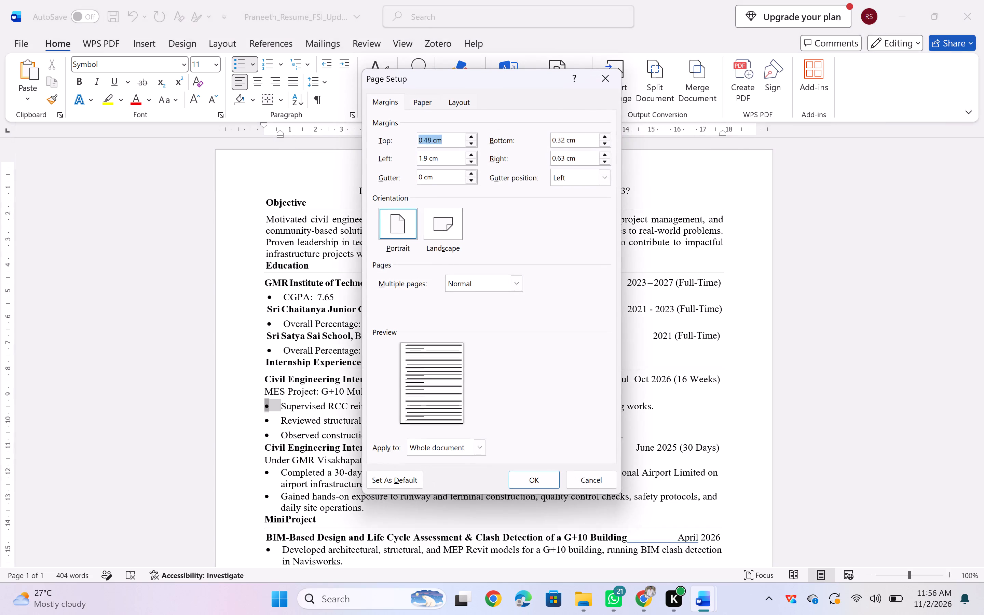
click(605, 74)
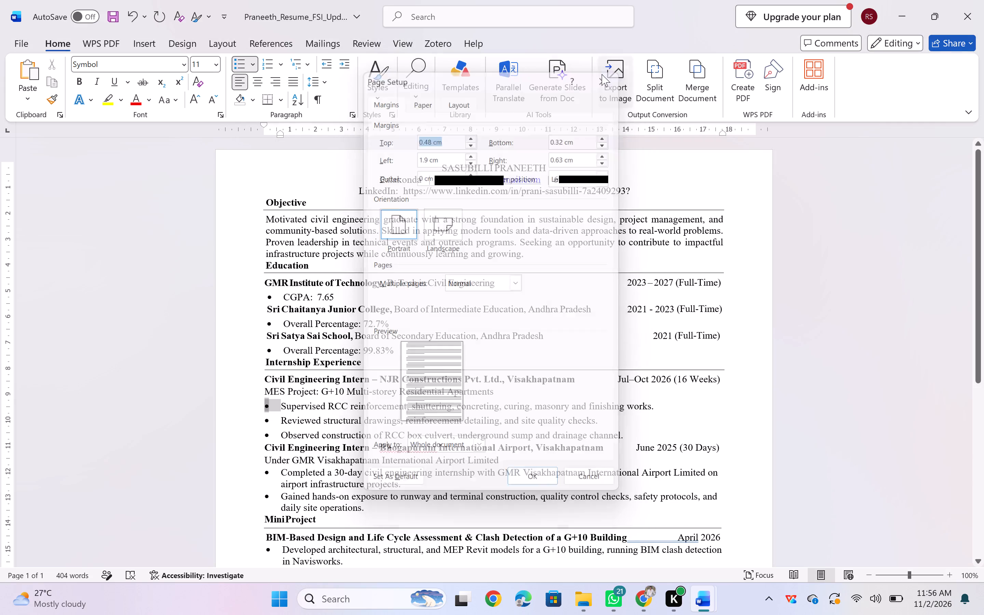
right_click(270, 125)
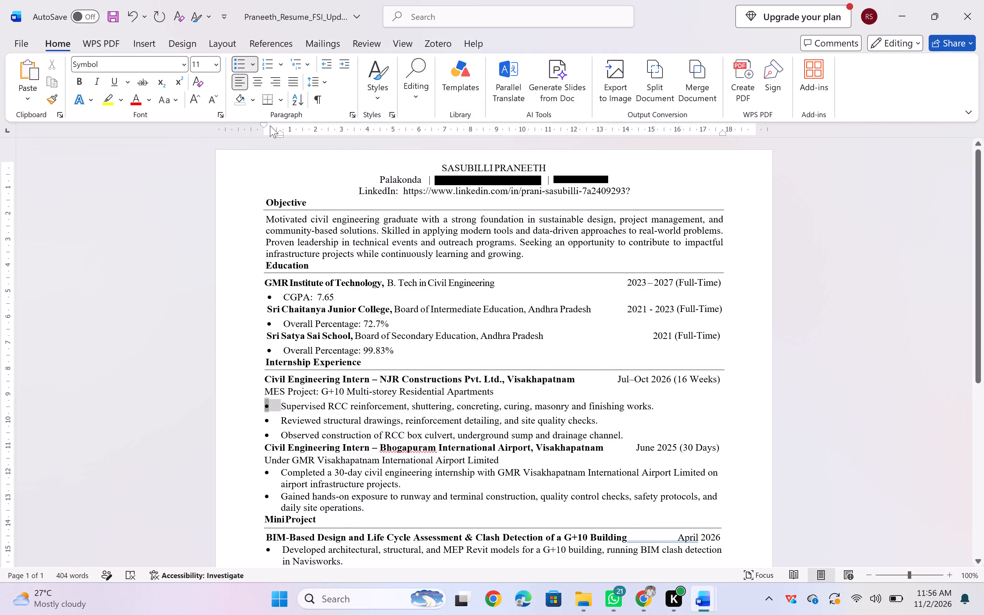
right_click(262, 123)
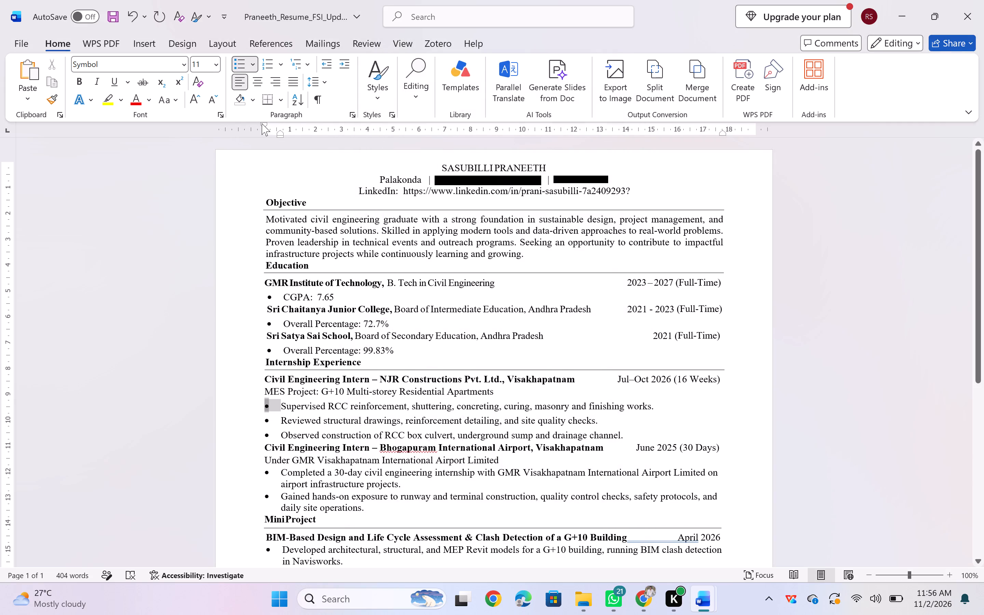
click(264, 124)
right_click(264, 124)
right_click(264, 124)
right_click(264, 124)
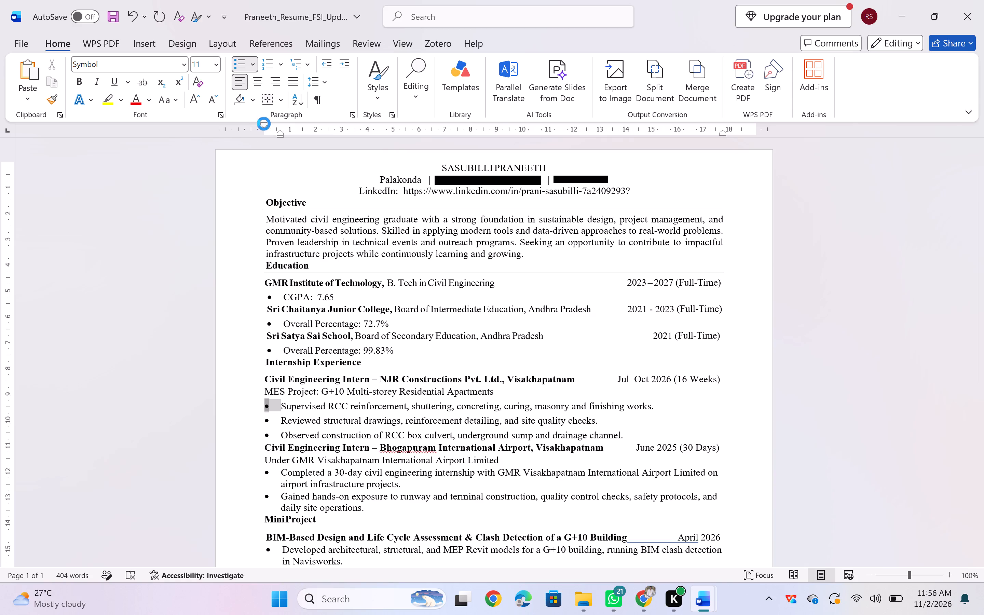
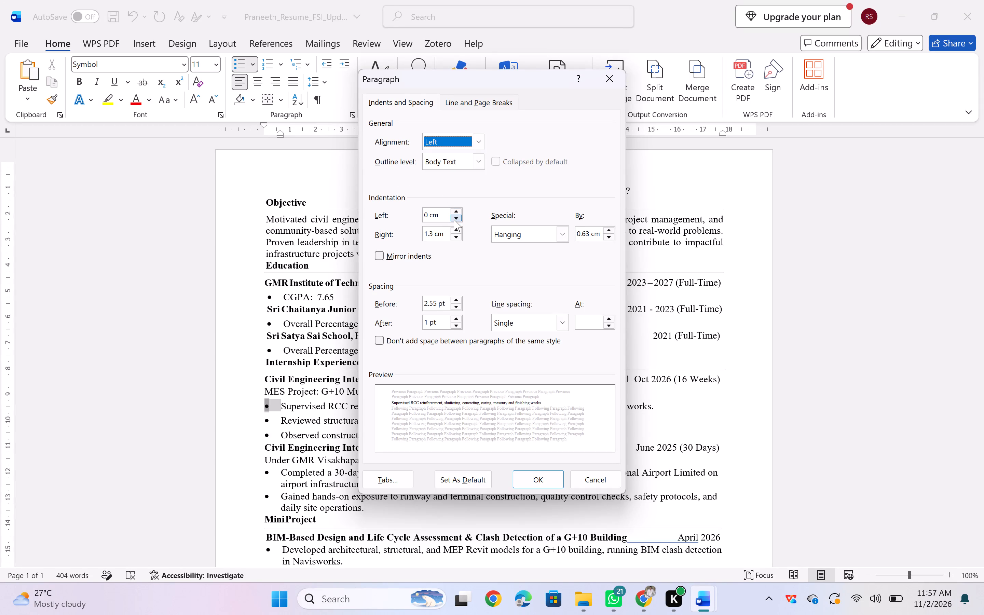
Set the first NJR Constructions internship bullet's left indent to 0.1 cm and its spacing after to 0 pt.
click(455, 219)
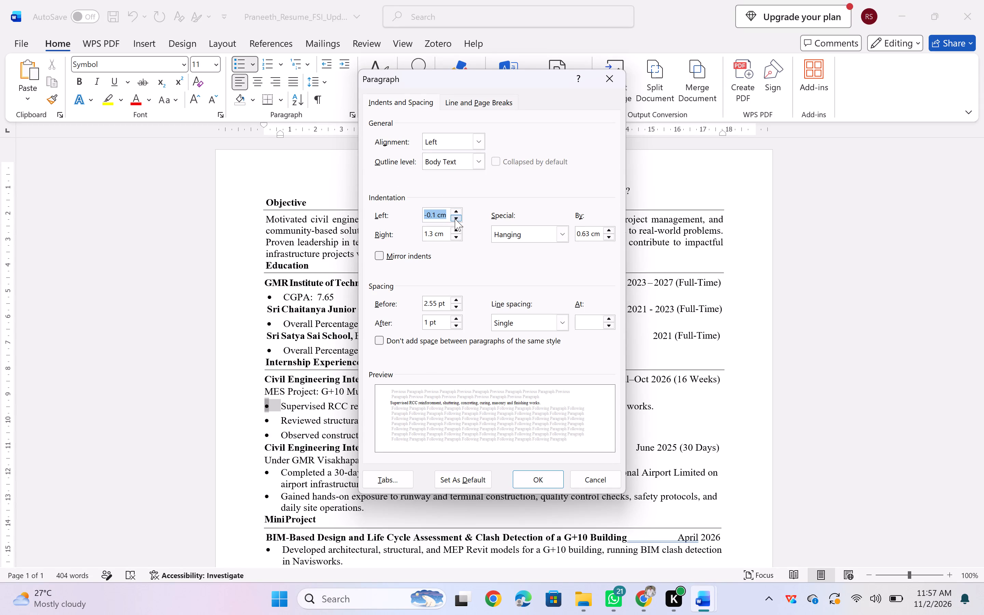
click(454, 207)
click(454, 207)
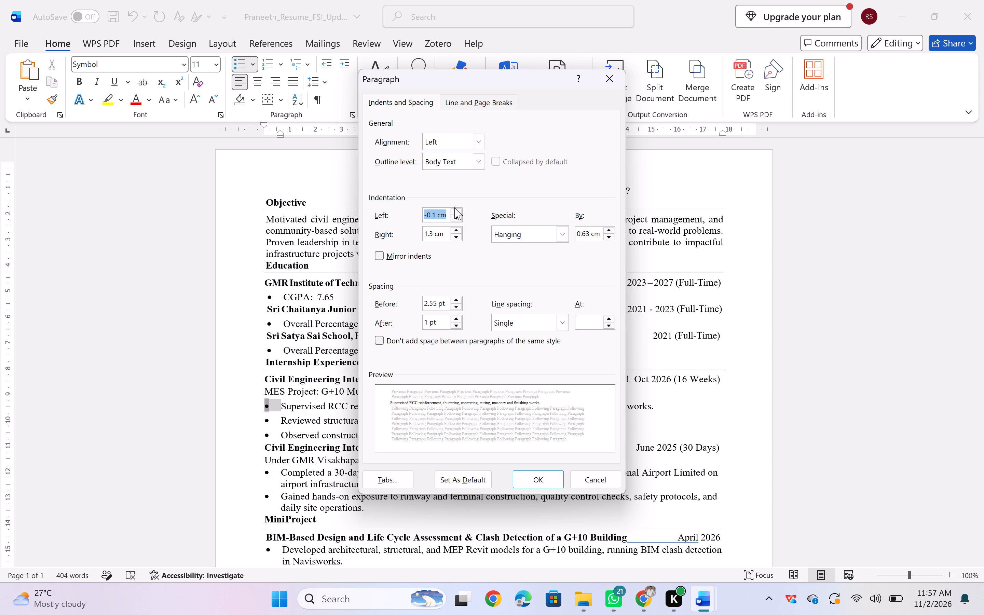
click(457, 210)
click(457, 210)
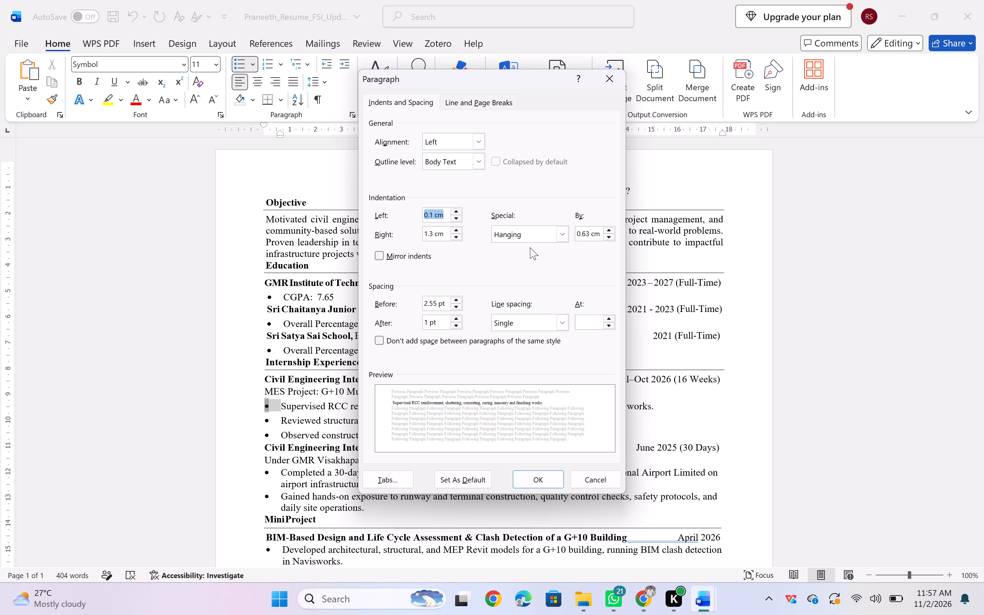
click(455, 324)
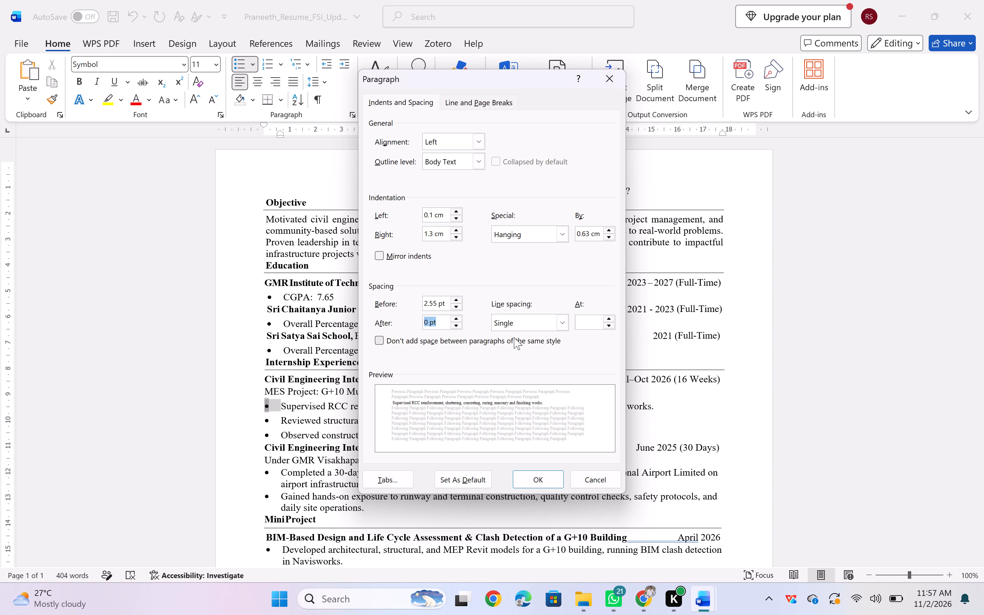
click(530, 480)
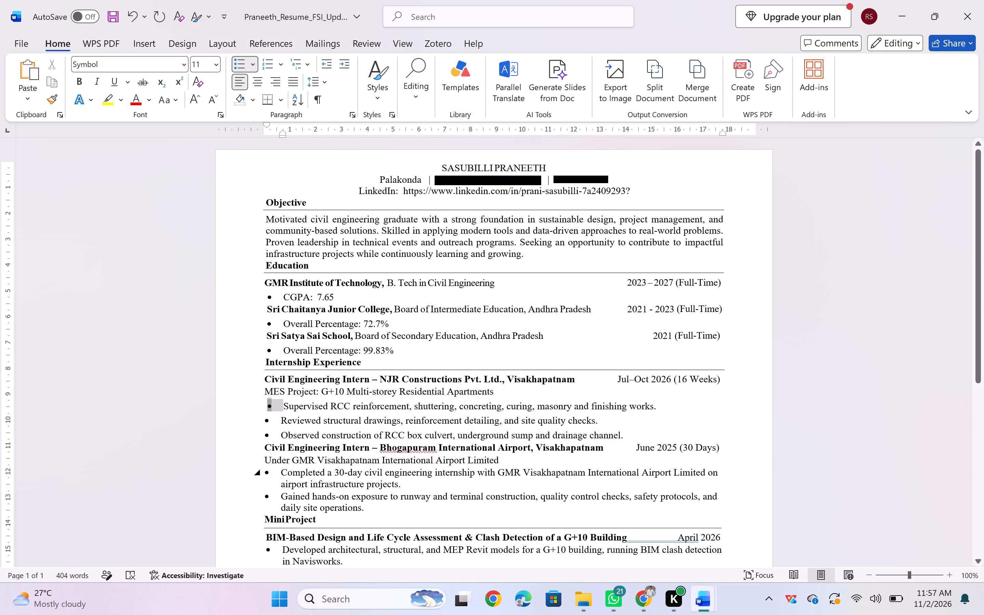
Set the left indent of the "Reviewed structural drawings" bullet to 0.1 cm and its spacing after to 0 pt.
click(266, 419)
right_click(269, 130)
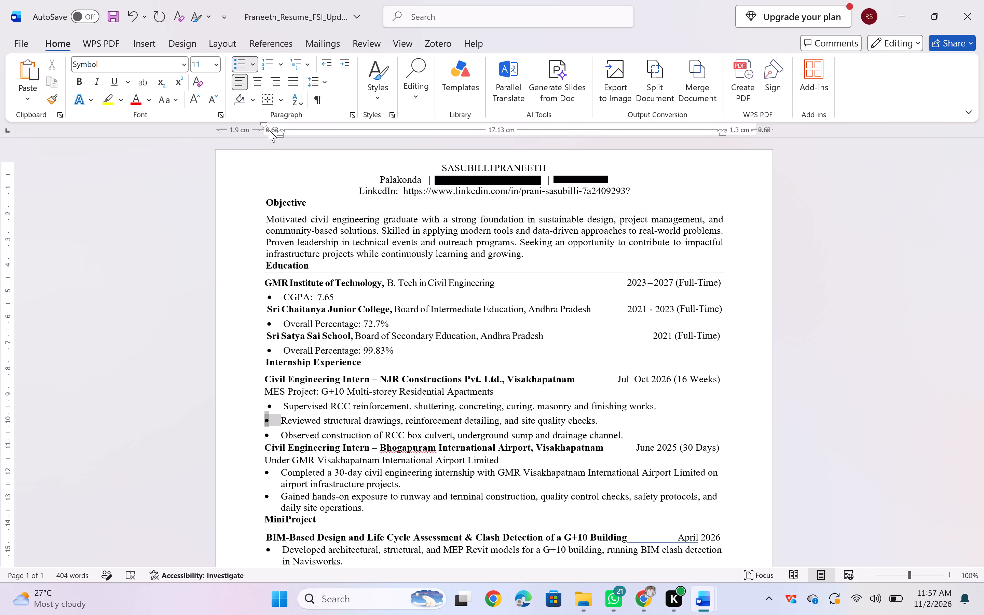
double_click(269, 130)
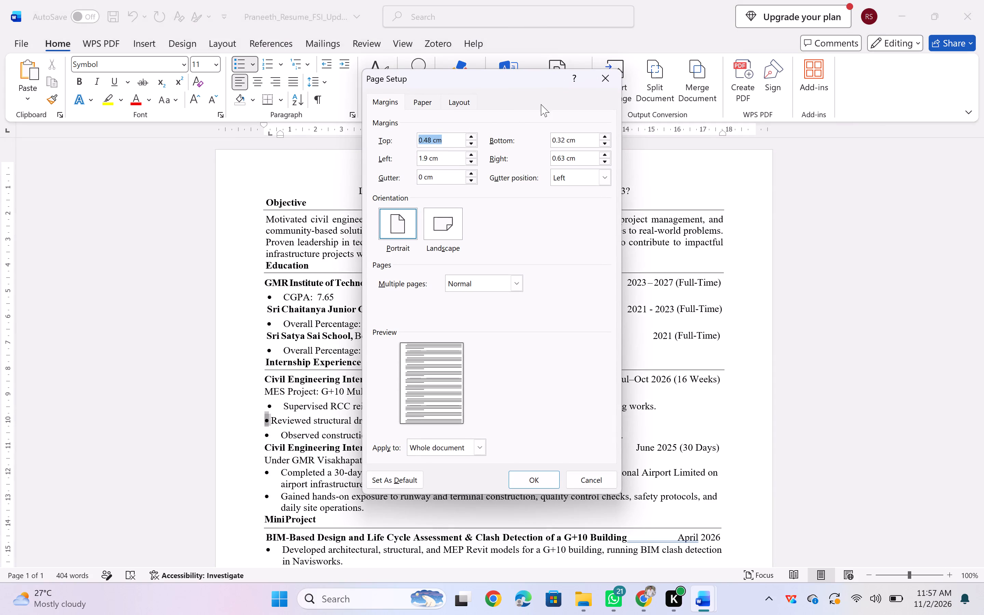
click(607, 76)
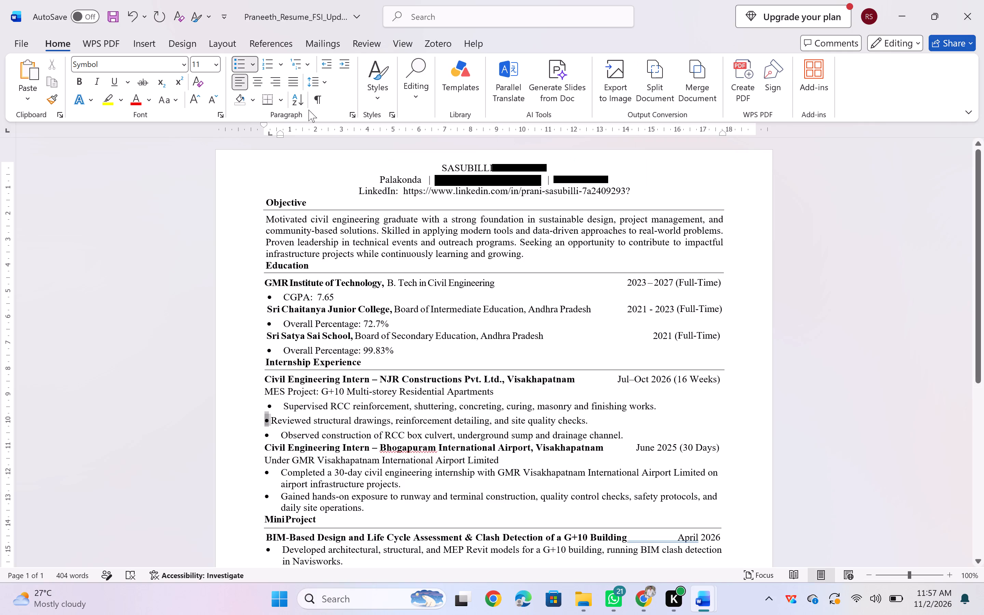
right_click(269, 129)
right_click(269, 129)
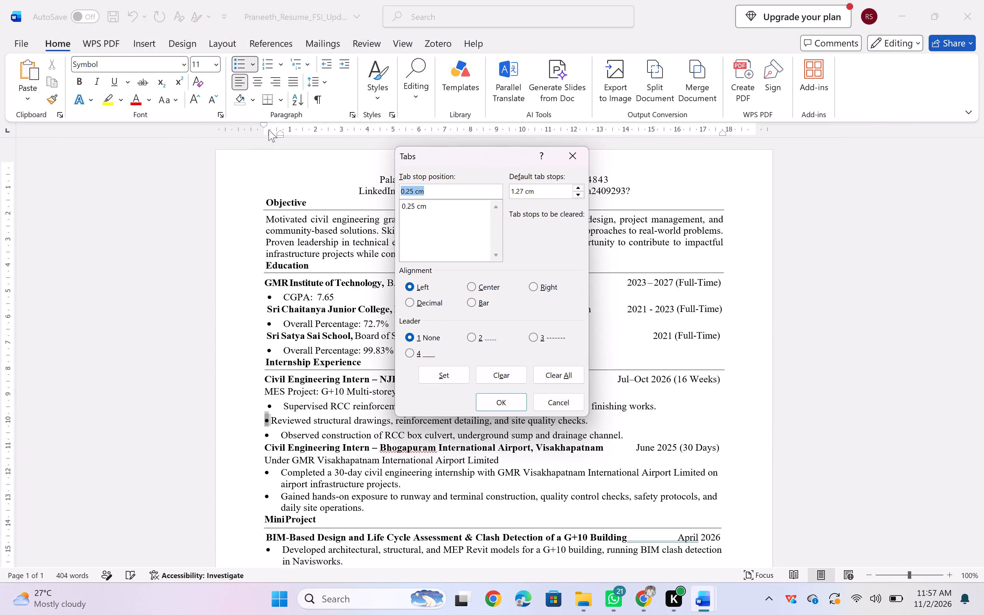
click(567, 151)
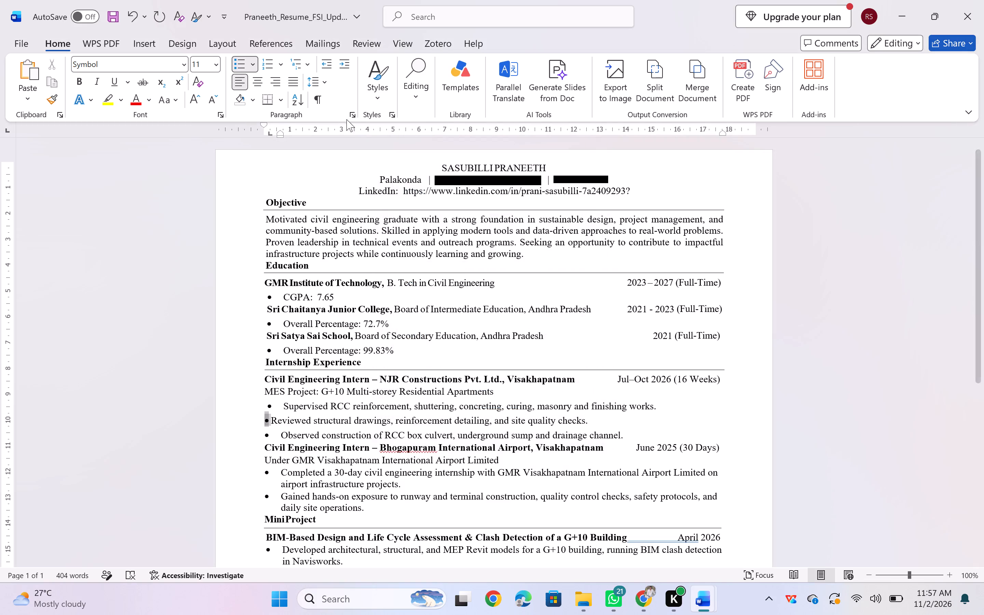
right_click(264, 122)
right_click(264, 122)
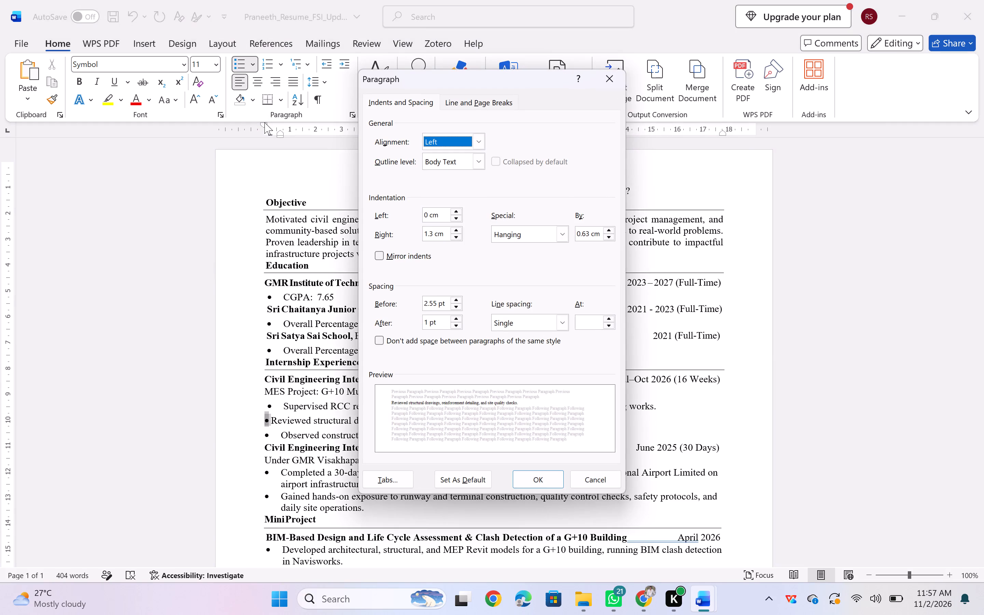
click(456, 209)
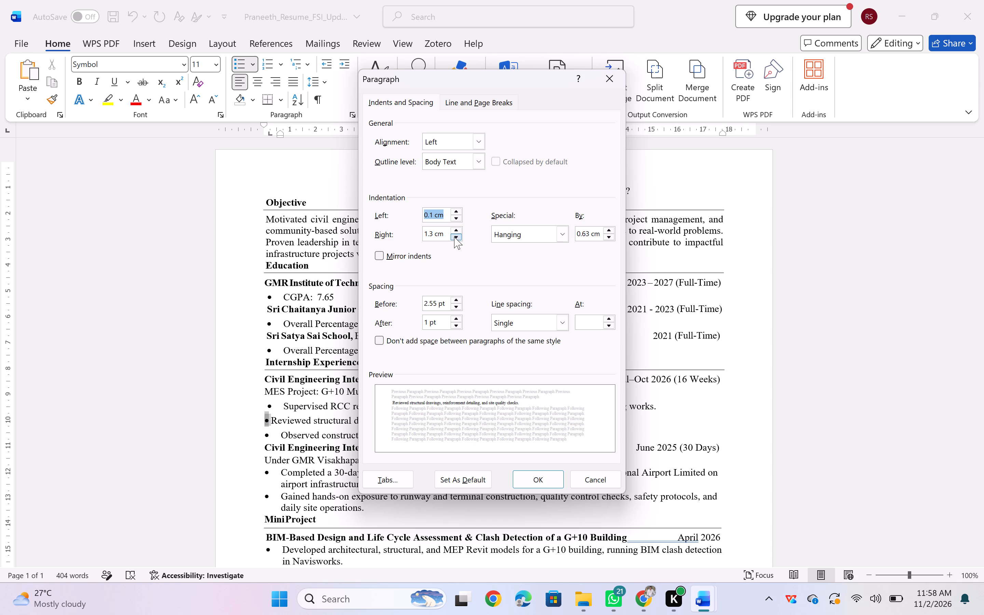
click(455, 315)
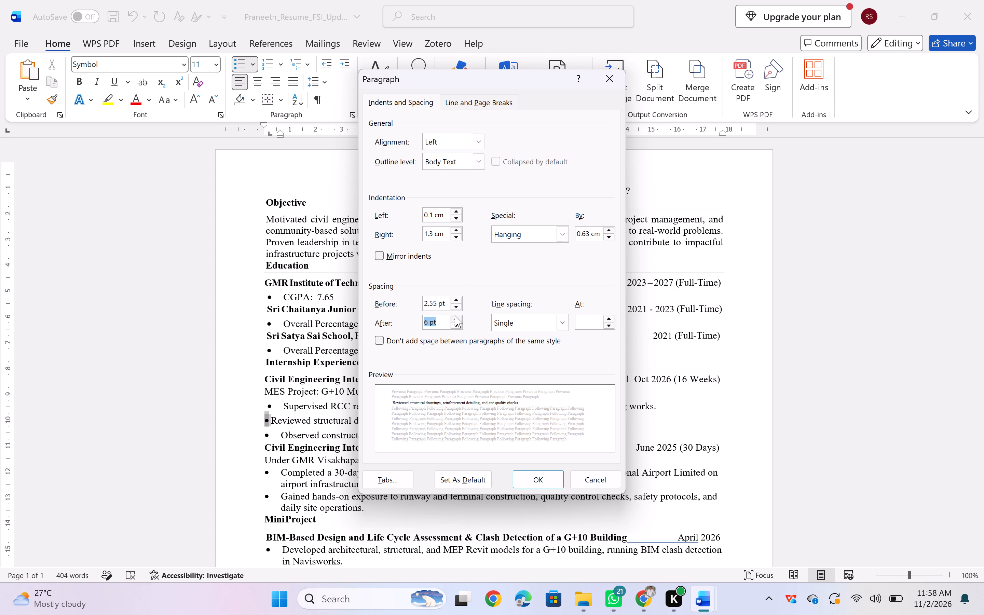
click(455, 322)
click(455, 322)
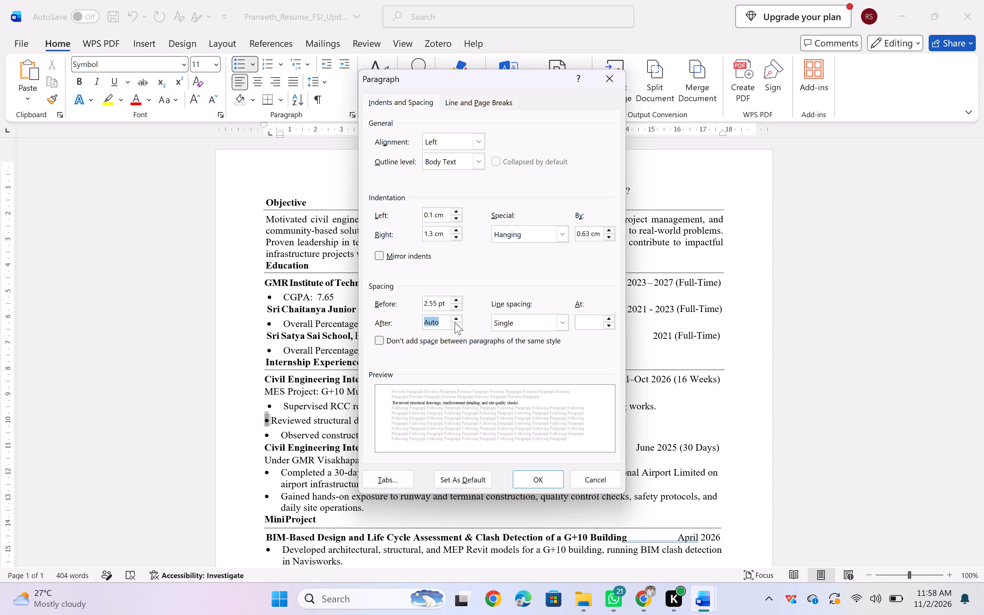
click(455, 317)
click(535, 480)
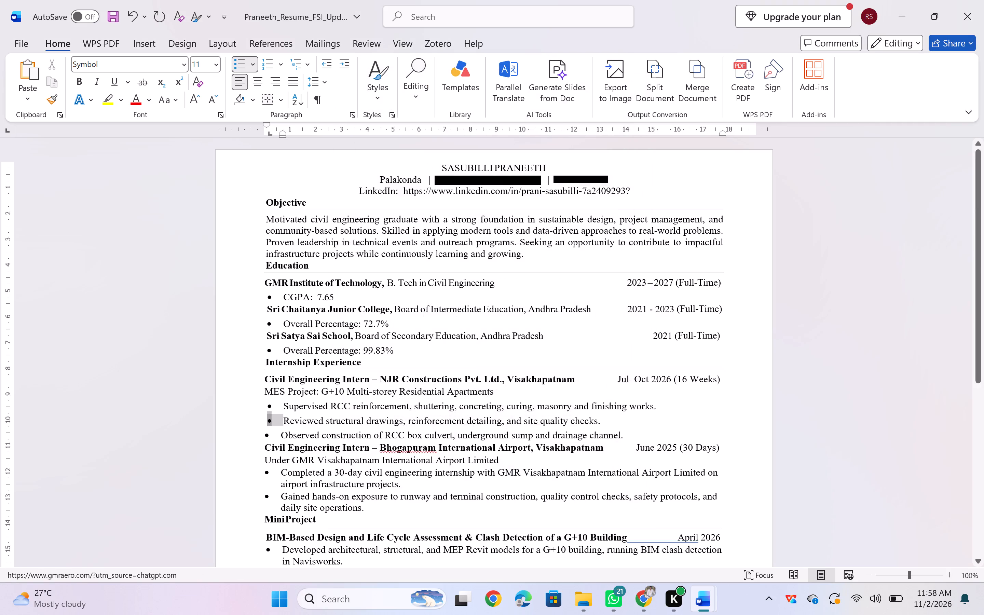
Set the left indent of the "Observed construction of RCC box culvert" bullet to 0.1 cm and its spacing after to 0 pt.
click(265, 435)
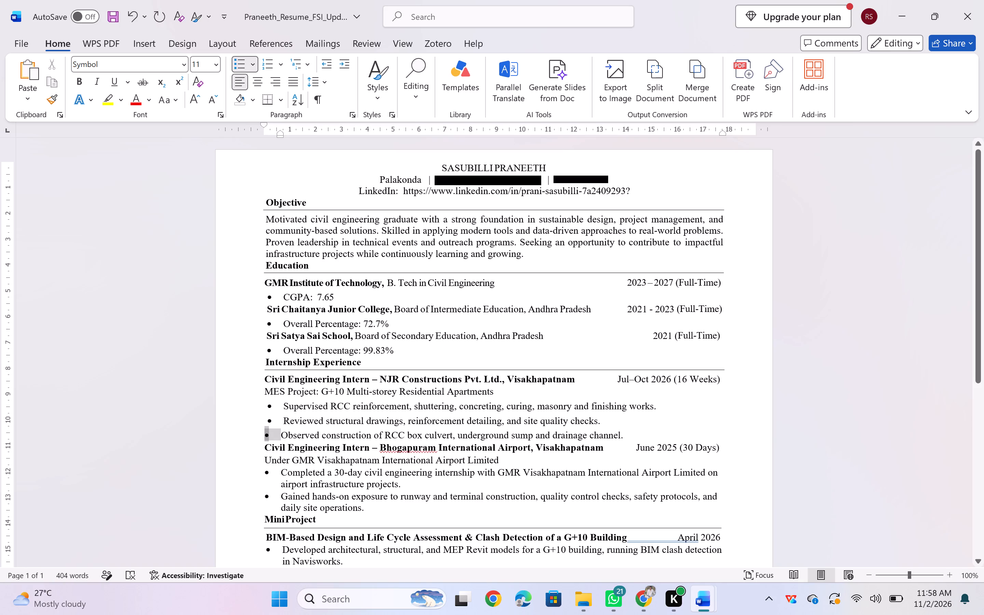
right_click(267, 124)
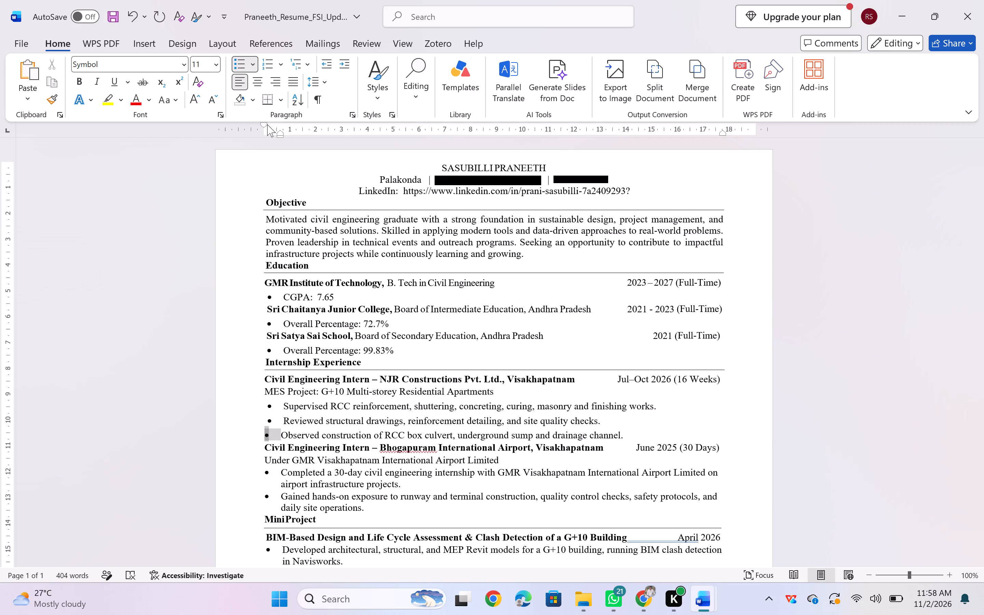
right_click(264, 124)
right_click(264, 124)
click(264, 124)
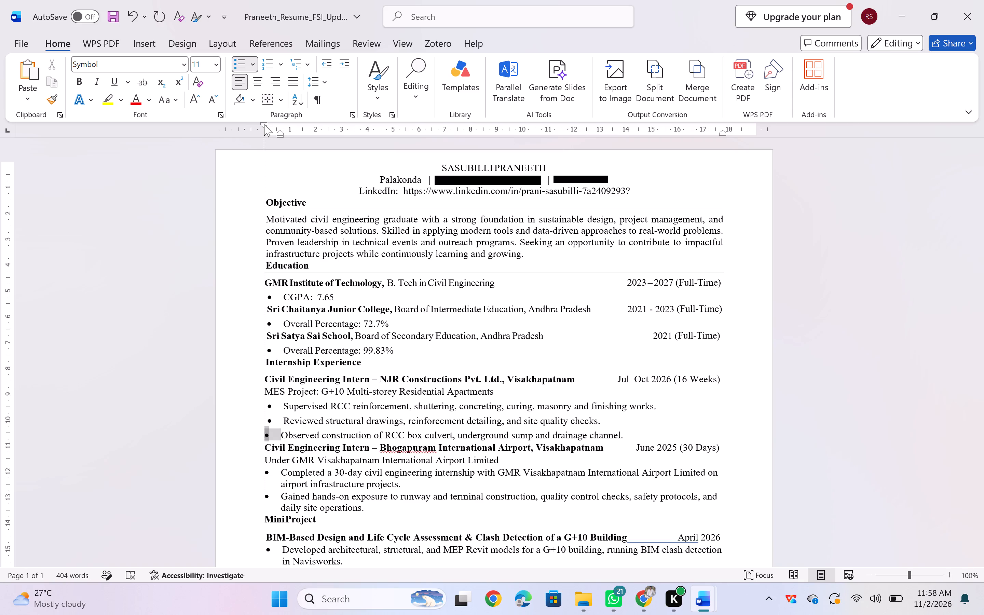
double_click(264, 124)
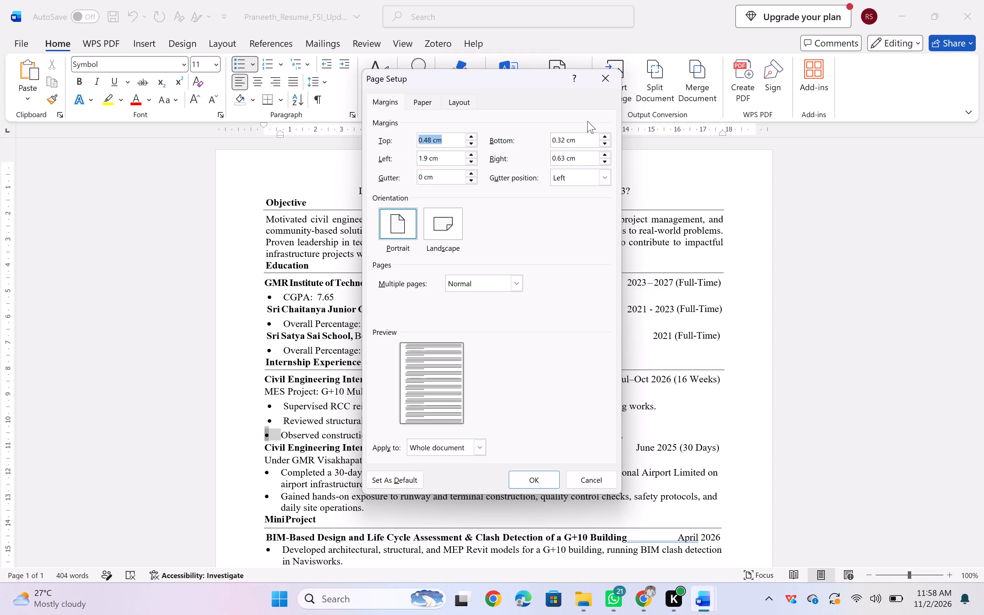
click(615, 74)
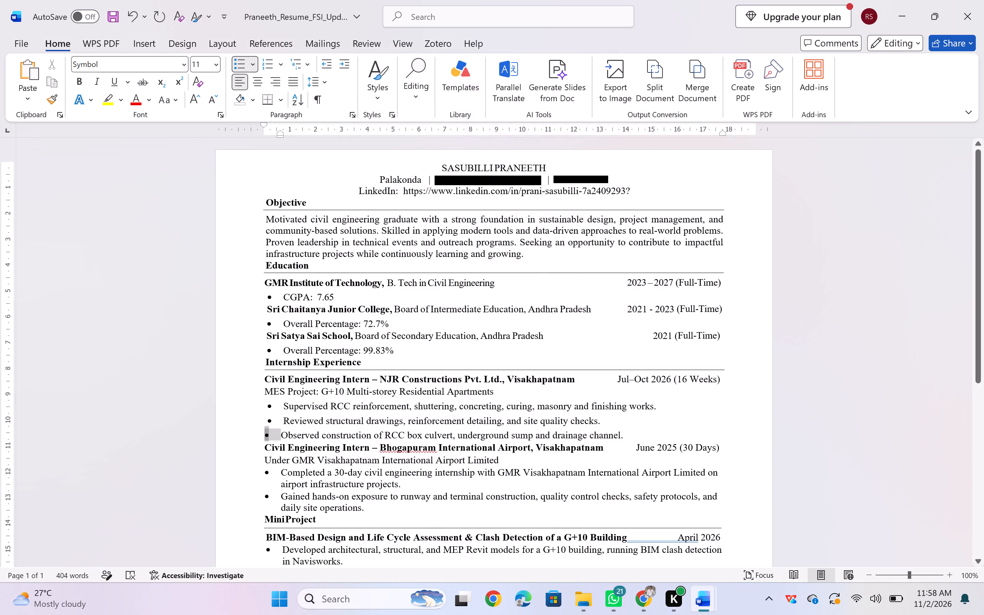
right_click(263, 125)
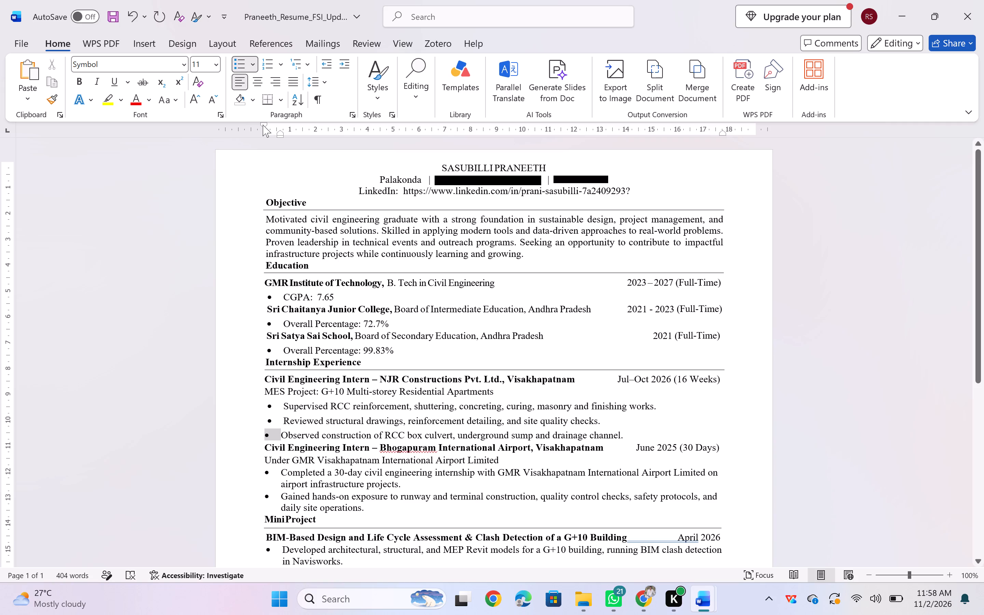
right_click(263, 125)
right_click(263, 125)
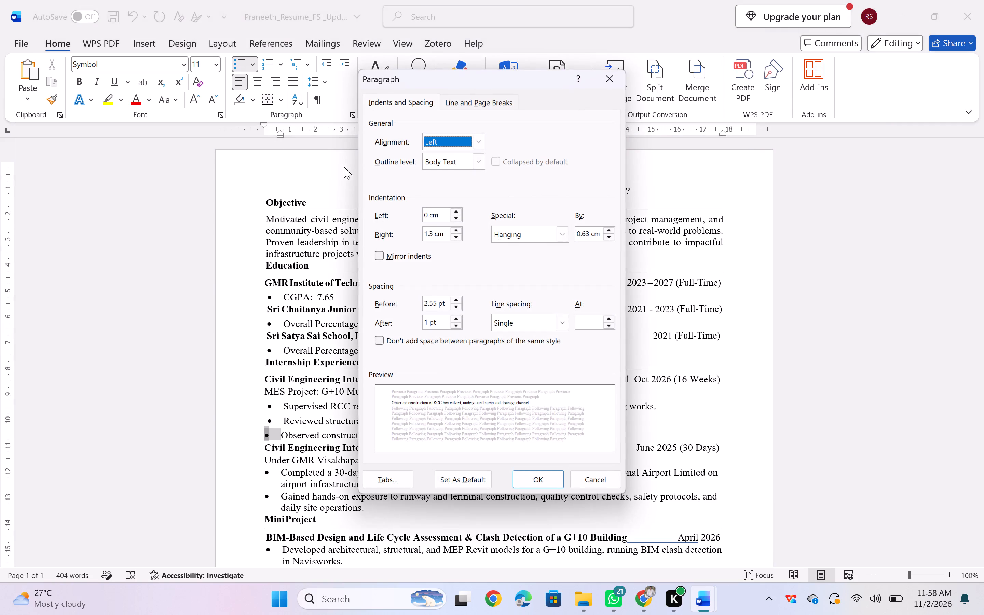
click(454, 209)
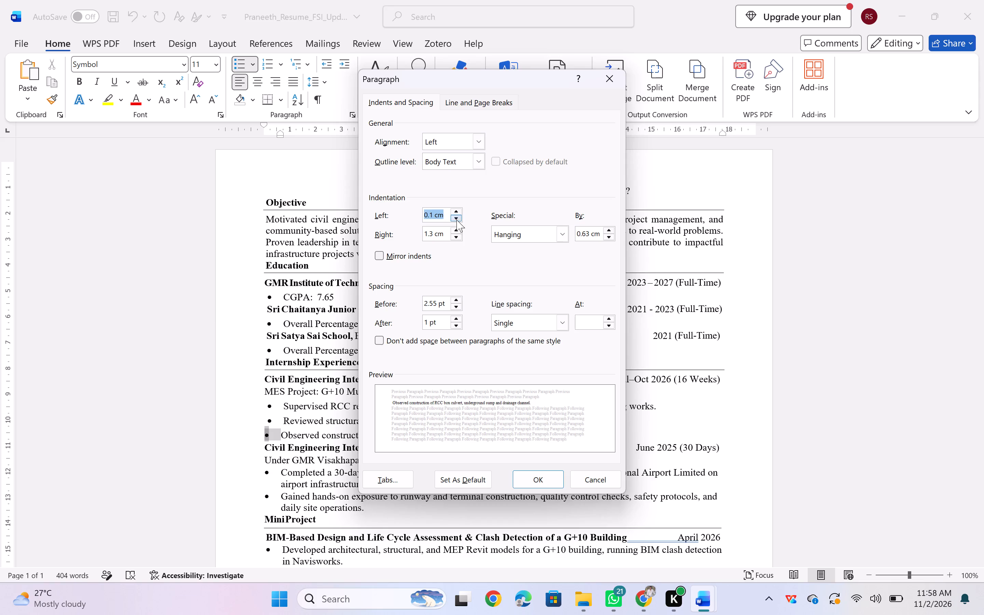
click(454, 328)
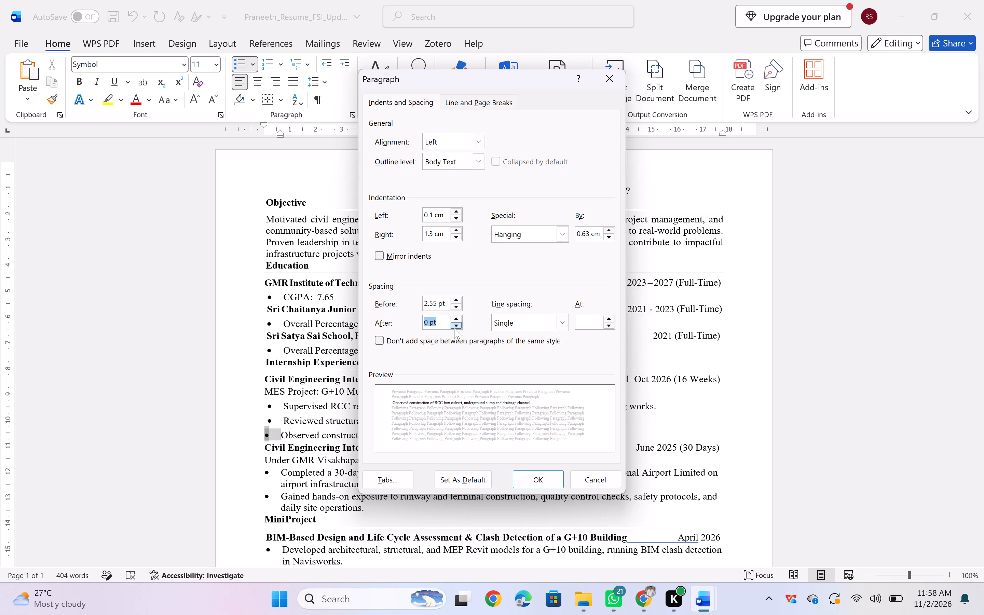
click(533, 482)
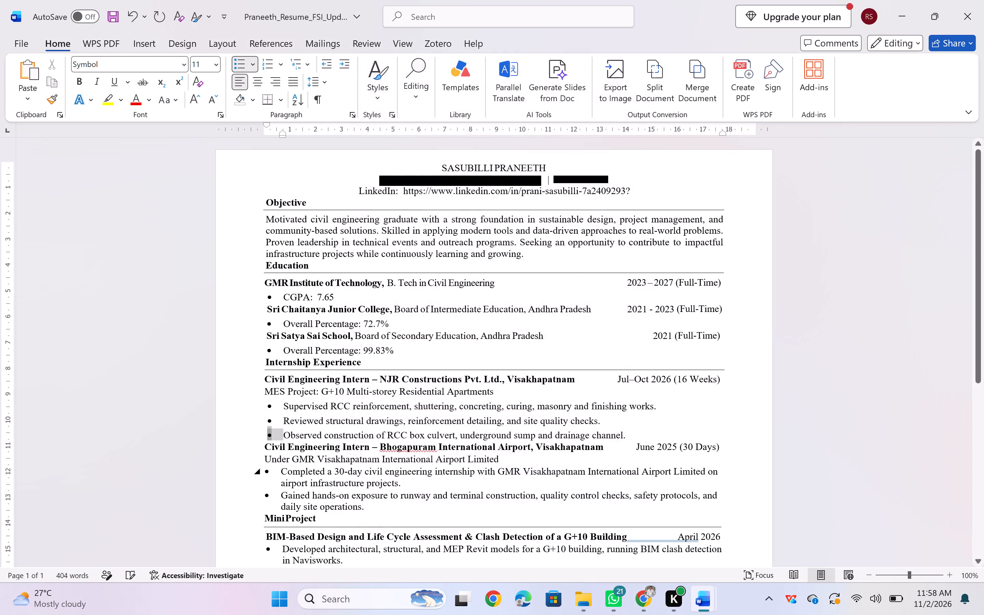
click(277, 432)
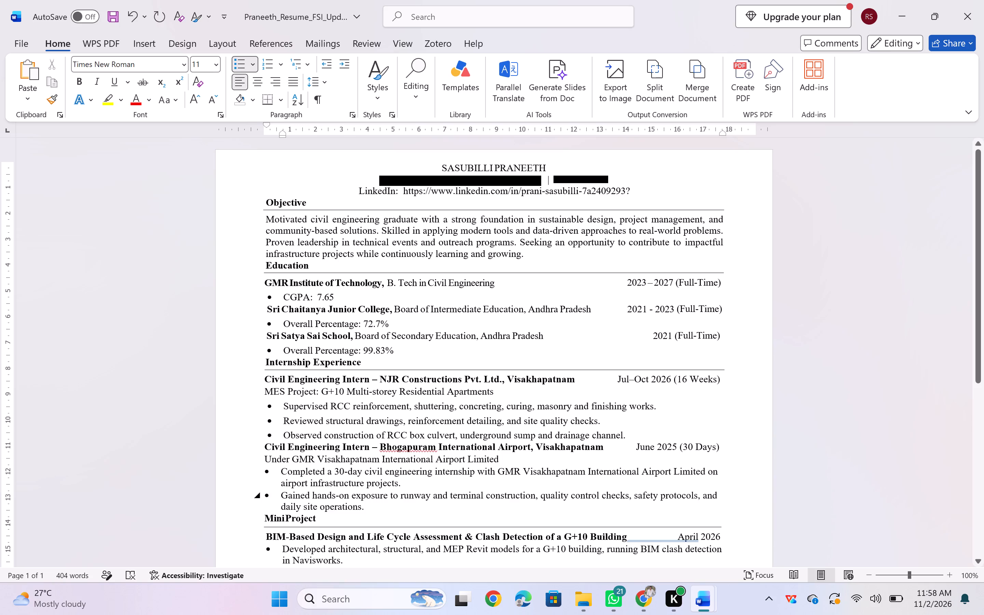
Set the "Completed a 30-day civil engineering internship" bullet to left alignment, 0.1 cm left indent and 2.55 pt spacing before.
scroll(271, 495, down, 1)
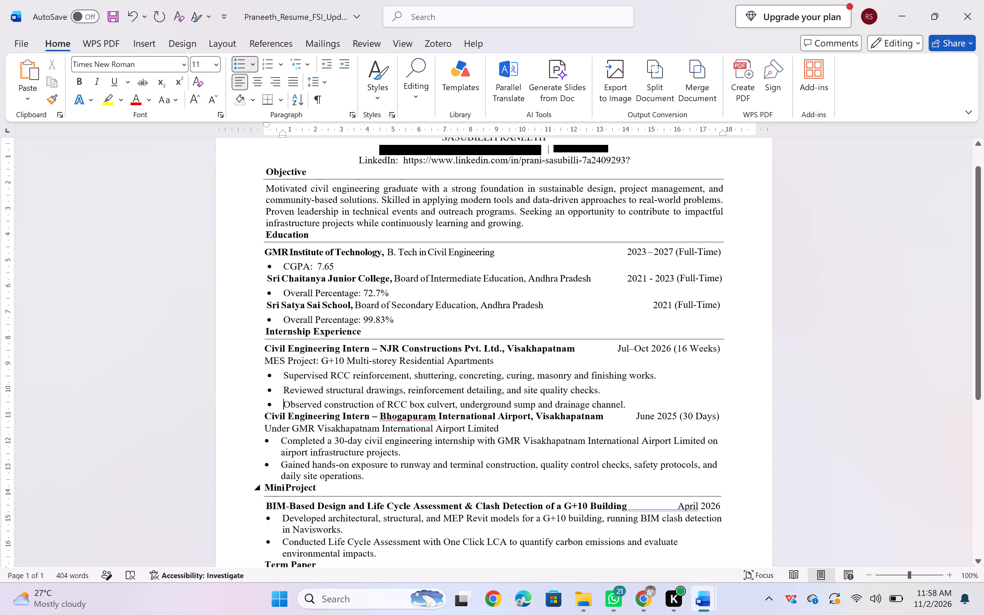
click(267, 442)
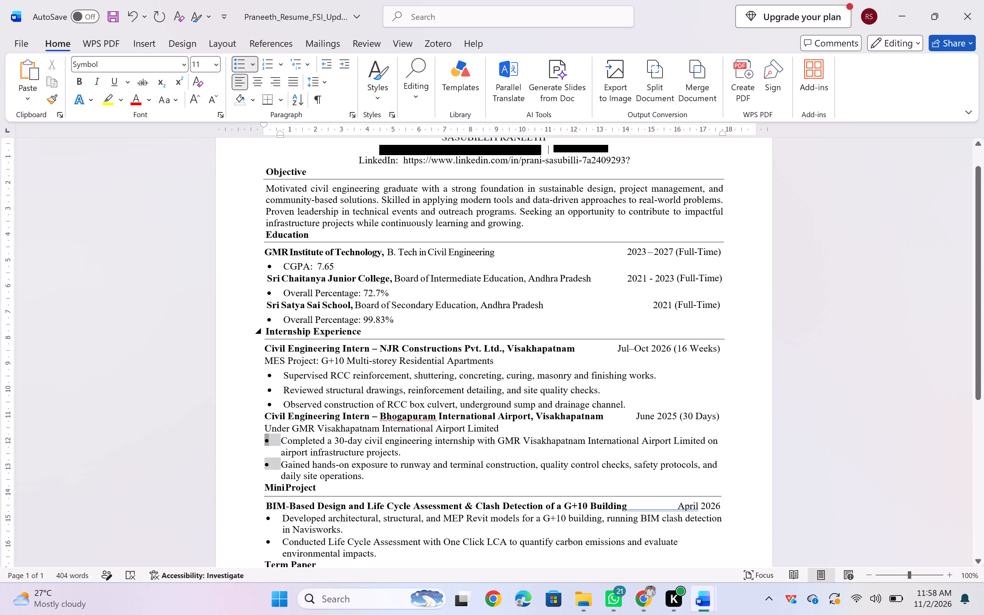
right_click(264, 125)
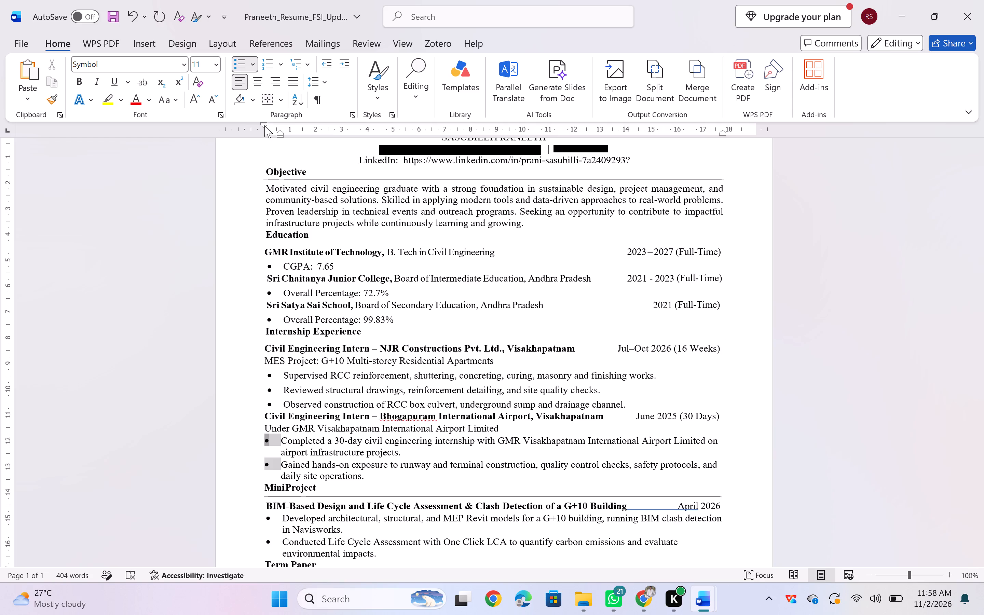
right_click(264, 125)
right_click(264, 125)
right_click(264, 125)
right_click(264, 125)
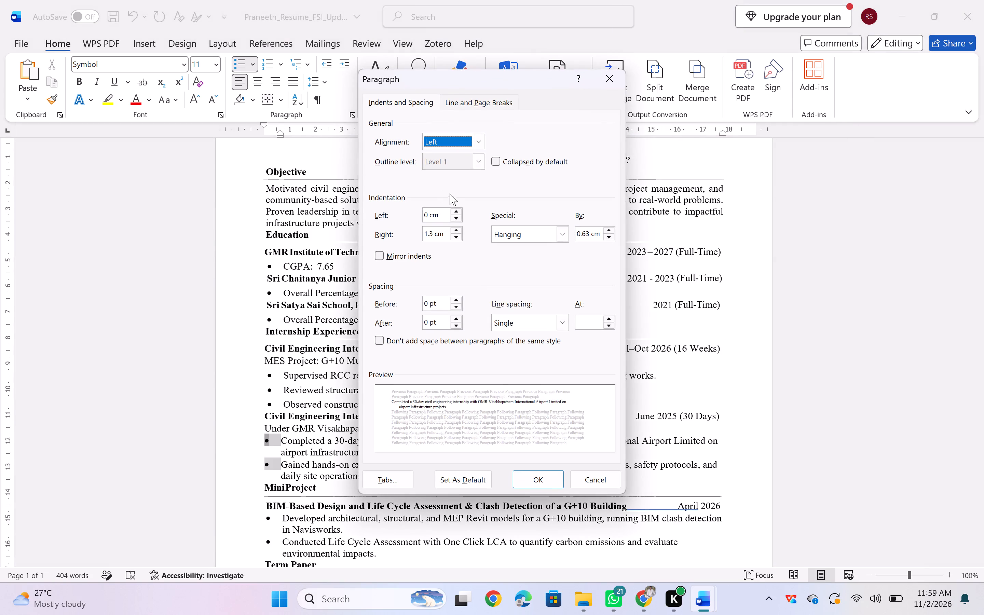
click(455, 212)
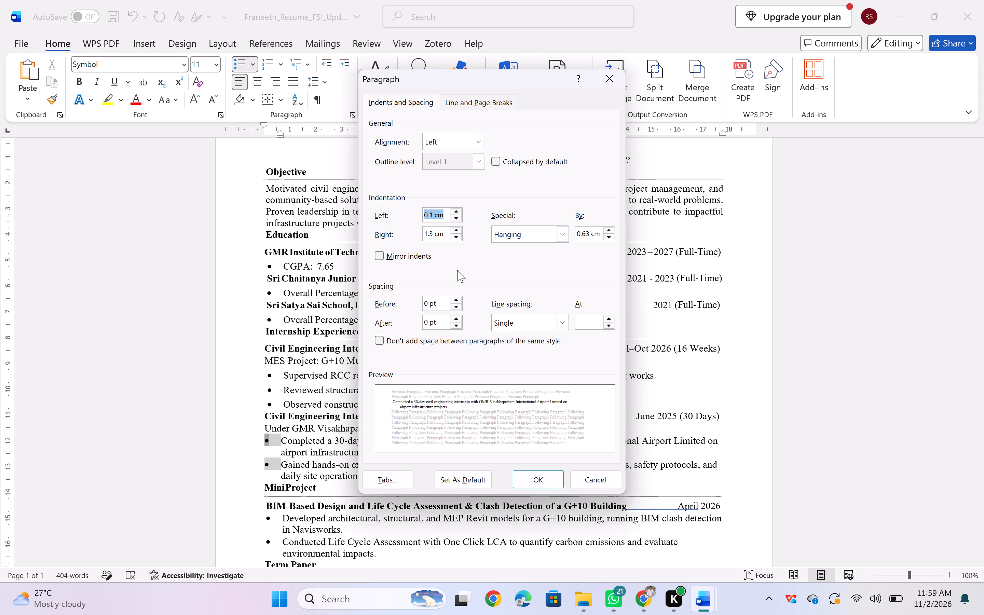
click(457, 297)
click(457, 297)
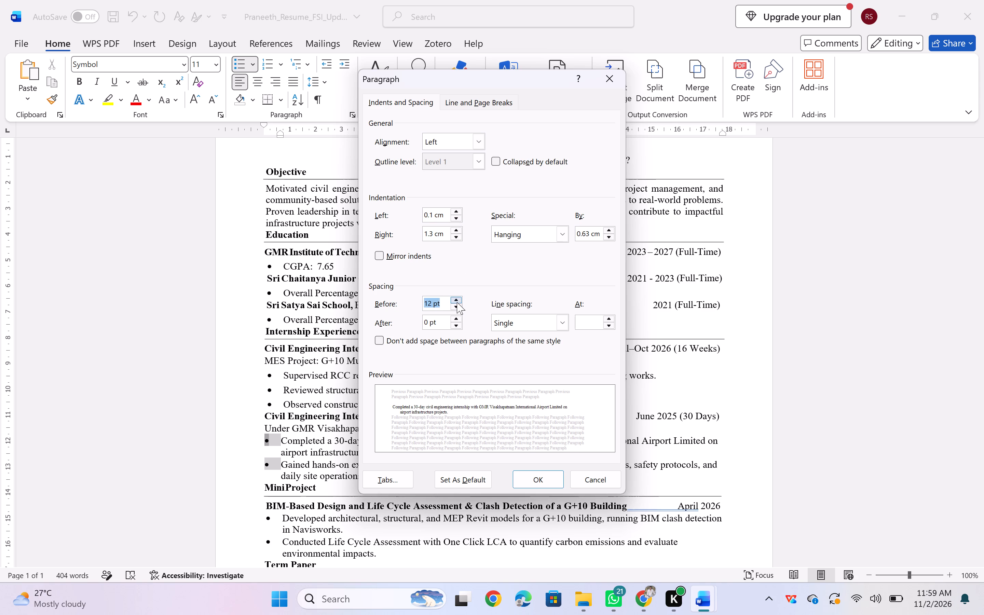
click(456, 304)
click(456, 304)
click(456, 304)
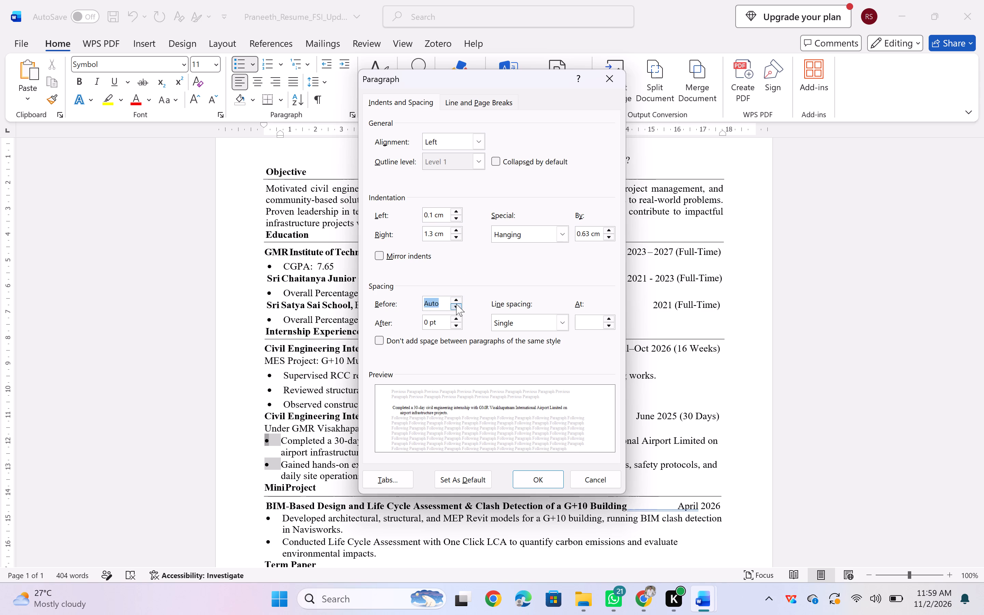
click(456, 304)
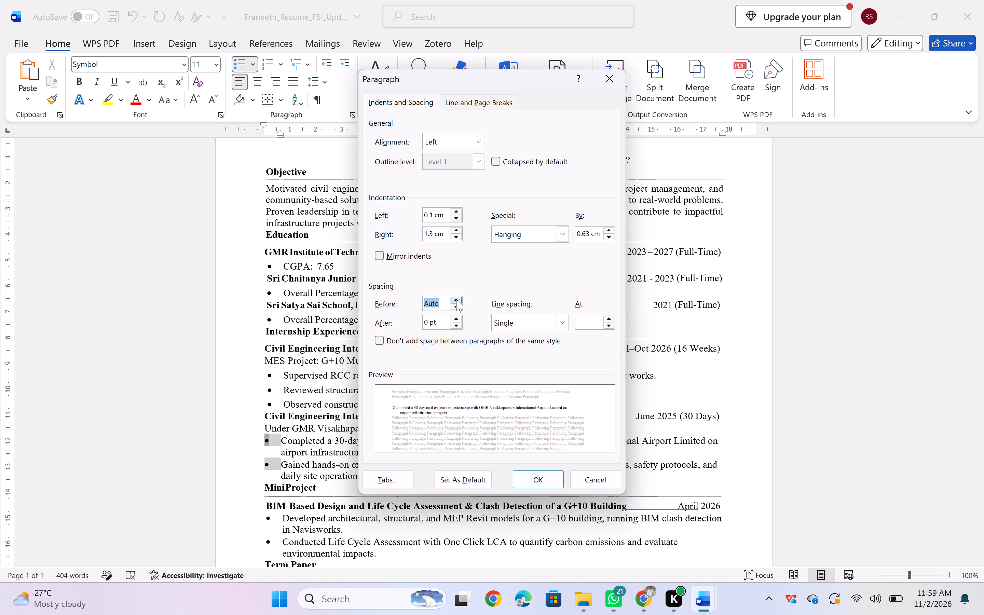
click(456, 300)
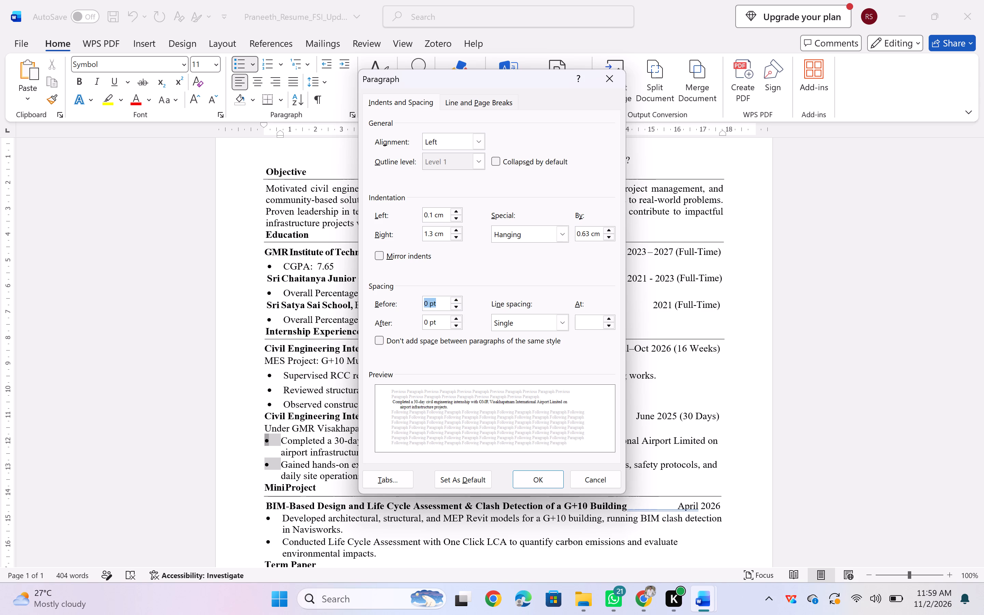
key(2)
text(.55)
click(448, 139)
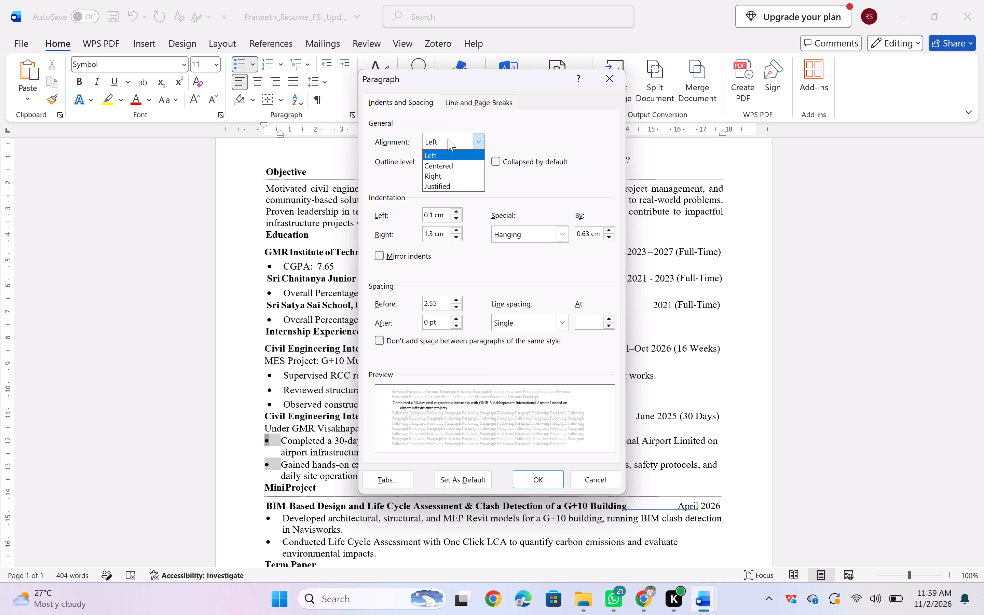
click(433, 156)
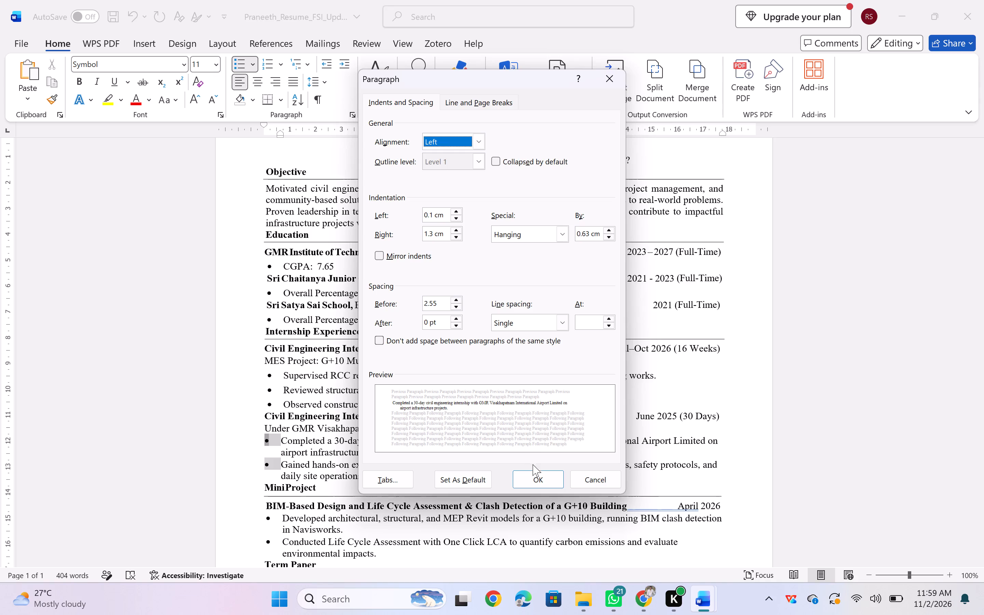
click(534, 478)
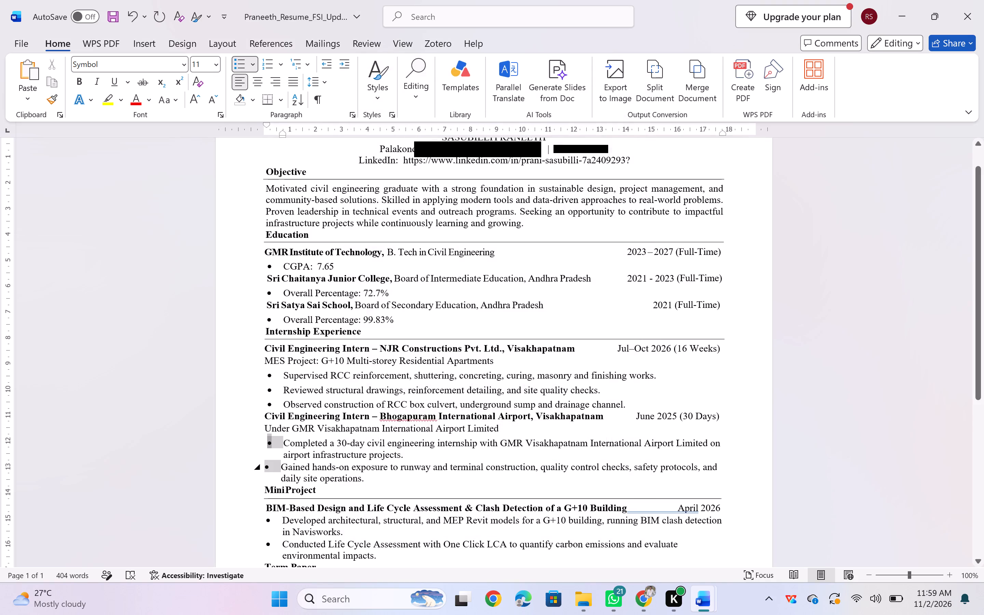
Set the "Gained hands-on exposure" bullet to left alignment, 0.1 cm left indent and 2.55 pt spacing before.
click(266, 467)
right_click(264, 125)
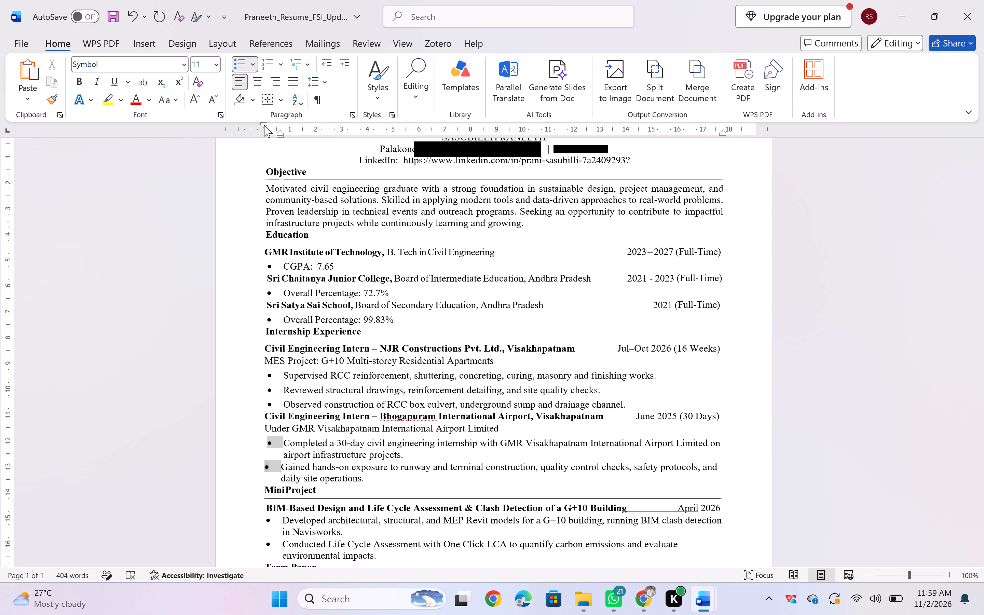
right_click(264, 125)
right_click(264, 125)
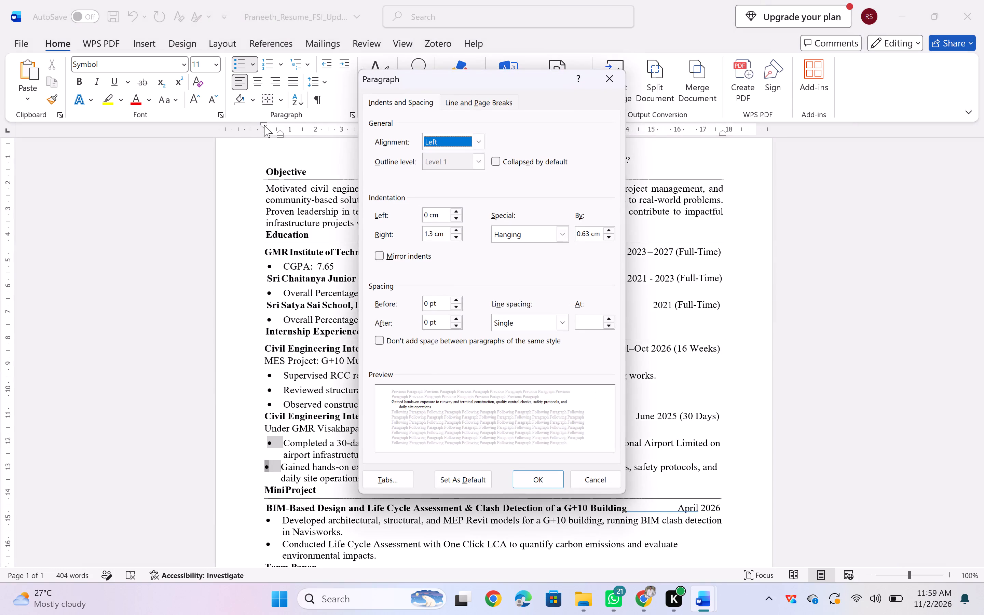
click(455, 210)
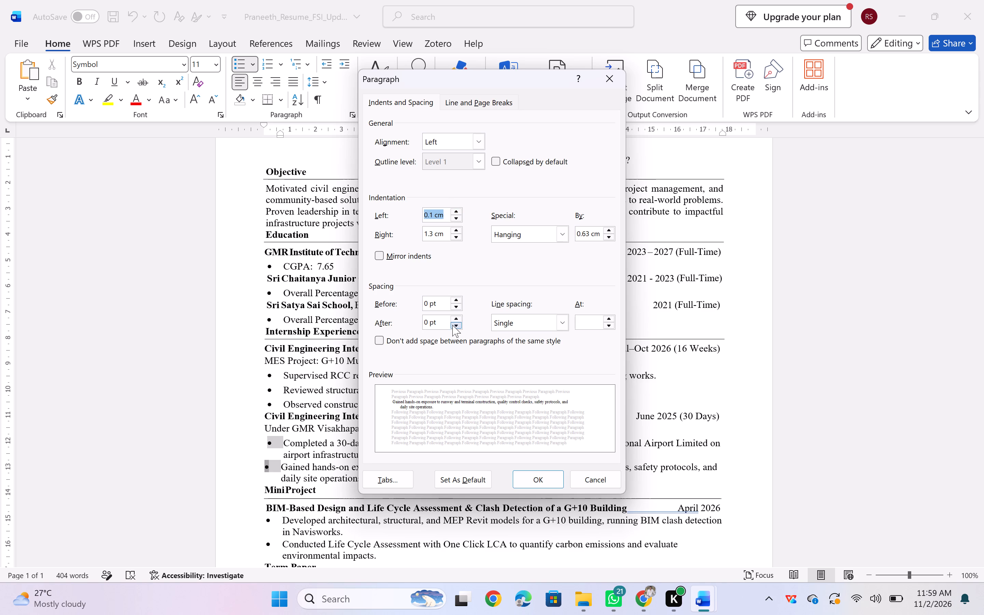
click(428, 302)
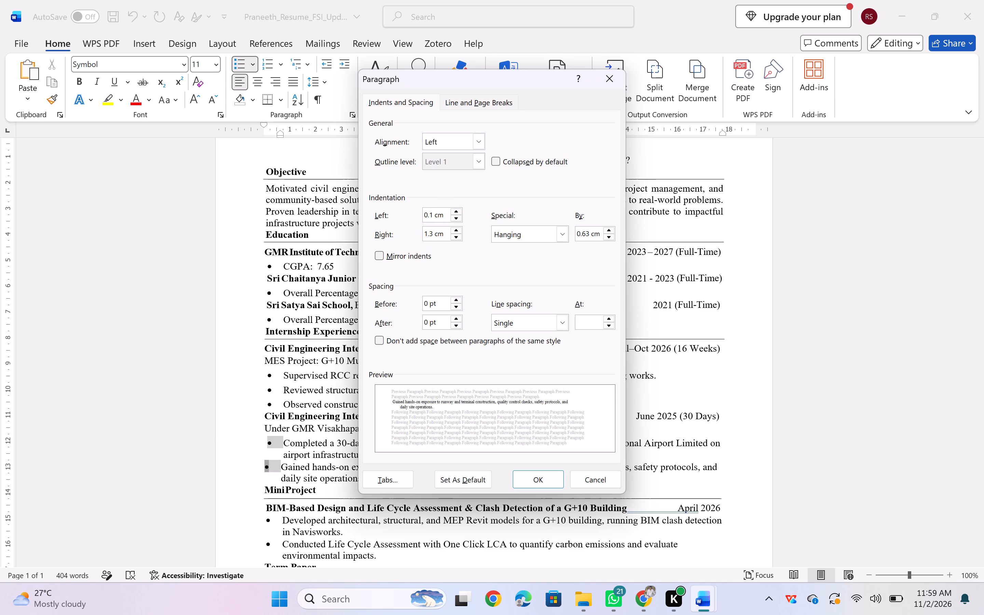
double_click(428, 302)
key(2)
text(.55)
click(447, 140)
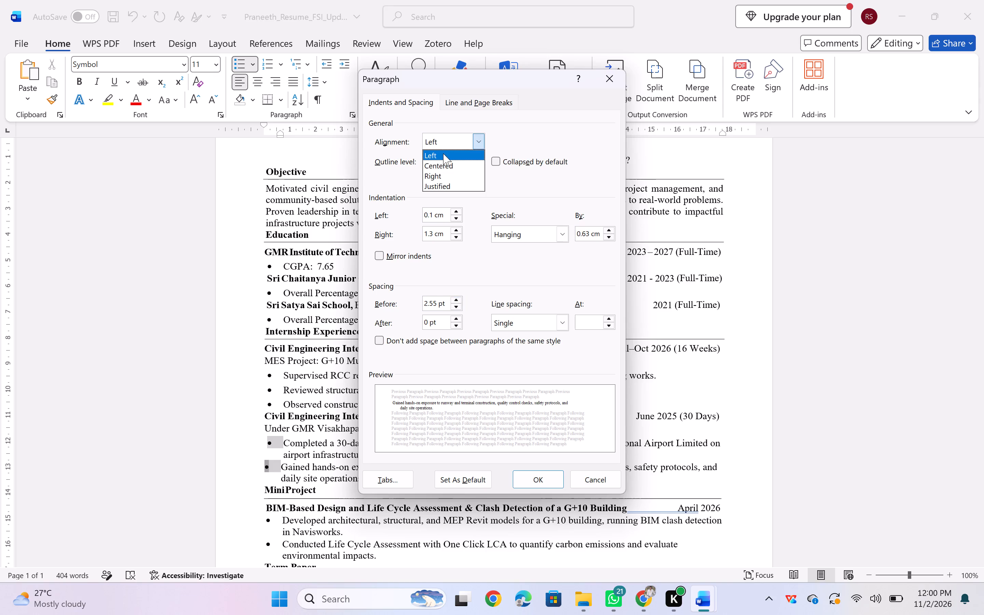
click(443, 153)
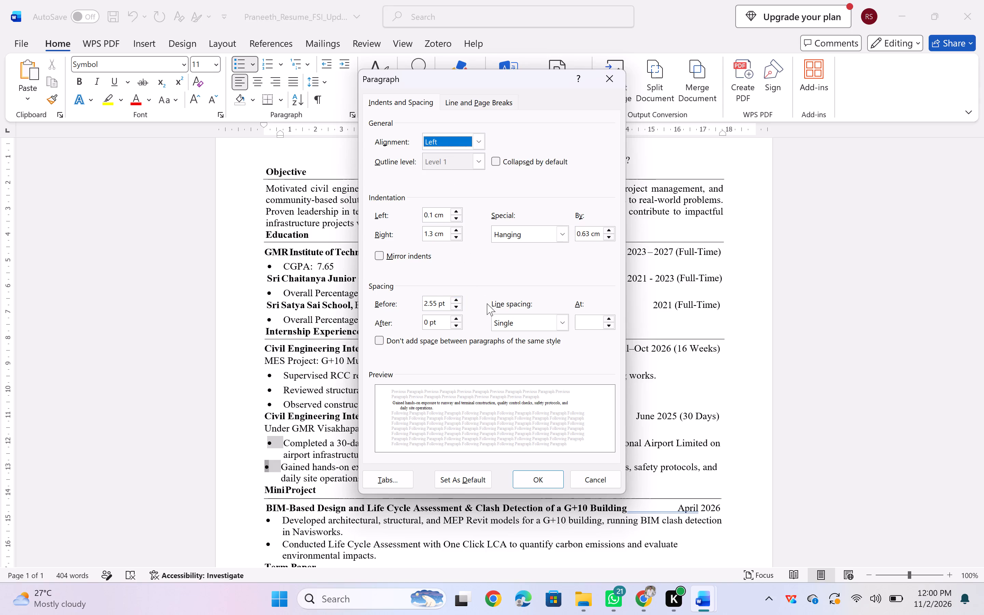
click(536, 480)
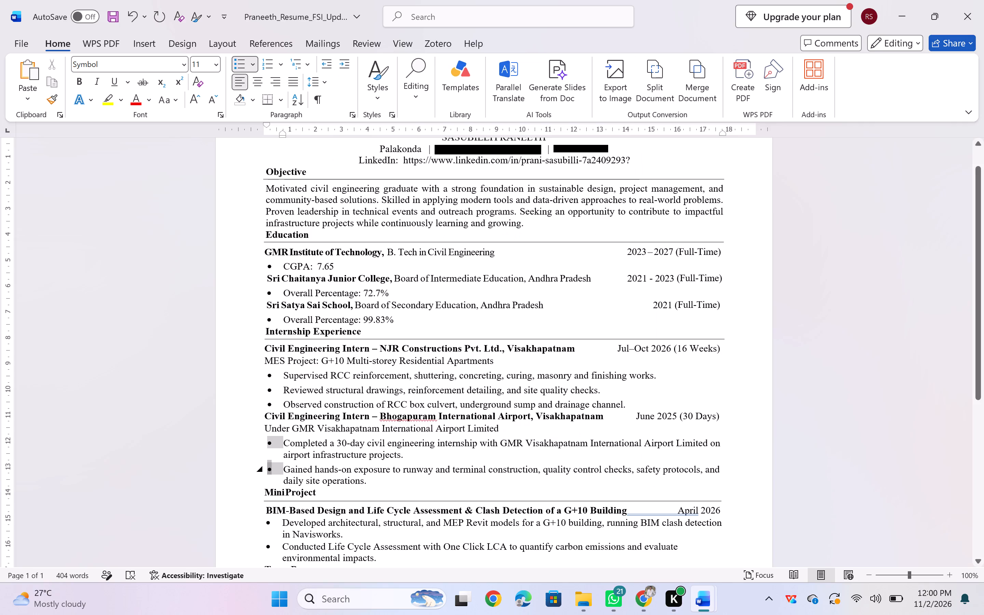
Check the paragraph settings of the "Gained hands-on exposure" bullet and the page margins, keeping all values.
click(281, 131)
double_click(281, 131)
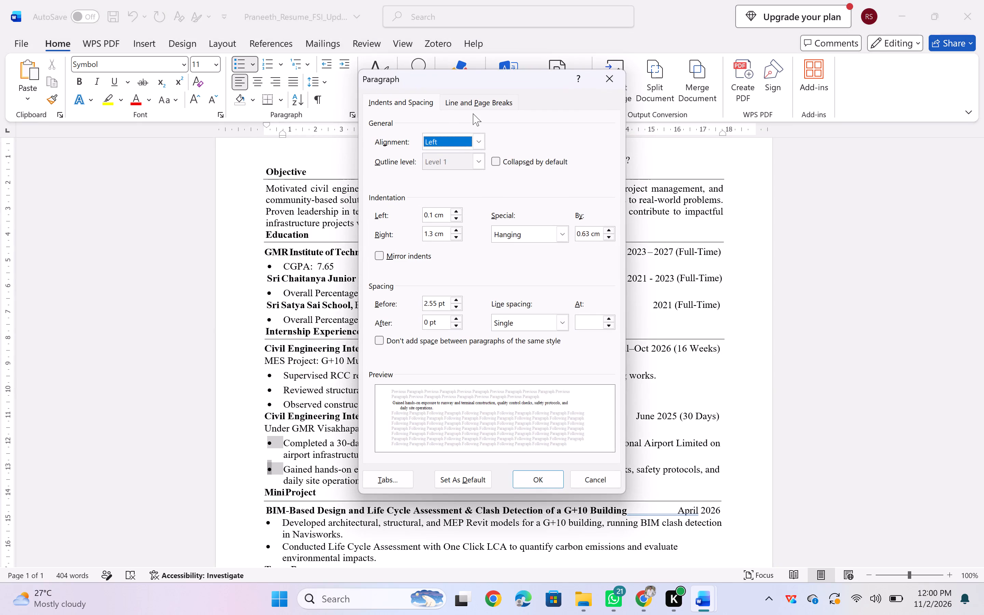
click(527, 470)
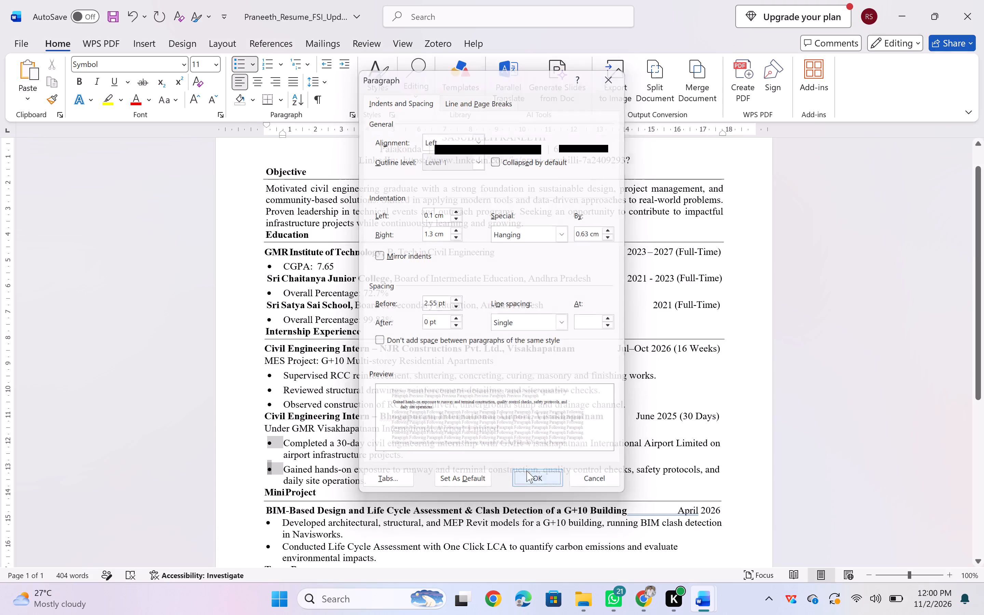
double_click(272, 128)
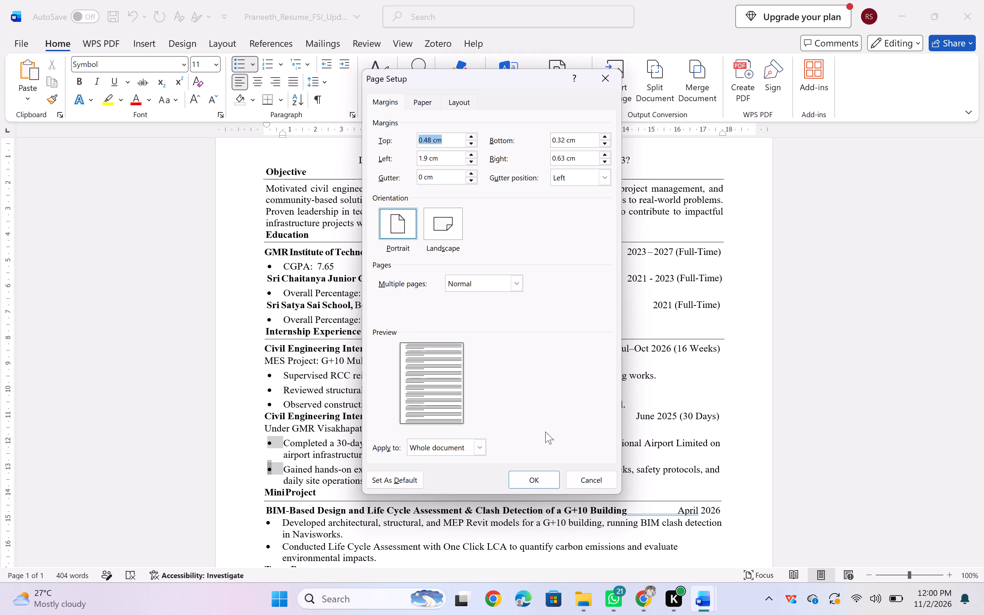
click(532, 479)
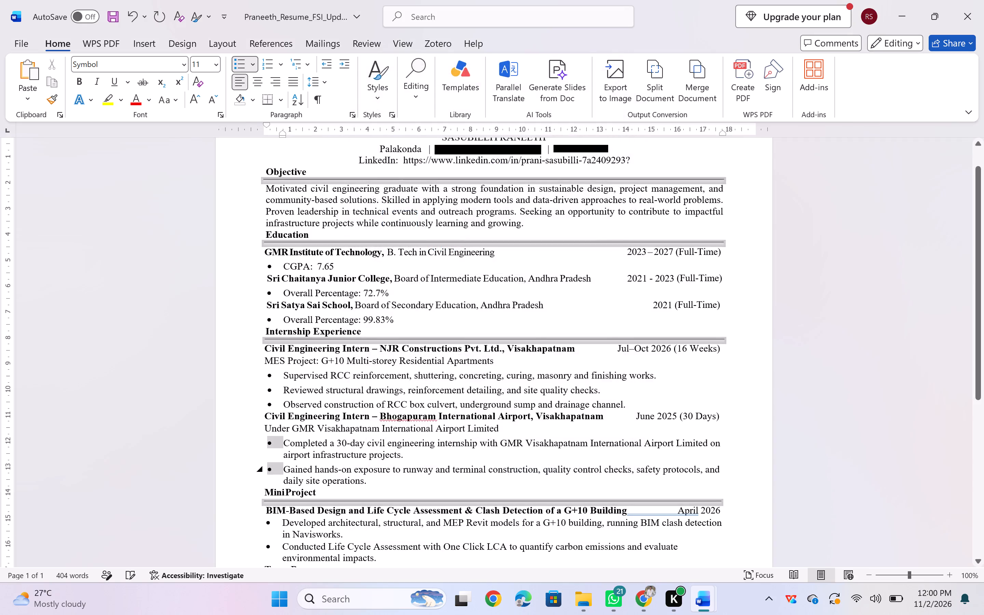
click(274, 467)
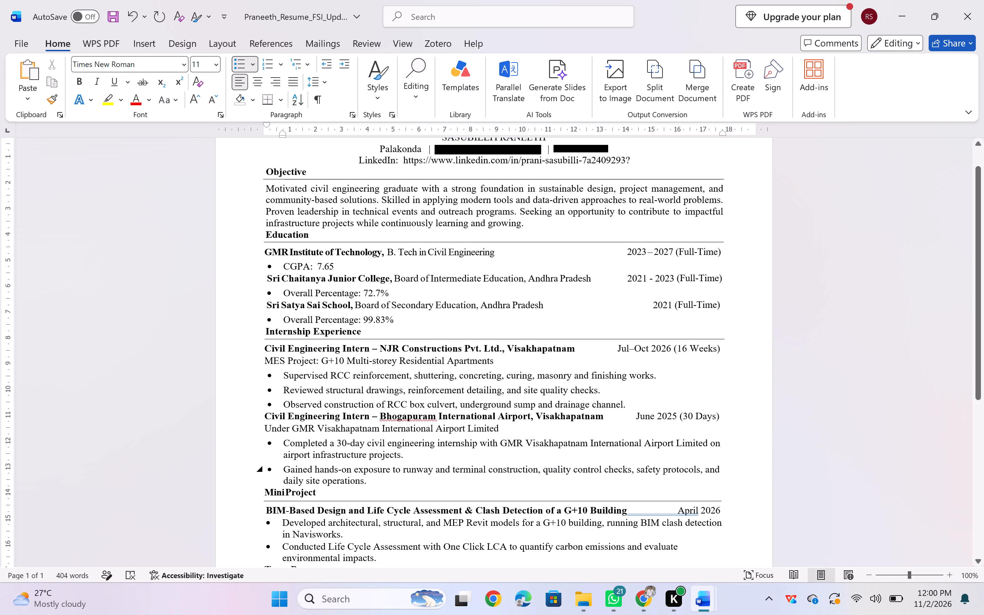
Set the "Developed architectural, structural, and MEP Revit models" bullet to left alignment, 0.1 cm left indent and 2.55 pt spacing before.
scroll(274, 467, down, 1)
double_click(268, 448)
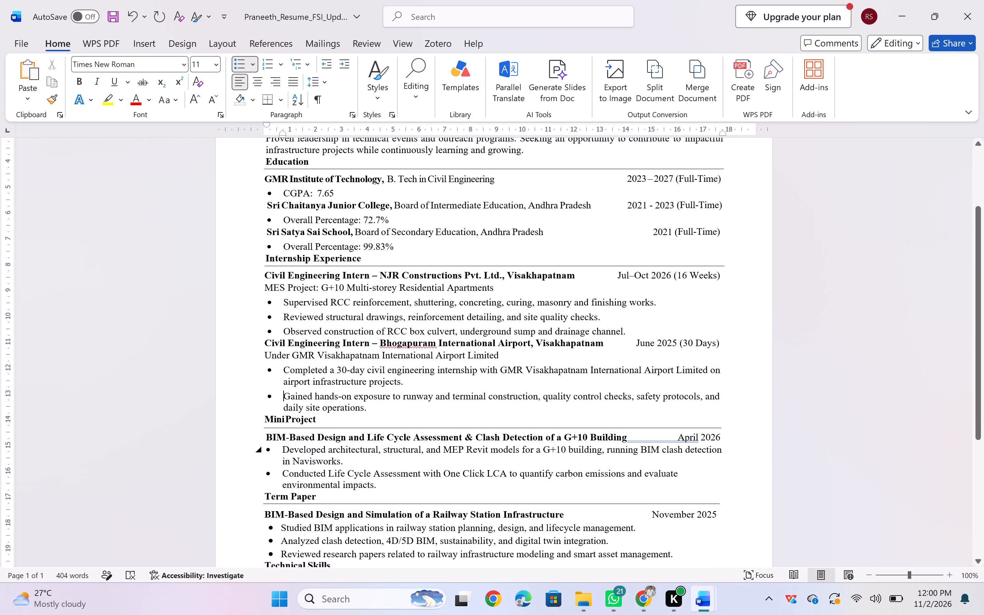
double_click(265, 123)
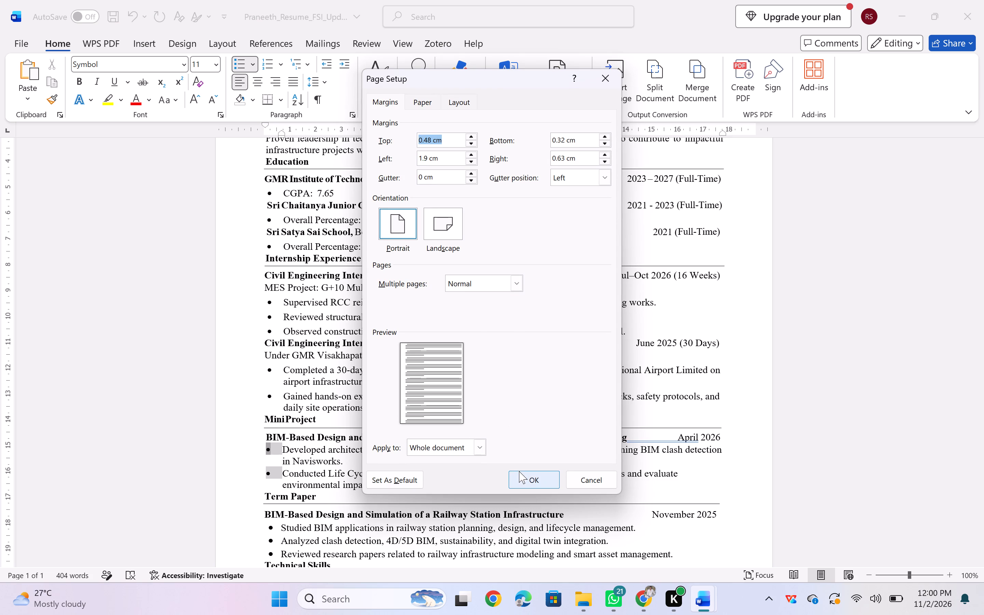
click(526, 477)
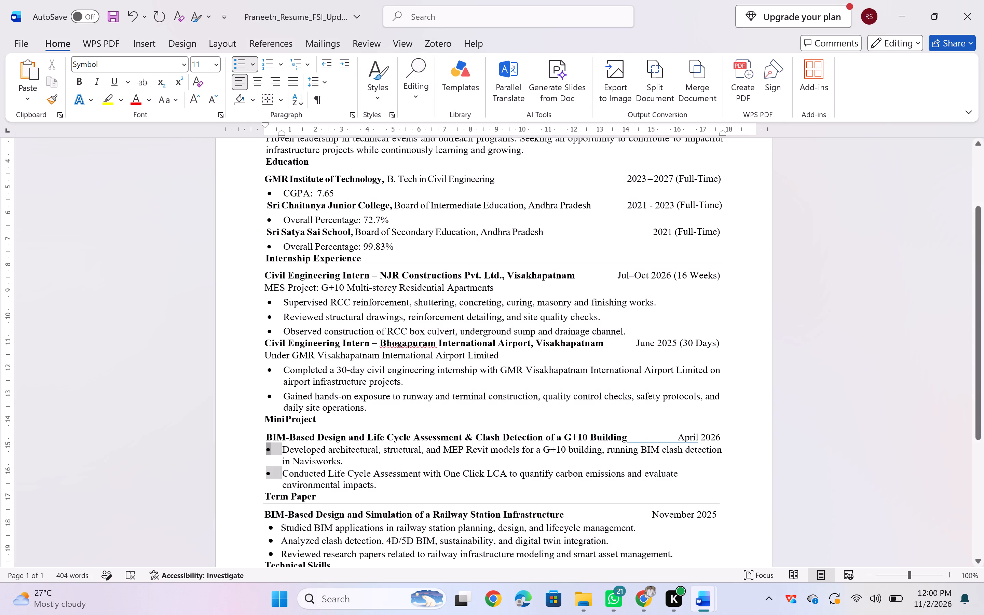
right_click(262, 125)
right_click(262, 125)
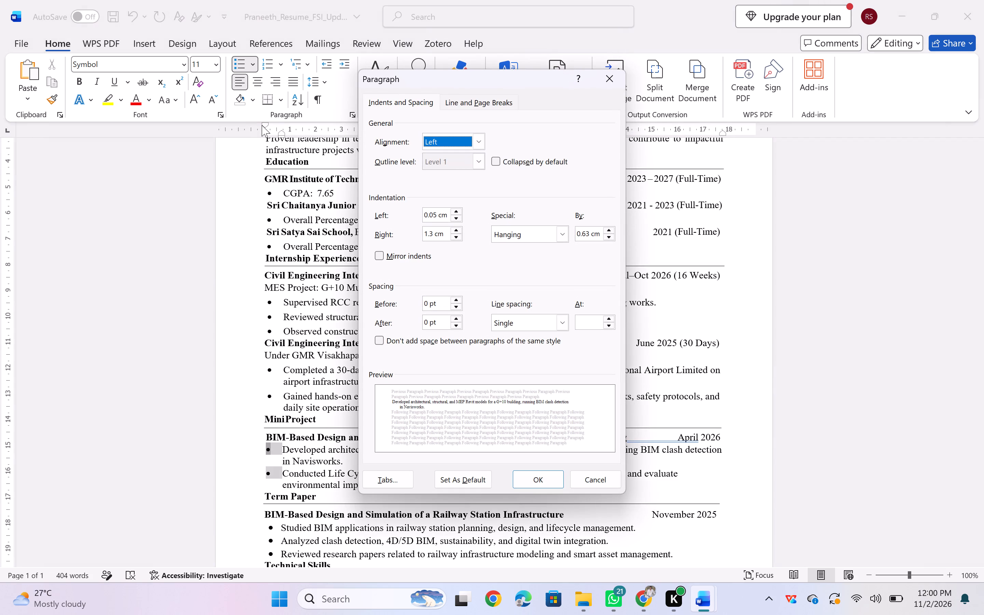
click(456, 210)
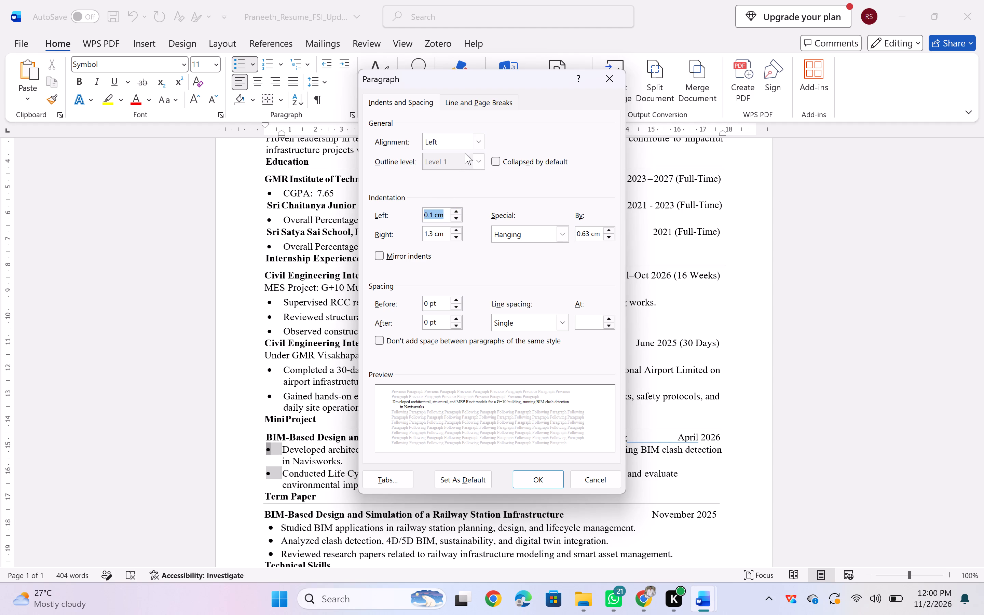
click(465, 142)
click(442, 152)
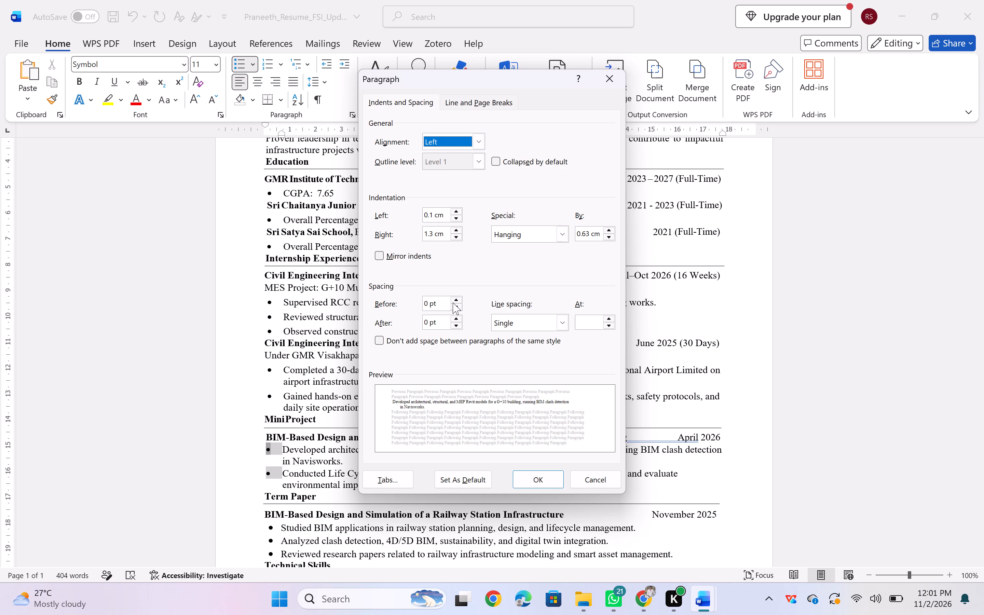
click(427, 303)
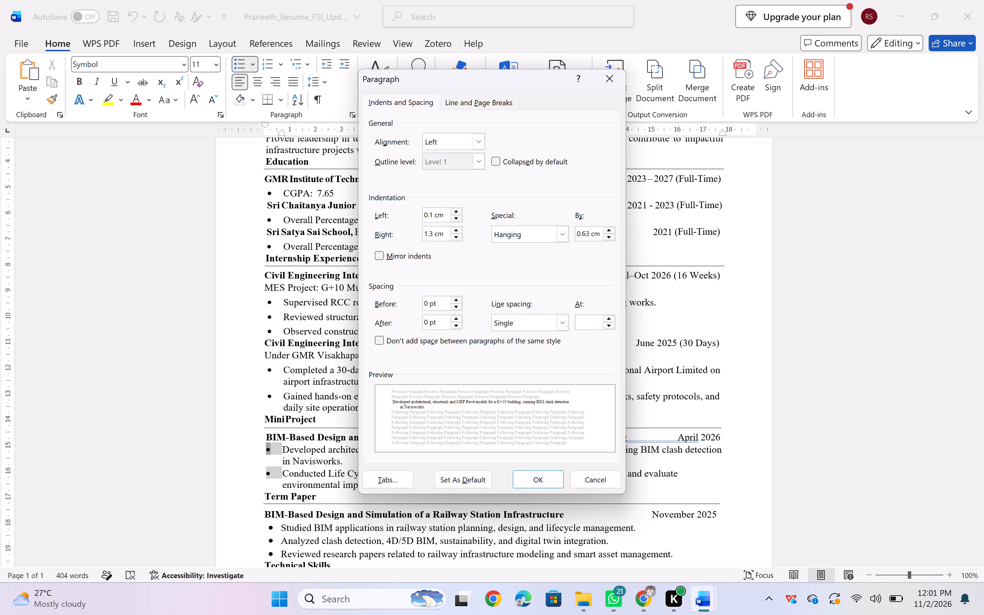
key(2)
key(BackSpace)
key(BackSpace)
text(2.55)
click(534, 479)
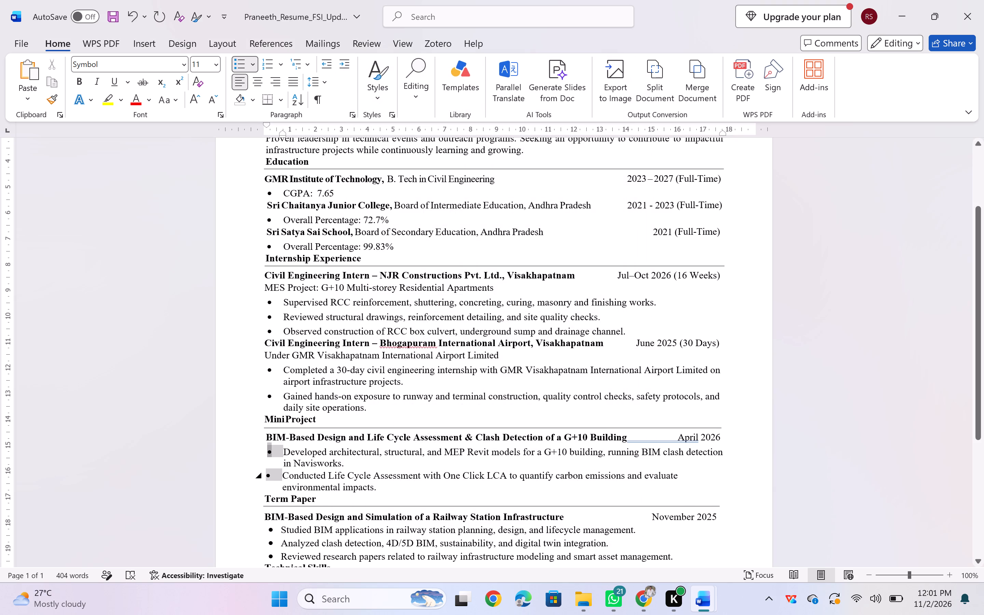
Set the "Conducted Life Cycle Assessment" bullet to left alignment, 0.1 cm left indent and 2.55 pt spacing before.
key(Down)
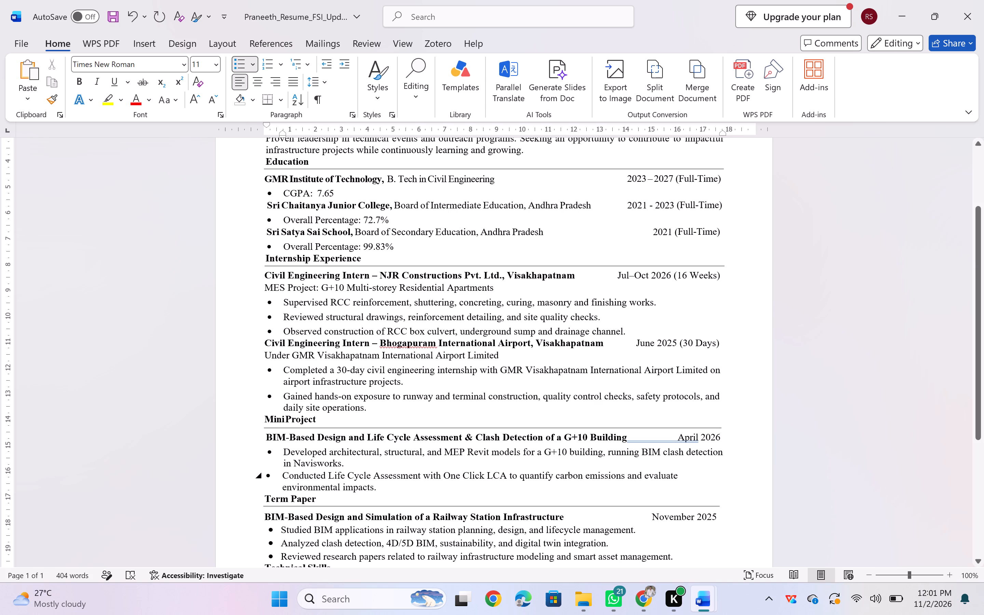
double_click(268, 475)
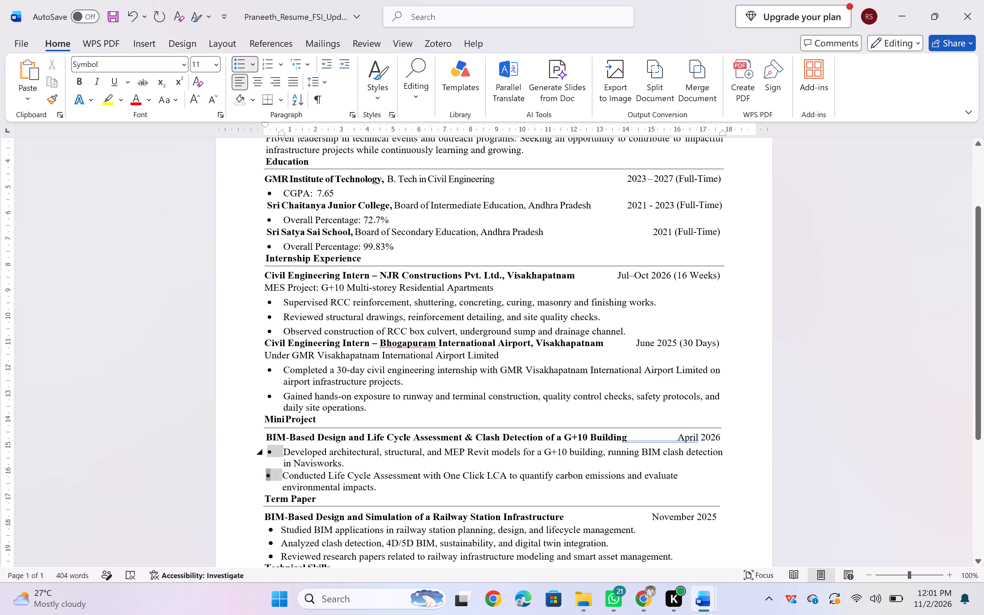
right_click(266, 125)
right_click(266, 125)
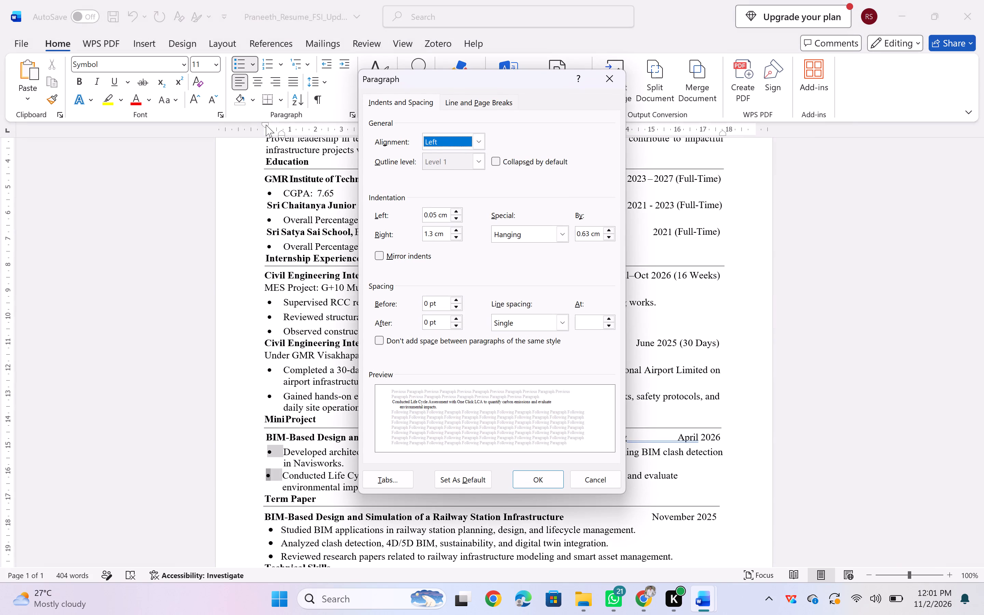
click(454, 209)
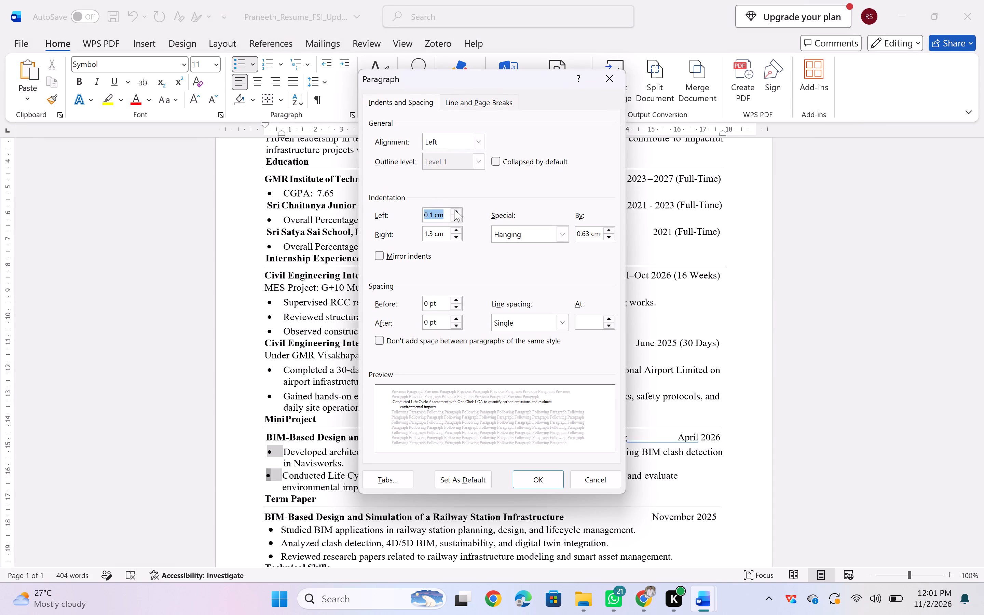
click(454, 209)
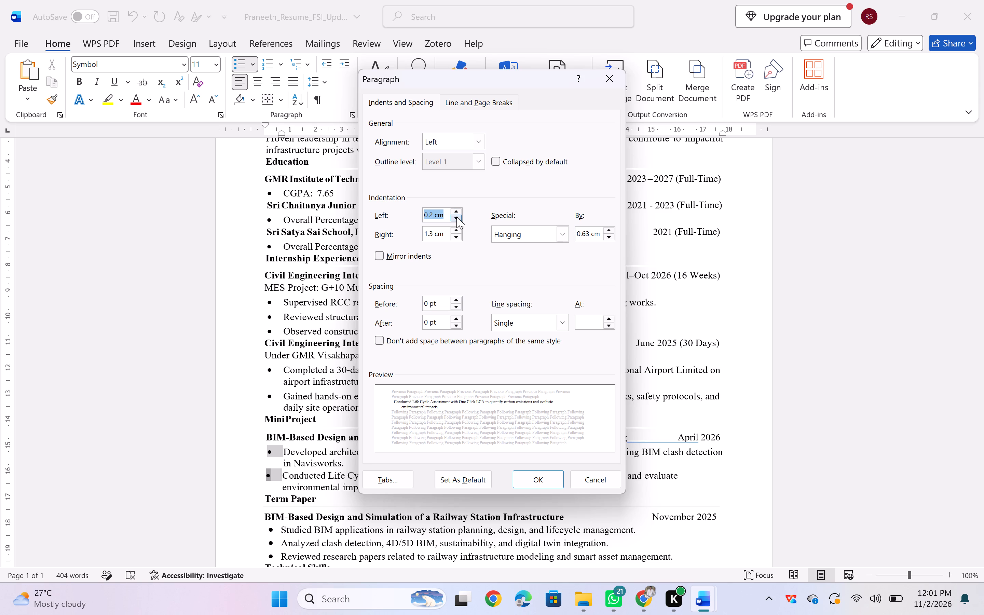
click(456, 217)
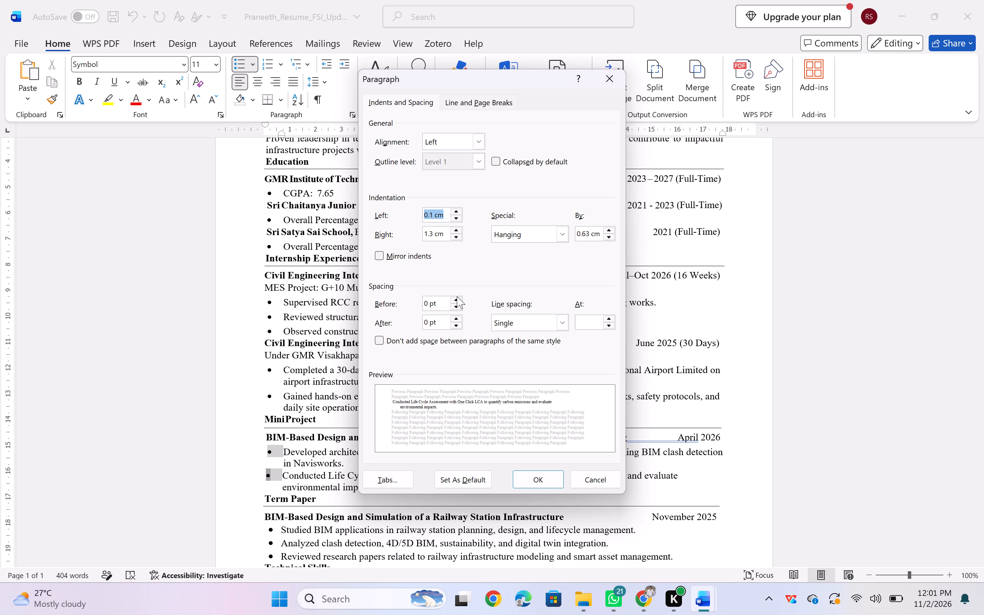
click(426, 305)
key(BackSpace)
key(2)
text(.55)
click(473, 145)
click(454, 155)
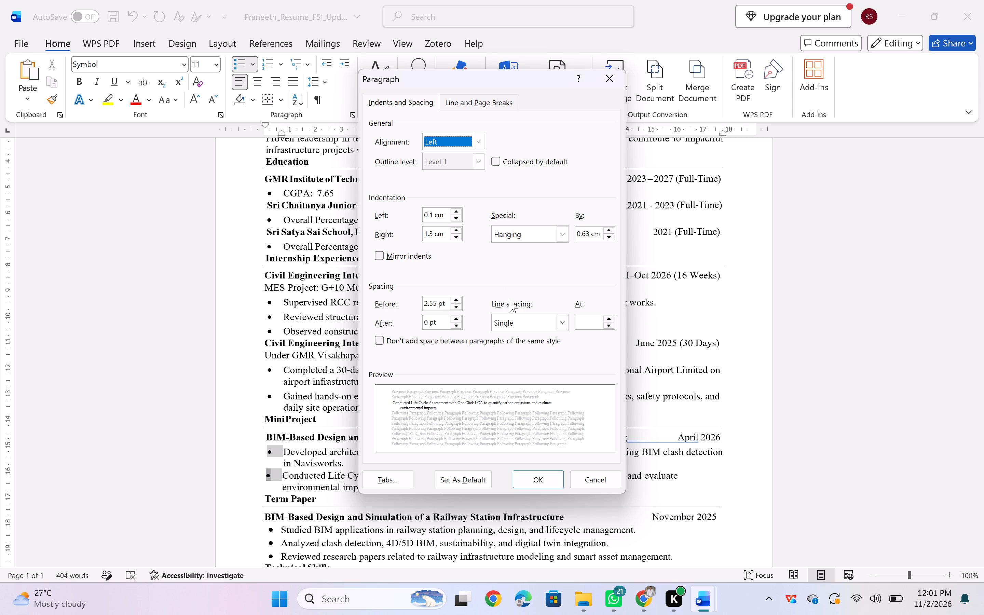
click(531, 481)
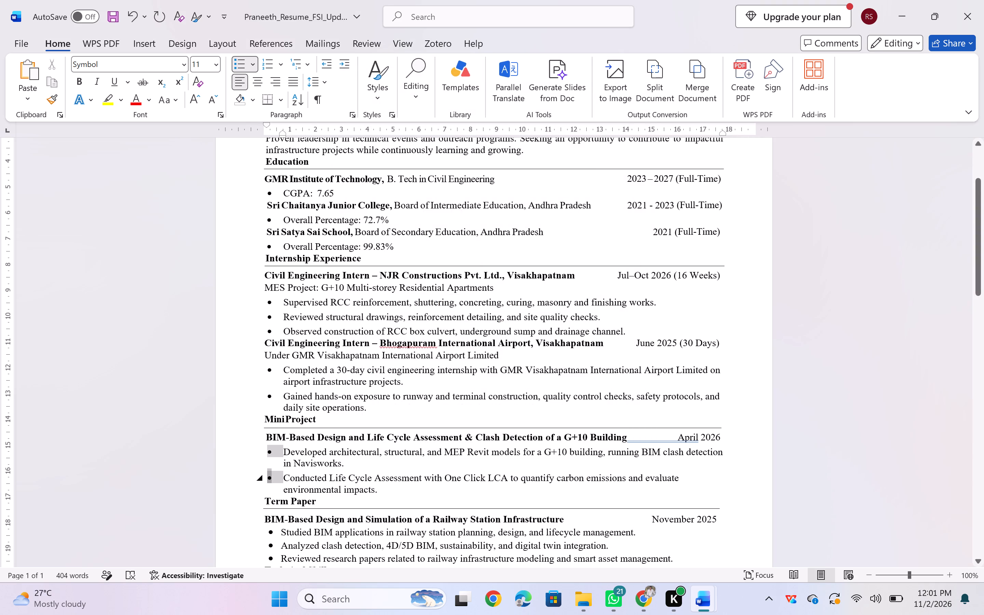
click(273, 477)
Select the bullet markers of the Term Paper section, first at "Studied BIM applications" and then at "Analyzed clash detection".
scroll(274, 529, down, 1)
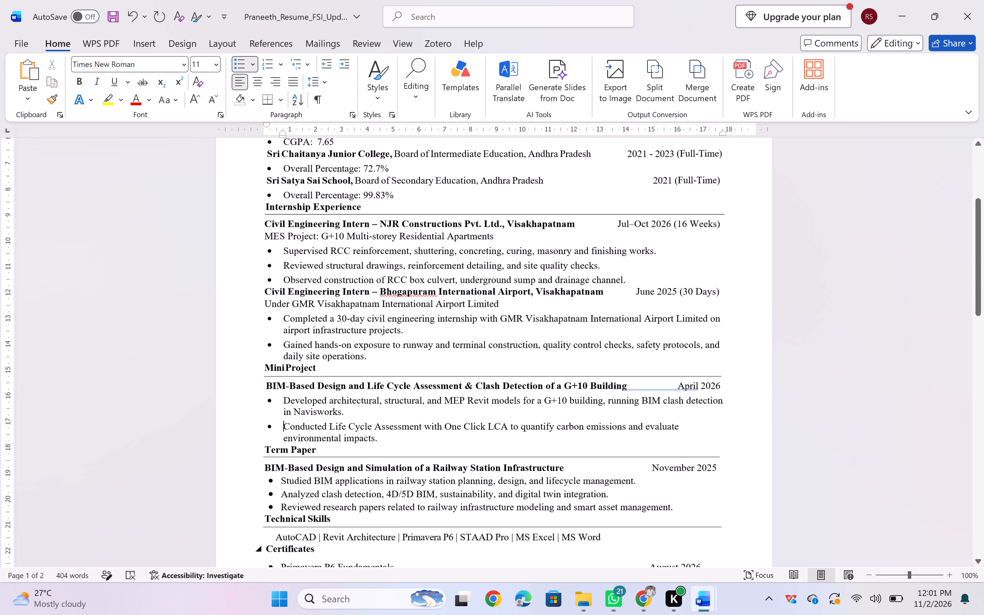
scroll(274, 529, down, 1)
triple_click(269, 446)
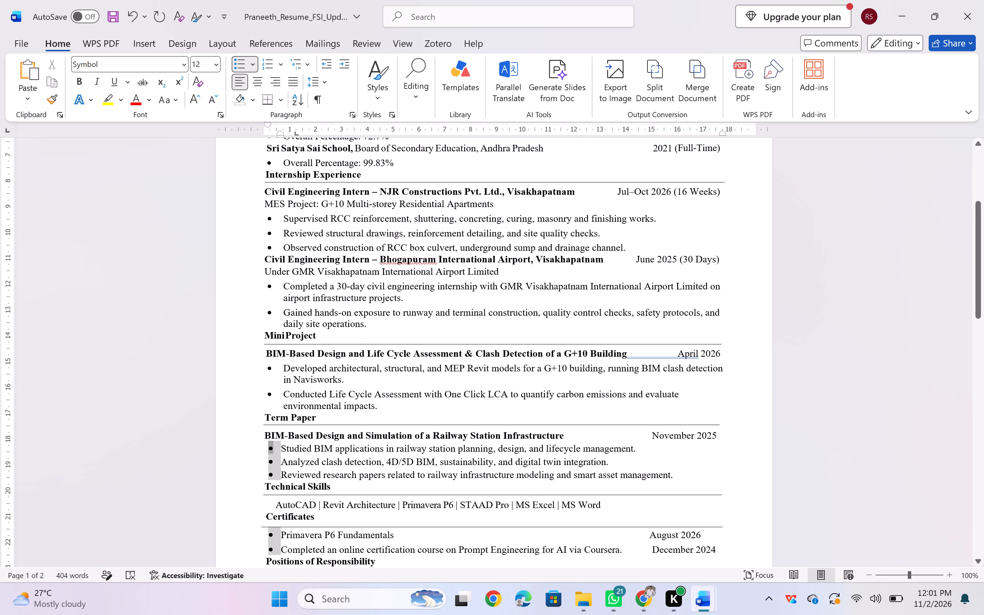
ctrl+double_click(271, 462)
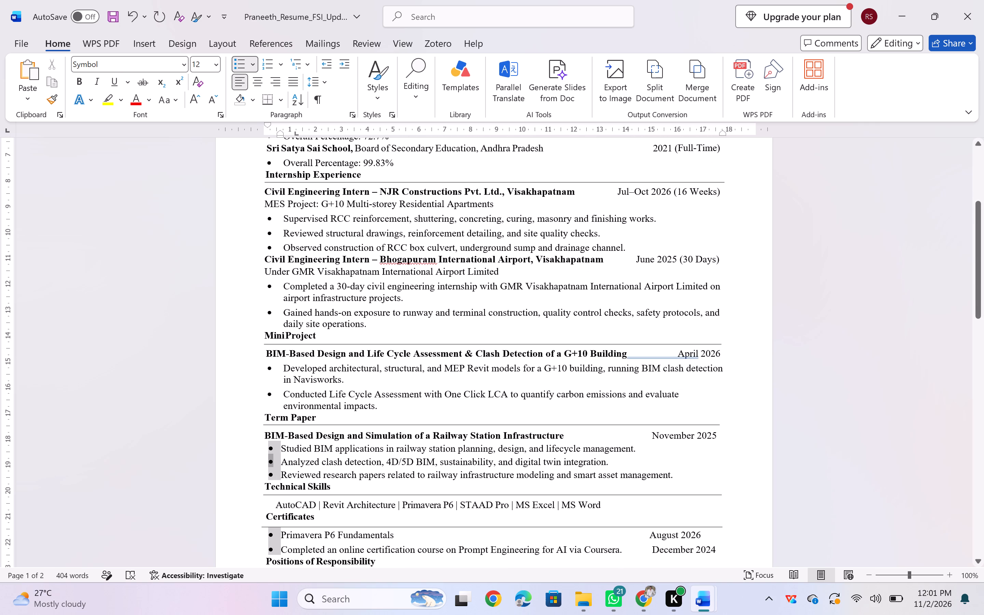
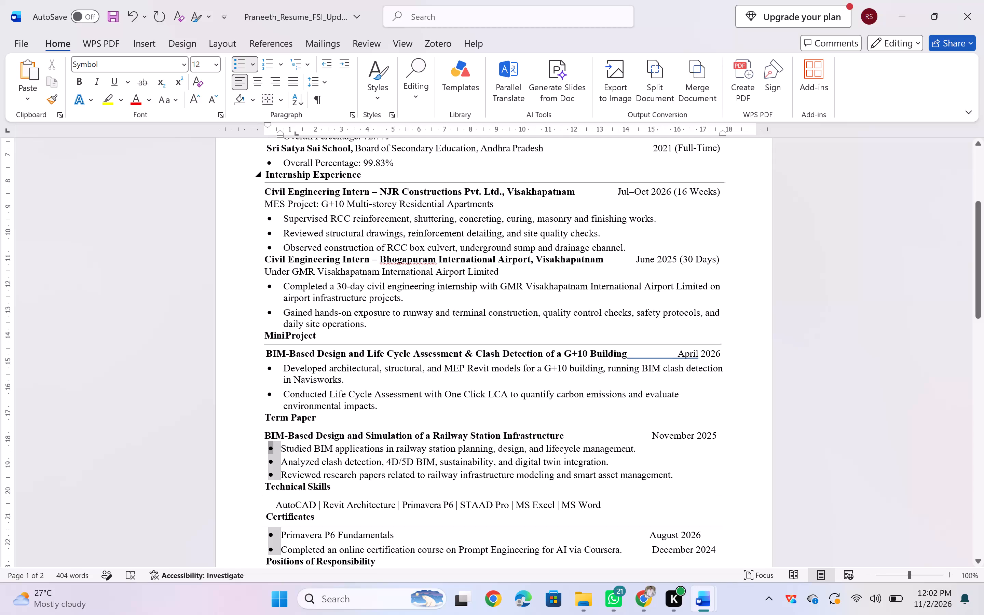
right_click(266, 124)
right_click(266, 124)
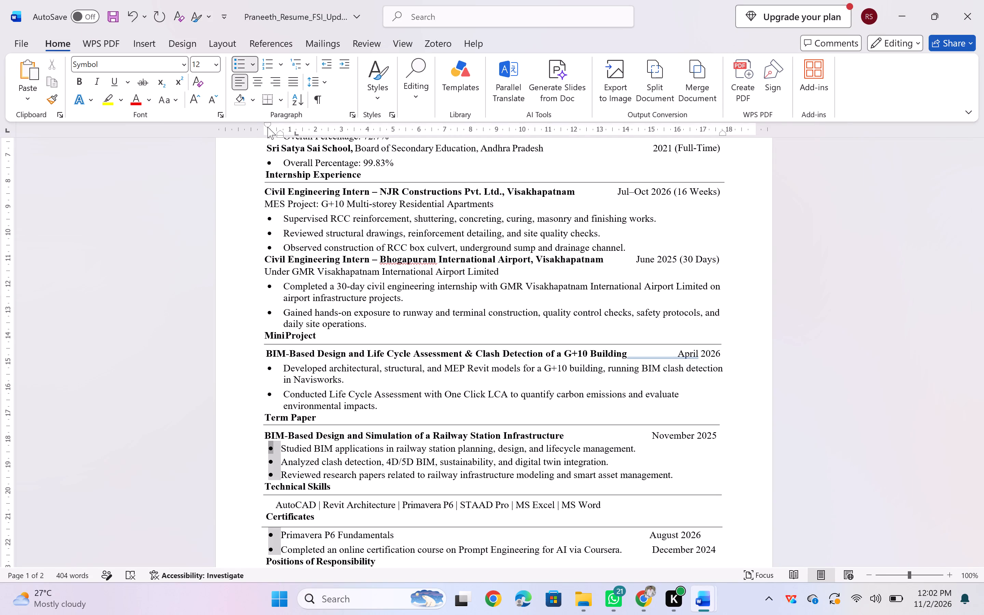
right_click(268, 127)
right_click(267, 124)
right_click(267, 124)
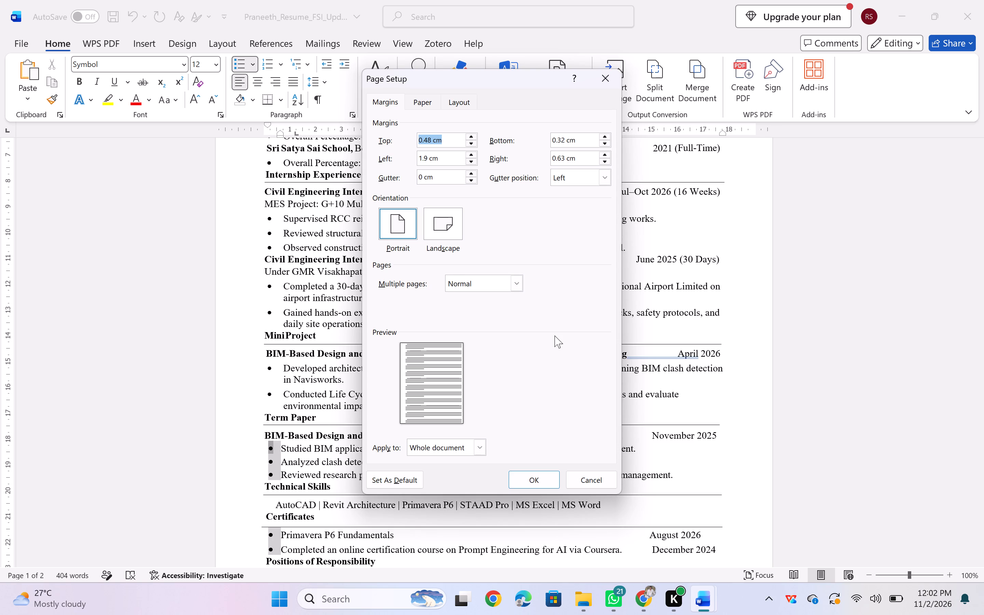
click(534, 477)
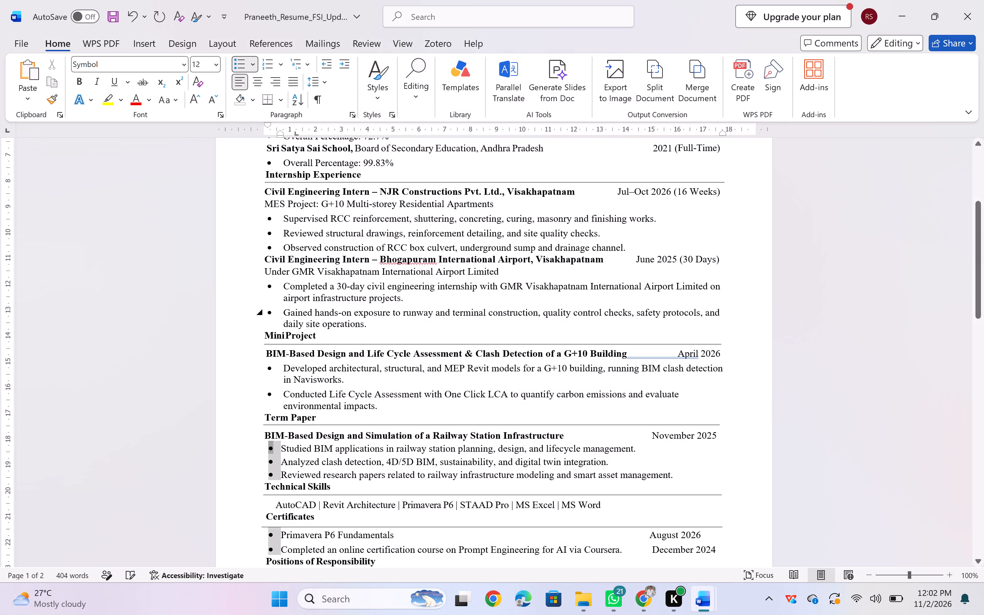
Set the "Studied BIM applications" bullet to left alignment, 0.1 cm left indent, 0.63 cm hanging indent and 2.55 pt spacing before.
right_click(278, 132)
right_click(278, 132)
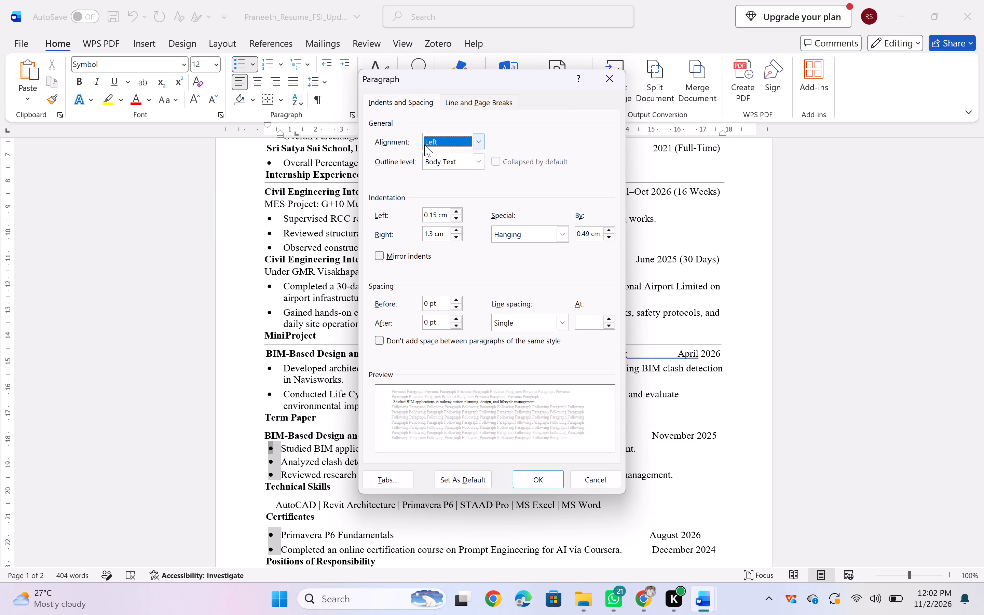
click(455, 213)
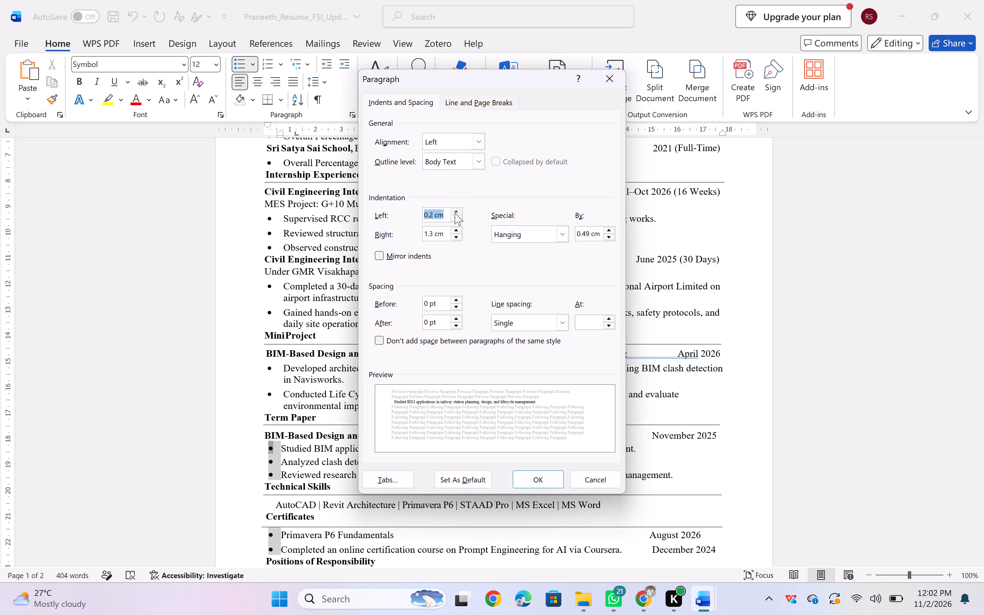
click(455, 213)
click(455, 219)
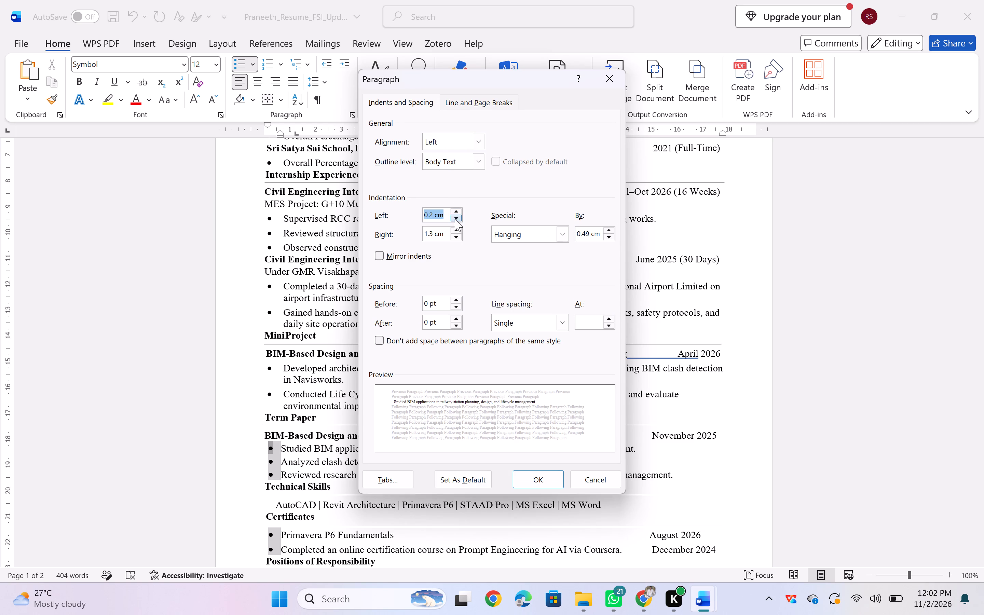
click(455, 219)
click(479, 136)
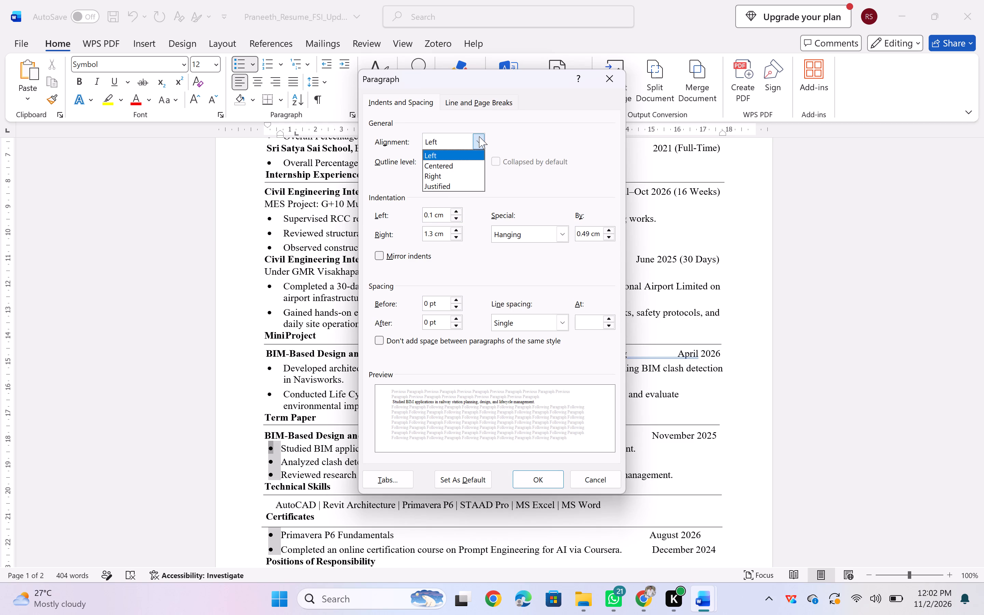
click(451, 157)
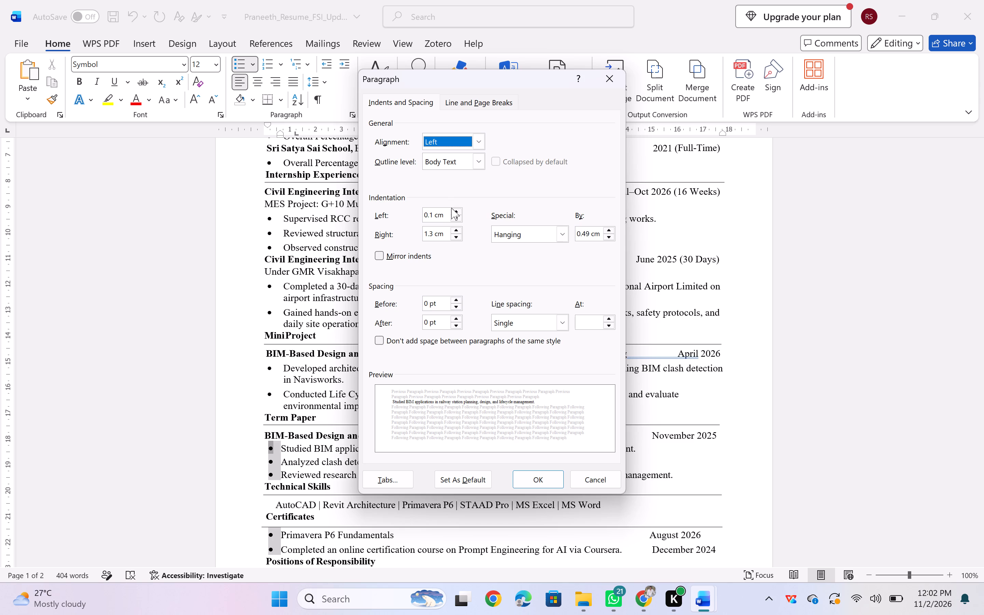
click(429, 301)
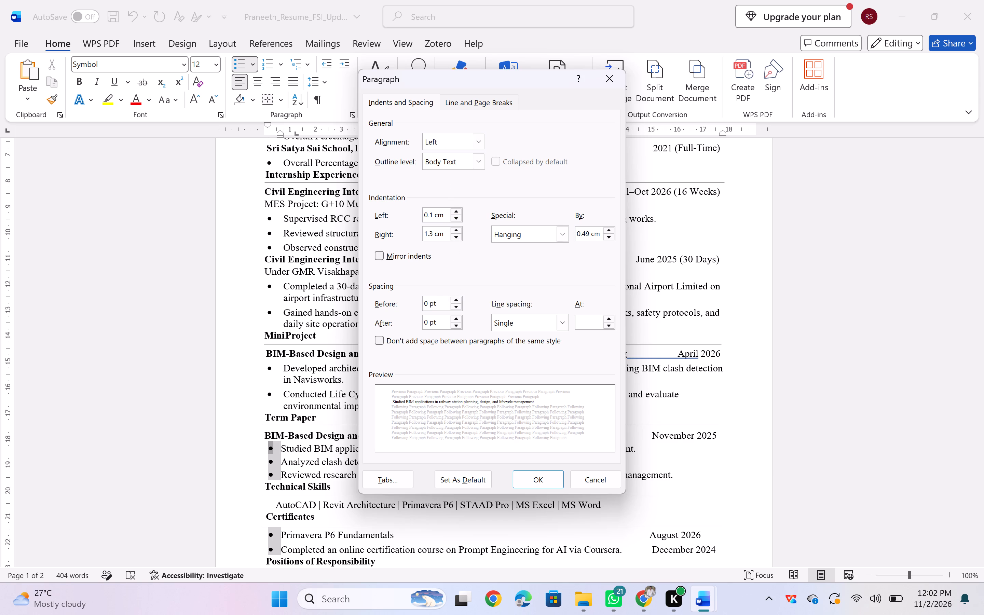
key(BackSpace)
key(BackSpace)
text(2.55)
click(612, 235)
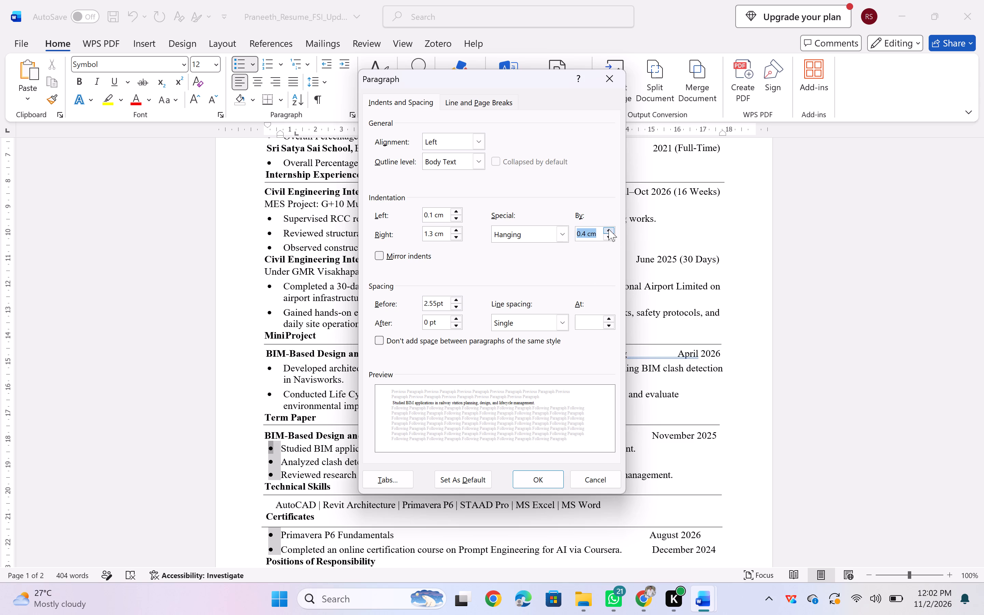
click(609, 229)
click(609, 229)
key(0)
text(.63)
click(539, 477)
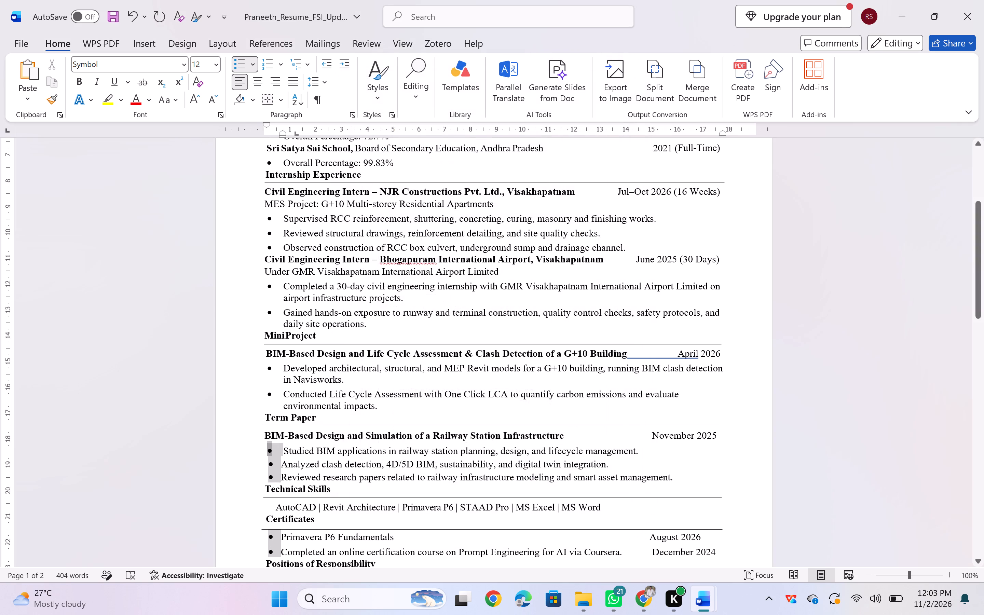
Set the "Analyzed clash detection" bullet to 0.1 cm left indent, 0.63 cm hanging indent and 2.55 pt spacing before.
click(271, 465)
right_click(271, 129)
click(271, 129)
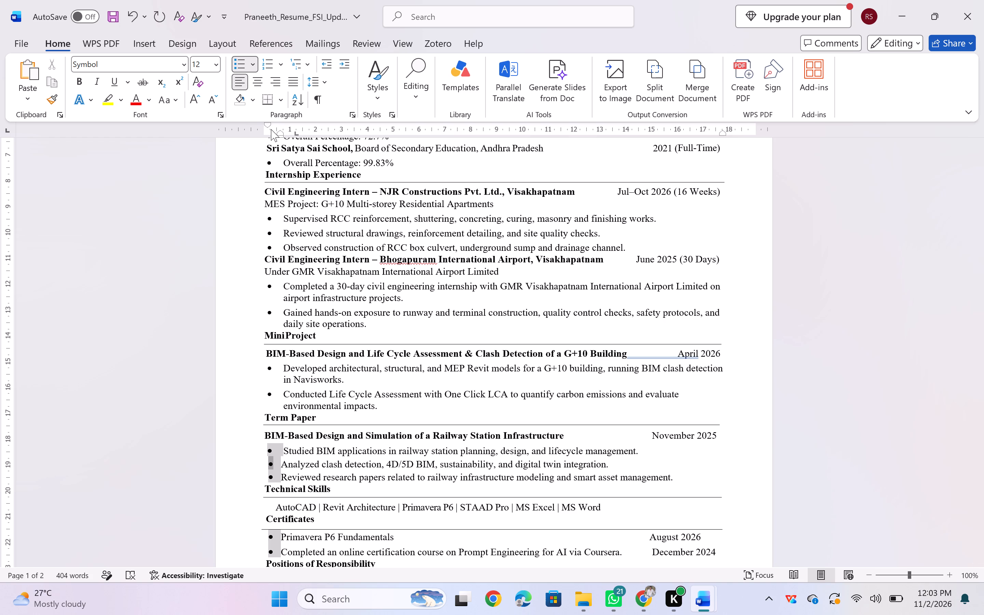
right_click(271, 129)
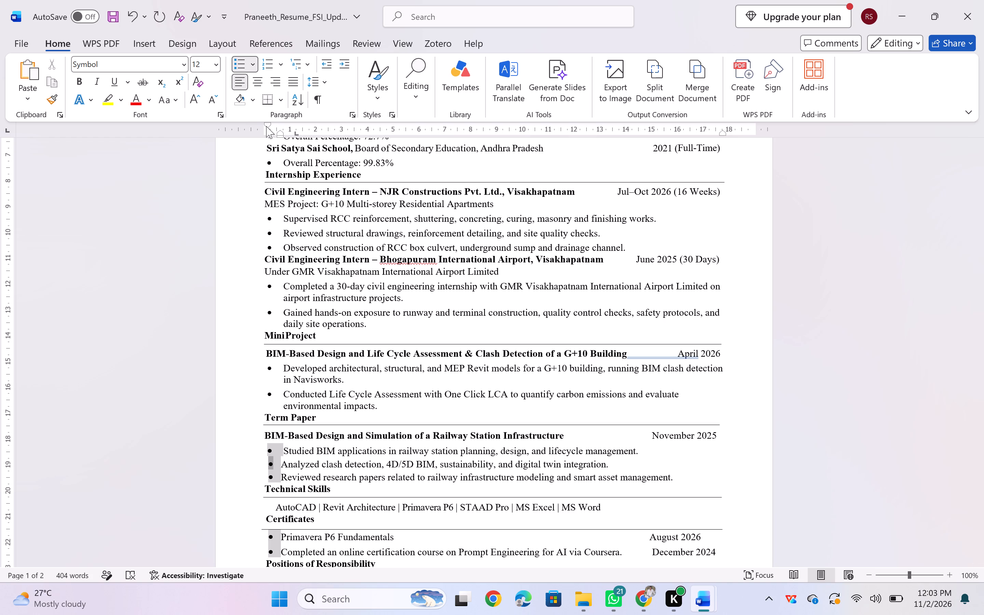
right_click(266, 126)
right_click(266, 126)
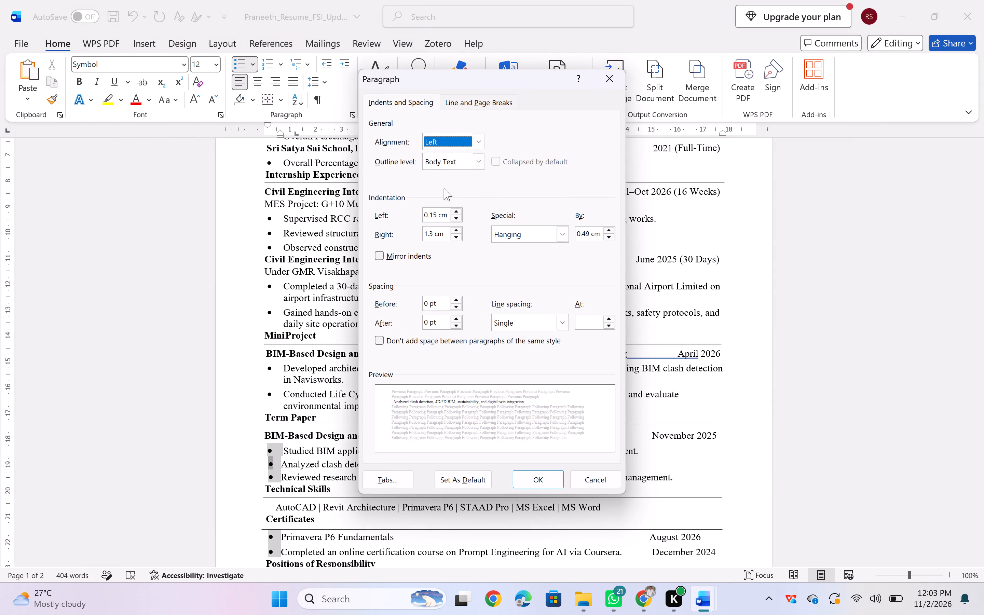
click(456, 211)
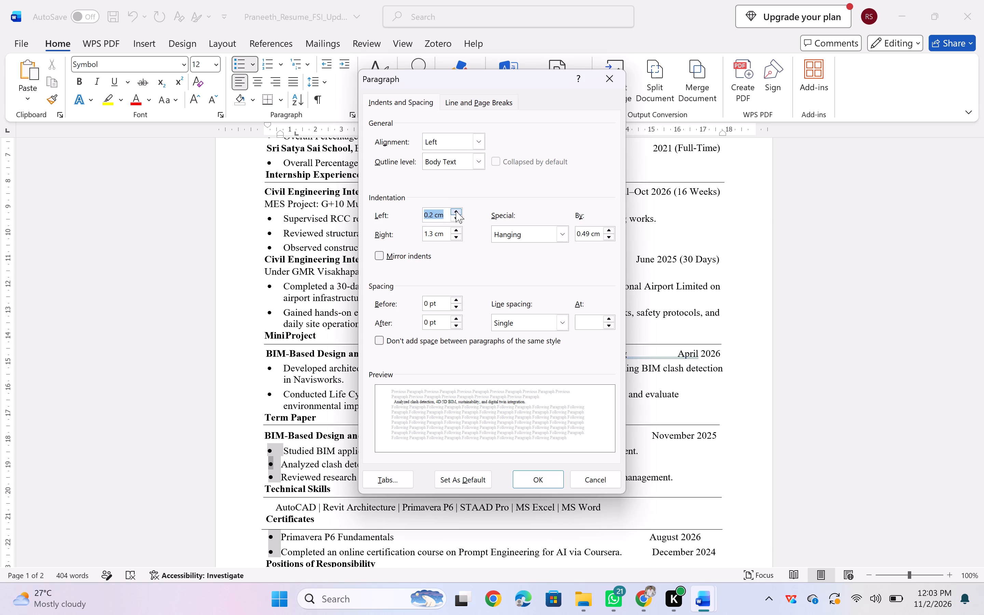
click(456, 216)
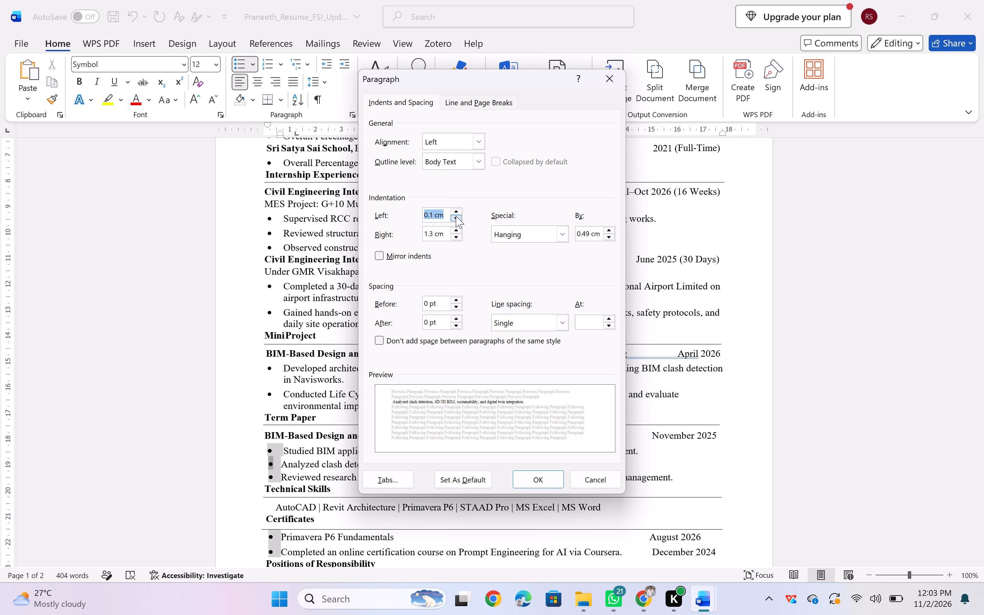
double_click(427, 302)
key(2)
key(period)
text(55)
double_click(584, 232)
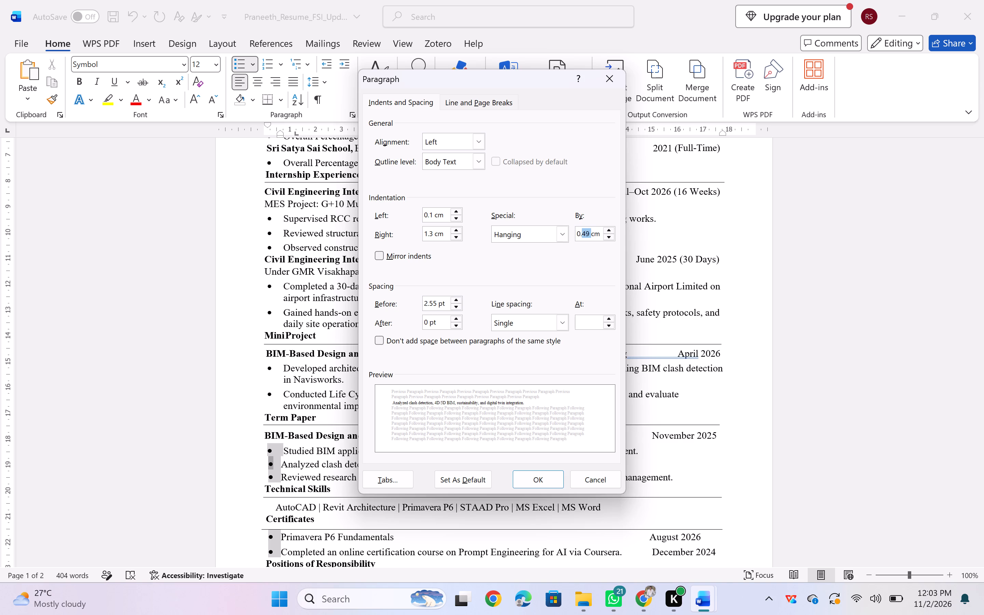
text(63)
click(535, 477)
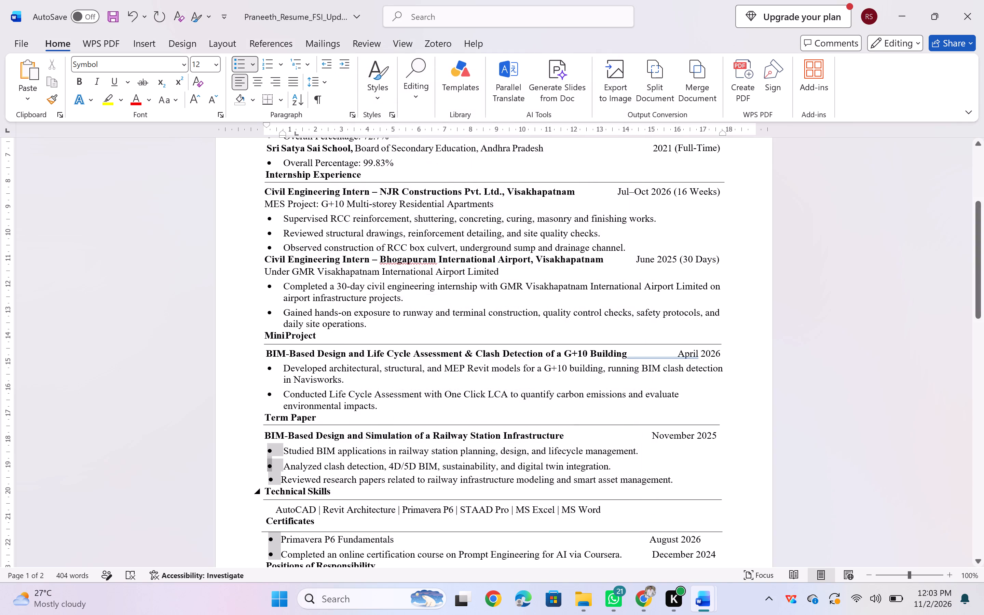
Set the "Reviewed research papers" bullet to 0.1 cm left indent, 0.63 cm hanging indent and 2.55 pt spacing before.
click(271, 478)
right_click(268, 126)
right_click(268, 126)
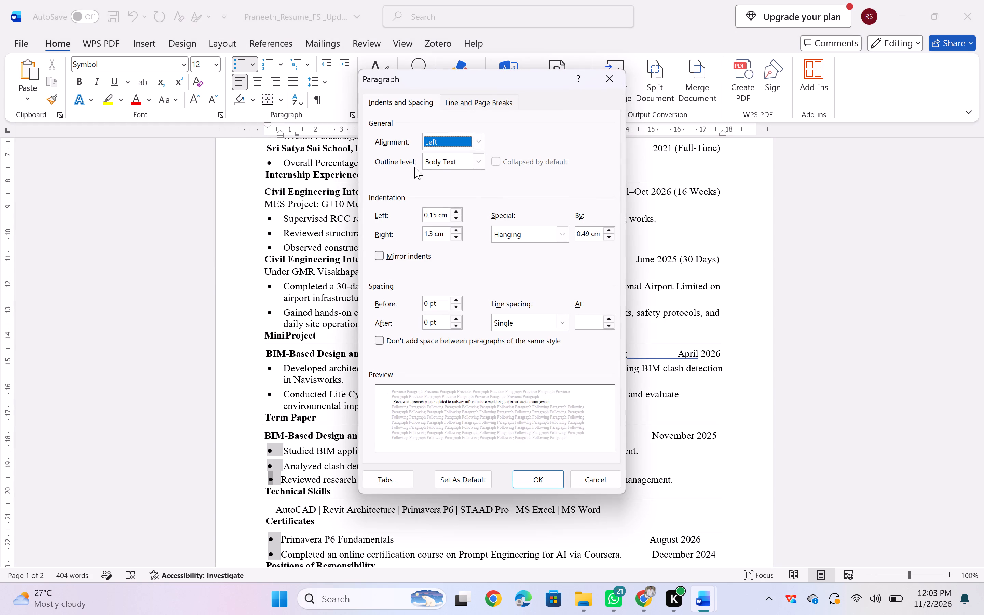
click(454, 209)
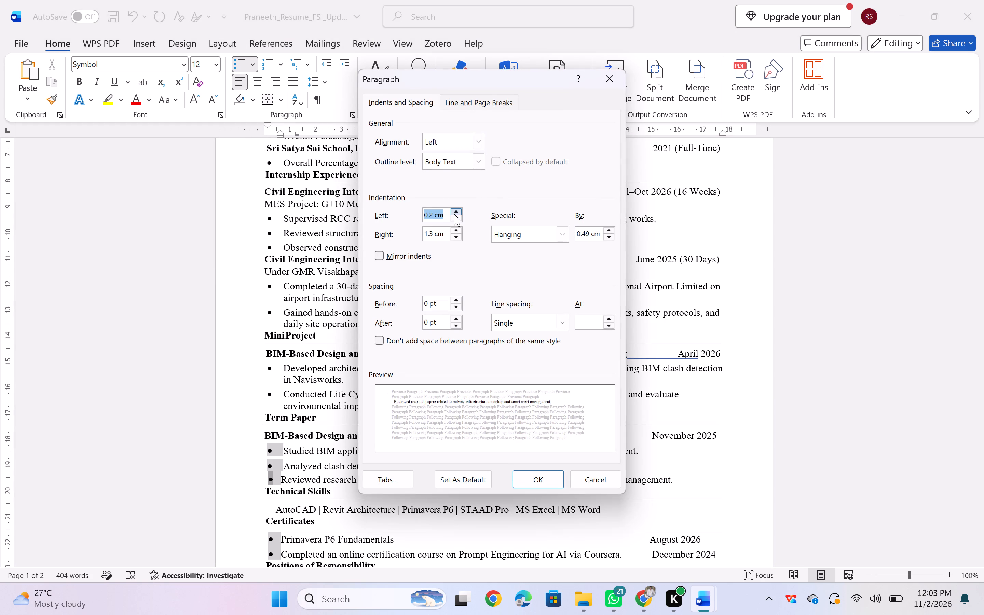
click(454, 211)
double_click(453, 218)
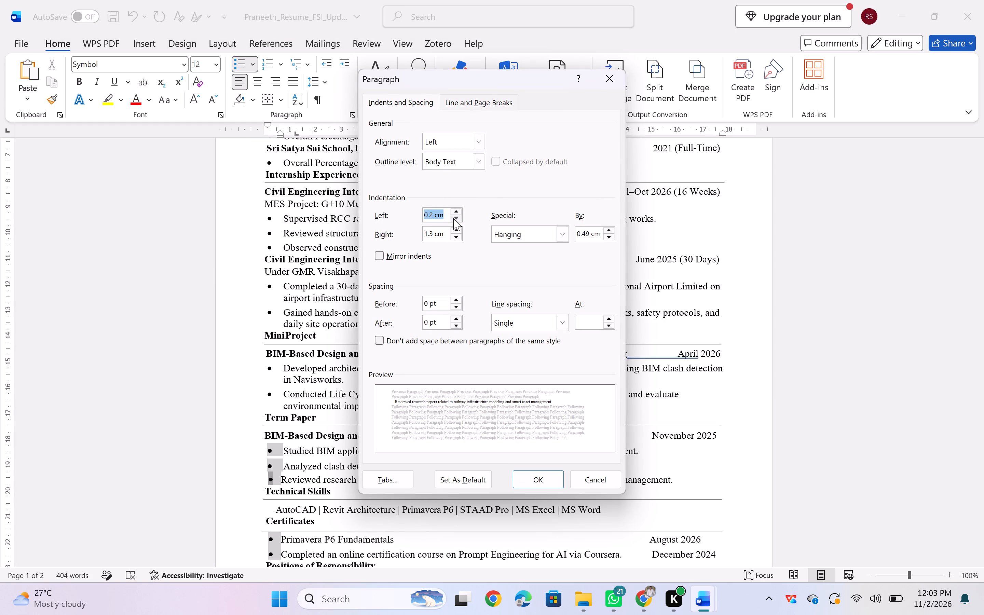
double_click(427, 305)
text(2.55)
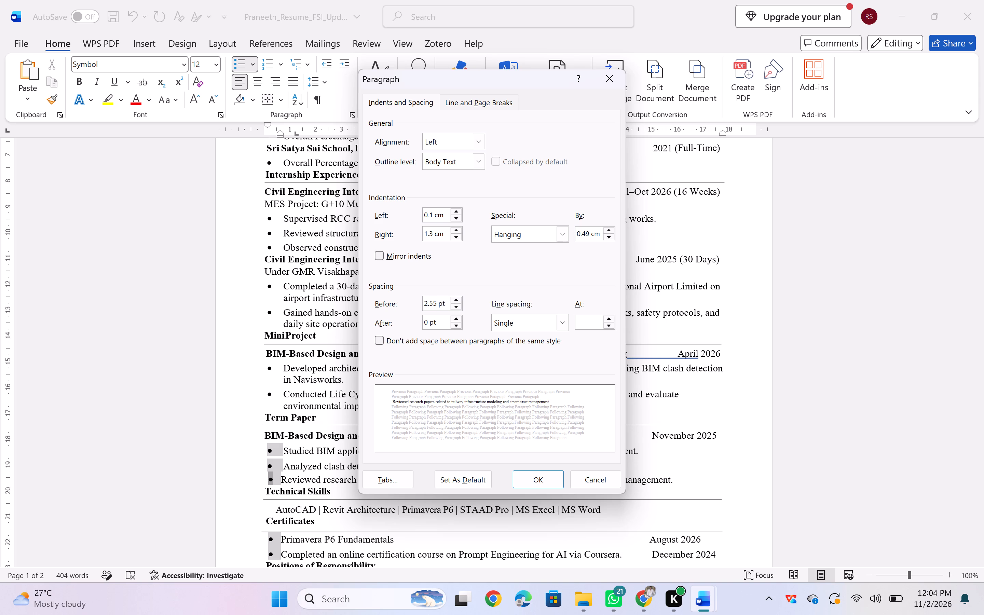
double_click(585, 232)
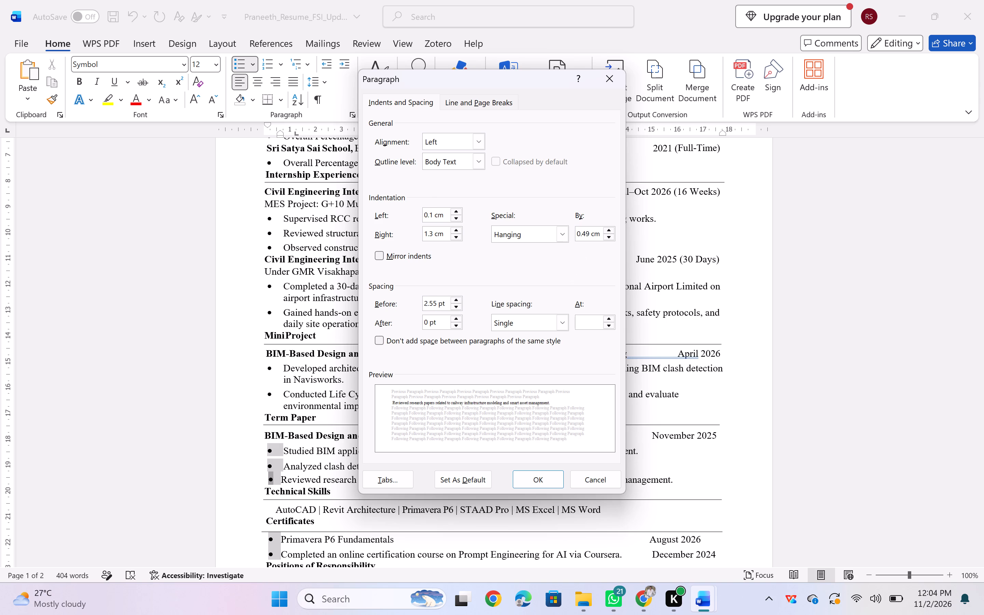
text(63)
click(533, 478)
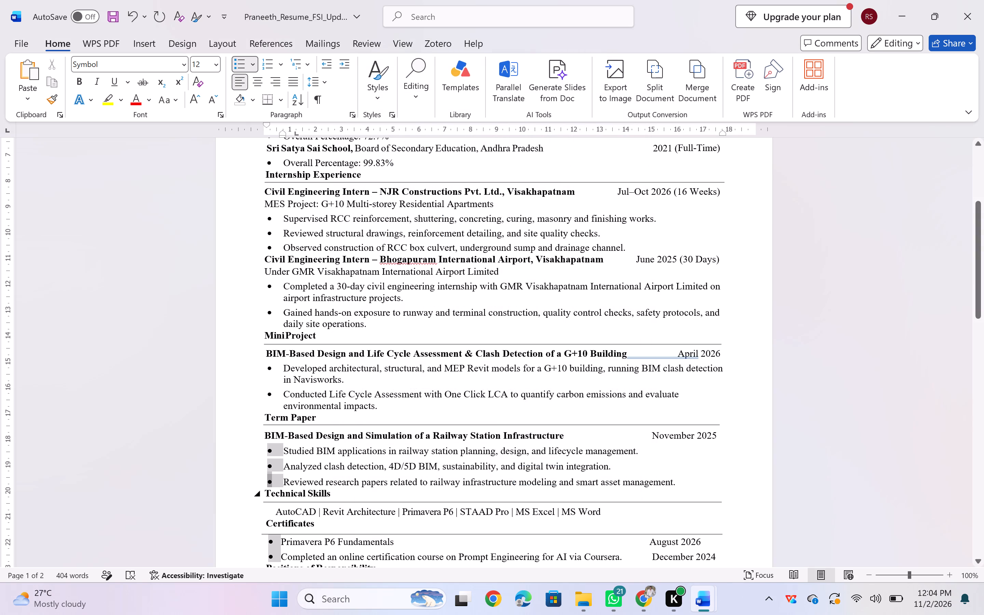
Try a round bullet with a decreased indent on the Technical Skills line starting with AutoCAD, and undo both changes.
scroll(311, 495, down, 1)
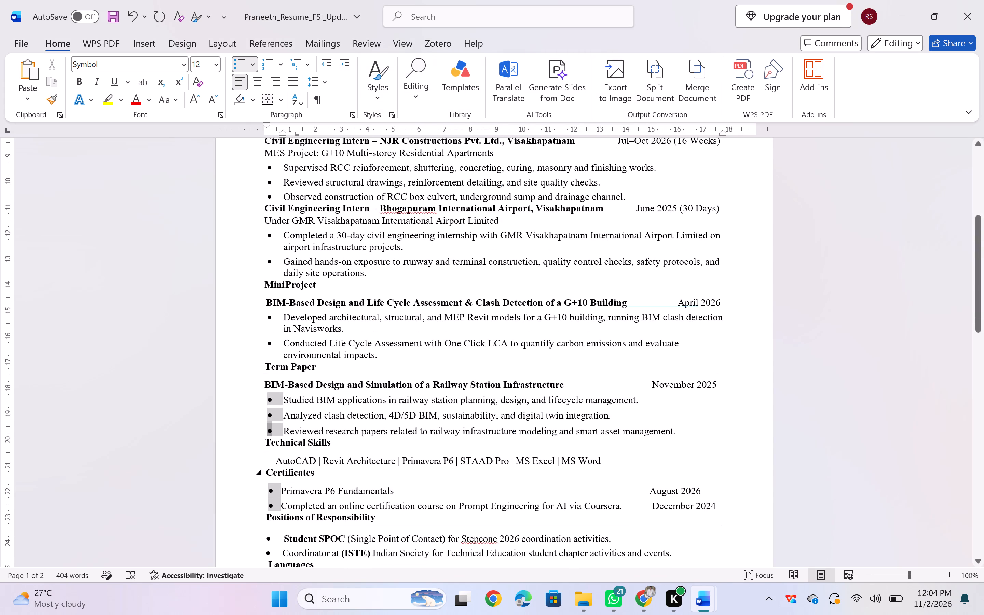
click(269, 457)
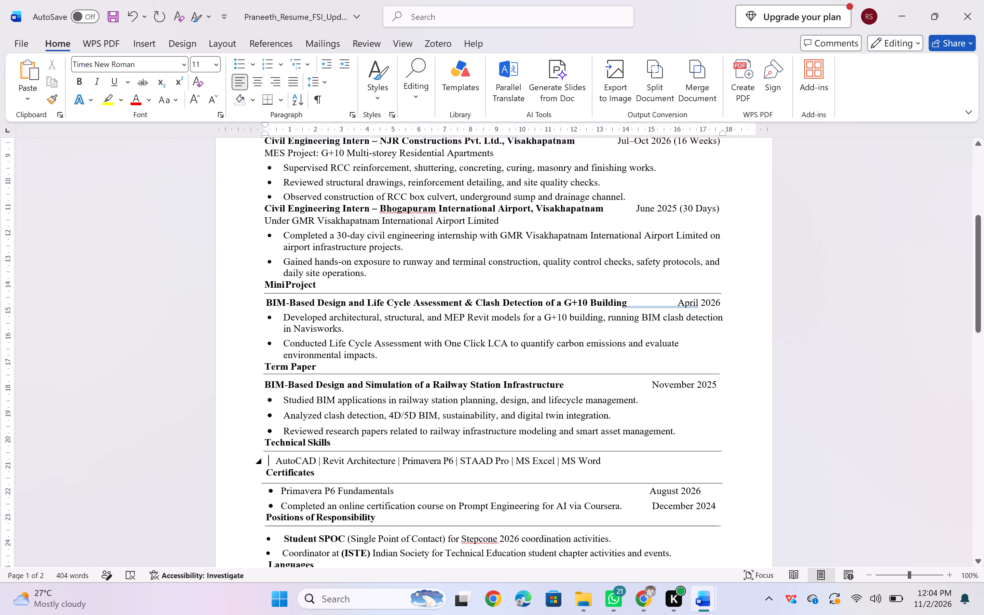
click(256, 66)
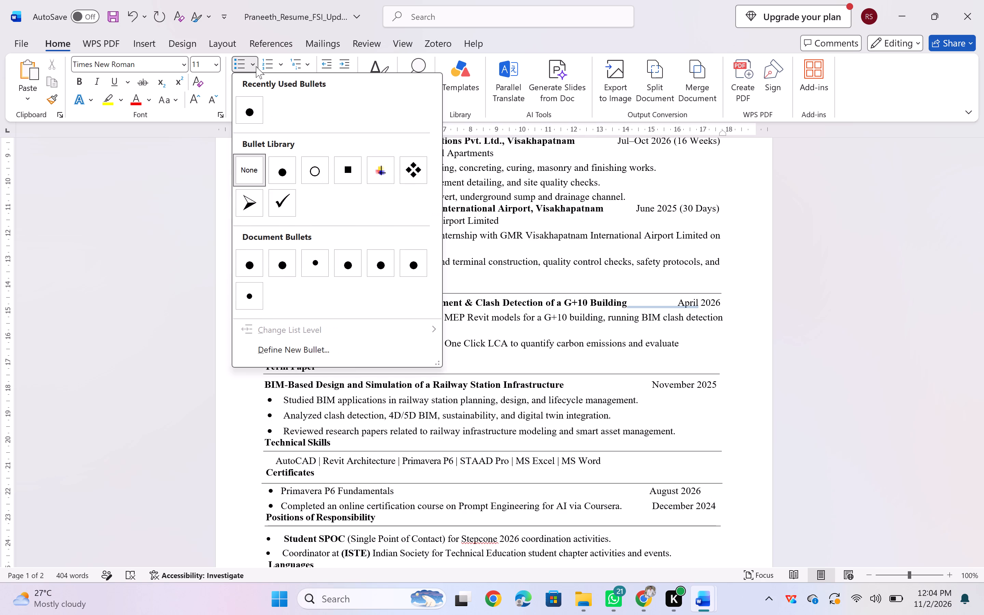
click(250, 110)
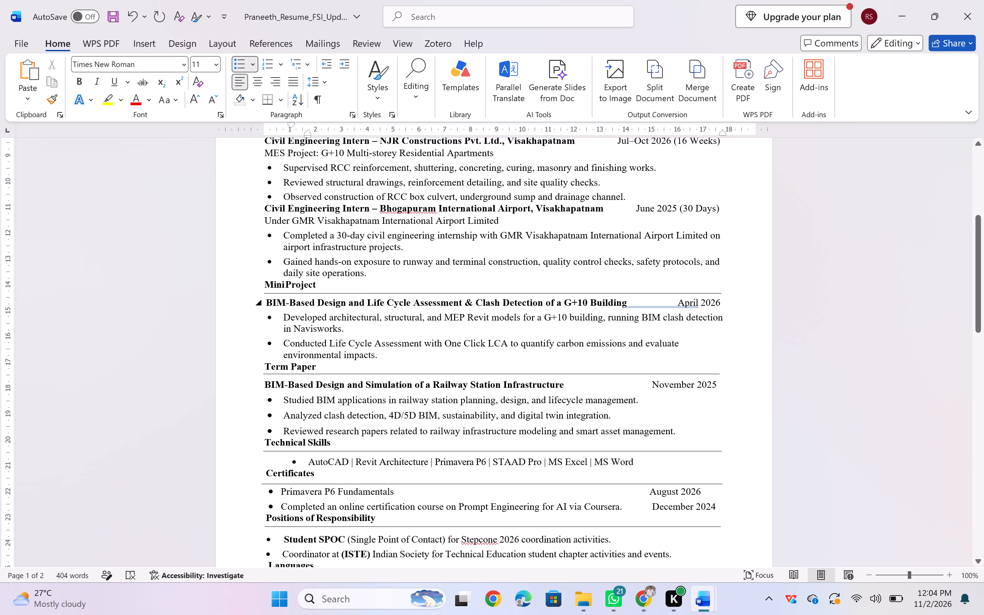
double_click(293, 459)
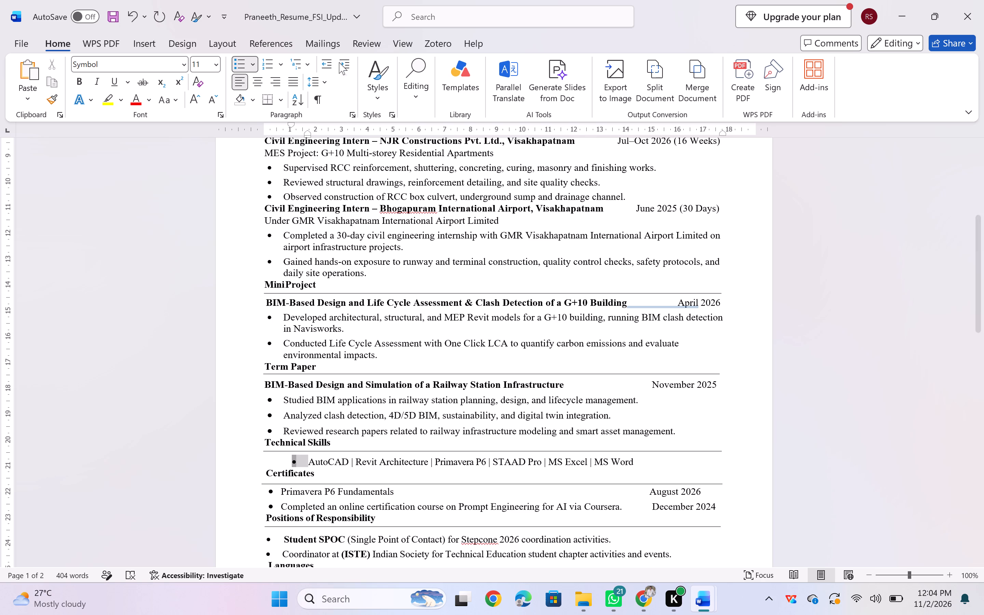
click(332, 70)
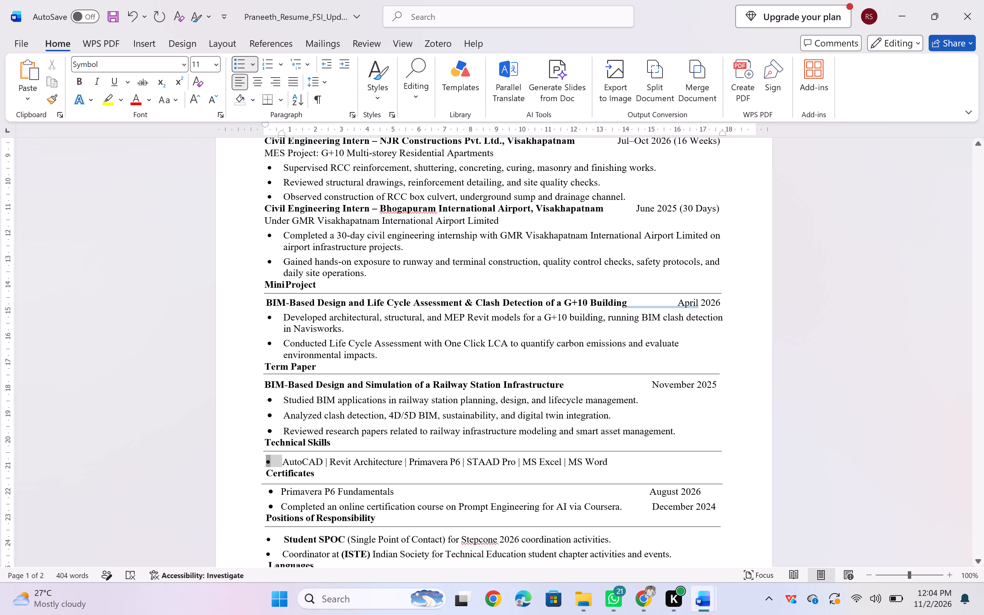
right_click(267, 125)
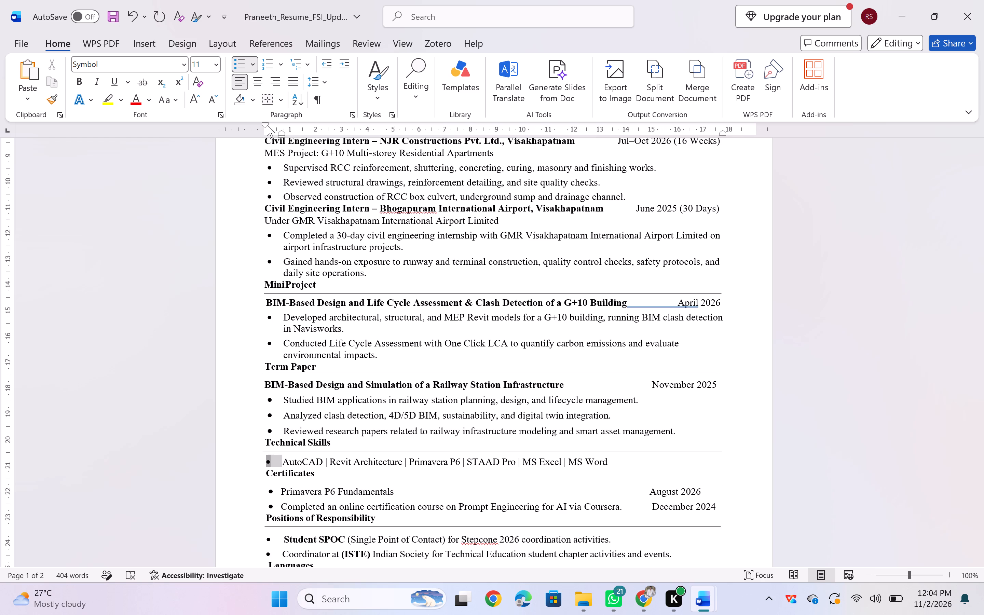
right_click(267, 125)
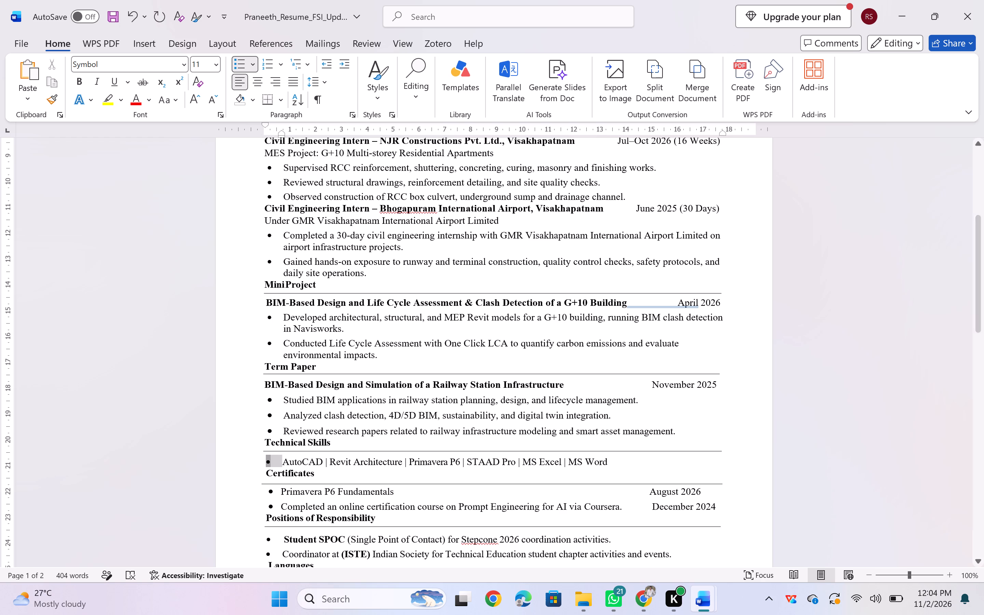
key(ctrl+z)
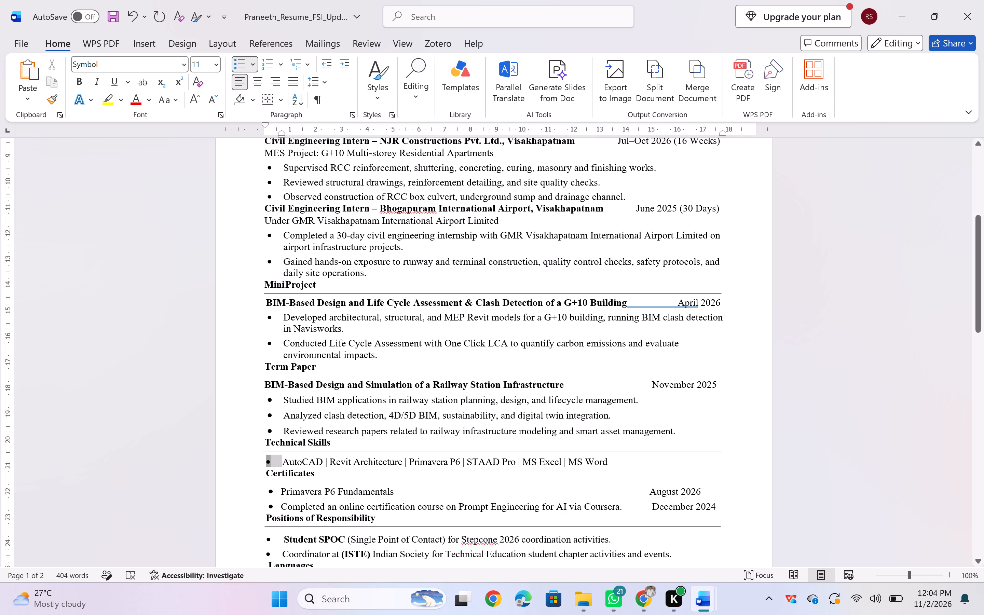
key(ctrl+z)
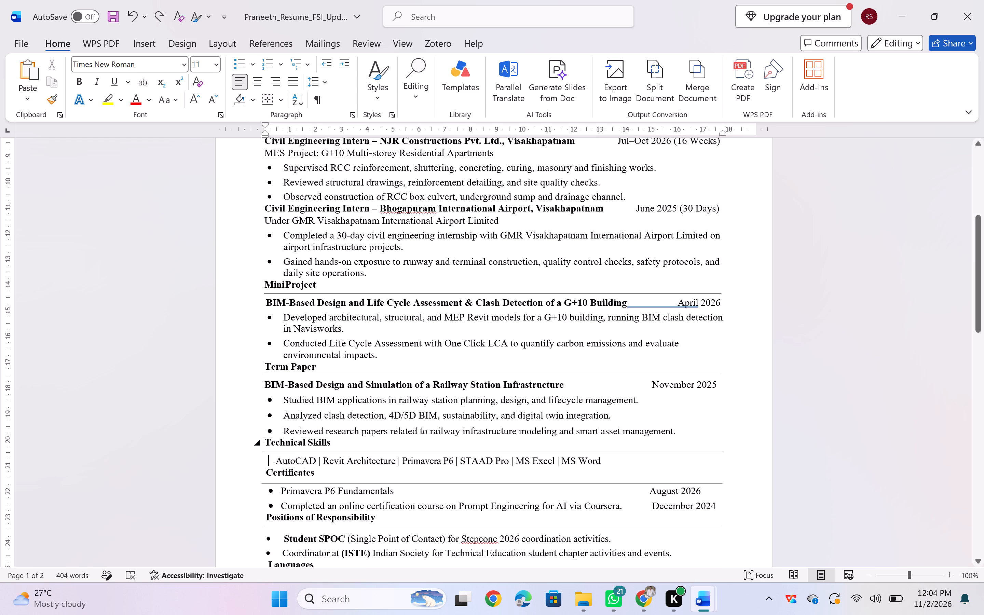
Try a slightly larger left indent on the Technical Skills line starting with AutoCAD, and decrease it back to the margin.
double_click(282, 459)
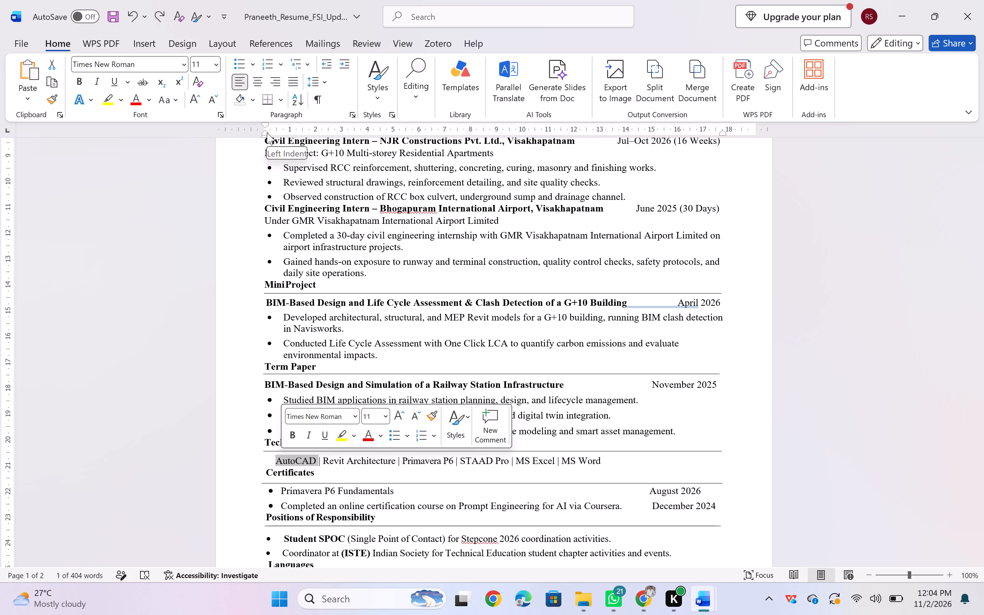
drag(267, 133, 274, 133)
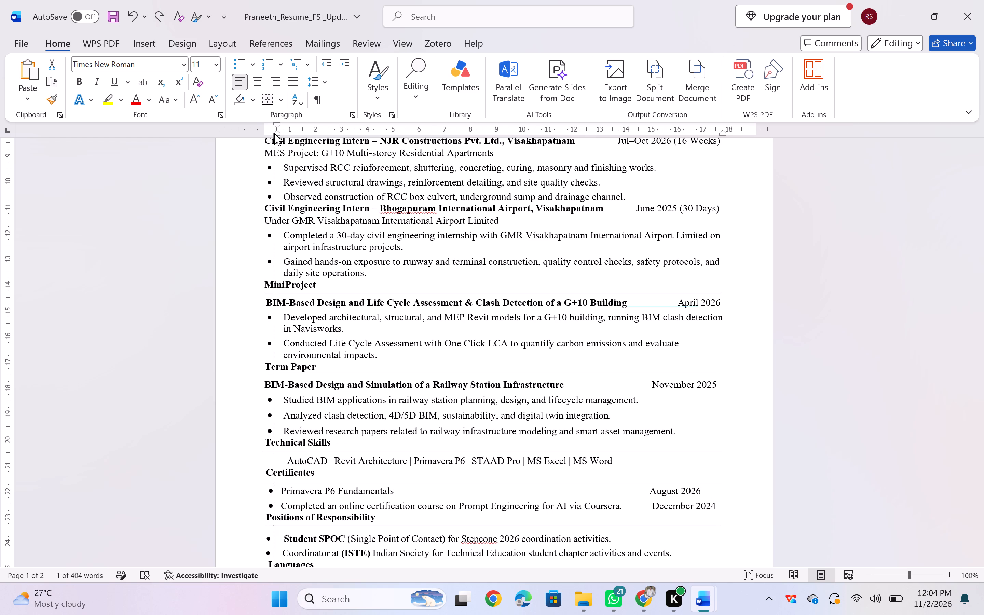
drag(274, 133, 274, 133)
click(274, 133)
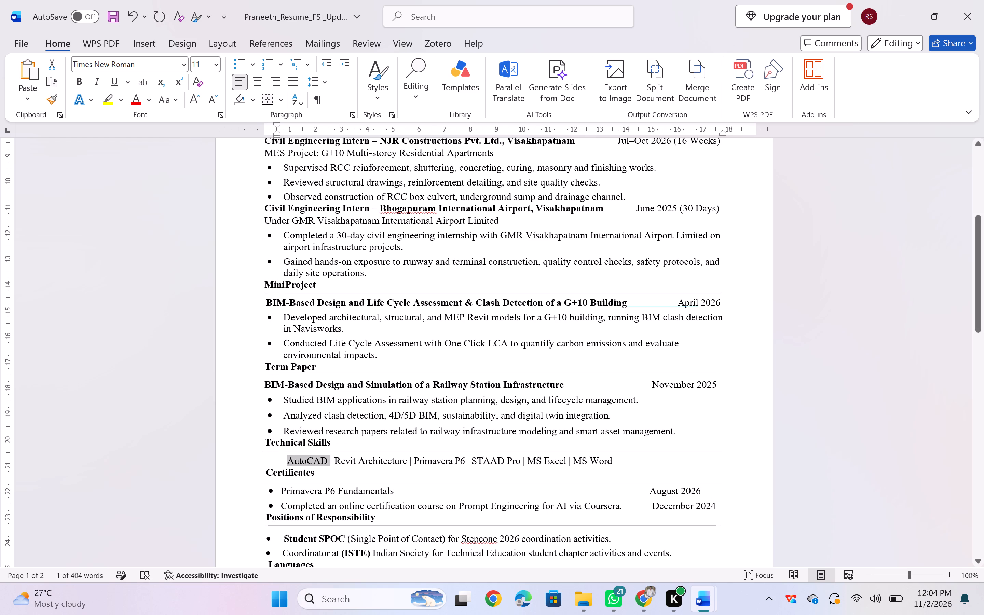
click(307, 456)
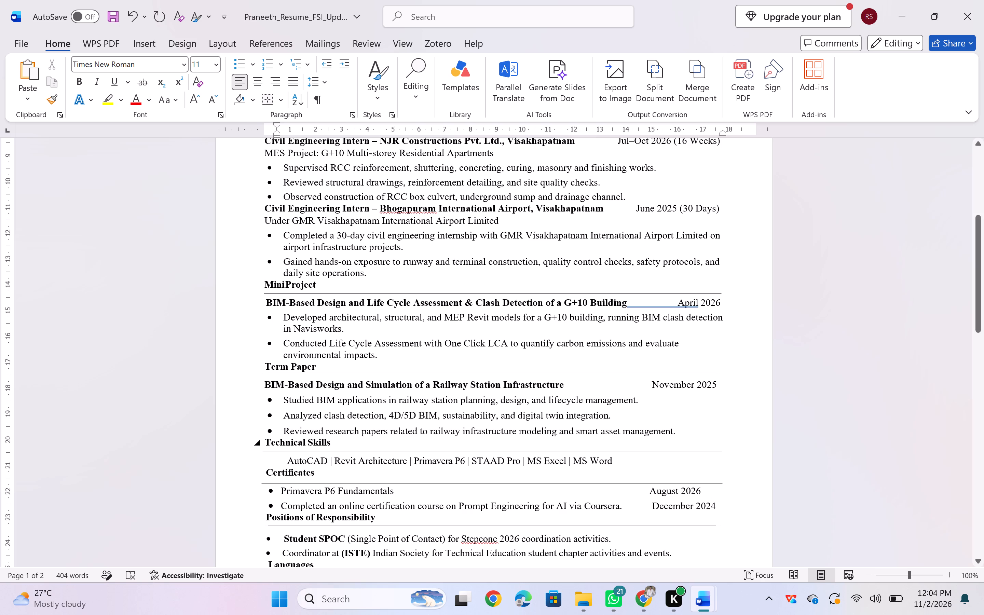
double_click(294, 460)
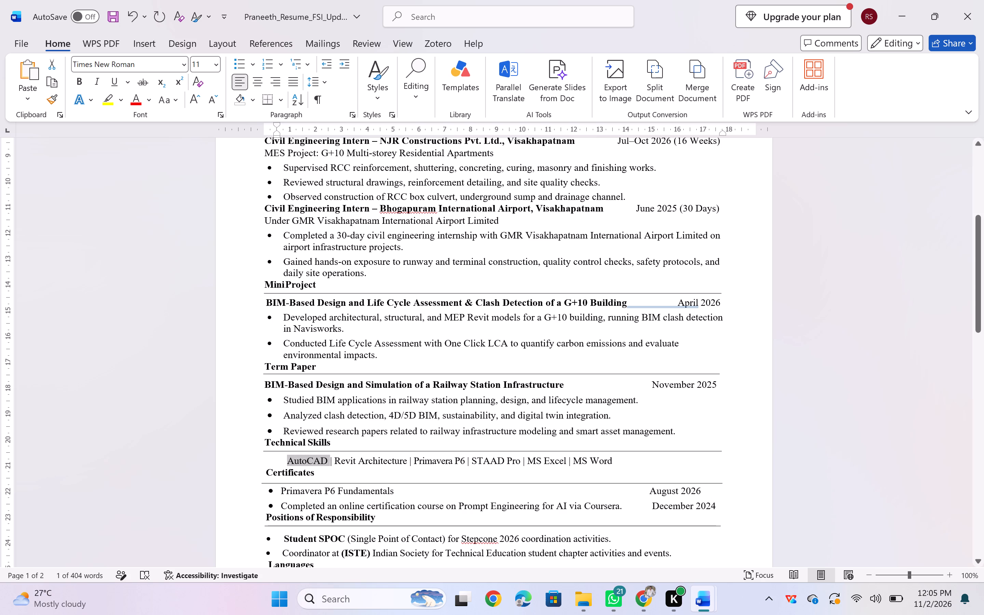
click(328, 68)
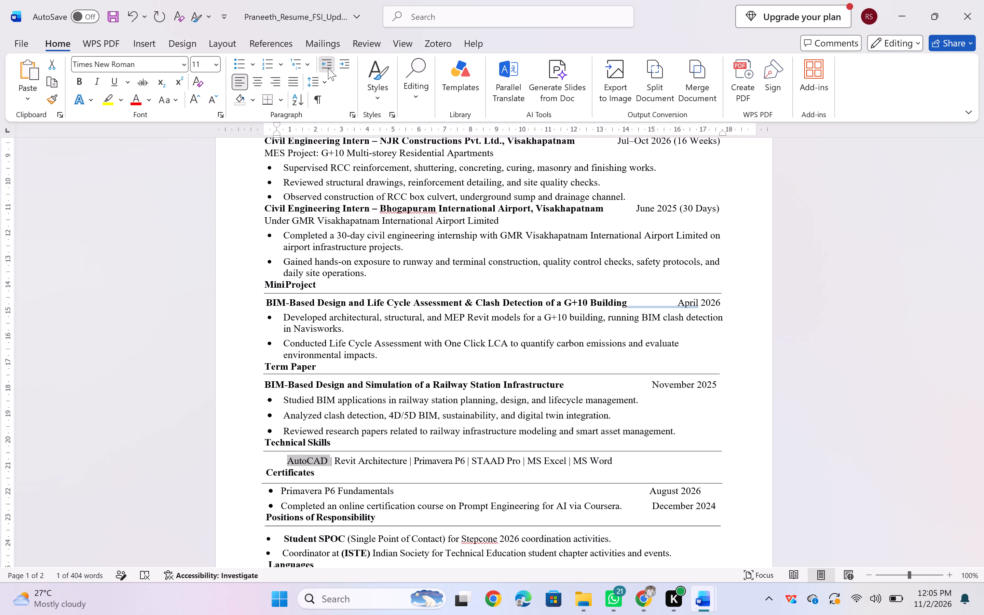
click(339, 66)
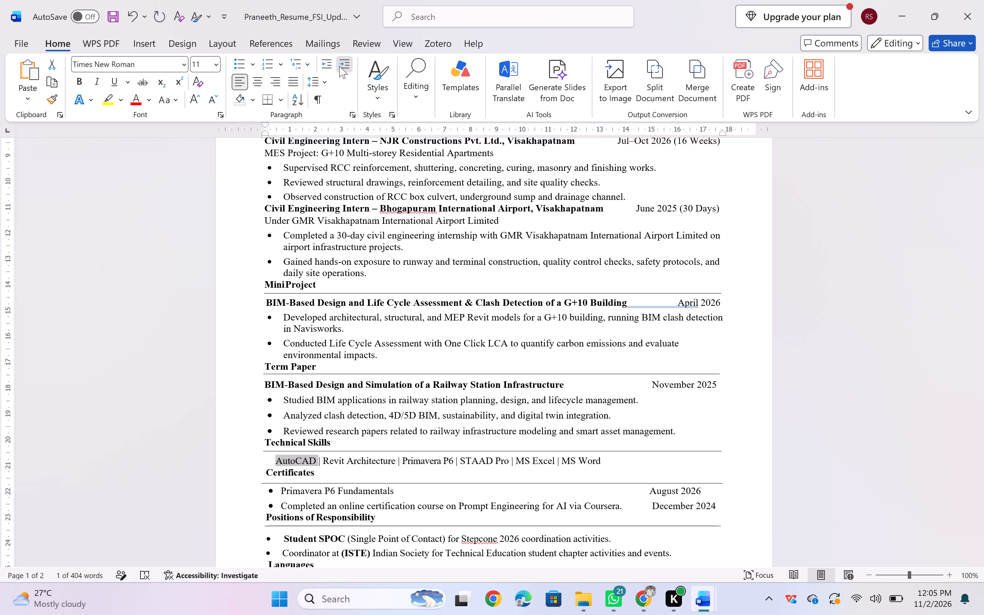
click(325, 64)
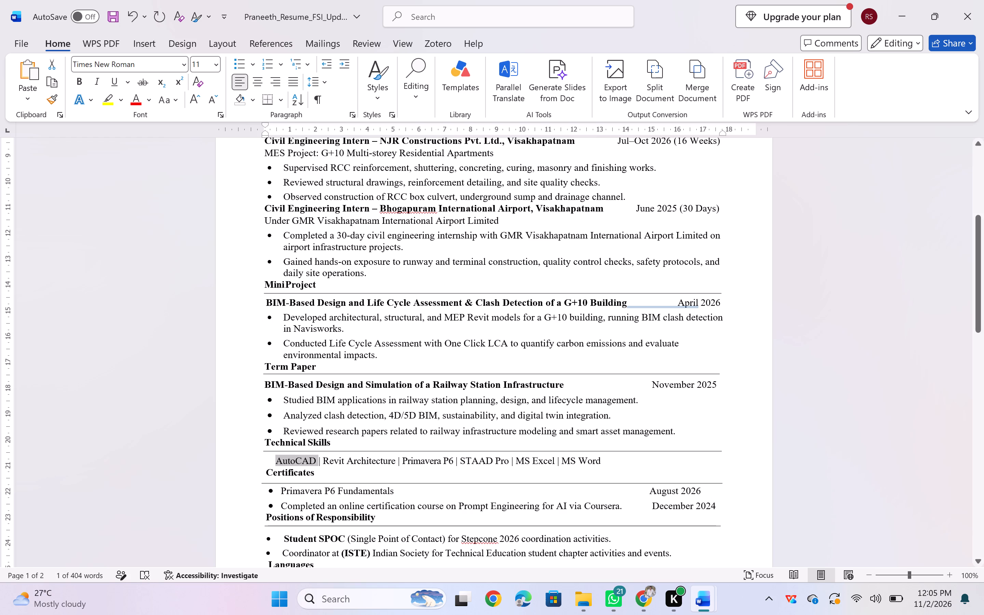
Examine the indentation and spacing settings of the "Analyzed clash detection" bullet without changing them.
double_click(290, 413)
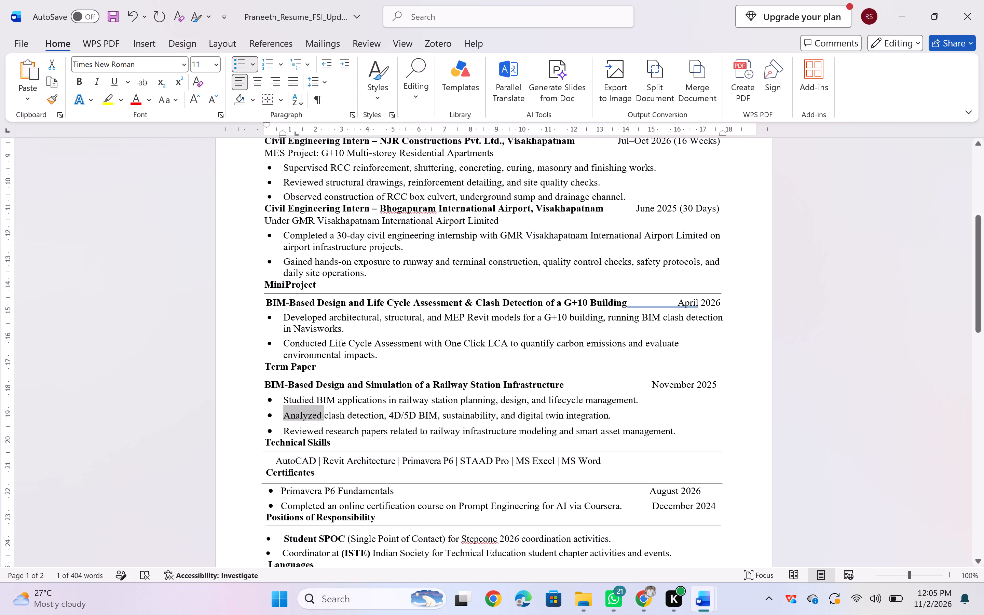
right_click(283, 134)
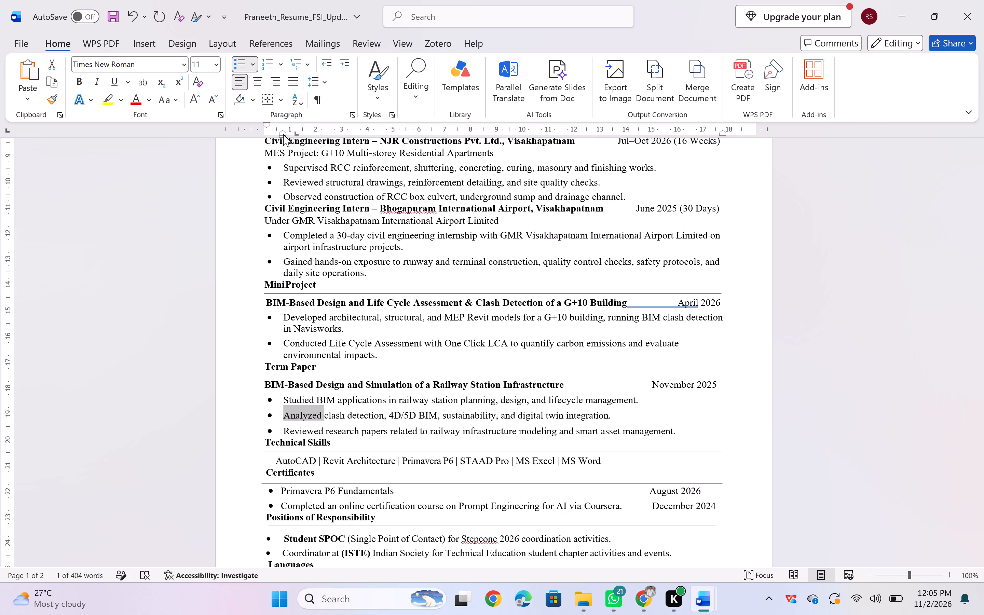
right_click(282, 127)
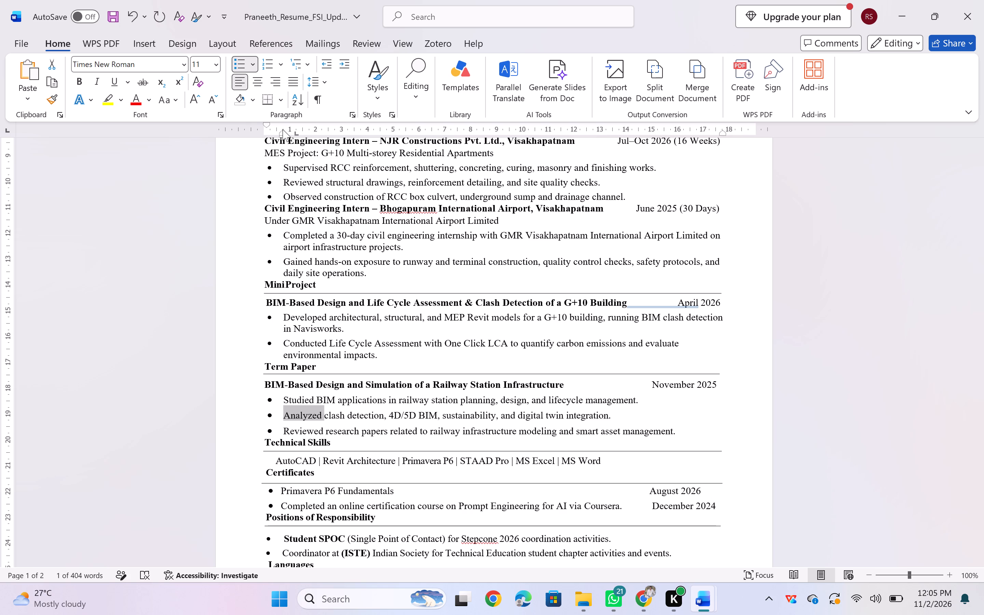
right_click(283, 129)
right_click(283, 129)
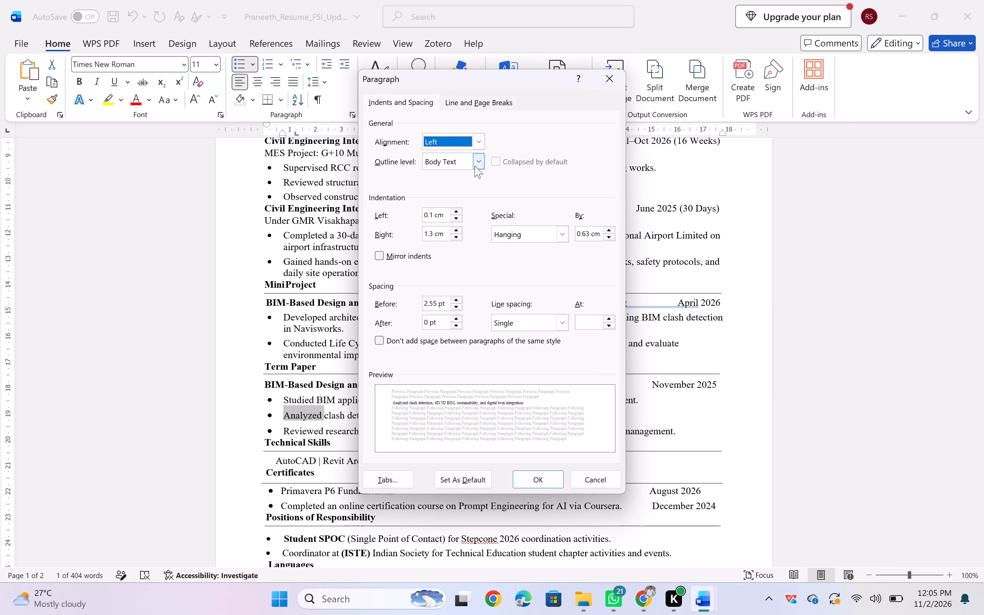
click(610, 80)
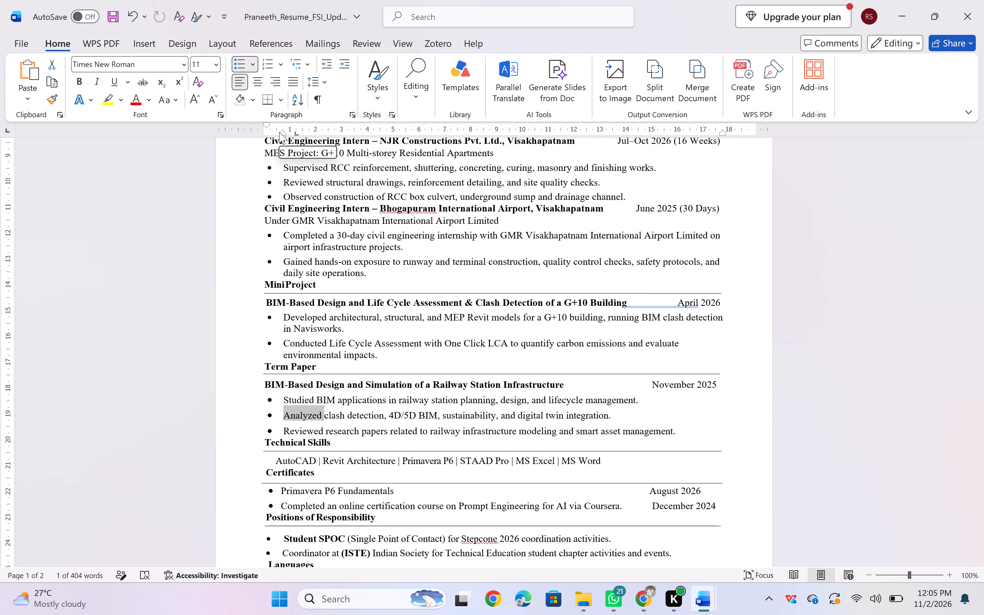
double_click(279, 132)
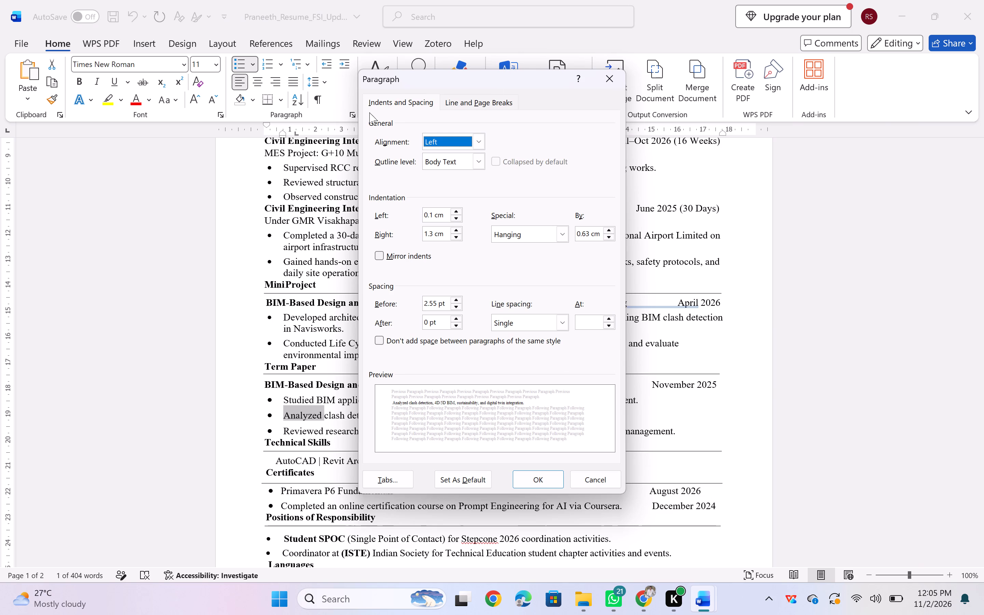
click(606, 72)
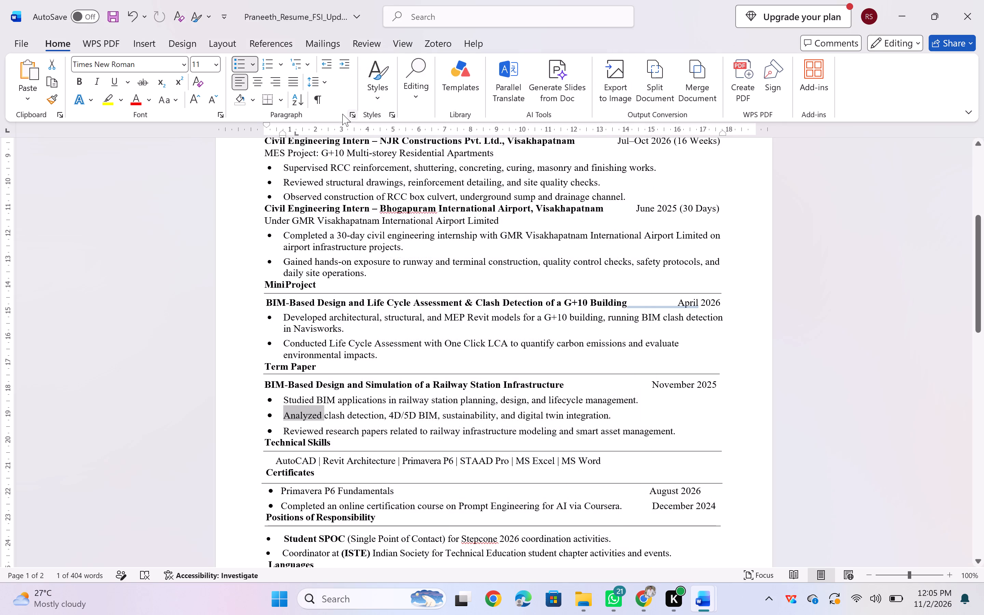
triple_click(284, 133)
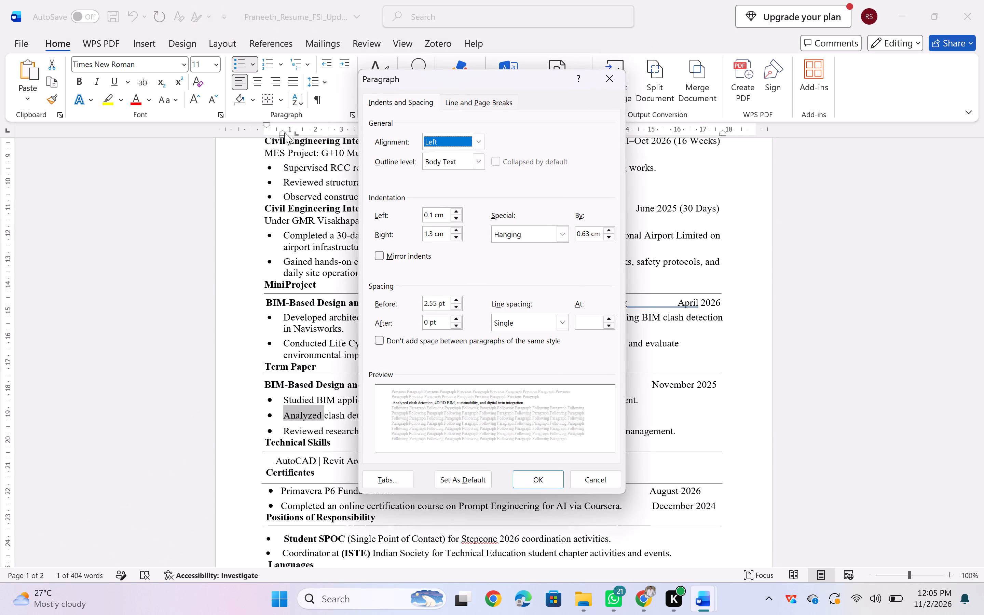
click(606, 76)
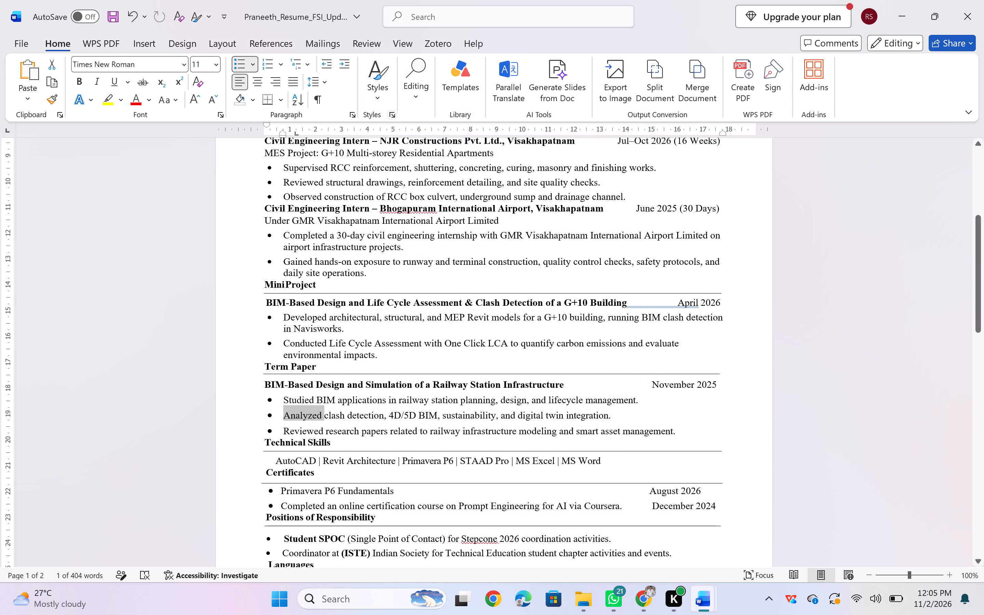
Recheck the paragraph indentation and spacing settings of the "Analyzed clash detection" bullet without changing them.
double_click(278, 130)
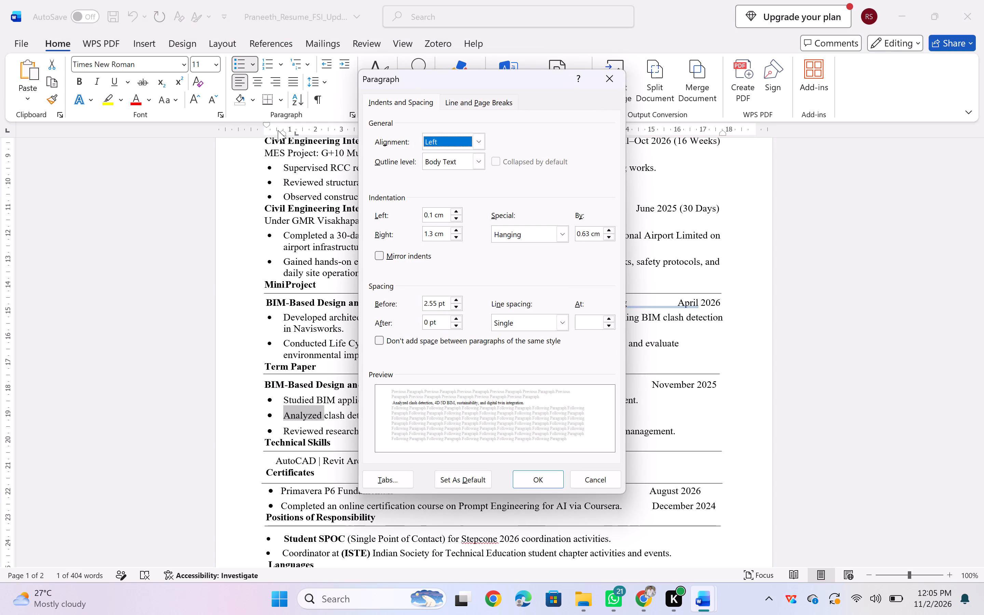
click(610, 76)
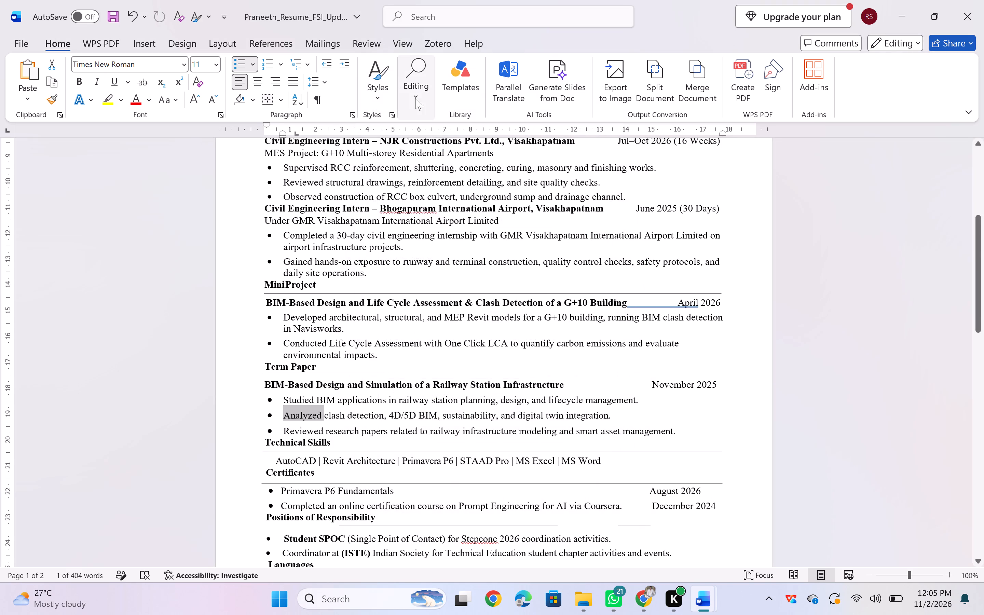
click(283, 132)
click(283, 132)
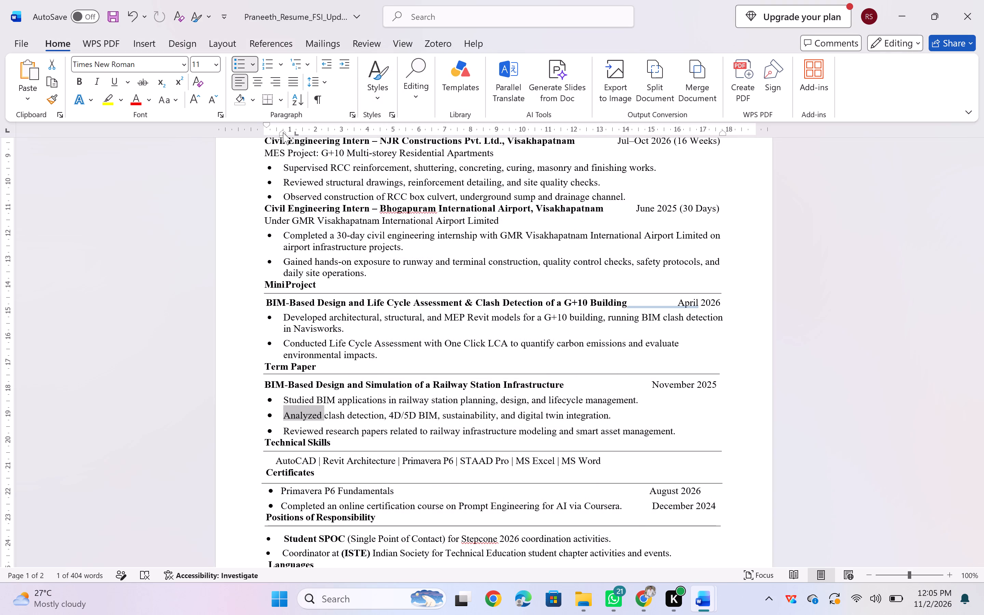
double_click(283, 132)
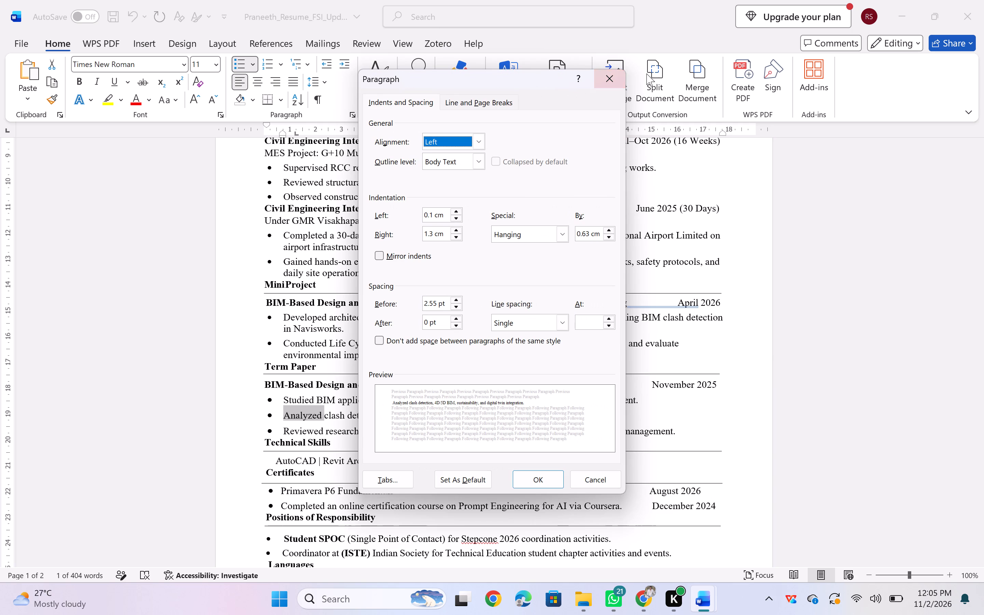
click(606, 72)
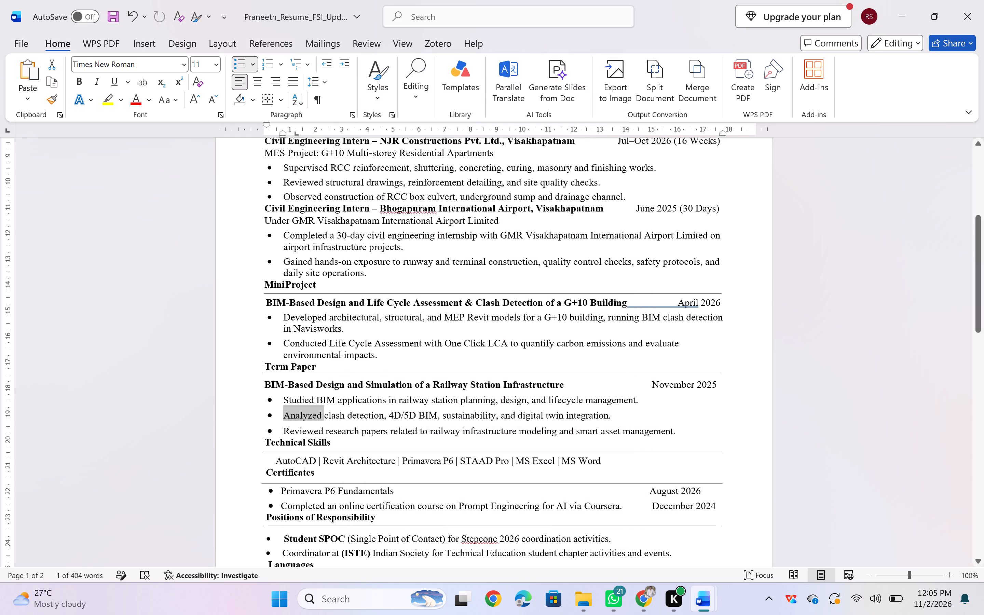
Set the Technical Skills line starting with AutoCAD to 0.1 cm left indent, 0.63 cm hanging indent and 2.55 pt spacing before.
double_click(289, 459)
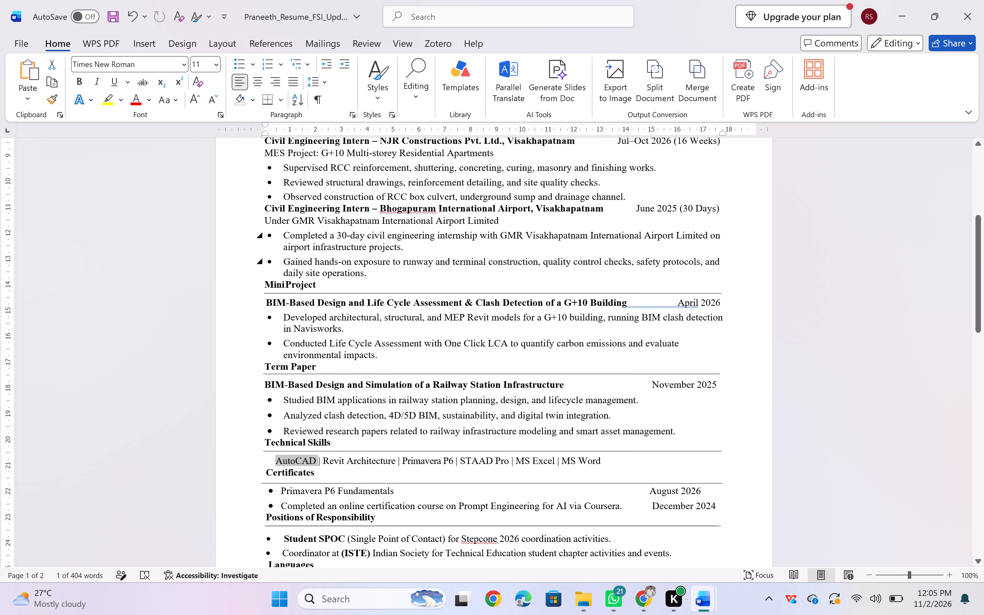
double_click(265, 135)
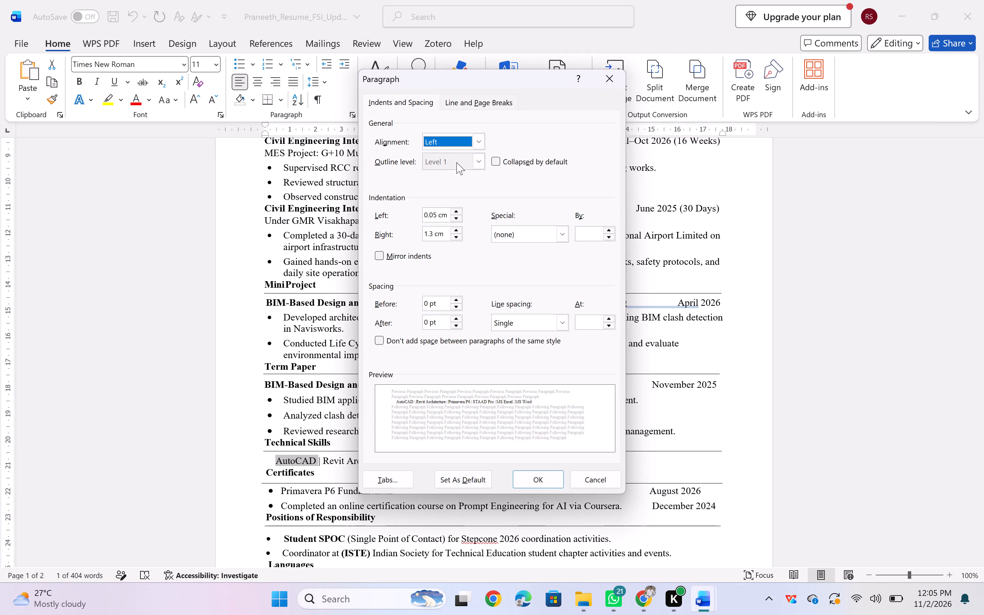
click(455, 218)
click(455, 218)
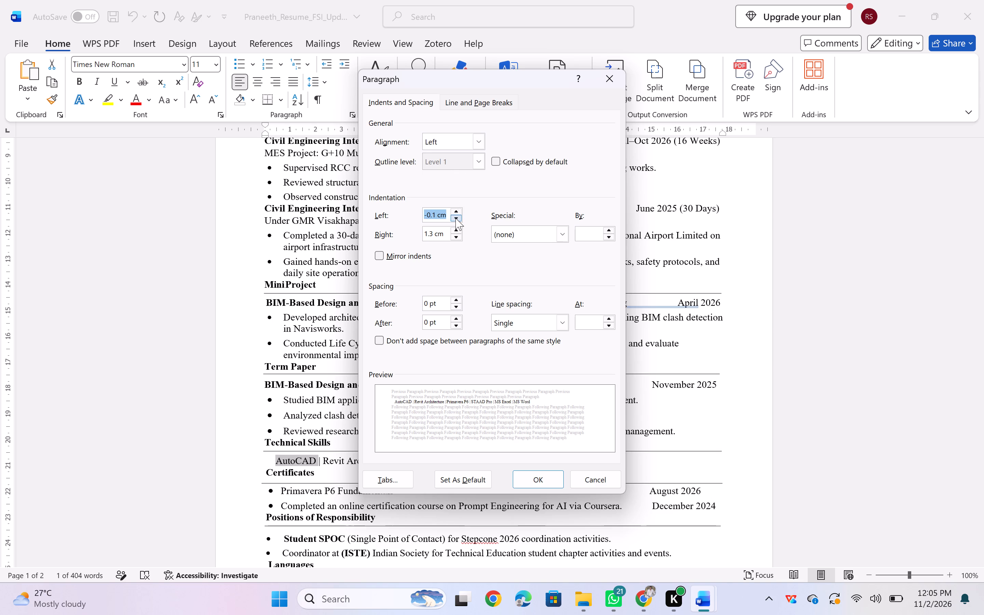
double_click(454, 213)
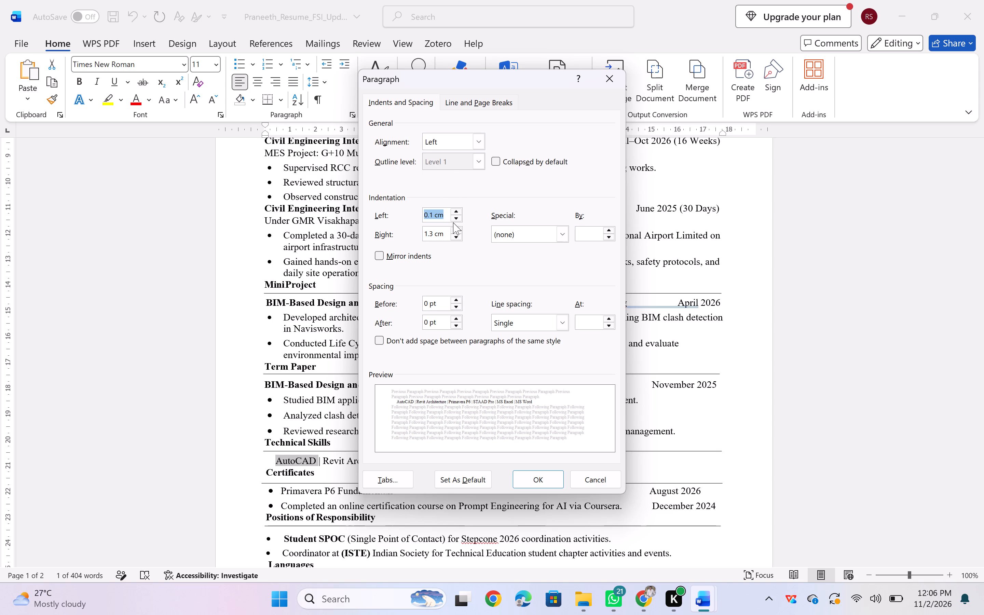
double_click(426, 302)
key(2)
text(.55)
click(563, 236)
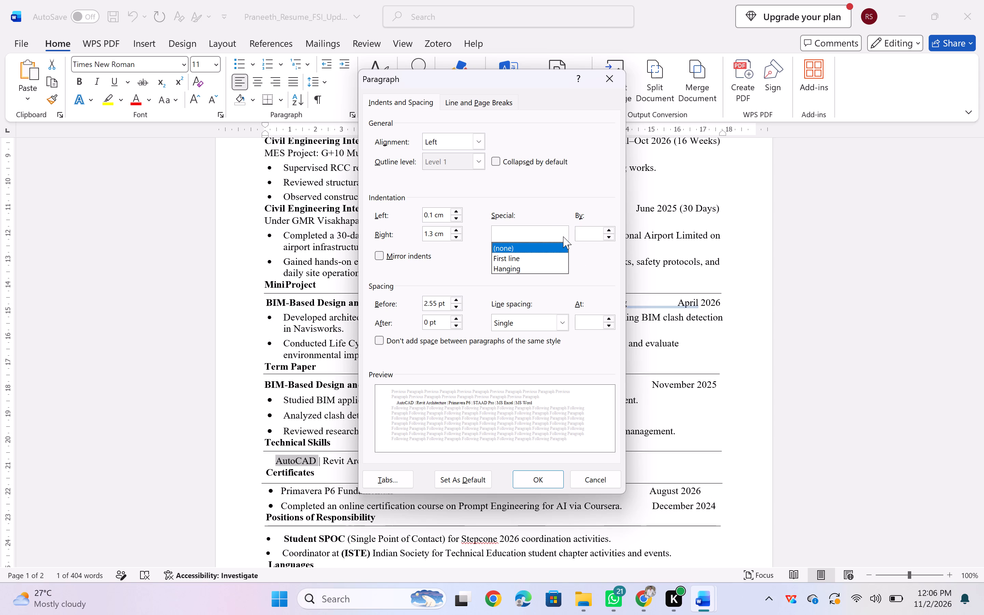
click(504, 273)
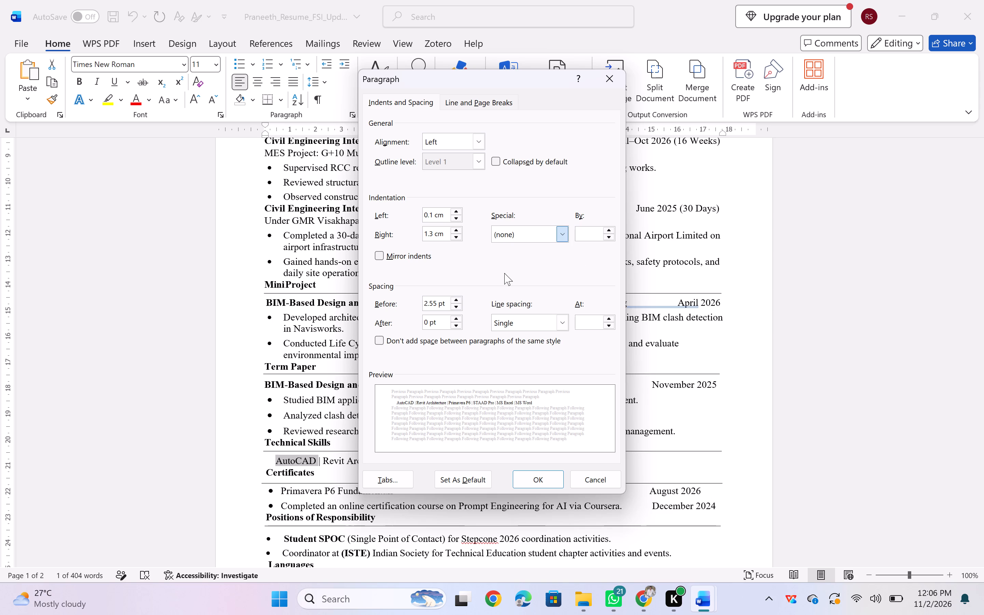
double_click(586, 232)
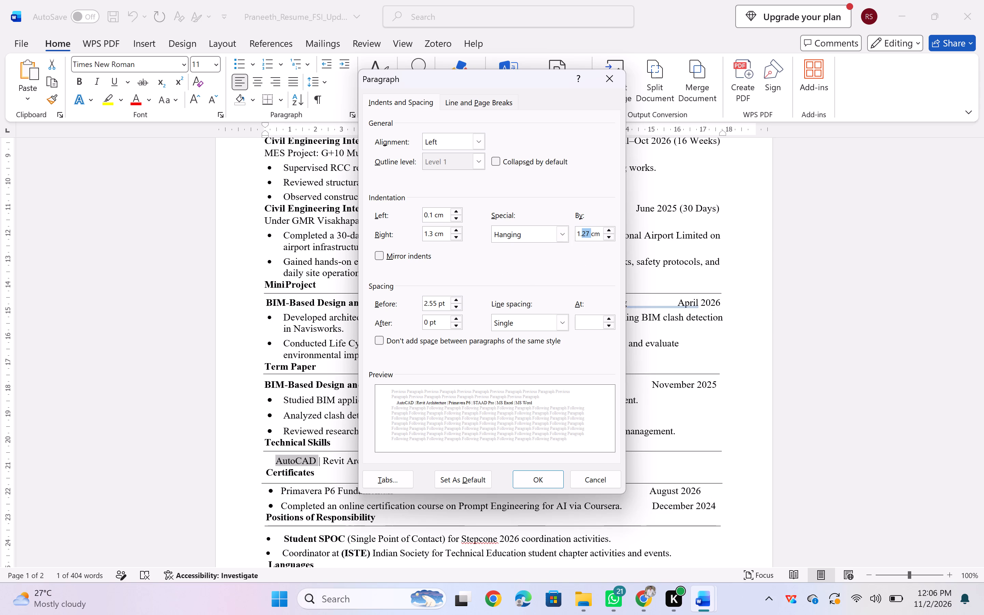
triple_click(586, 232)
text(0.63)
click(538, 475)
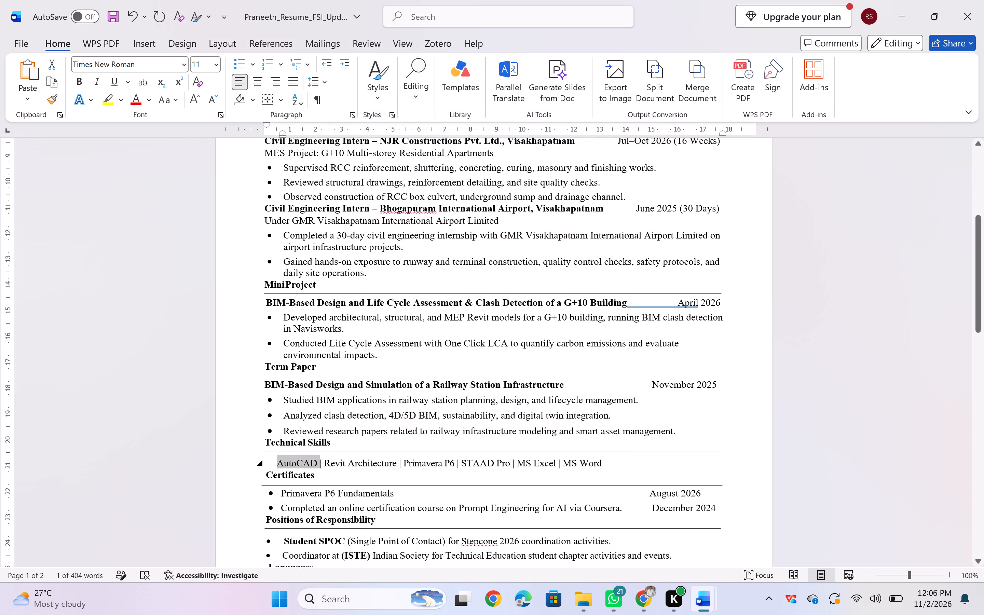
Insert two spaces before AutoCAD in the Technical Skills line to align it with the bullet text above.
click(296, 460)
double_click(292, 399)
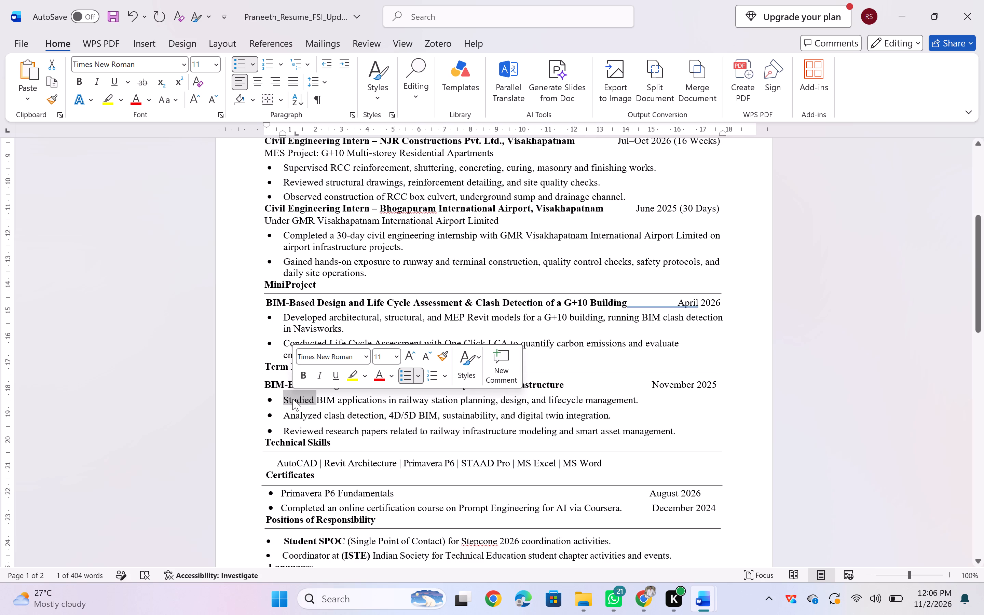
click(278, 459)
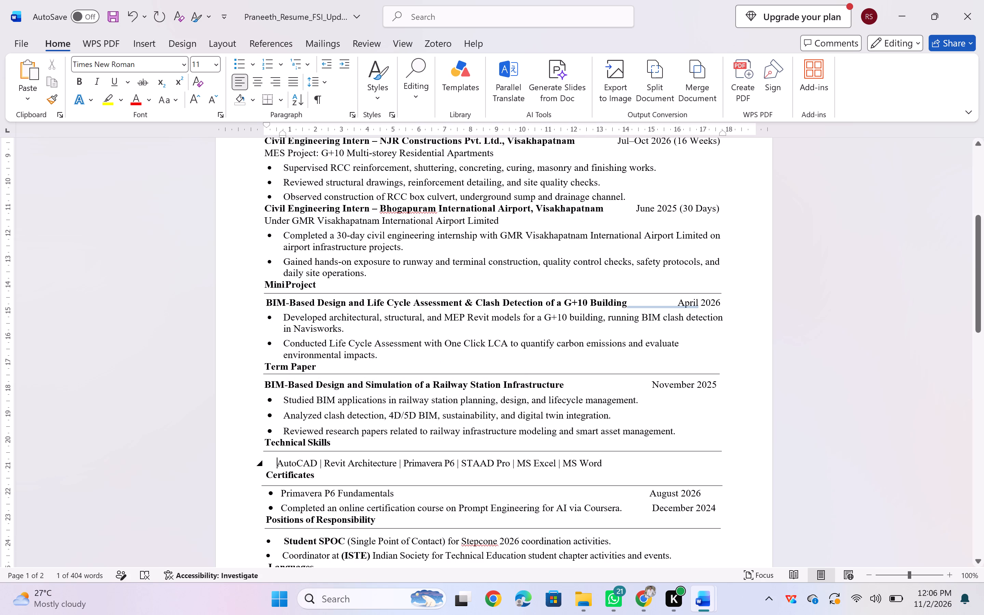
key(space)
key(space)
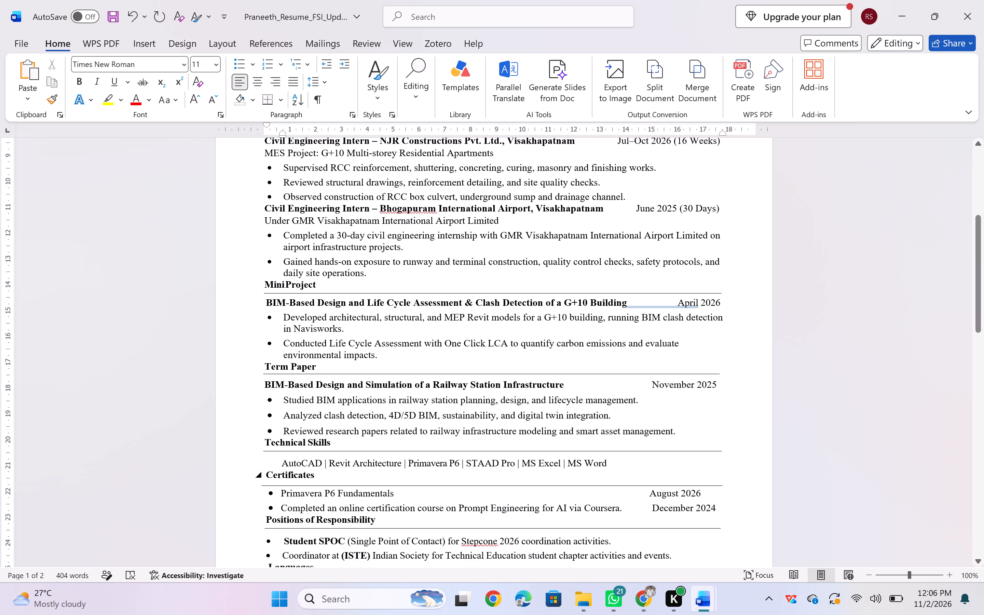
Set the "Primavera P6 Fundamentals" certificate bullet to left alignment, 0.1 cm left indent, 0.63 cm hanging indent and 2.55 pt spacing before.
scroll(289, 512, down, 1)
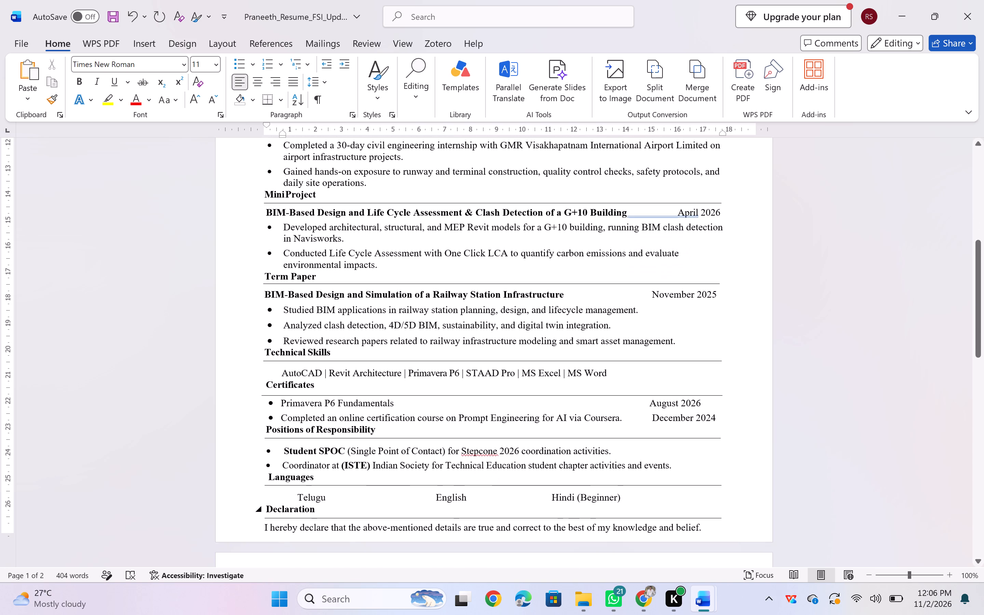
double_click(270, 402)
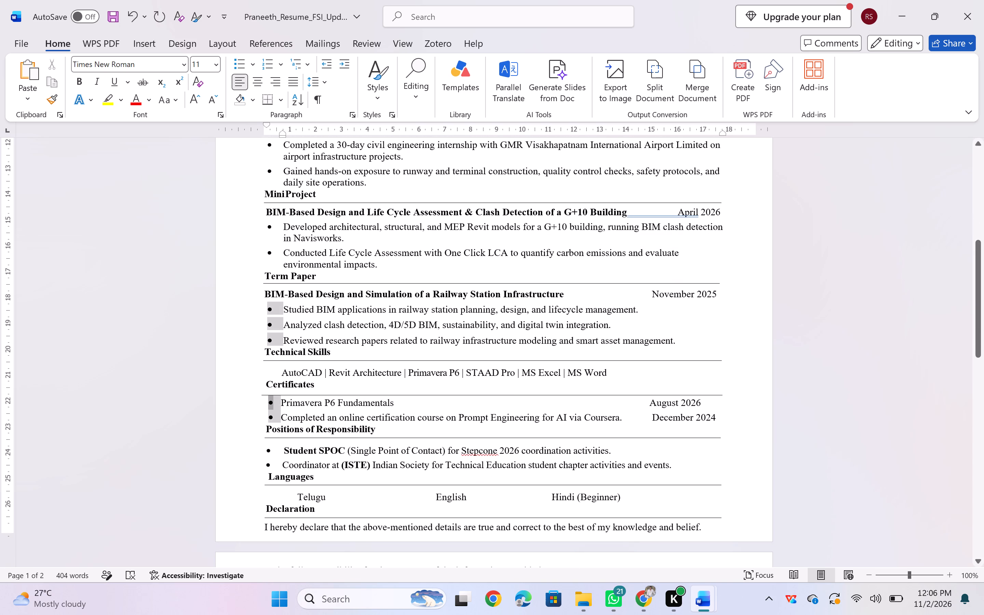
double_click(266, 123)
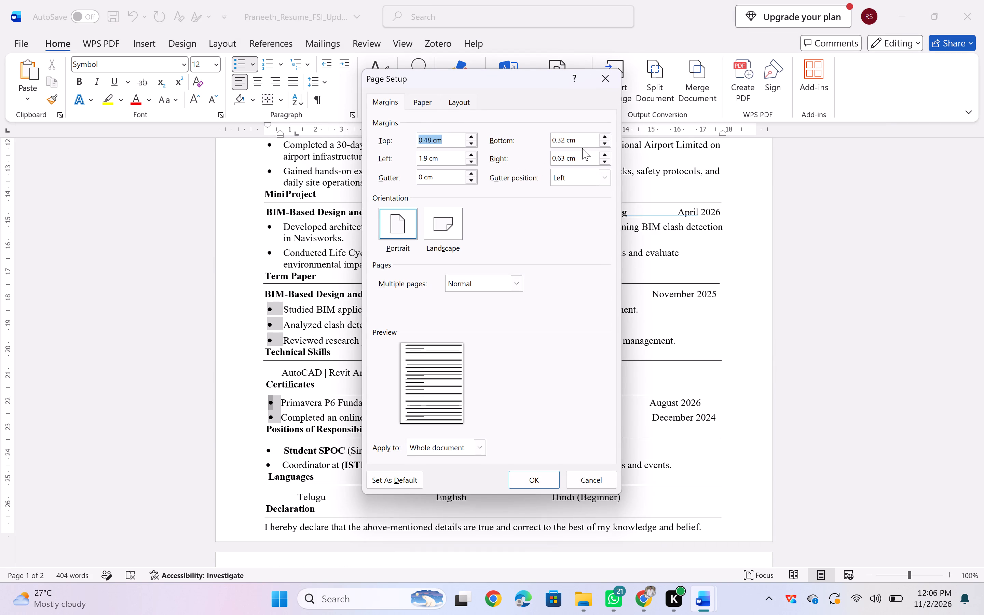
click(528, 480)
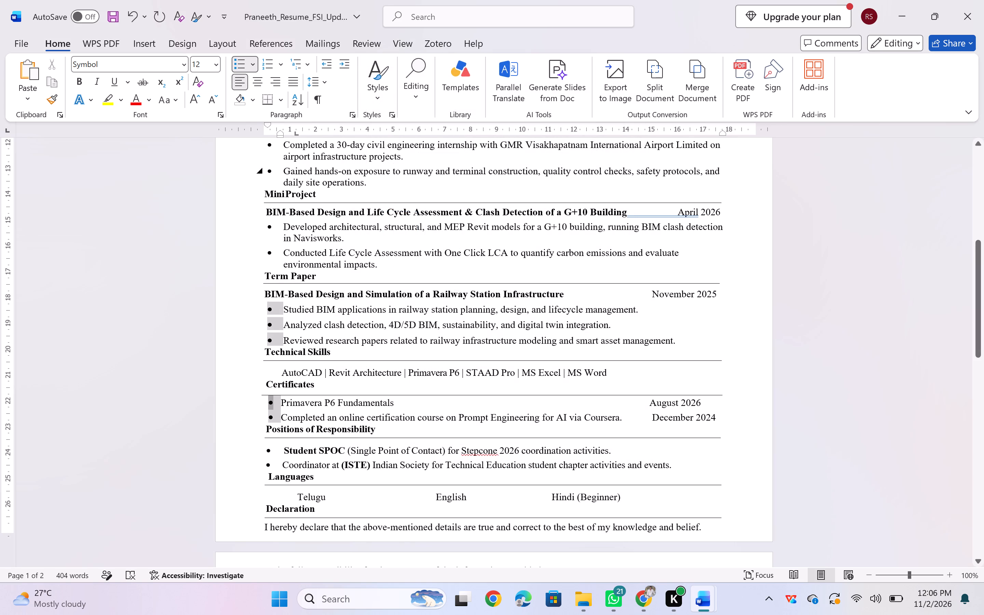
double_click(278, 132)
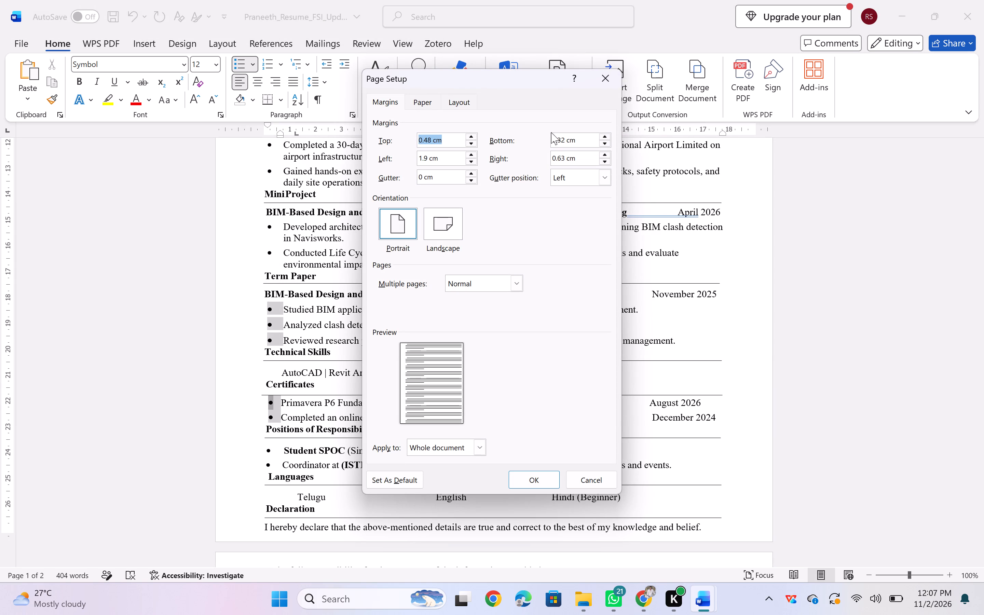
click(604, 76)
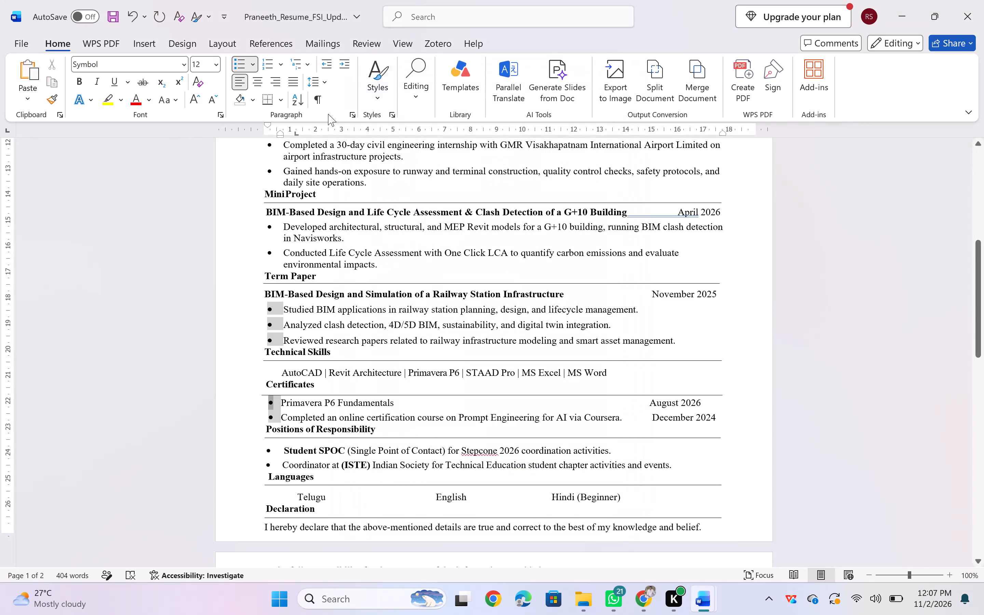
right_click(268, 127)
right_click(268, 127)
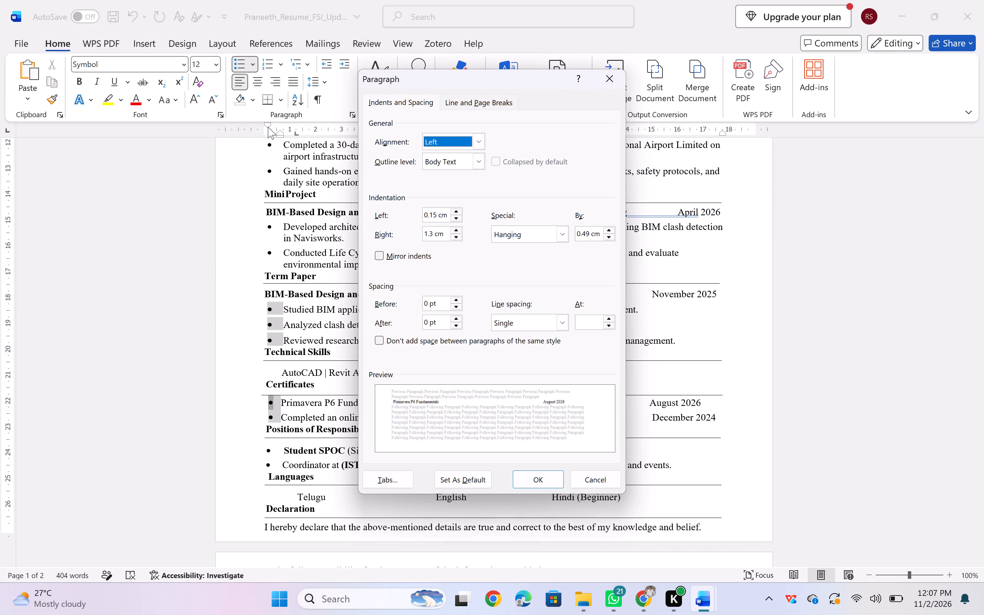
click(455, 208)
click(455, 208)
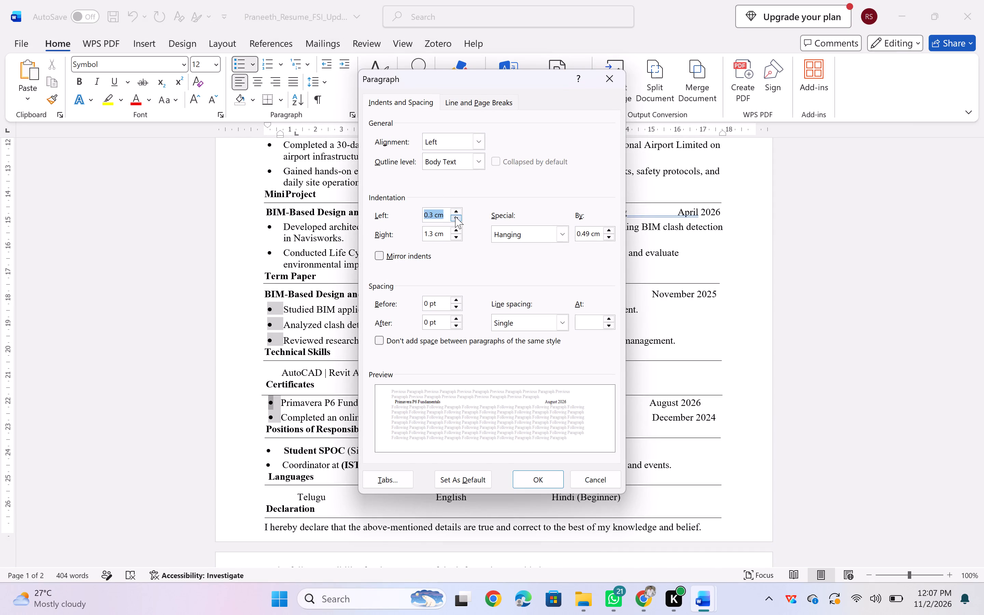
double_click(455, 218)
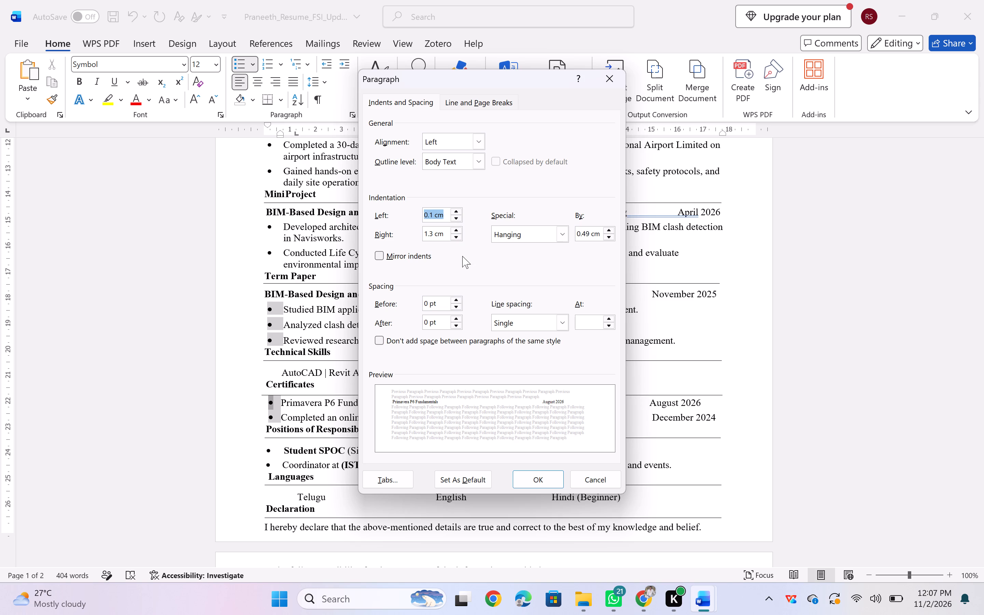
double_click(427, 304)
key(2)
text(.5)
key(5)
double_click(590, 236)
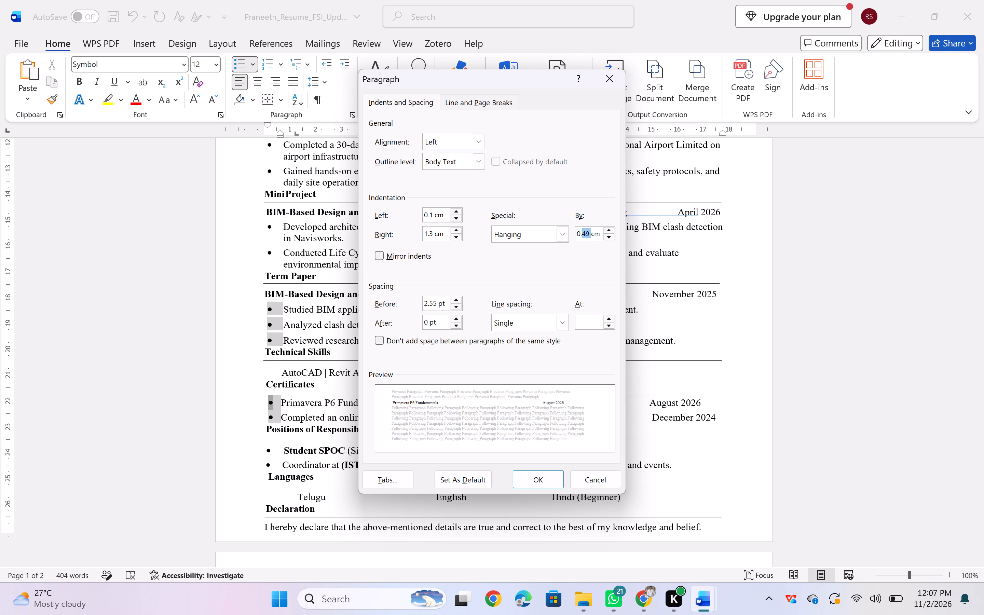
text(63)
click(482, 139)
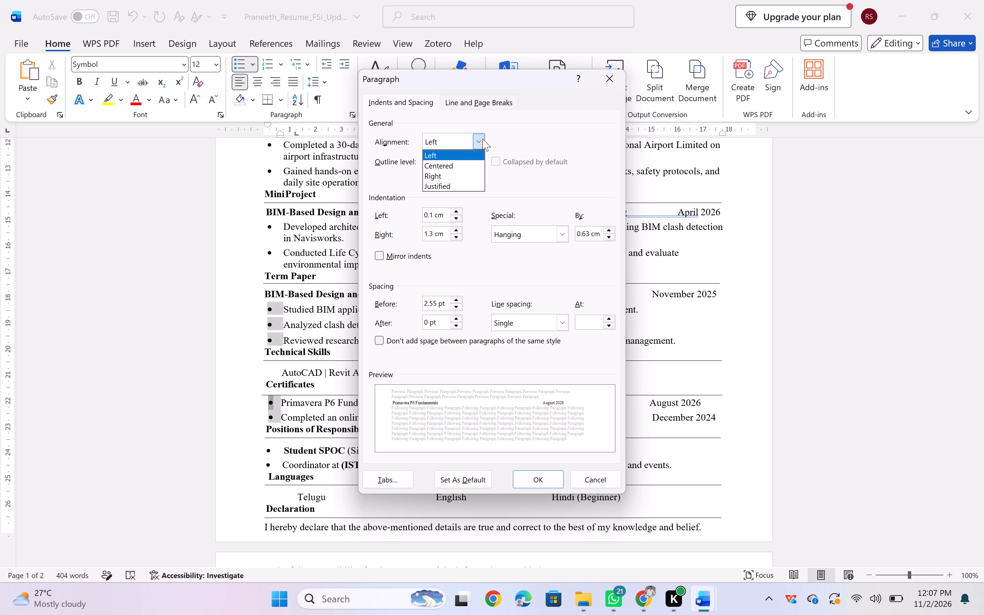
click(444, 154)
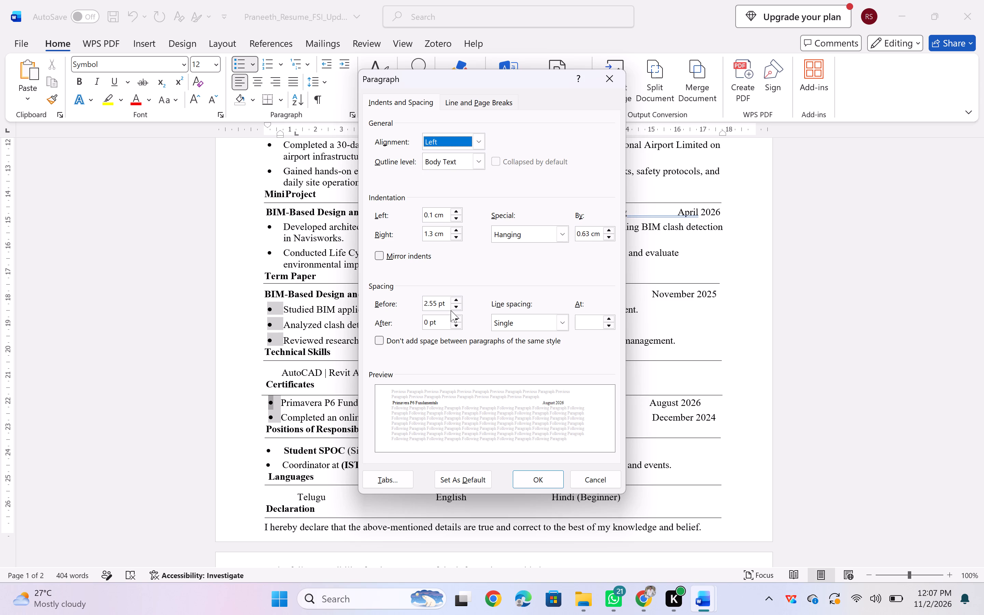
click(532, 475)
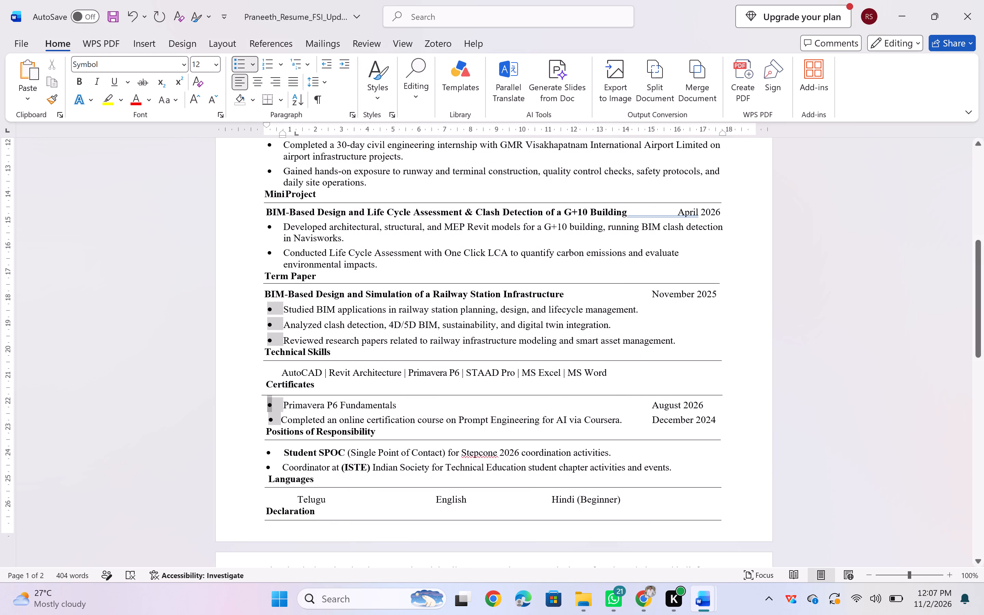
Set the Prompt Engineering certificate bullet to 0.1 cm left indent, 0.63 cm hanging indent and 2.55 pt spacing before.
double_click(269, 420)
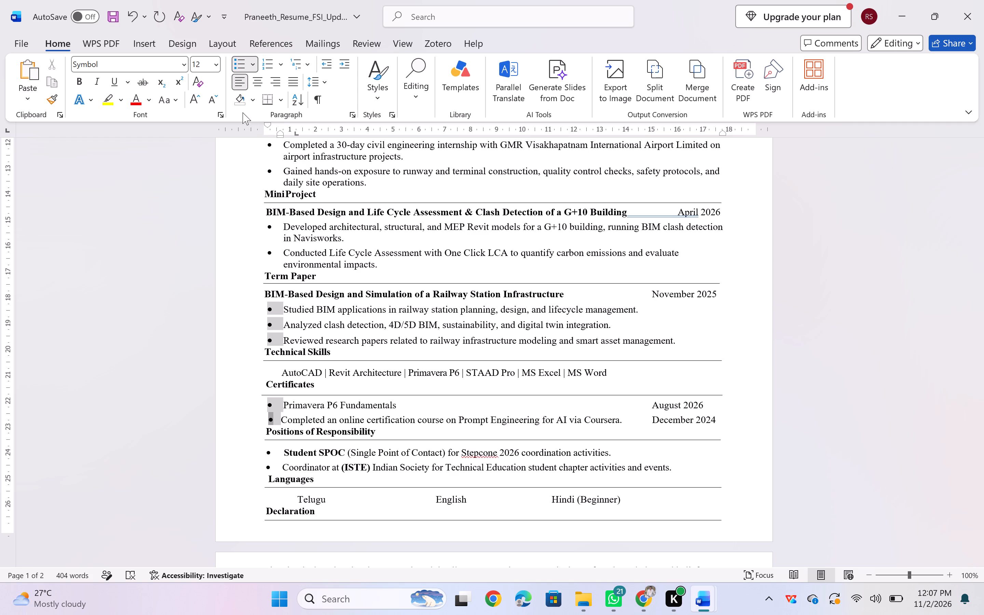
double_click(267, 124)
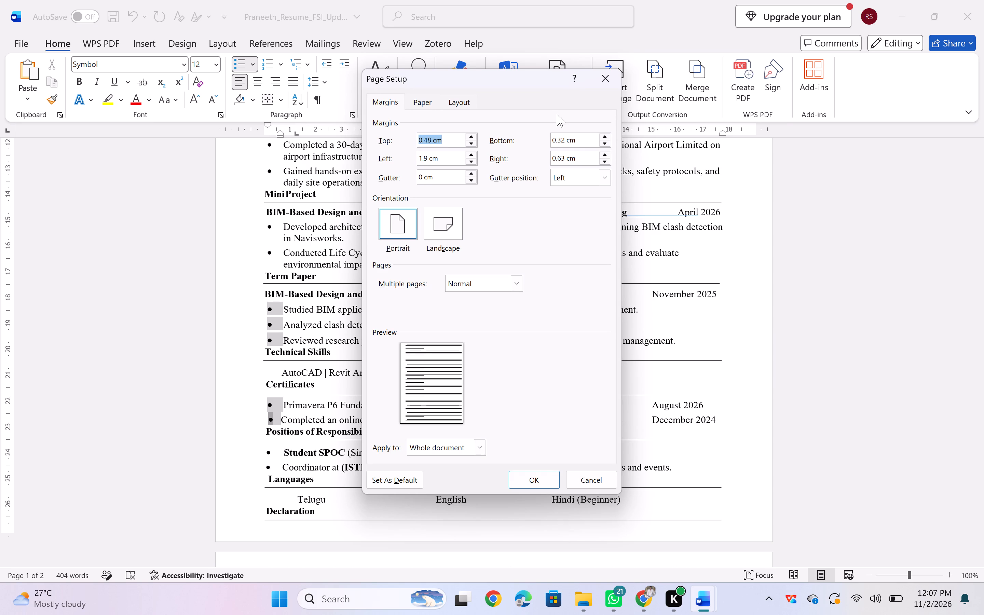
click(607, 80)
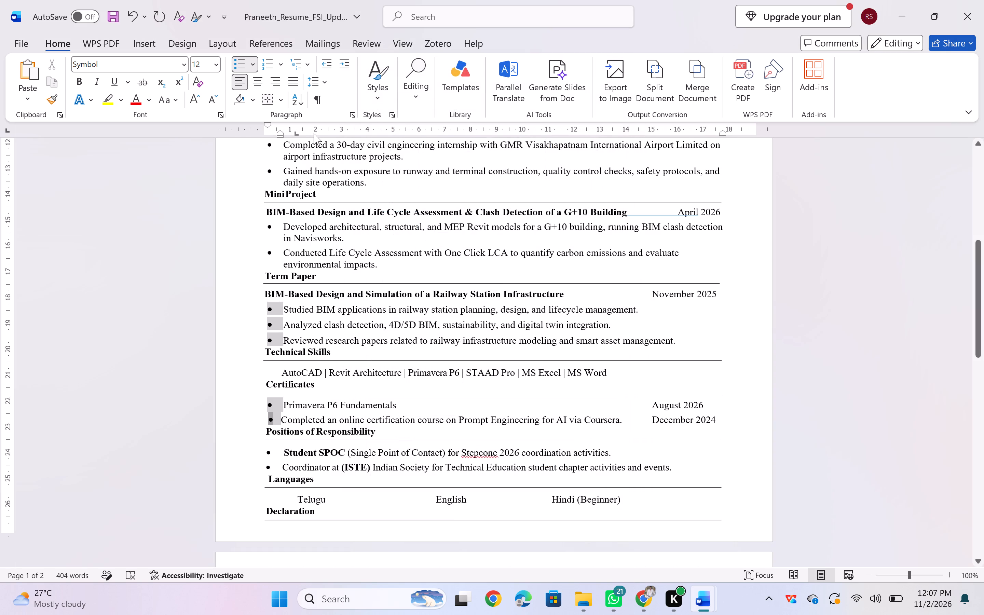
double_click(281, 132)
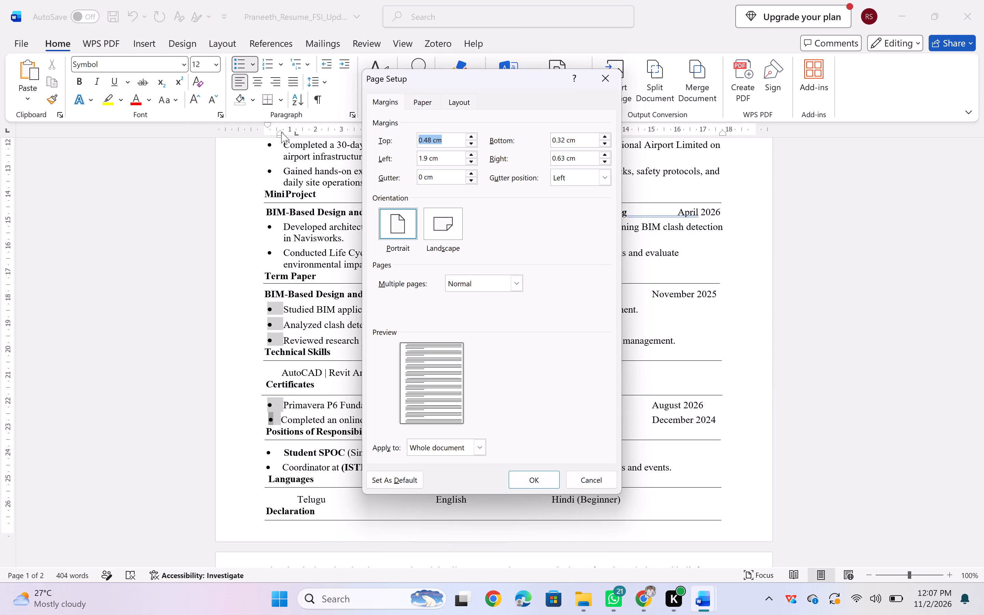
click(600, 74)
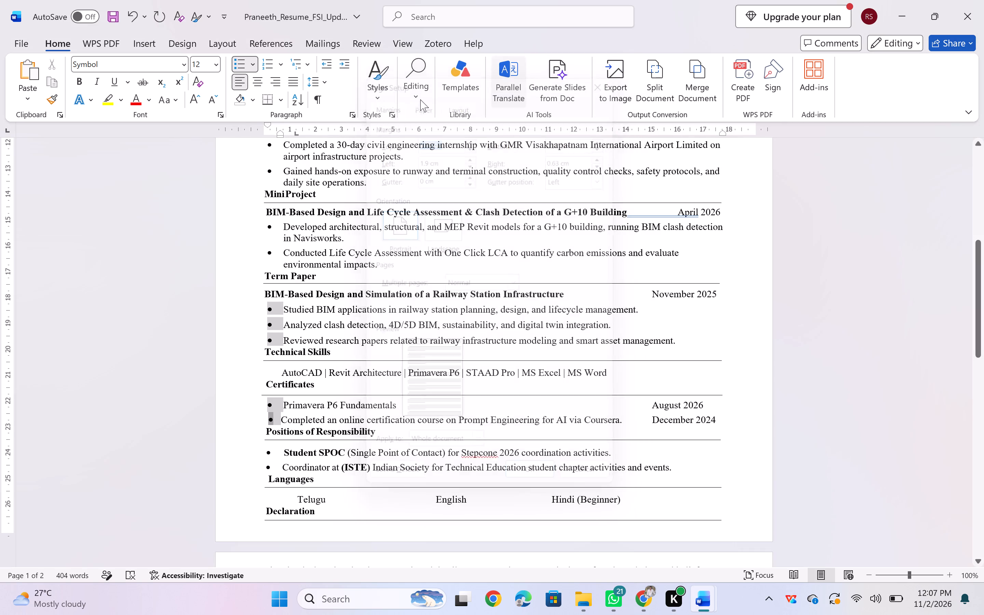
right_click(281, 134)
right_click(281, 134)
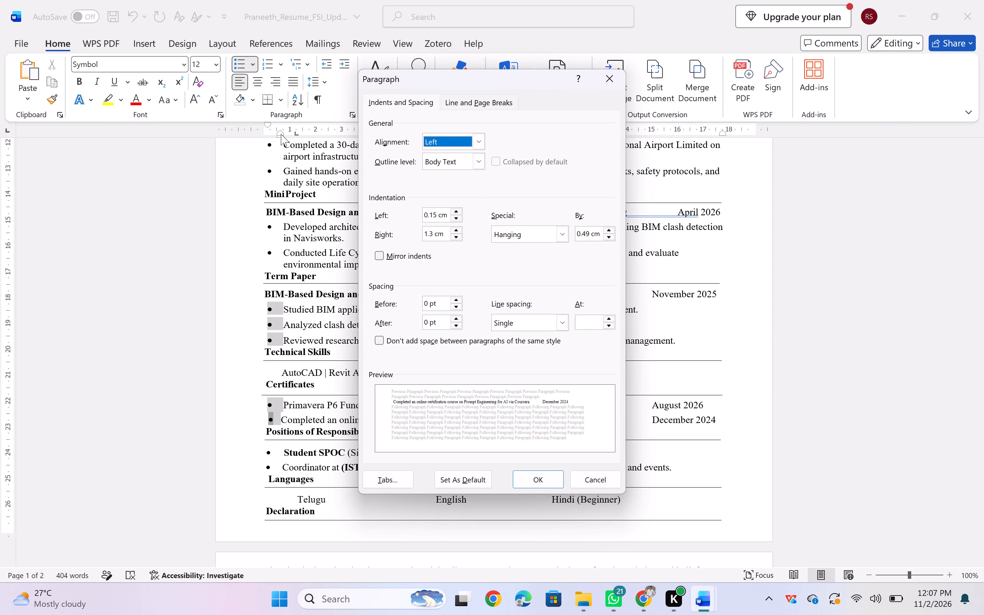
click(454, 208)
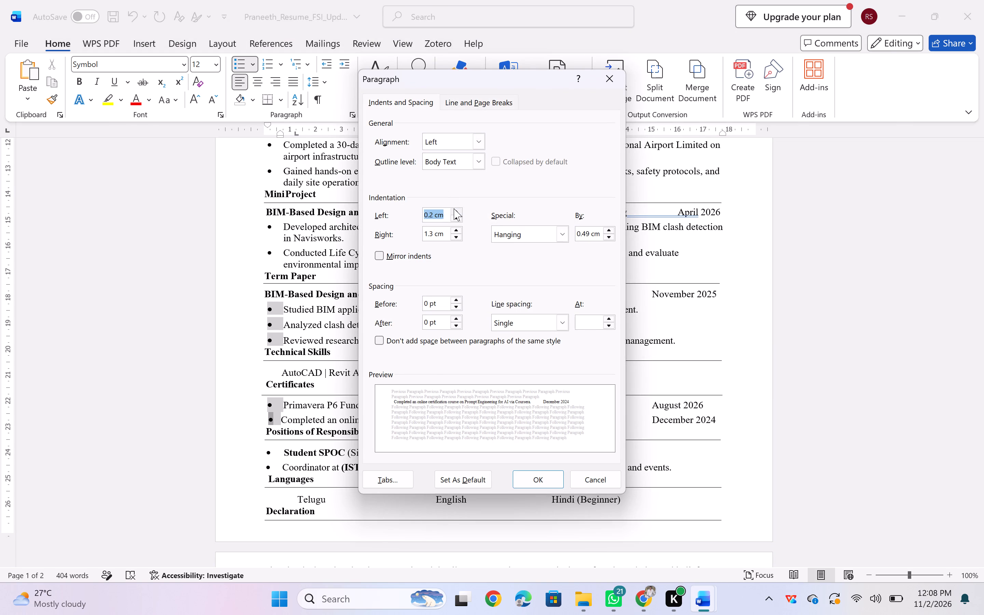
click(454, 208)
click(454, 217)
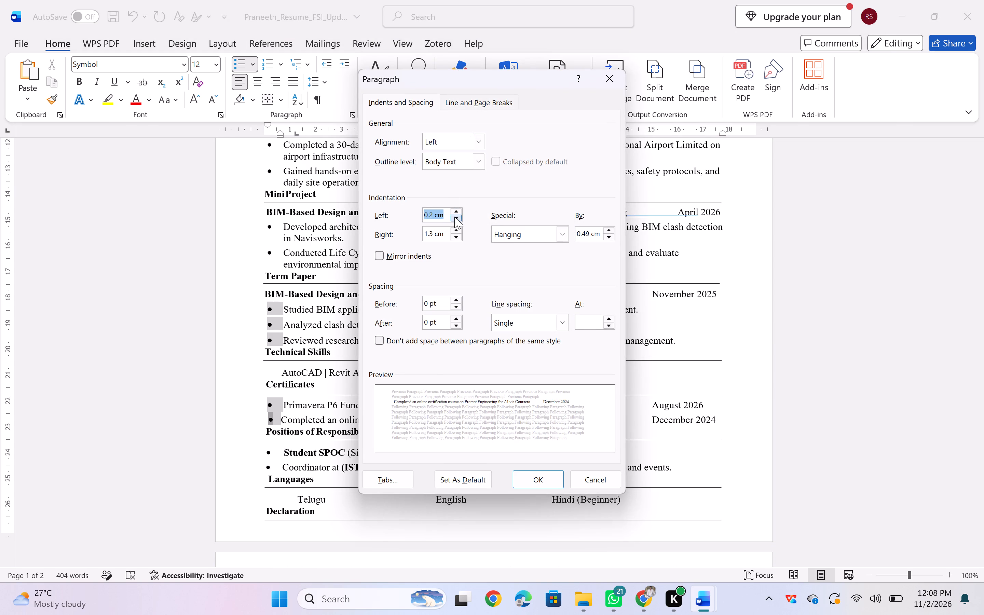
click(454, 217)
double_click(428, 303)
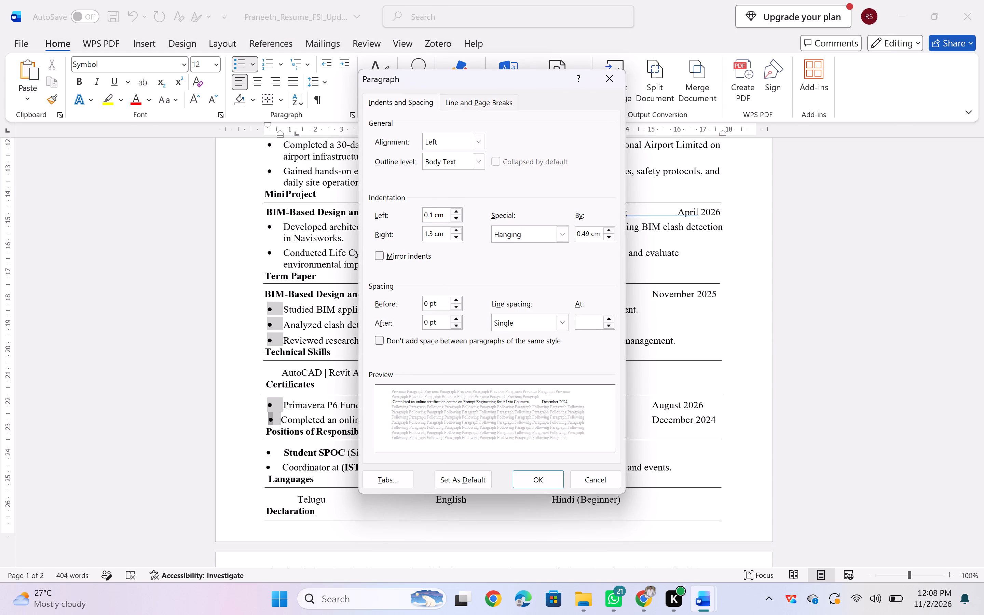
key(2)
text(.55)
double_click(585, 232)
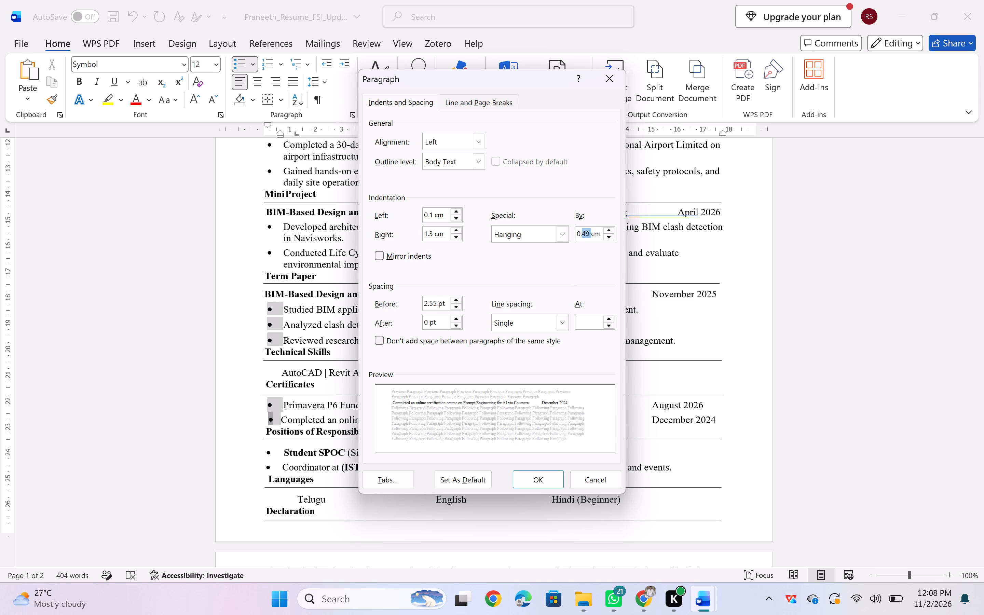
text(63)
click(533, 476)
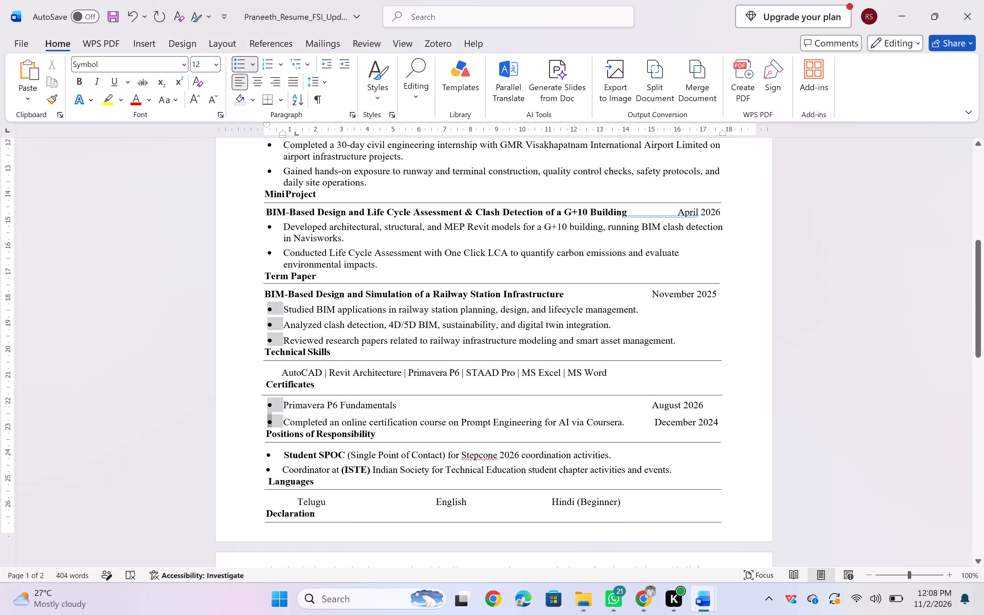
click(272, 417)
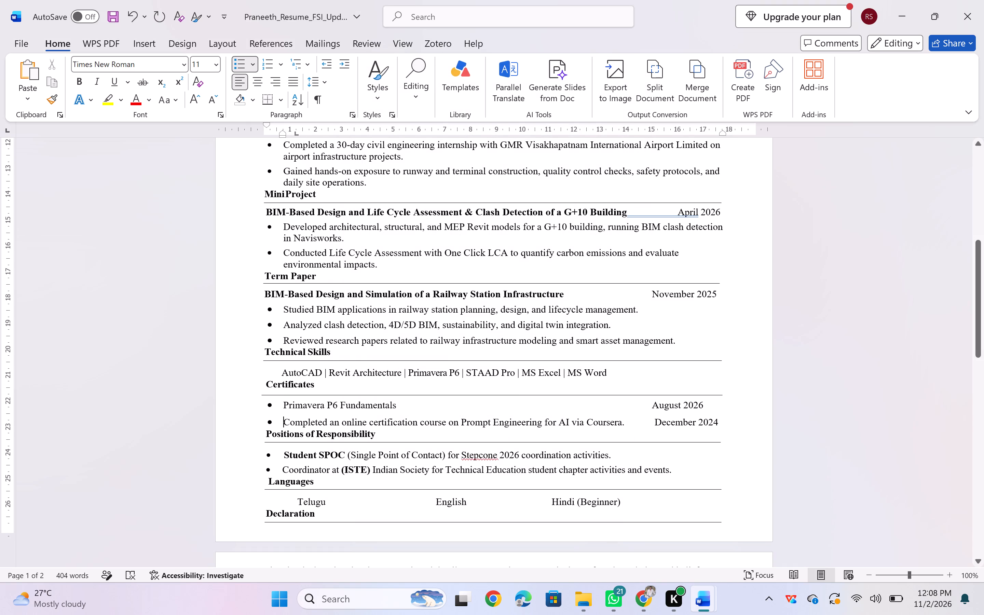
Set the Student SPOC bullet under Positions of Responsibility to 0.1 cm left indent and 0.63 cm hanging indent.
double_click(267, 453)
double_click(282, 132)
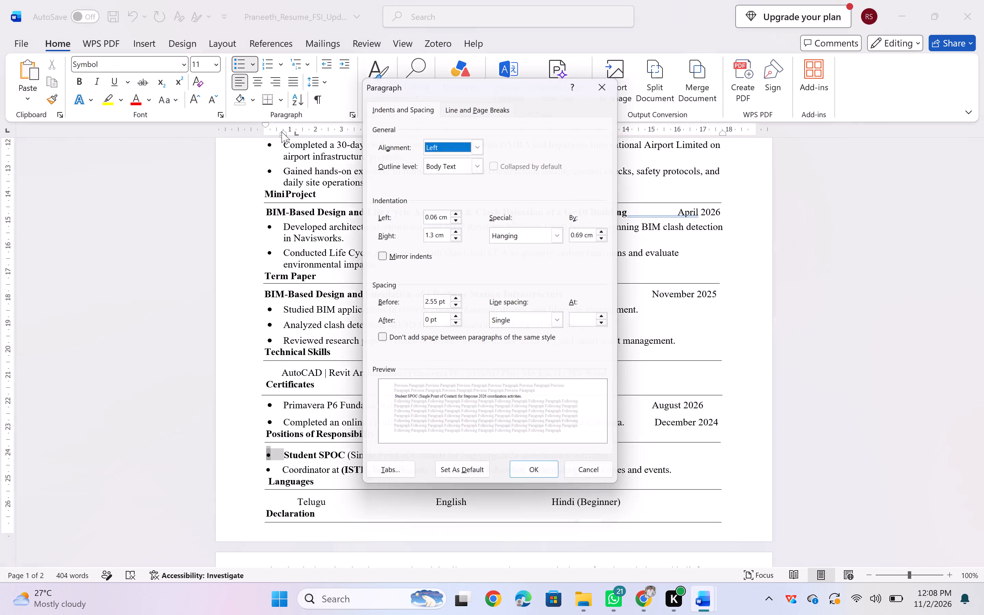
click(456, 216)
click(456, 216)
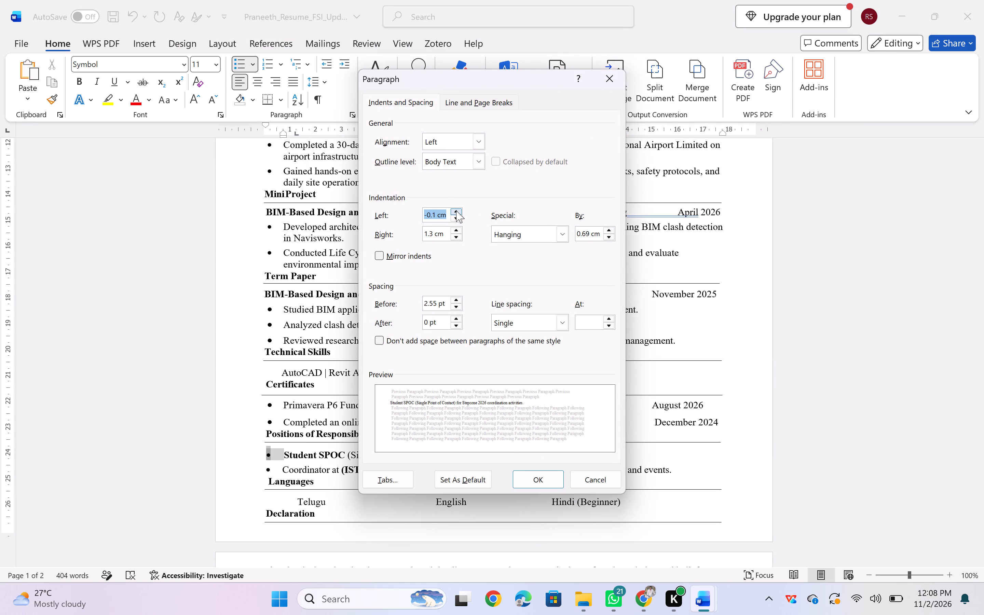
double_click(456, 210)
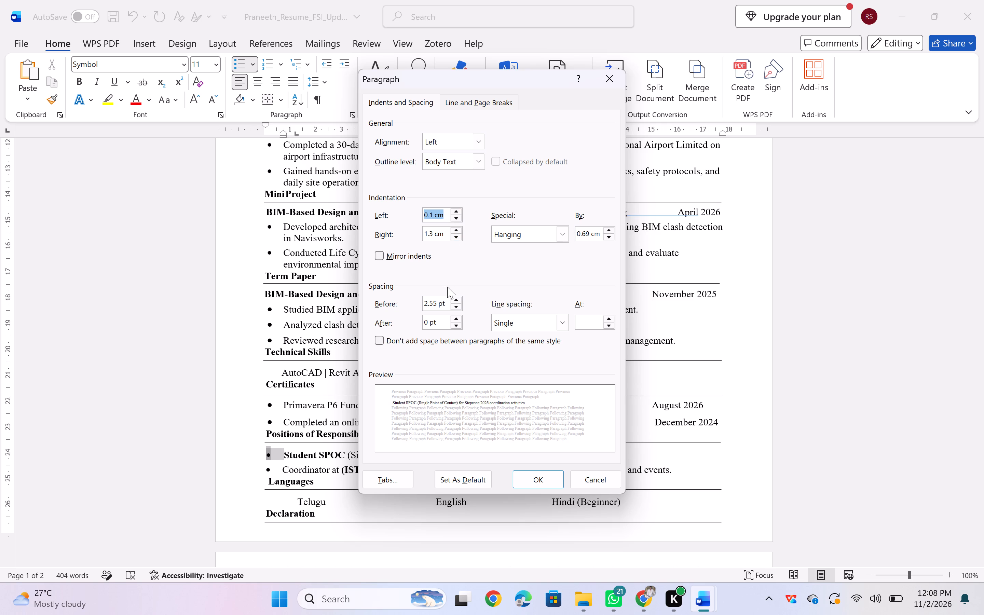
click(586, 233)
key(Right)
key(BackSpace)
key(3)
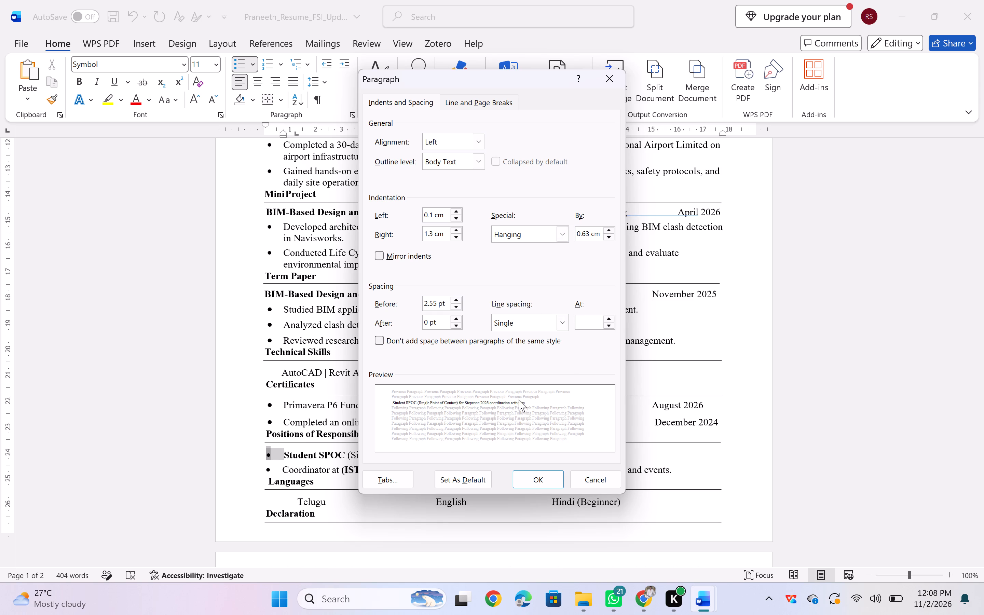
click(541, 476)
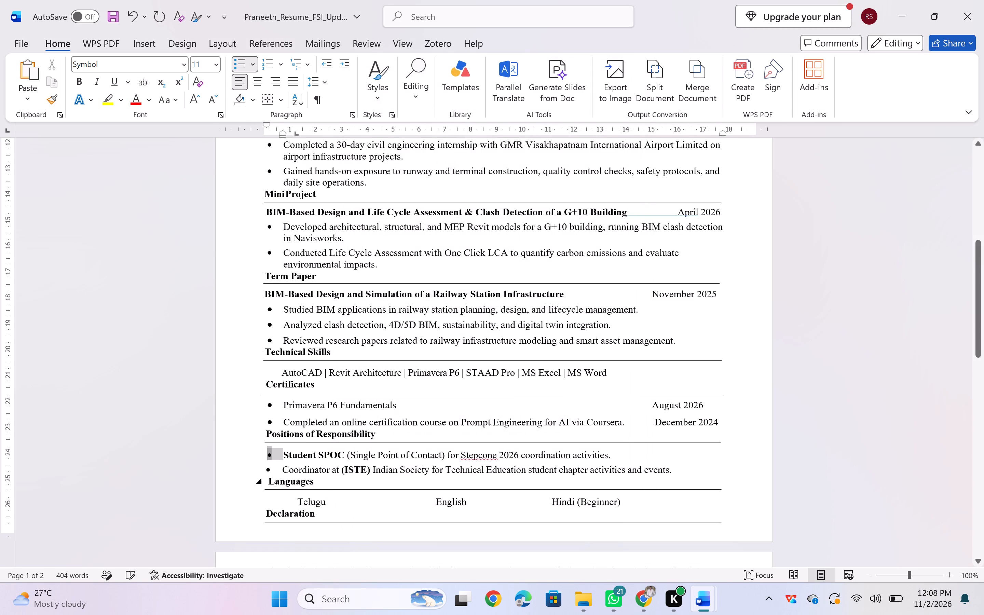
Set the ISTE coordinator bullet under Positions of Responsibility to 0.1 cm left indent.
double_click(266, 470)
click(266, 470)
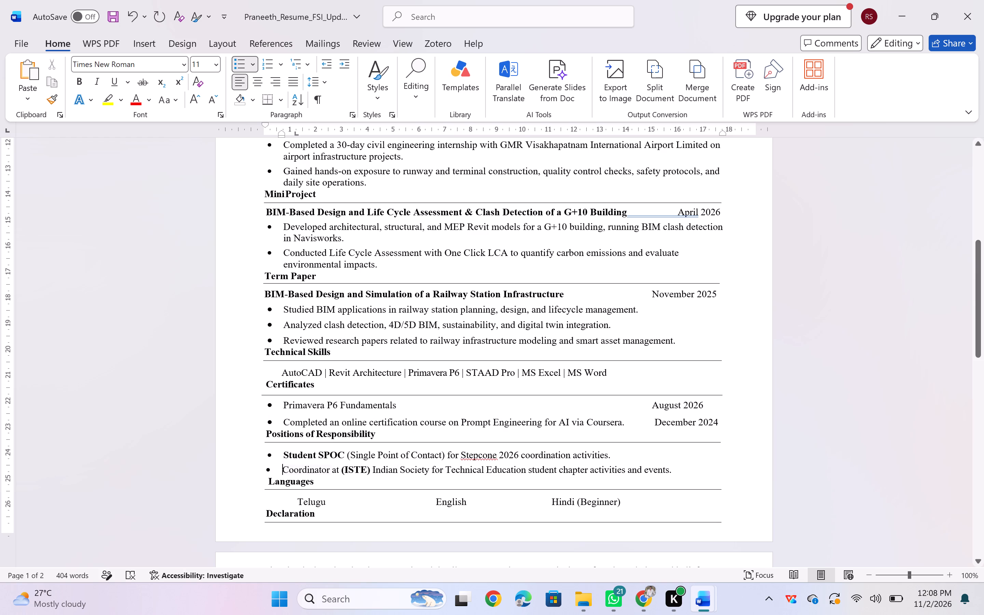
double_click(268, 468)
right_click(280, 133)
right_click(280, 133)
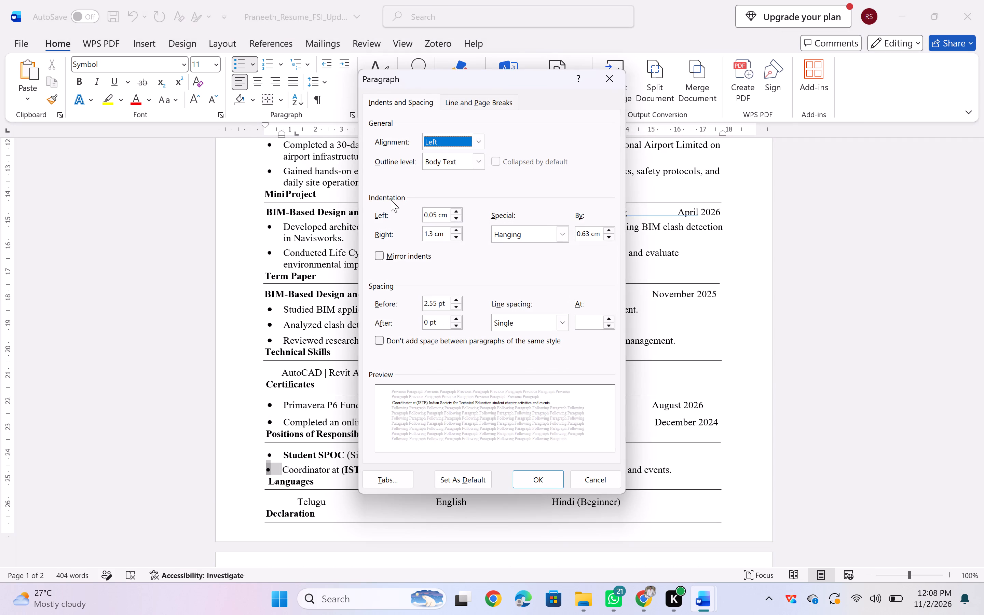
click(456, 216)
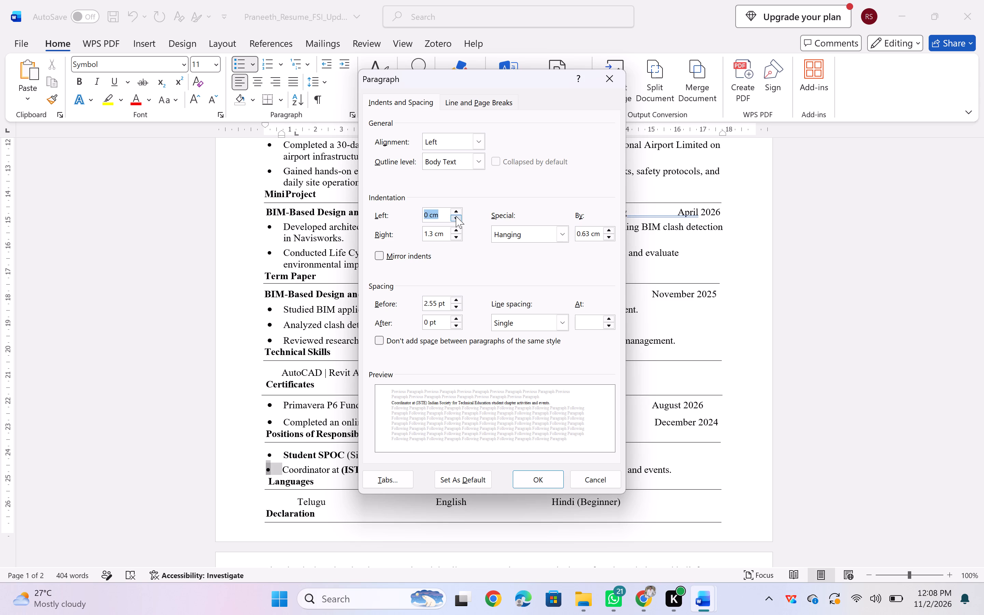
click(456, 216)
click(456, 208)
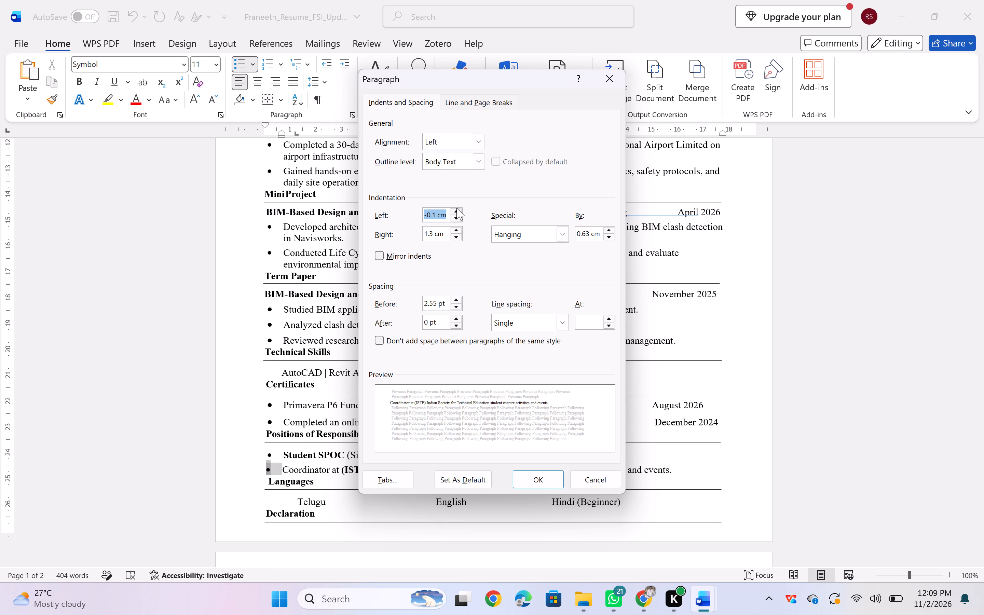
click(454, 211)
click(454, 211)
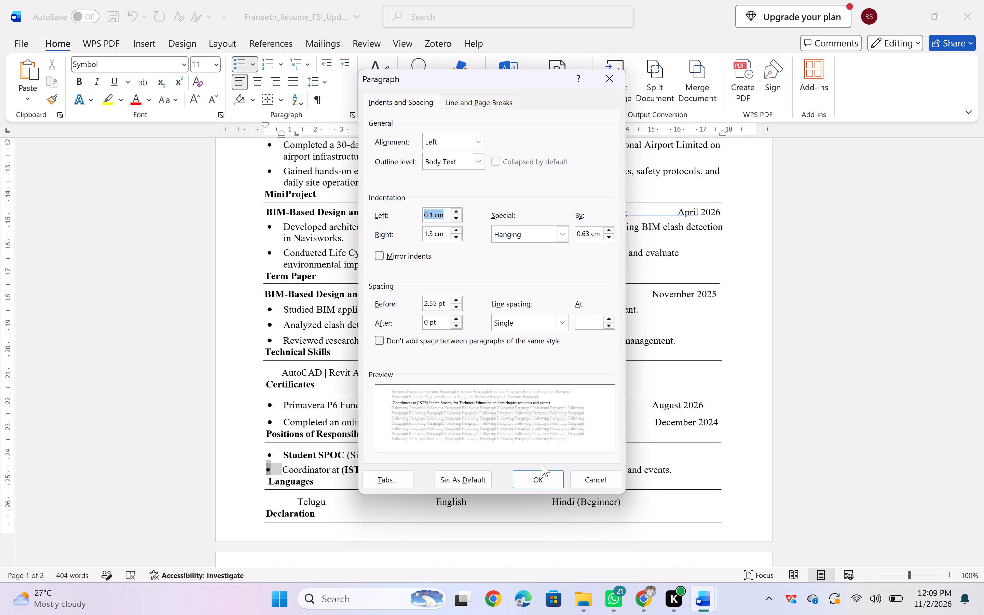
click(527, 483)
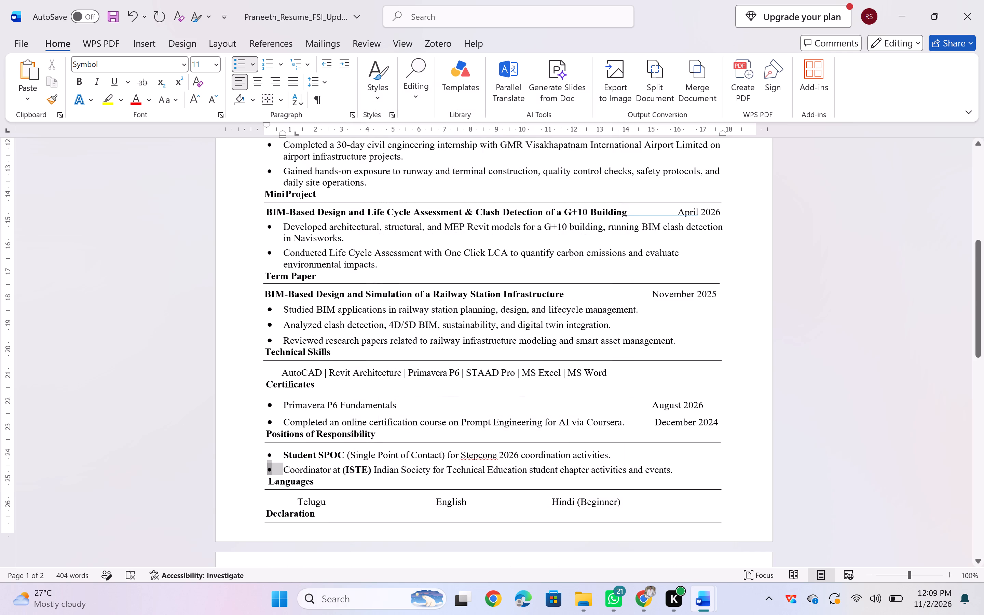
click(276, 465)
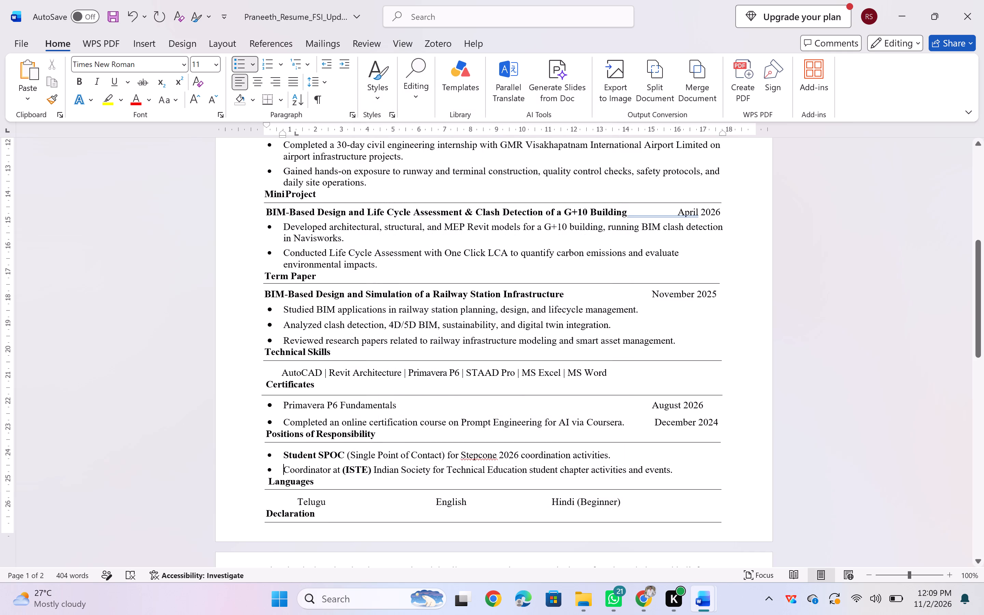
Compare the paragraph indent settings of the Languages line with those of the first Term Paper bullet.
click(295, 498)
double_click(295, 498)
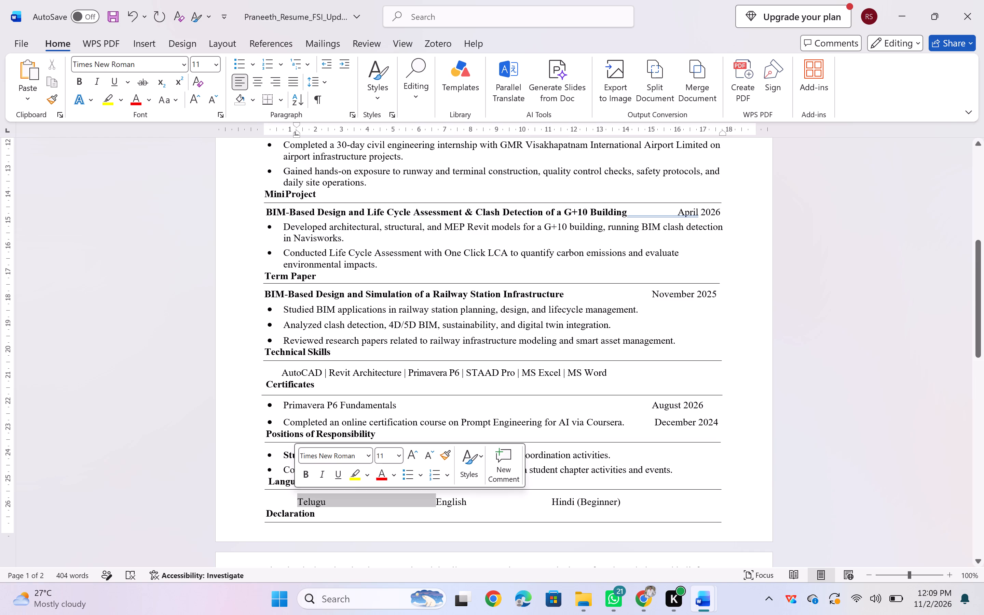
click(295, 498)
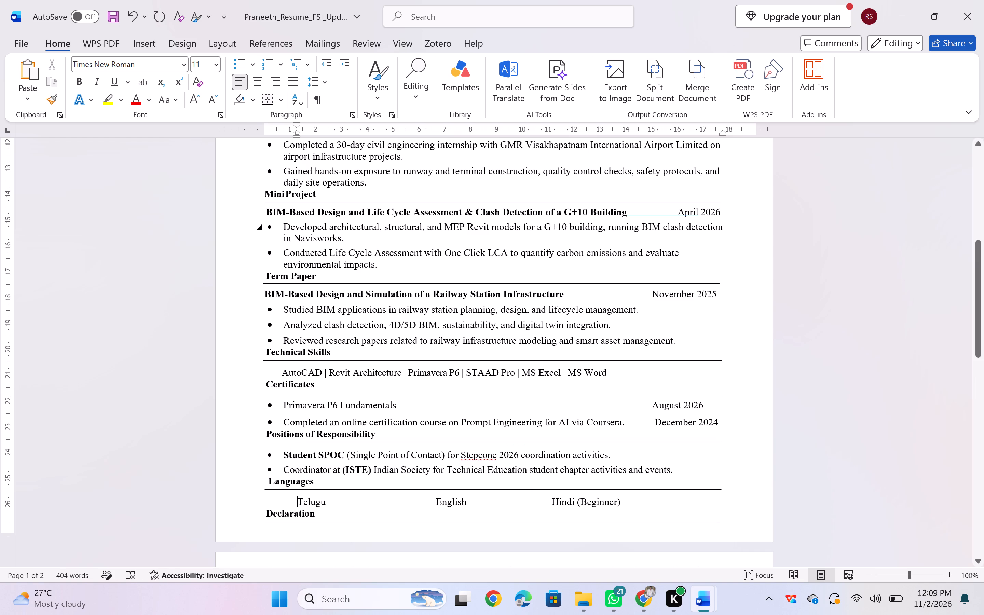
double_click(298, 127)
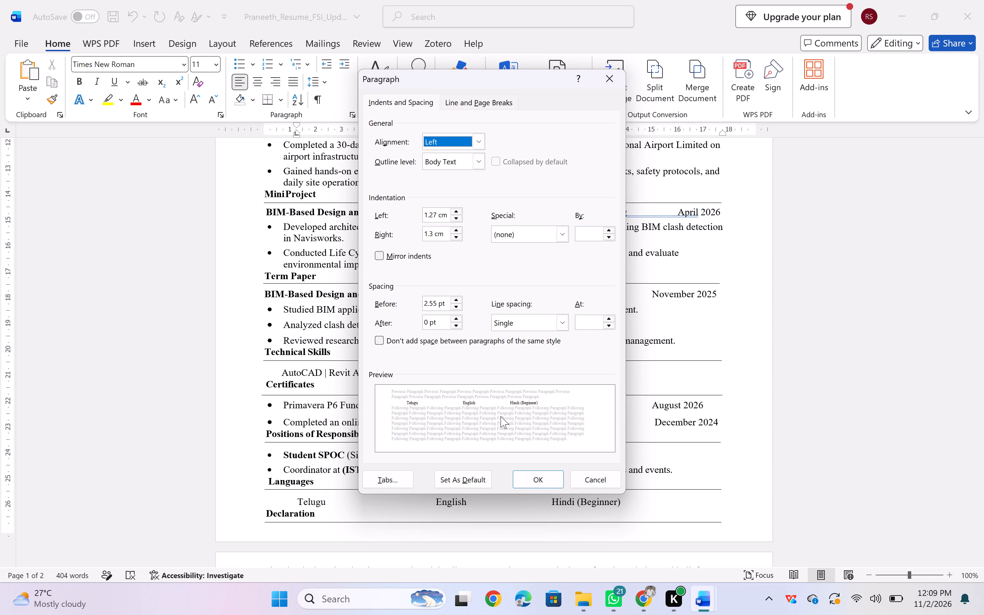
click(533, 479)
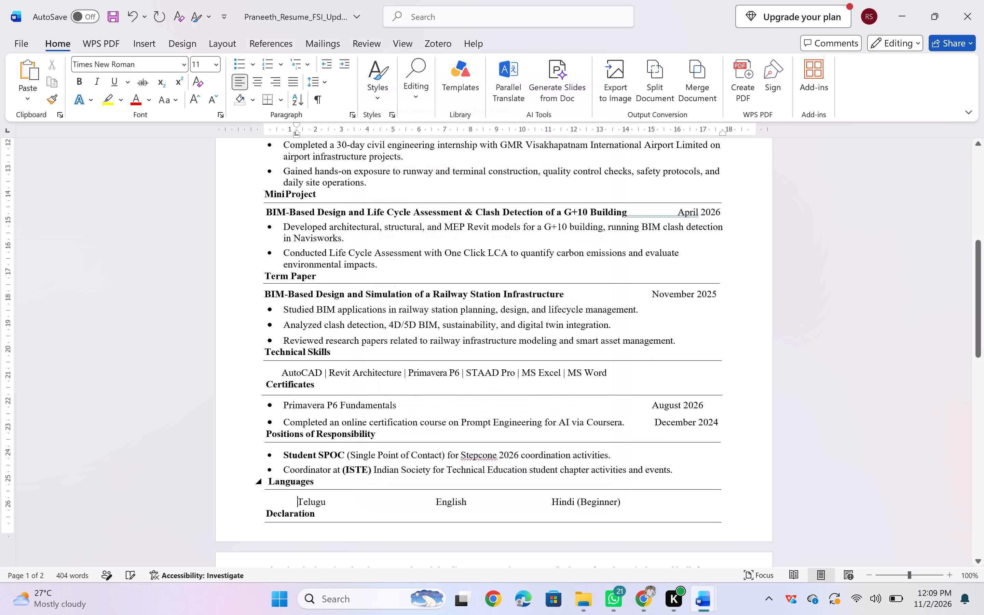
double_click(286, 310)
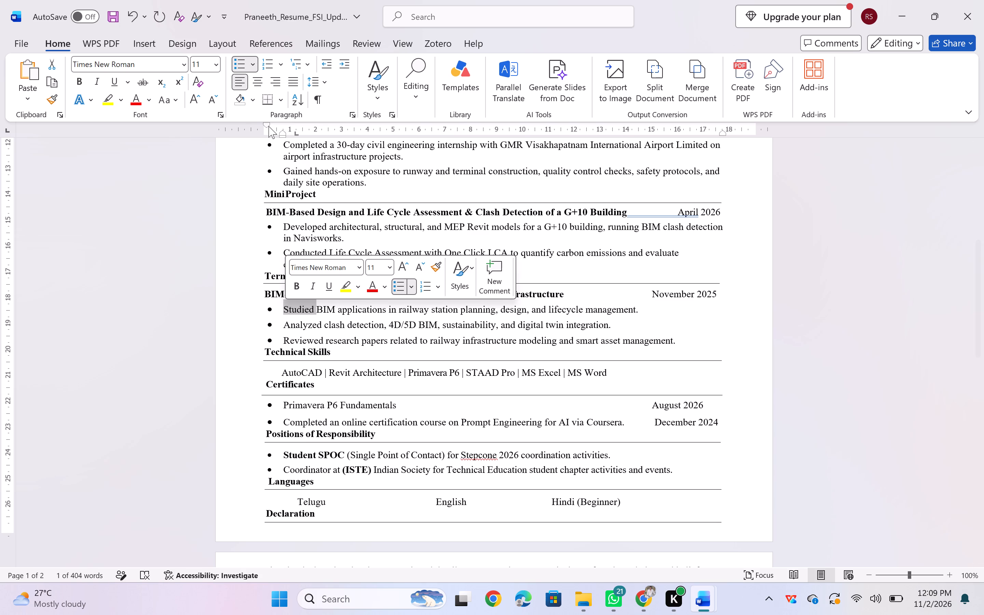
double_click(266, 125)
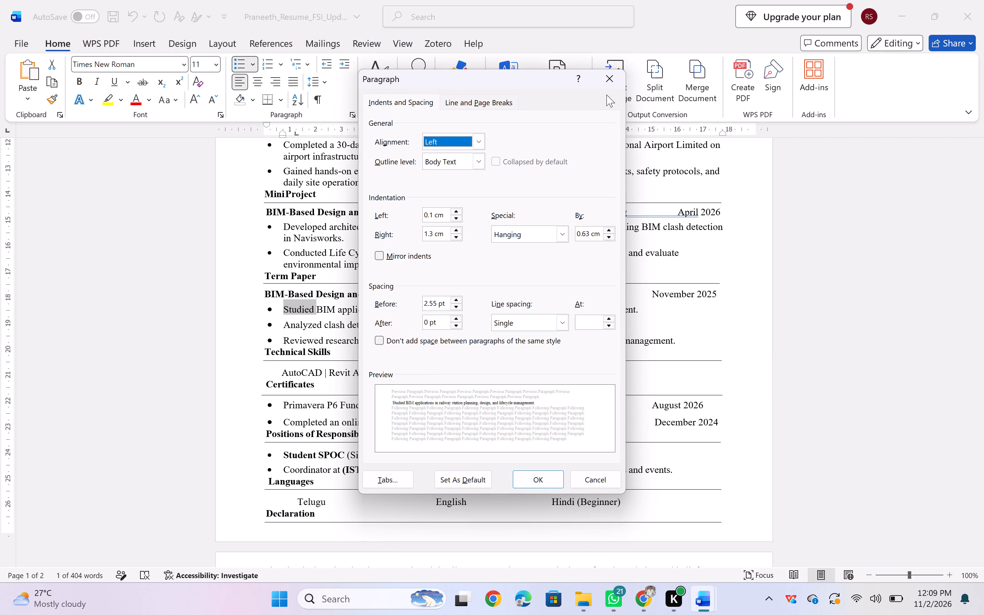
click(612, 74)
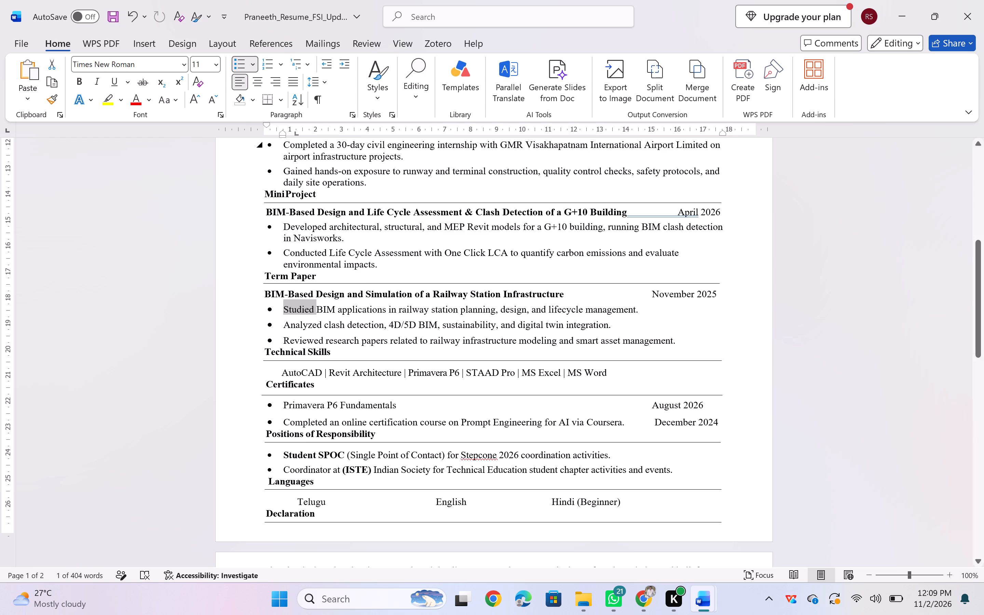
double_click(272, 129)
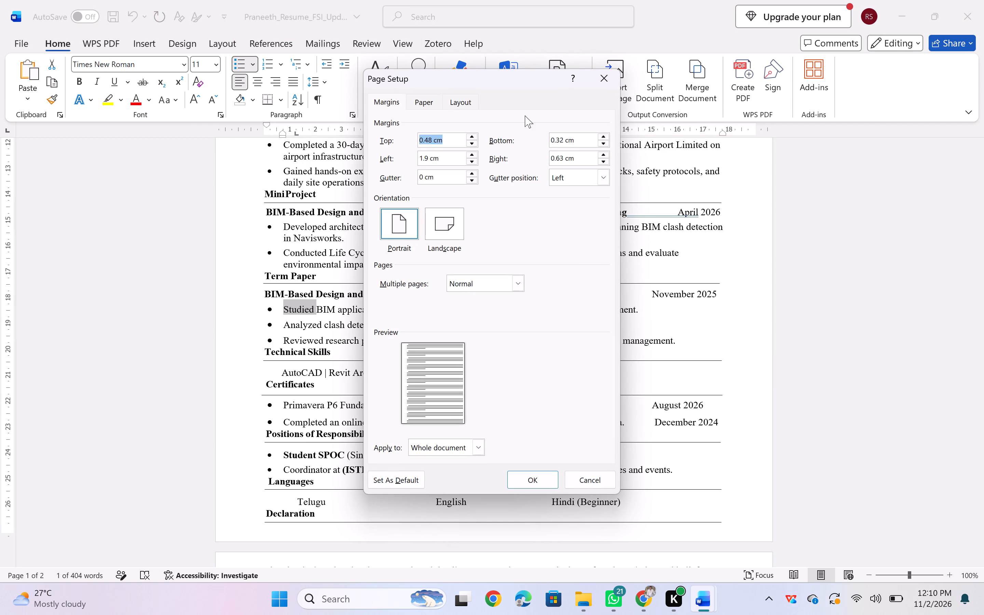
click(528, 479)
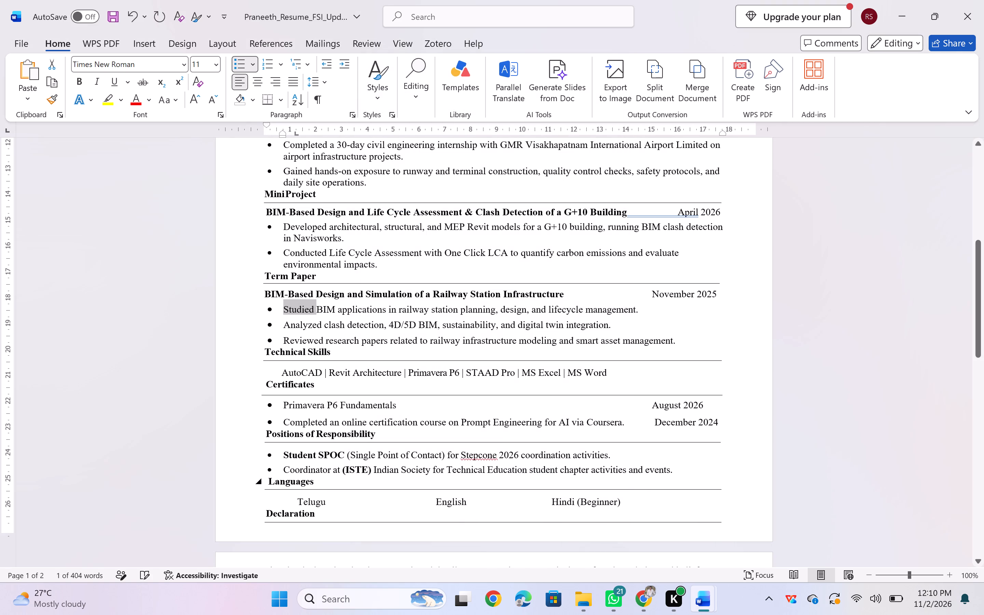
double_click(300, 498)
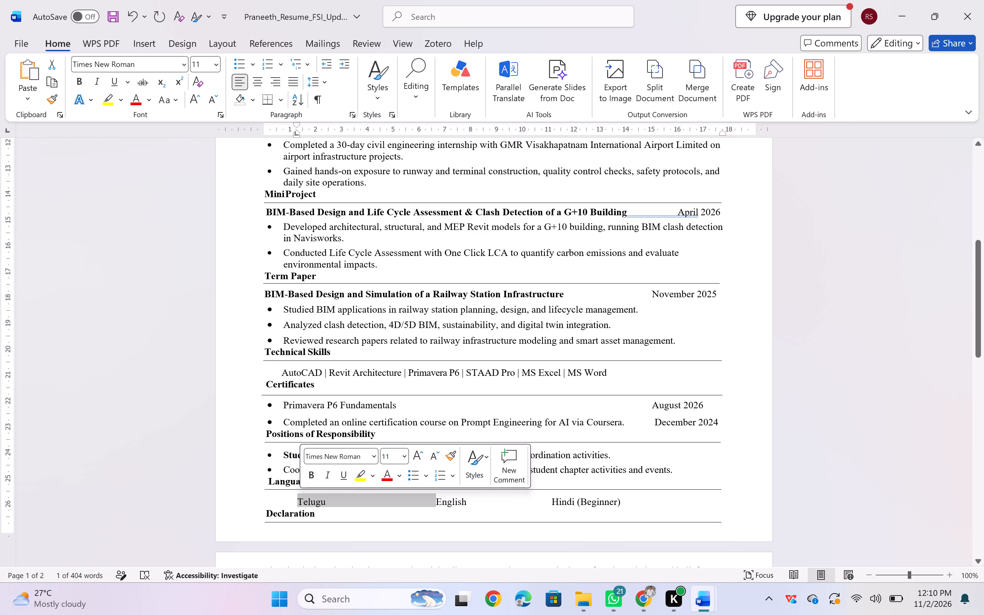
double_click(286, 128)
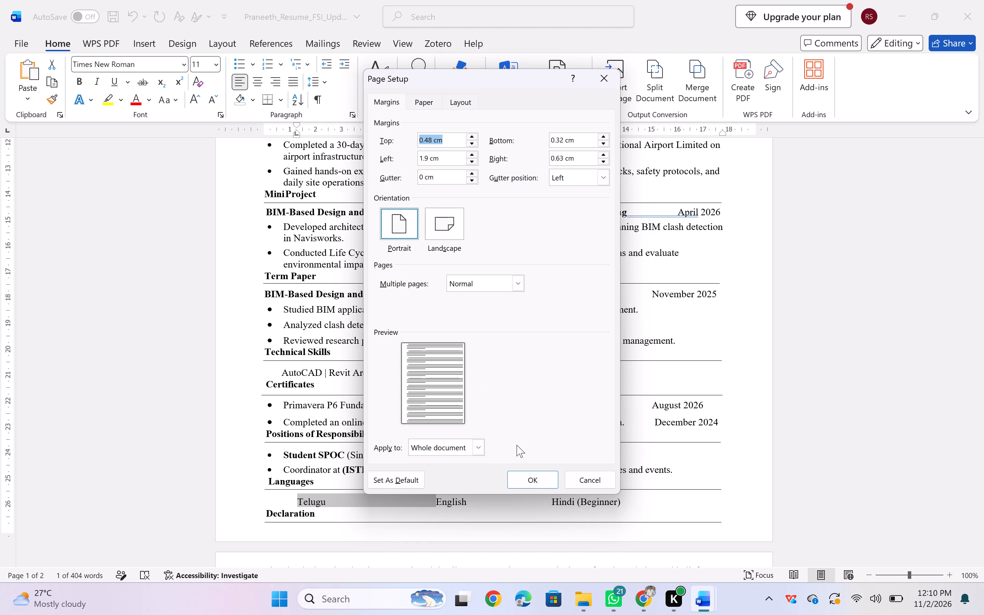
click(522, 471)
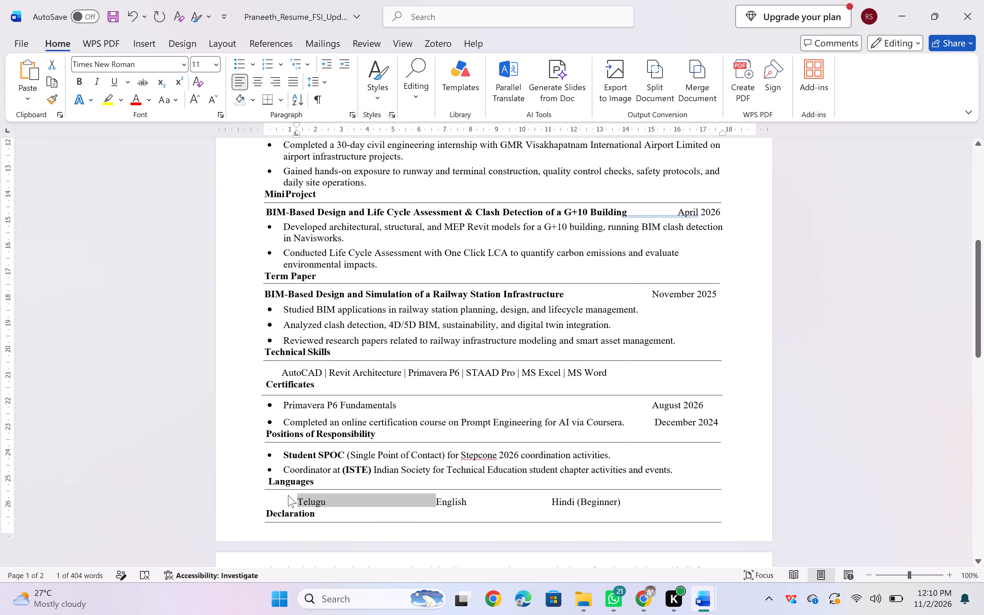
Remove the Languages line's left indent and insert eight spaces before Telugu to align it with the bullet text above.
click(288, 495)
key(BackSpace)
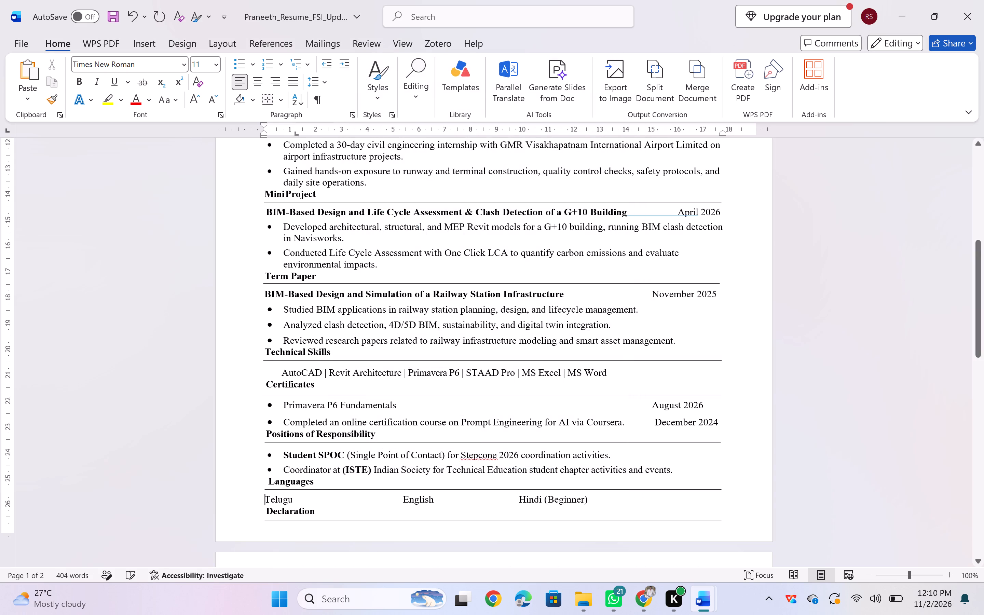
key(space)
key(space)
key(space)
key(space)
key(space)
key(space)
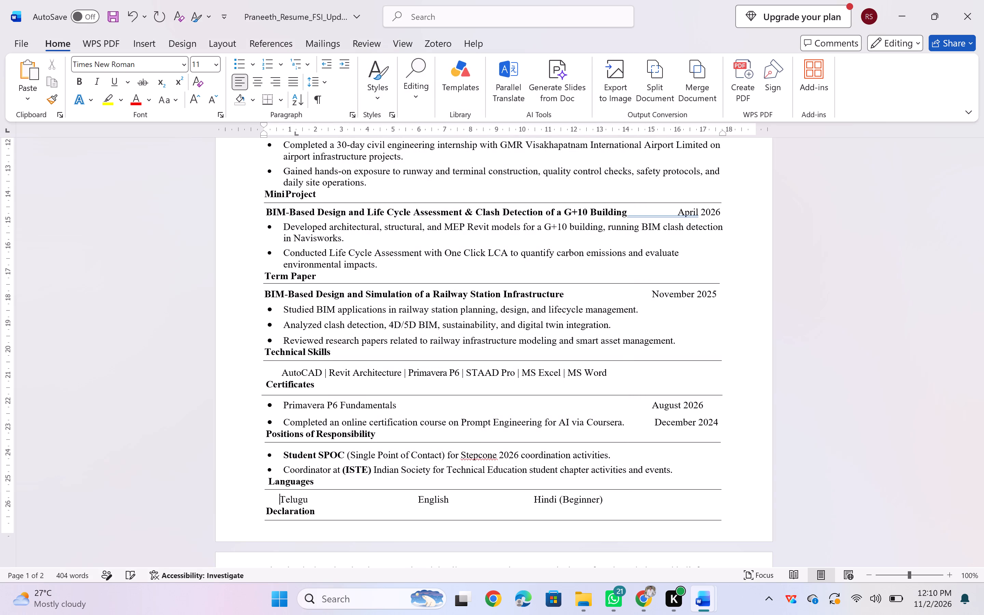
key(space)
key(space)
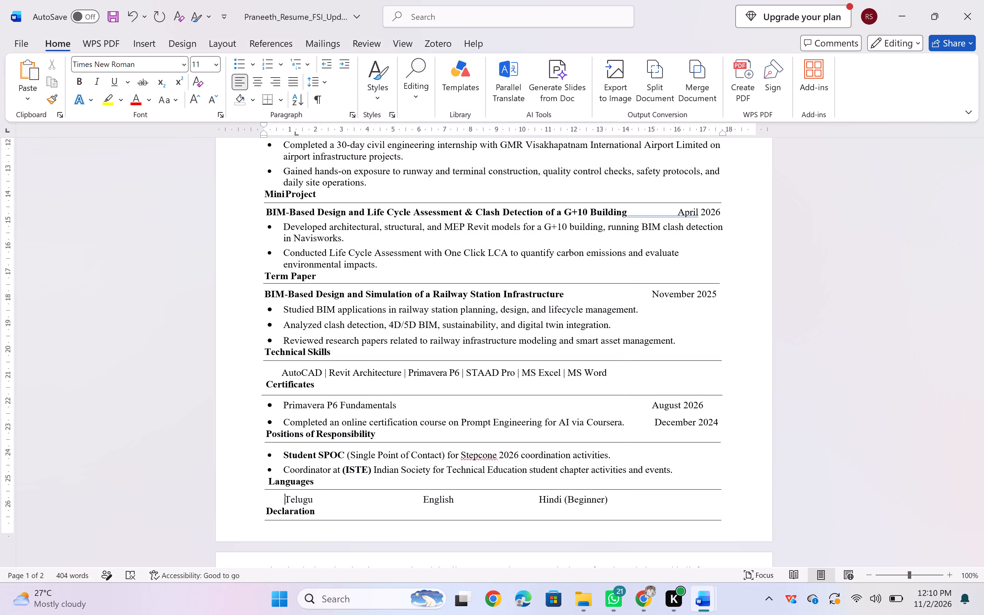
key(Up)
key(Up)
key(Down)
key(Down)
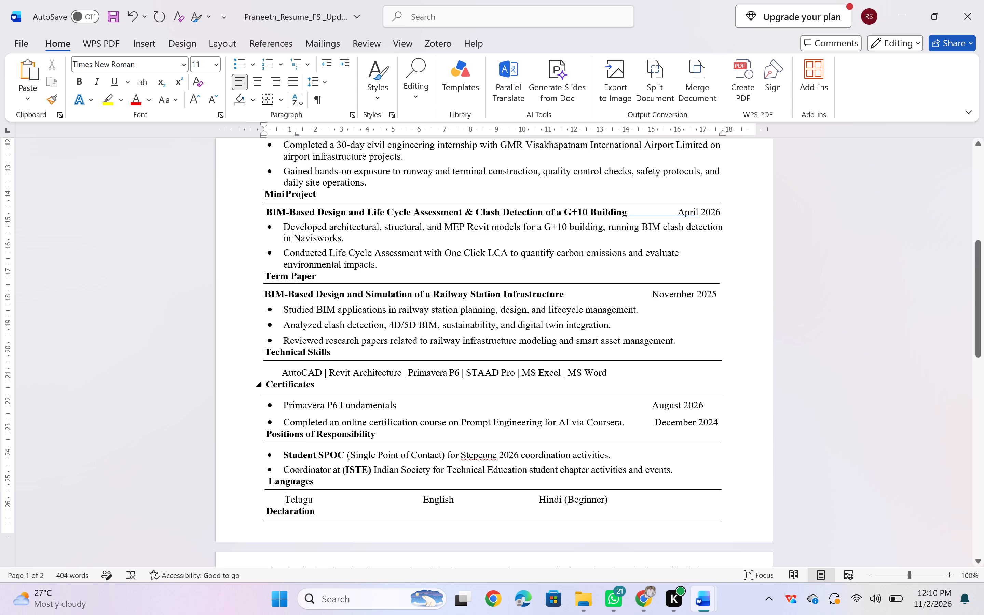
Move the horizontal section line under the Certificates heading slightly upward, closer to the heading.
click(286, 382)
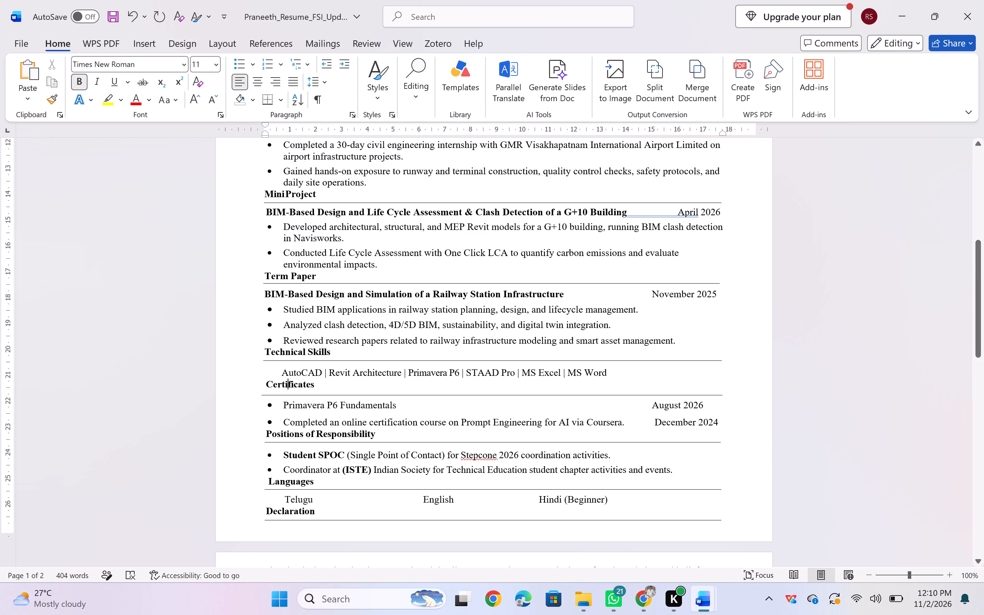
click(288, 394)
click(288, 394)
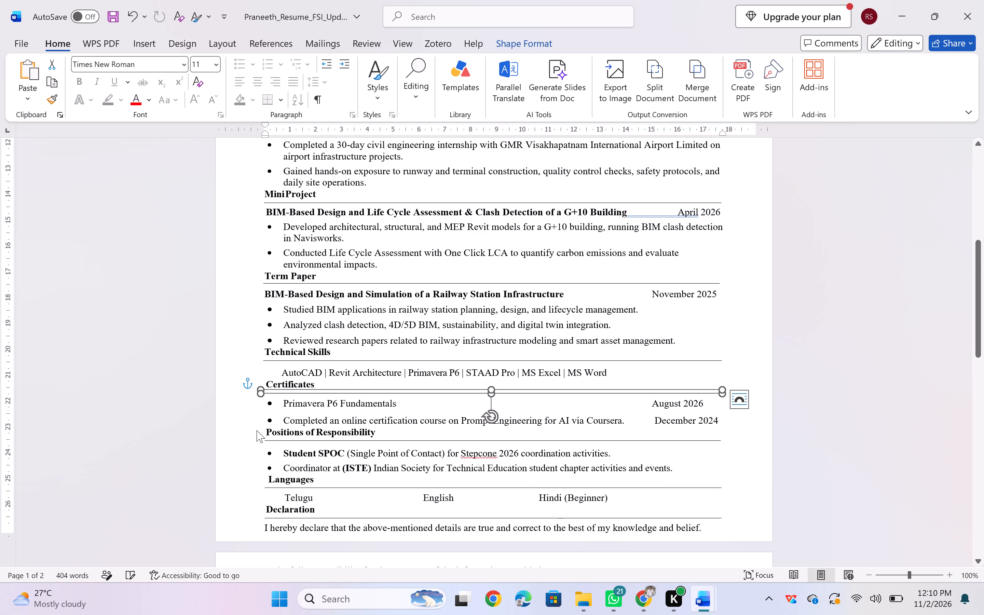
click(236, 450)
click(236, 450)
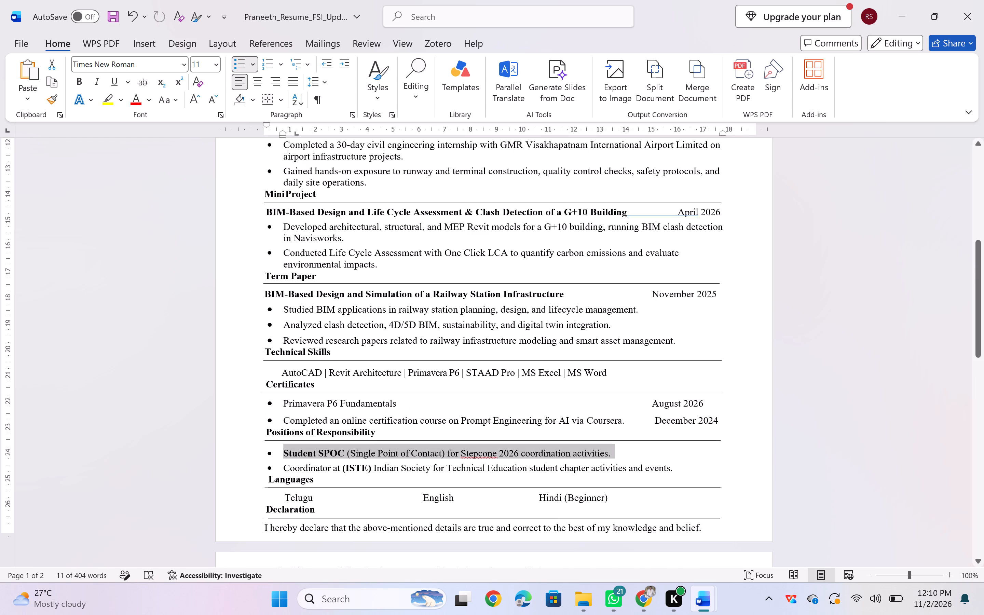
Check the line and paragraph spacing options of the Objective and Education headings.
click(305, 453)
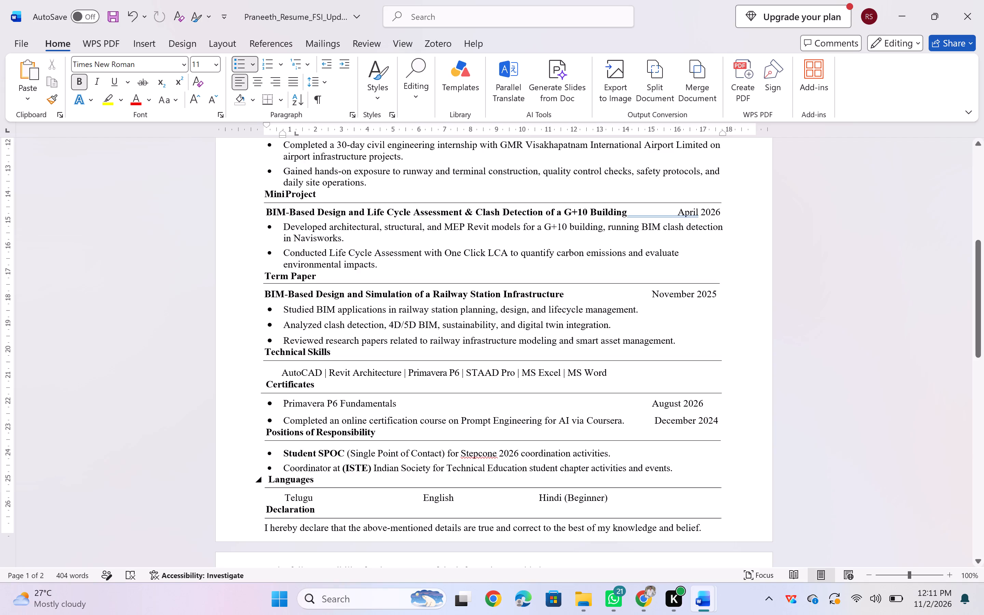
scroll(395, 439, up, 3)
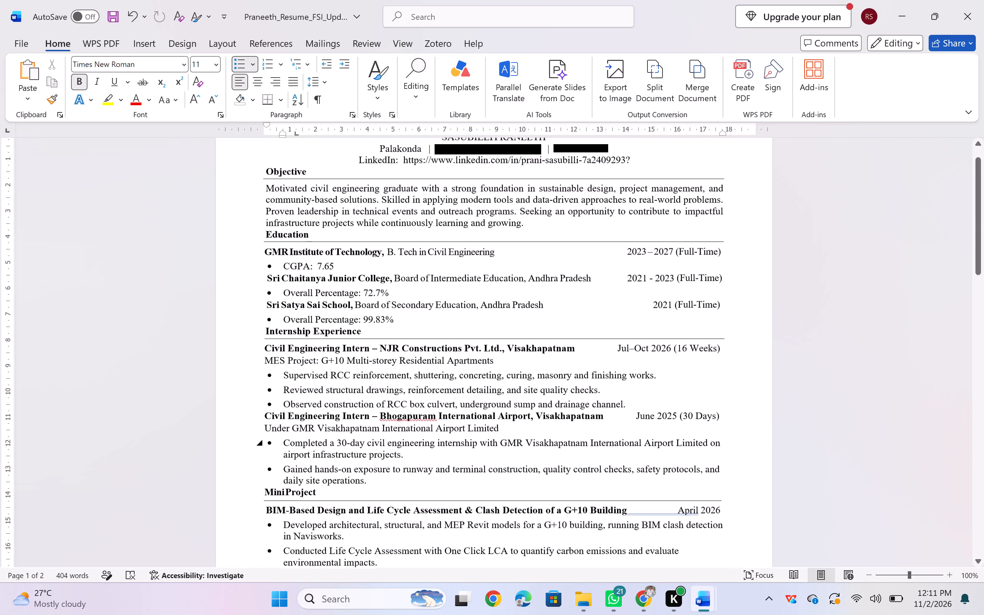
scroll(395, 439, up, 1)
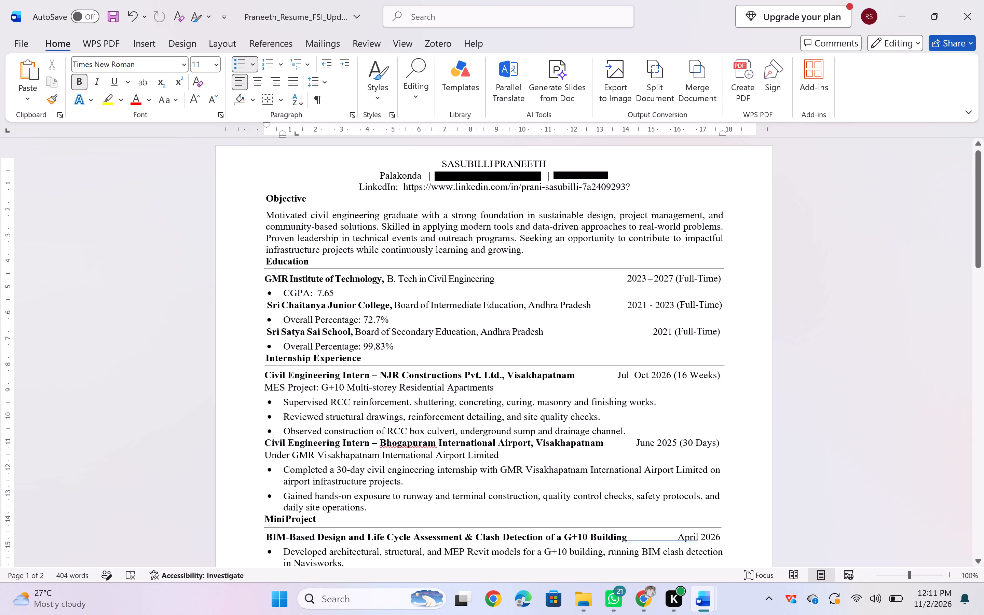
click(292, 199)
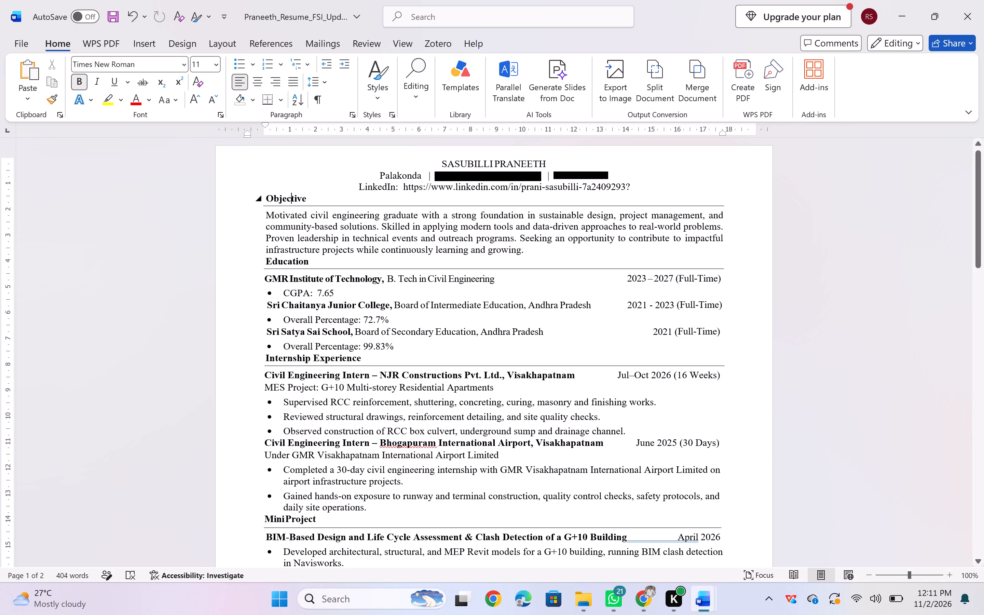
double_click(292, 199)
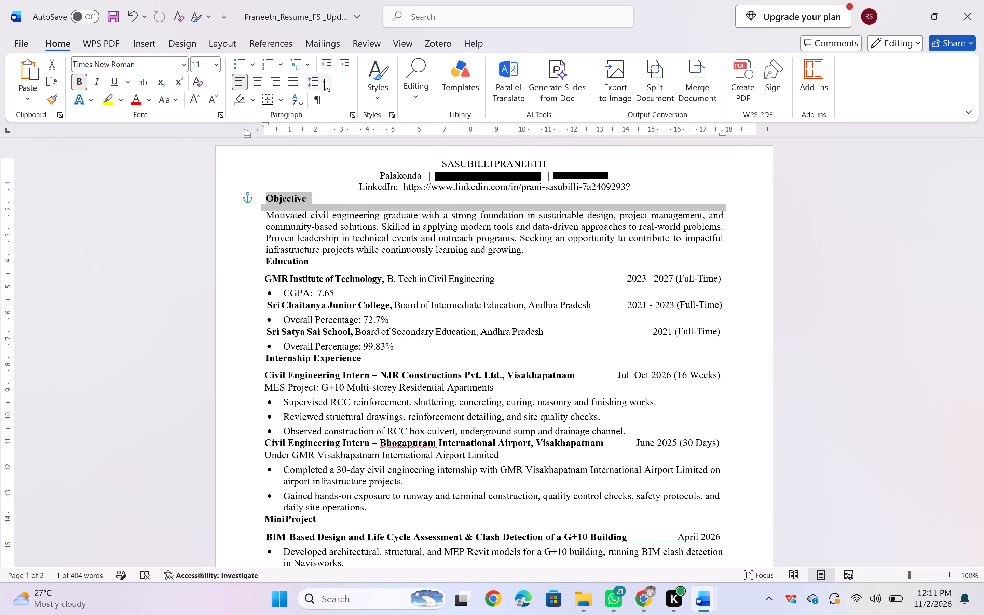
click(324, 79)
click(324, 79)
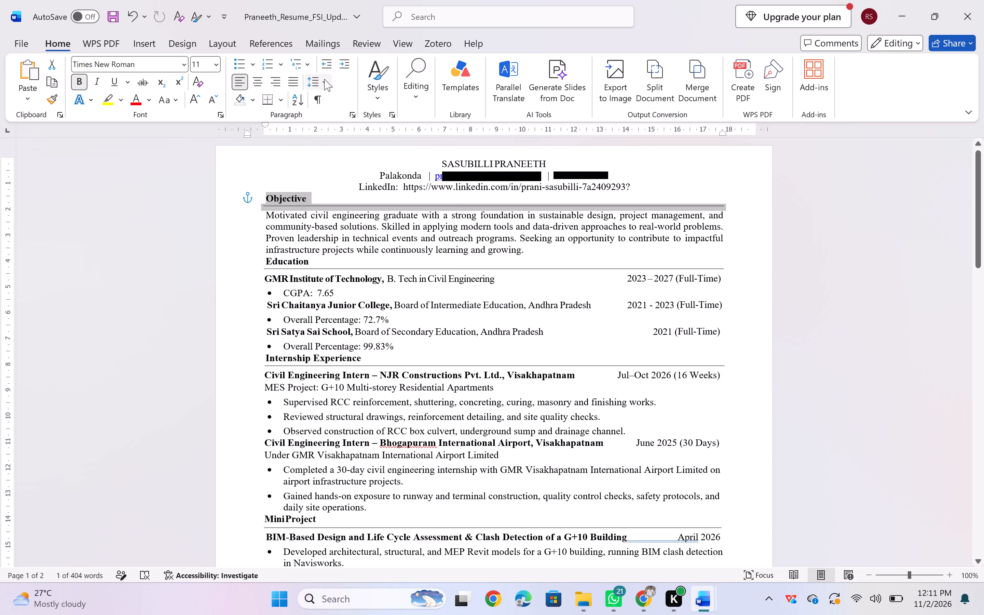
click(292, 197)
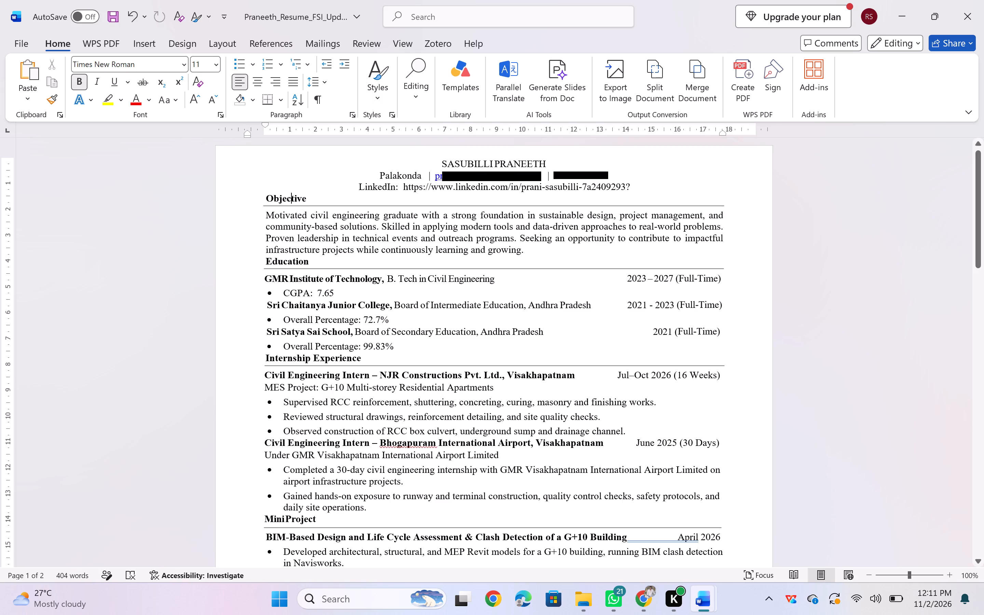
double_click(285, 261)
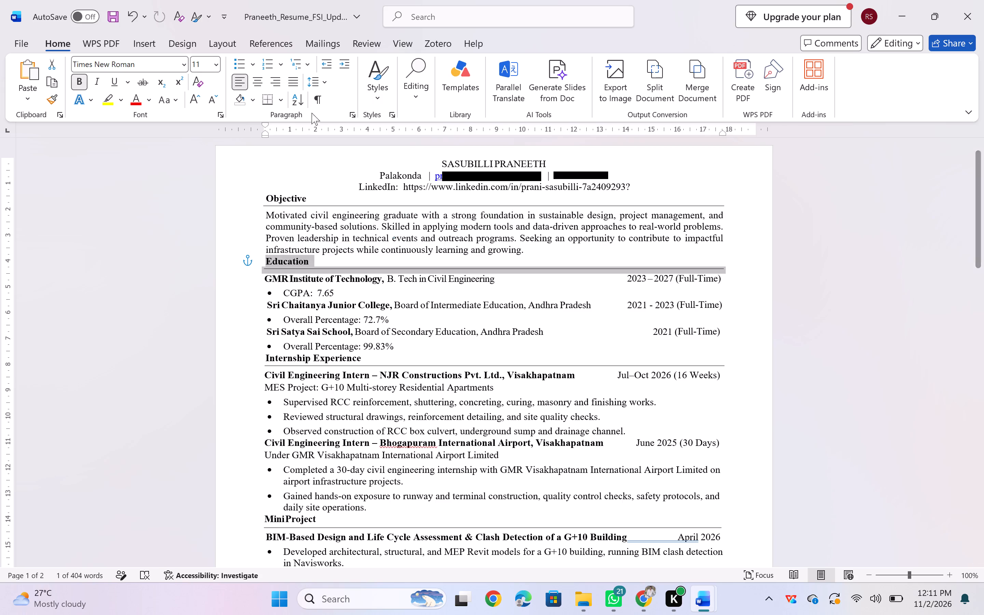
click(324, 82)
click(324, 82)
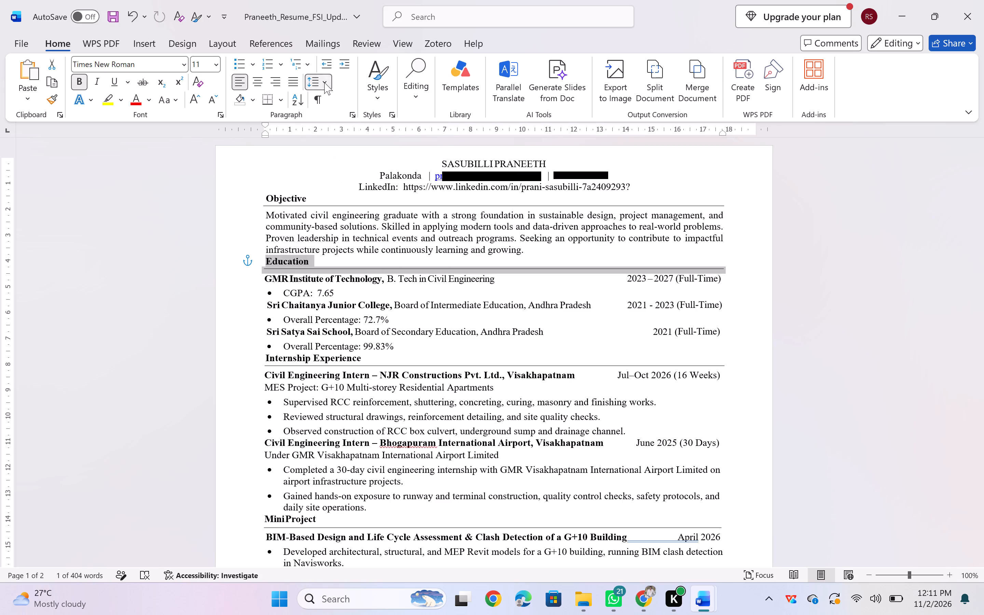
Remove the space after the Internship Experience heading paragraph.
double_click(302, 357)
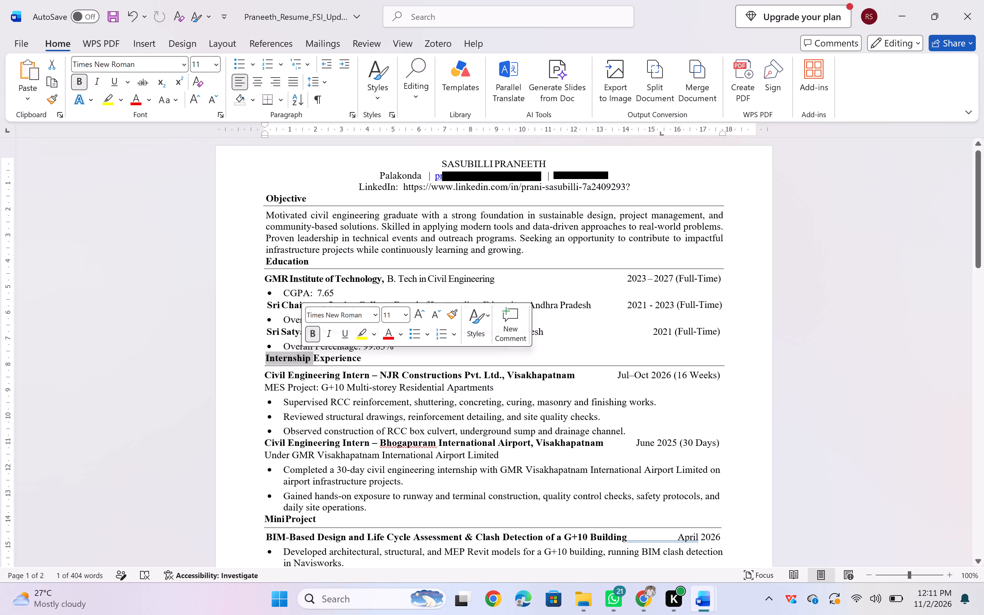
double_click(287, 357)
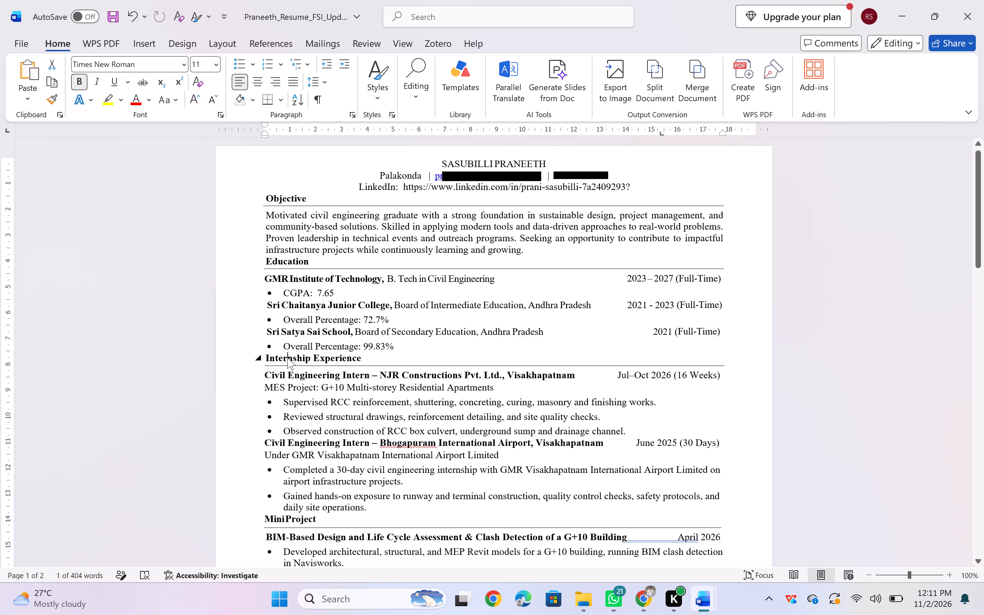
triple_click(287, 357)
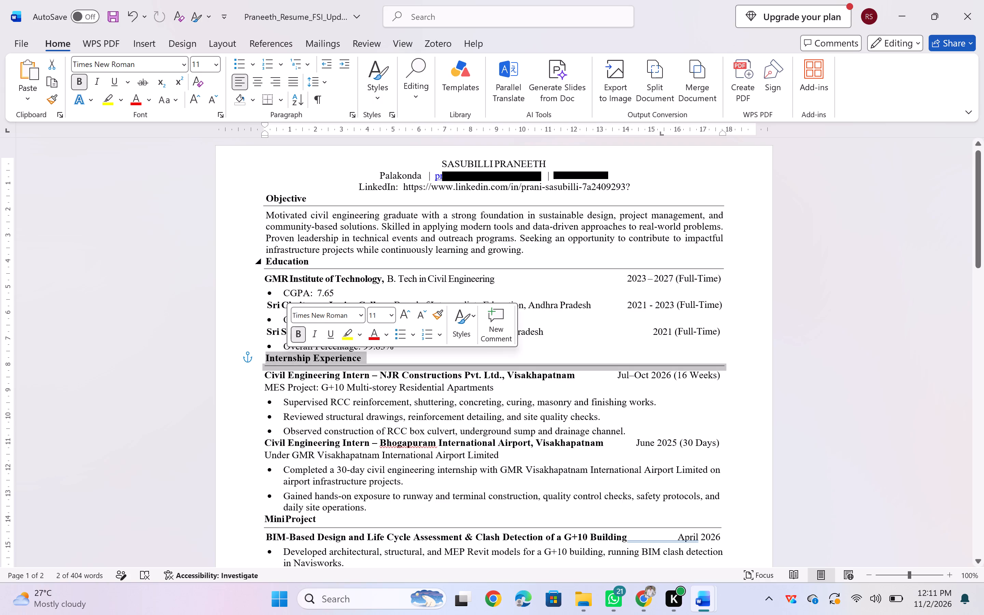
click(327, 84)
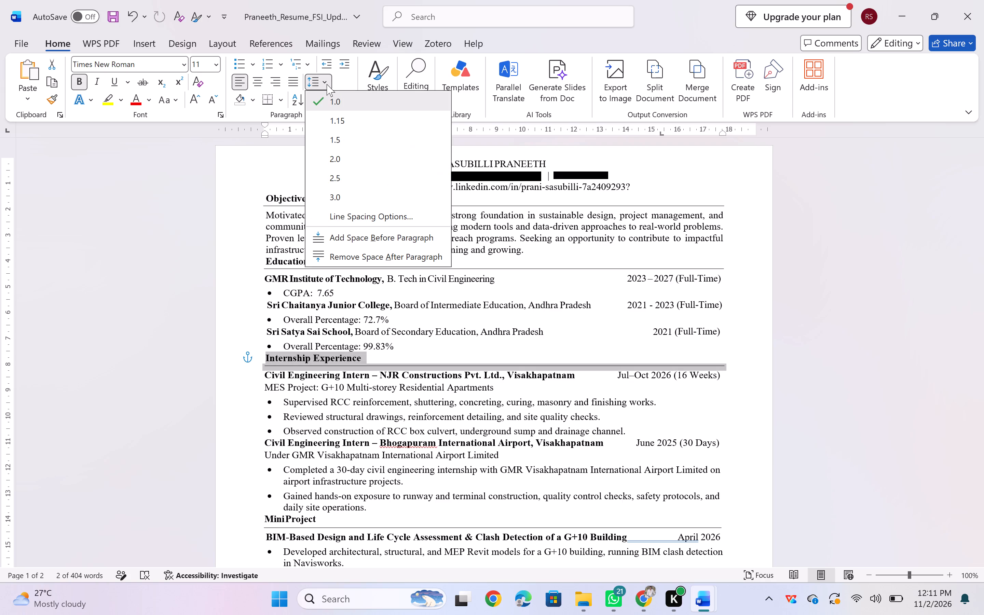
click(336, 258)
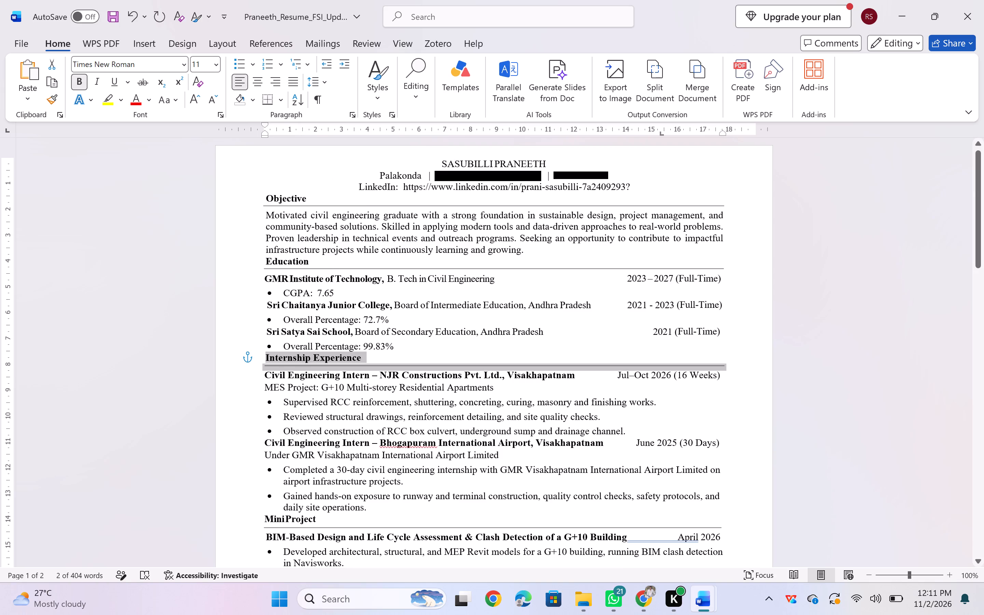
click(312, 355)
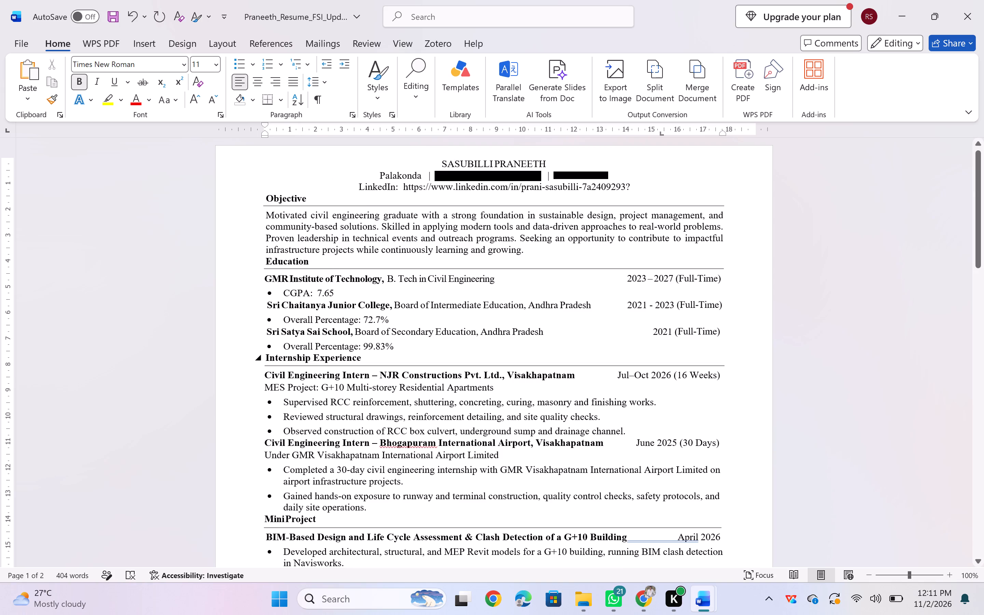
Check the line and paragraph spacing options of the Mini Project and Term Paper headings.
scroll(299, 439, down, 1)
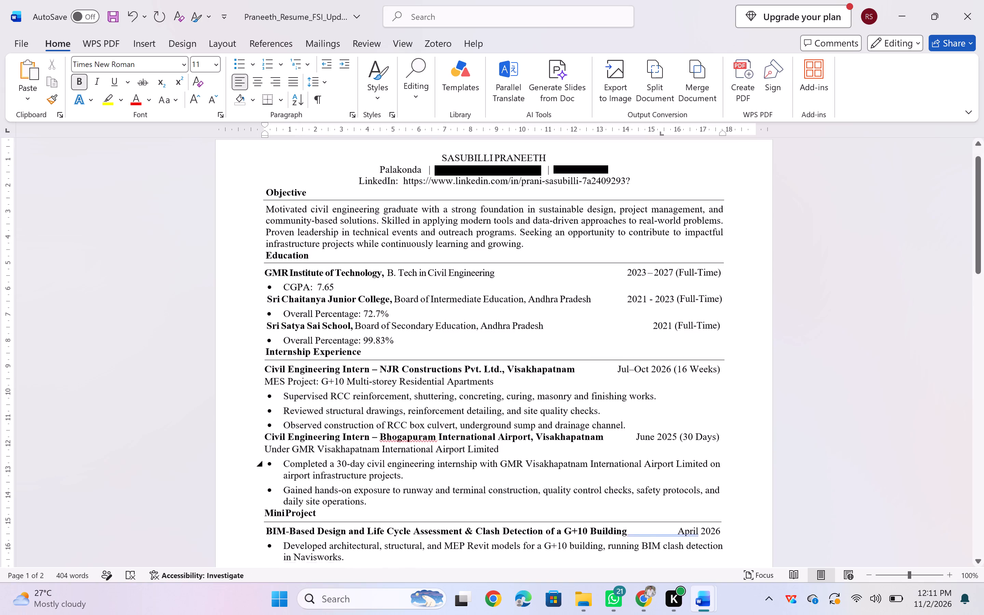
scroll(299, 439, down, 2)
double_click(294, 435)
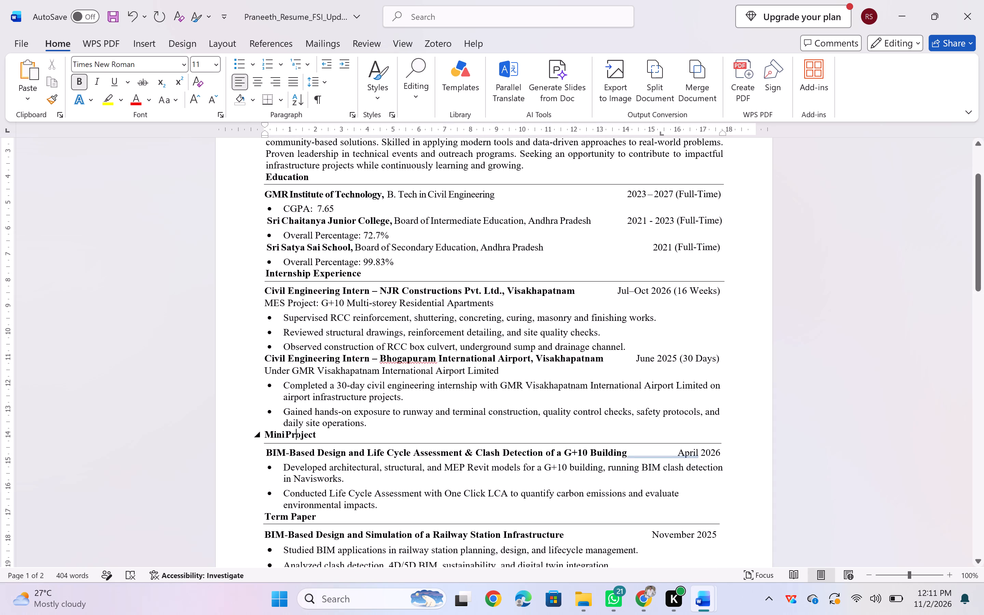
double_click(294, 435)
triple_click(294, 435)
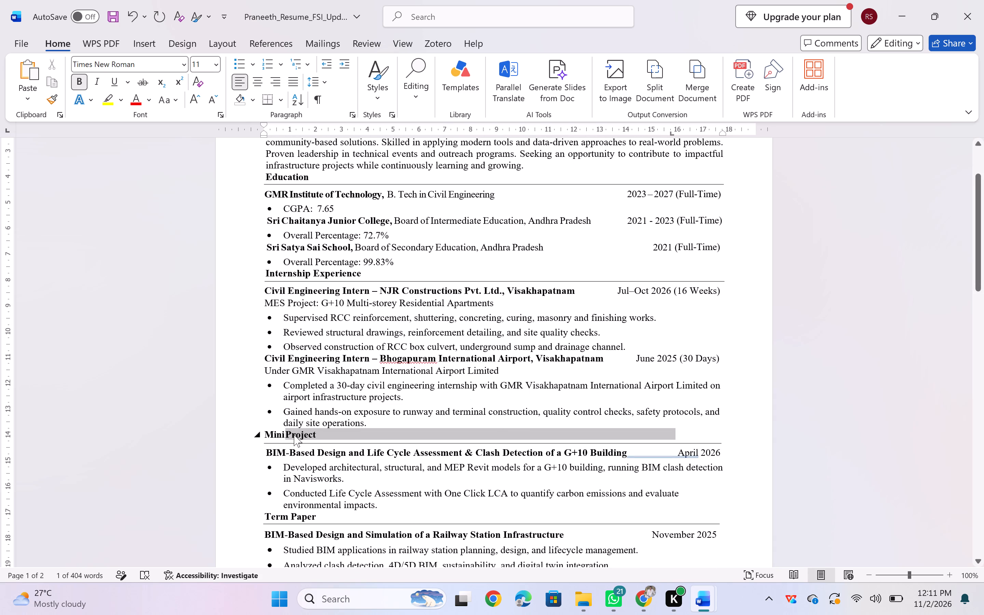
click(323, 81)
click(324, 78)
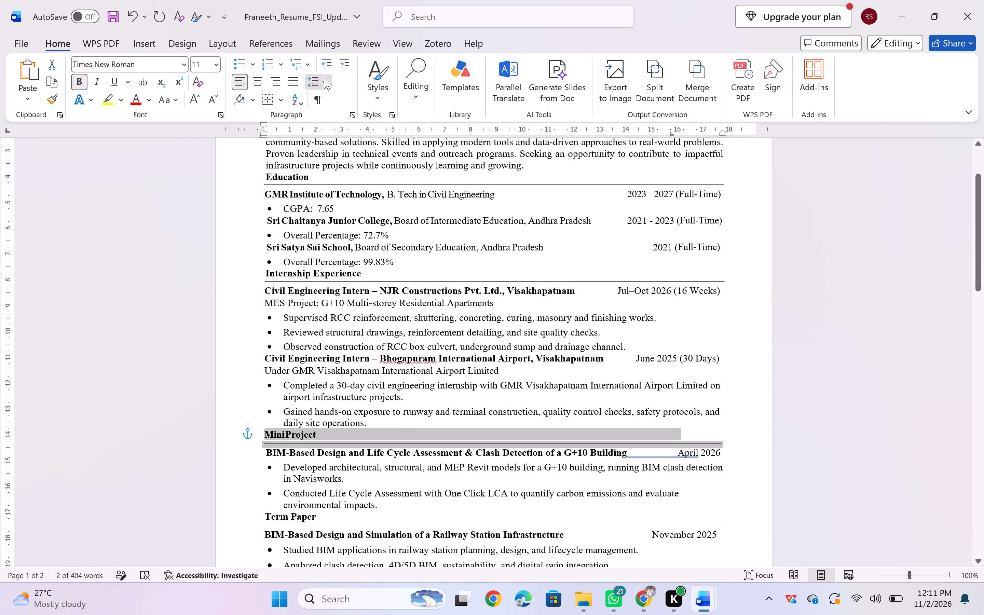
click(297, 445)
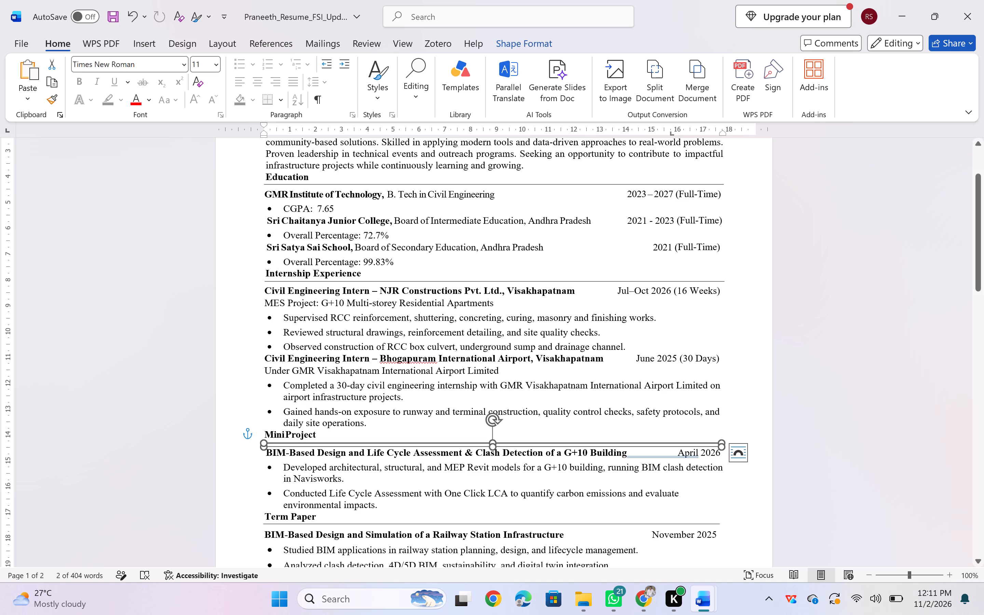
scroll(279, 495, down, 1)
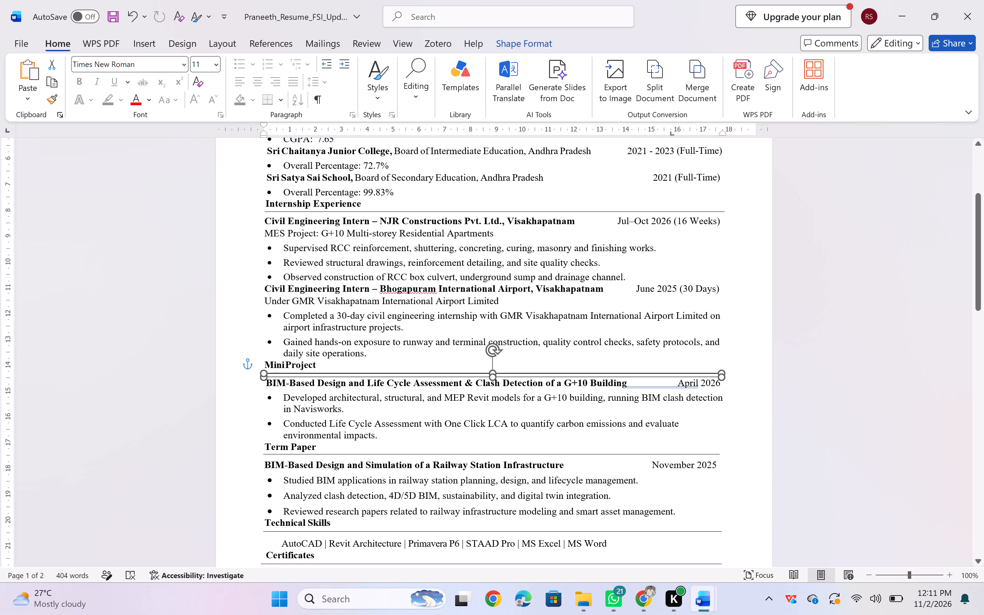
triple_click(296, 449)
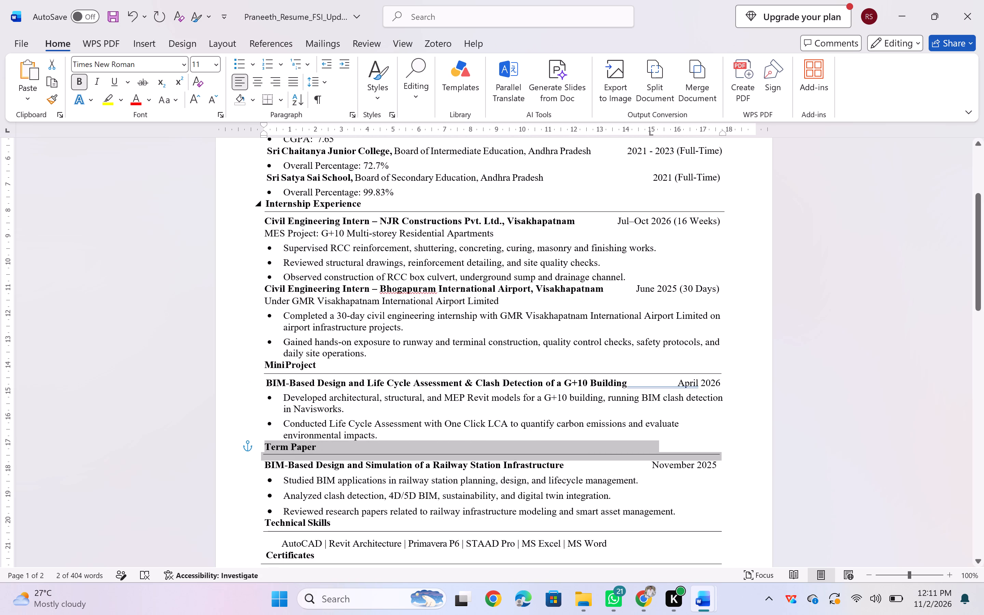
click(326, 81)
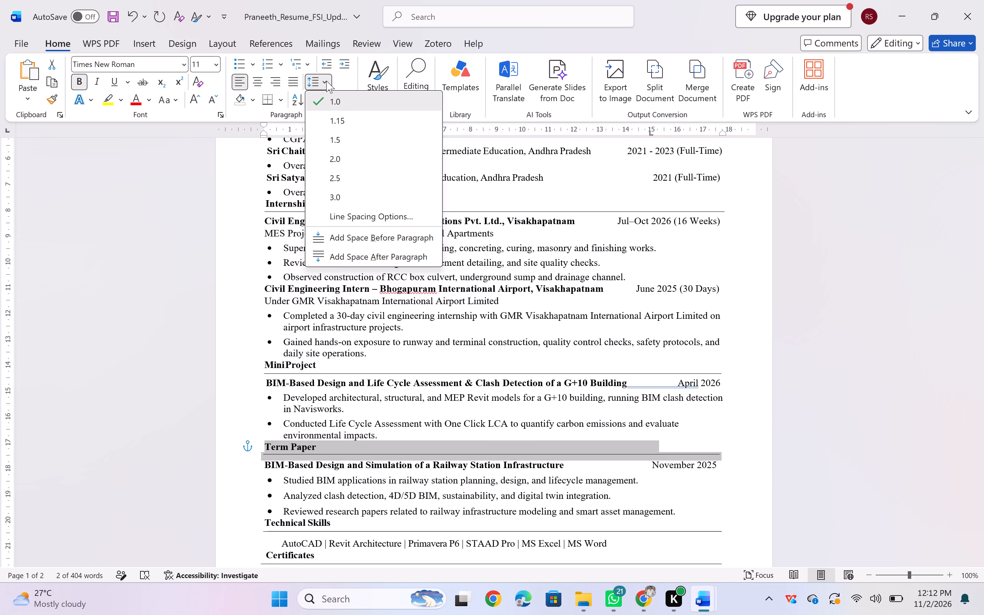
click(326, 81)
click(289, 452)
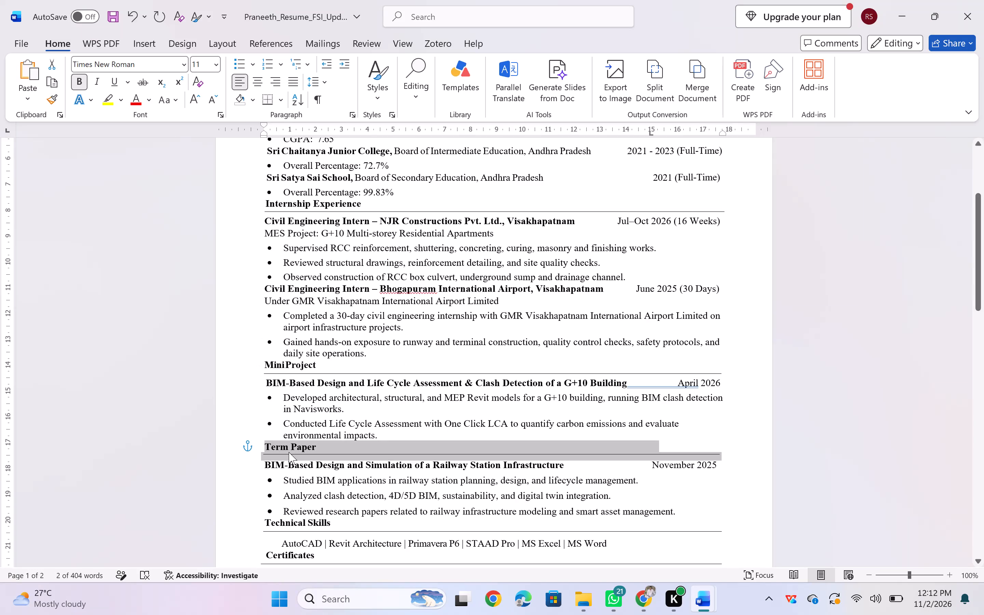
Check the line and paragraph spacing options of the Technical Skills heading.
scroll(286, 517, down, 2)
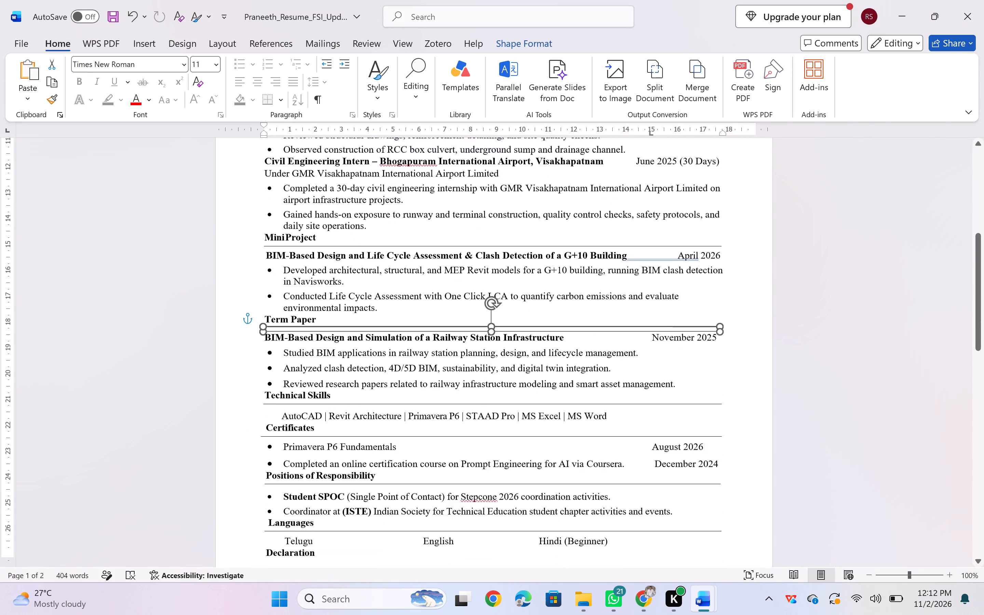
scroll(286, 517, down, 1)
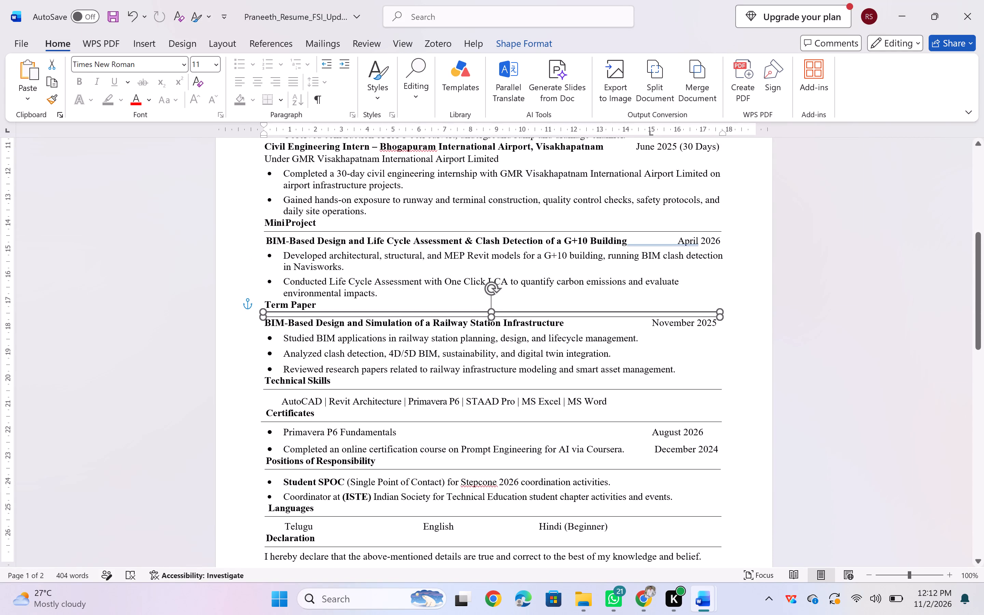
scroll(286, 517, down, 1)
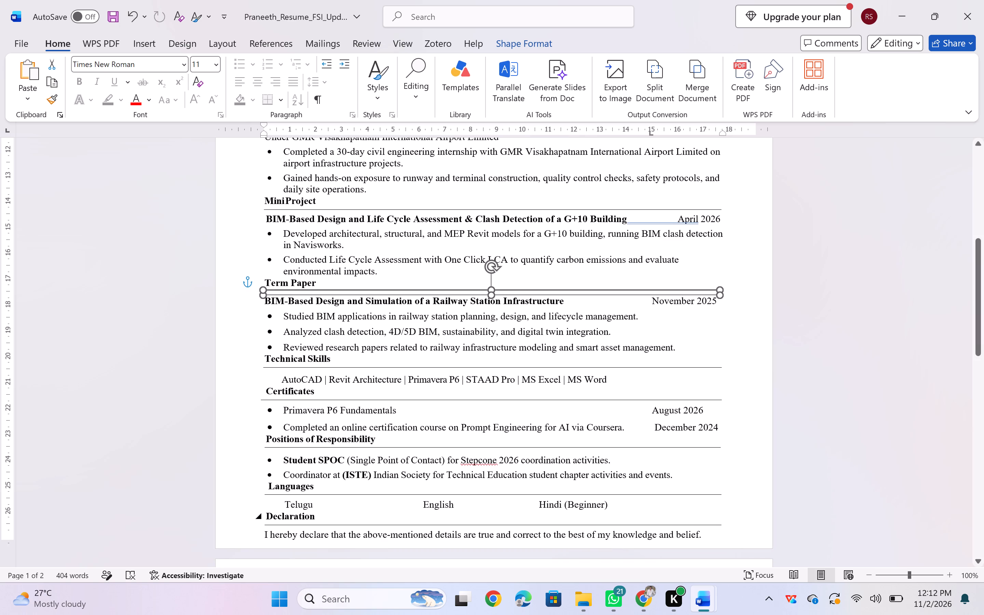
double_click(307, 361)
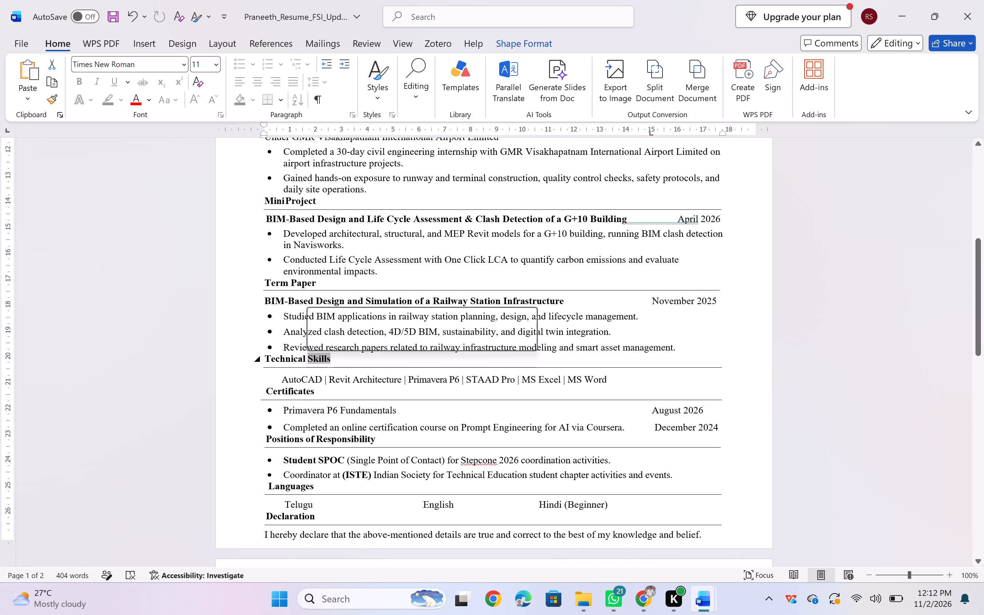
triple_click(307, 361)
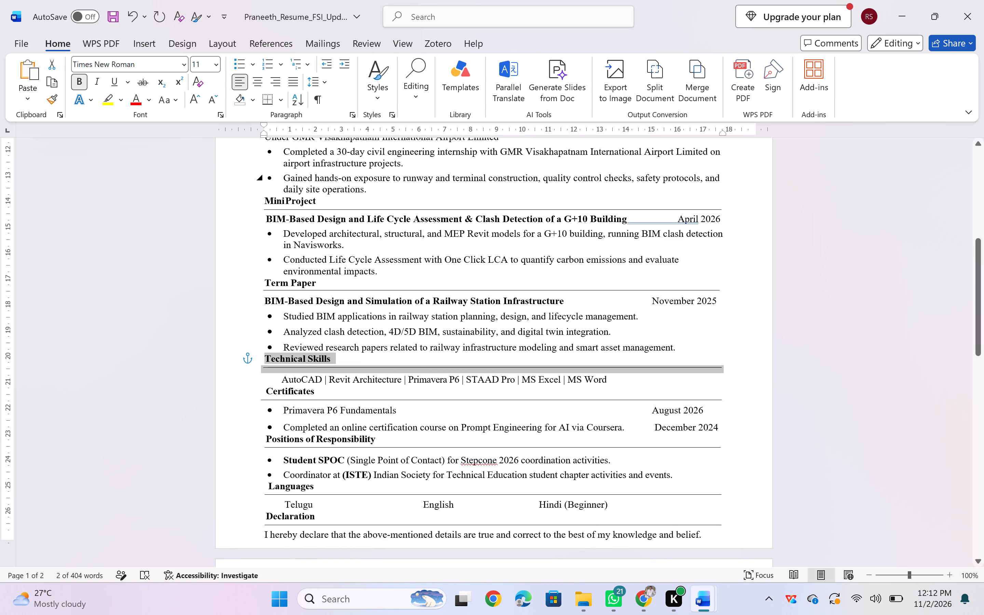
click(326, 80)
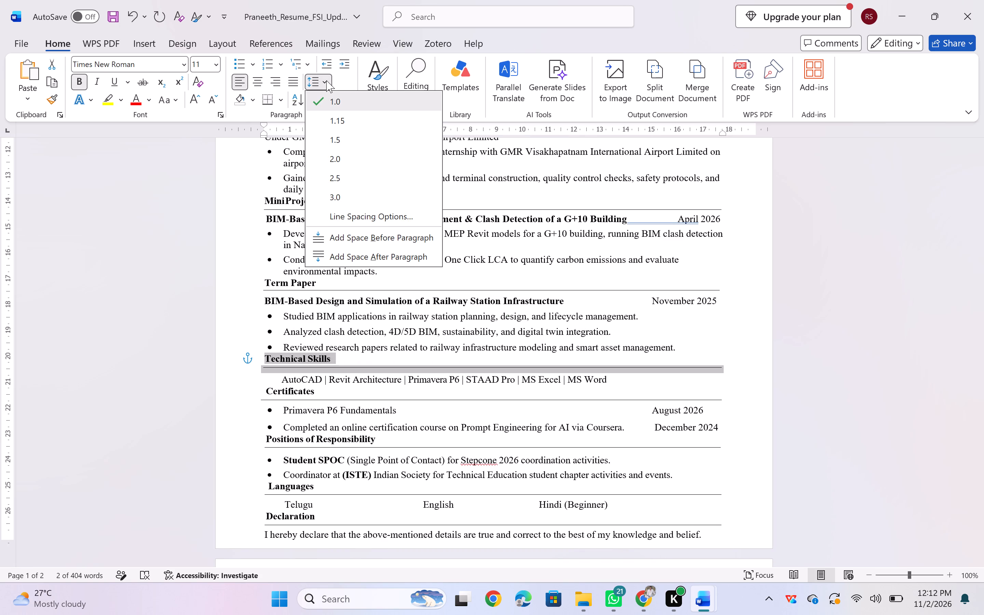
click(326, 80)
Remove the space before the skills list paragraph (AutoCAD to MS Word) under Technical Skills.
drag(309, 375, 309, 380)
triple_click(309, 380)
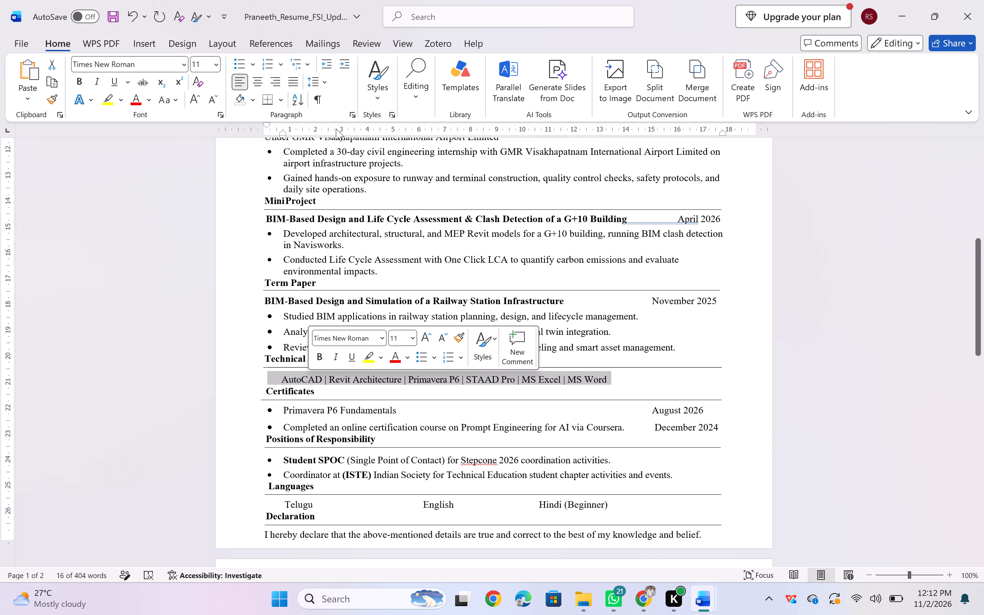
click(326, 82)
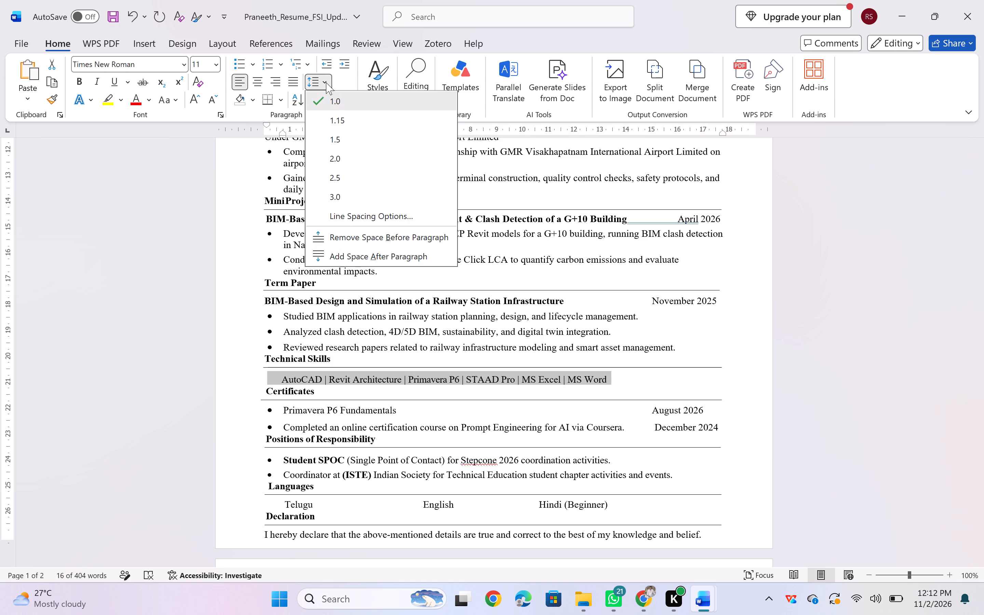
click(344, 233)
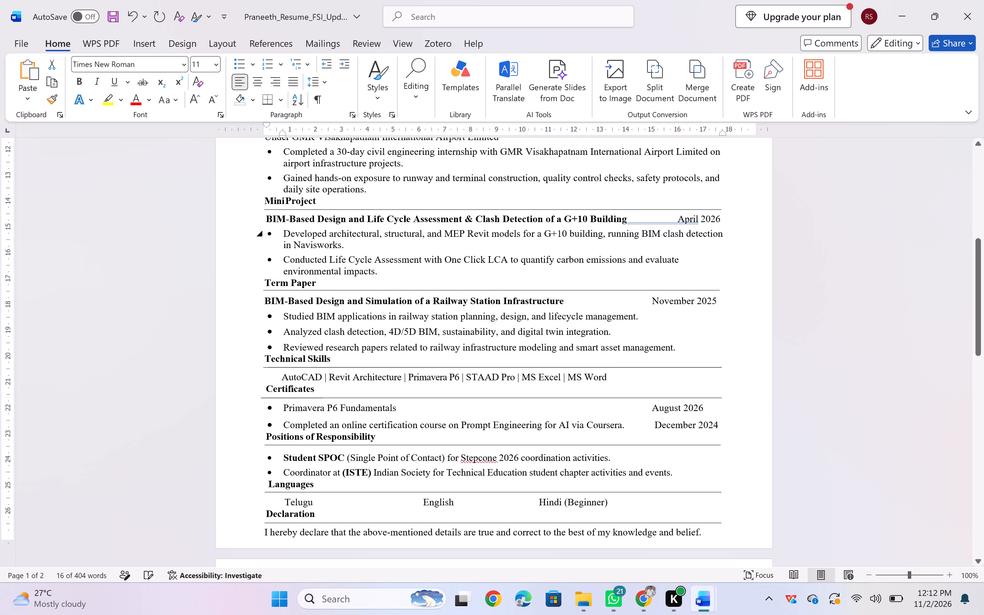
click(315, 373)
Check the line and paragraph spacing options of the Certificates and Positions of Responsibility headings.
triple_click(302, 389)
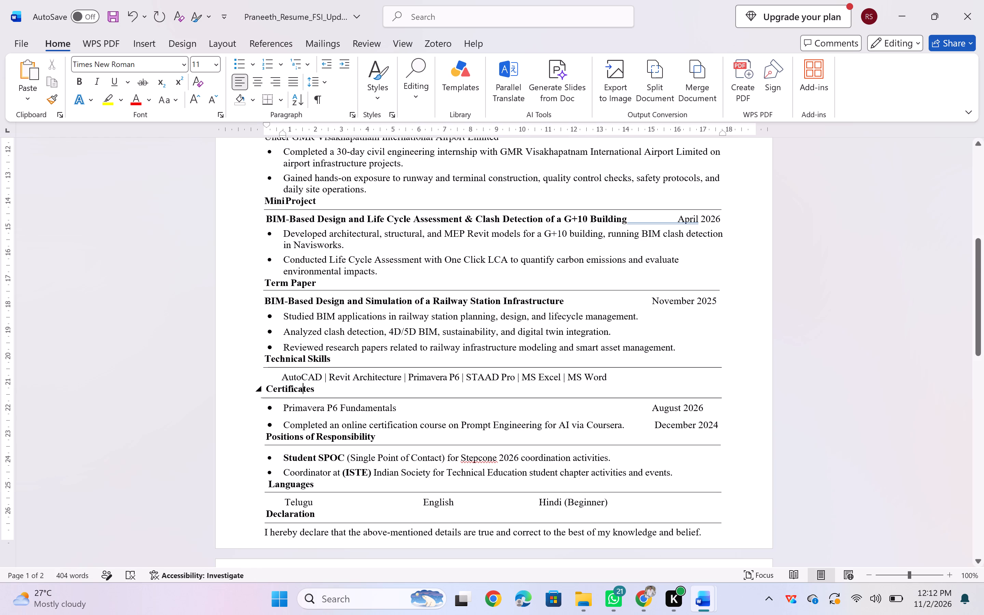
click(325, 85)
click(325, 85)
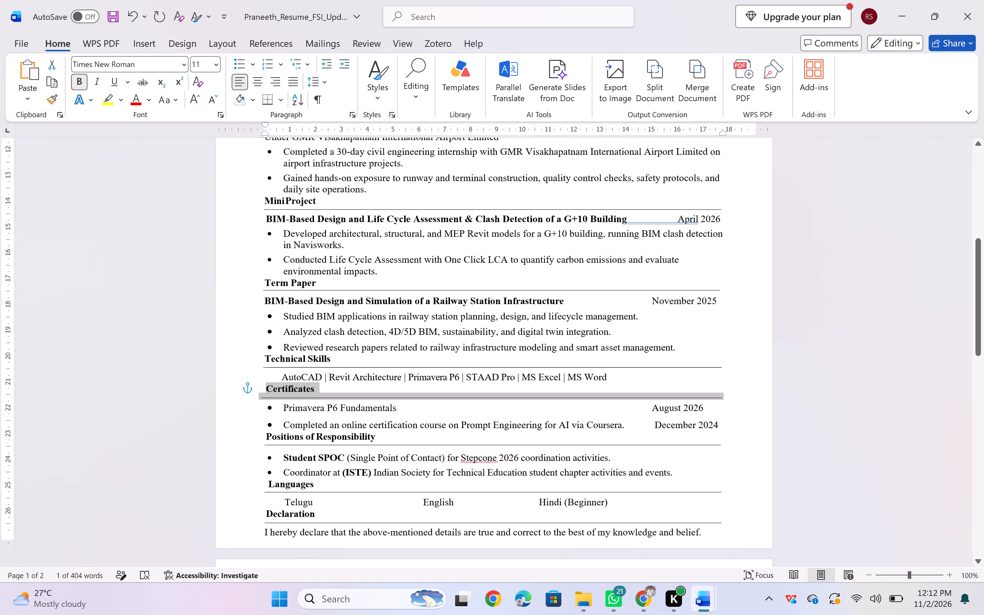
click(283, 388)
double_click(283, 388)
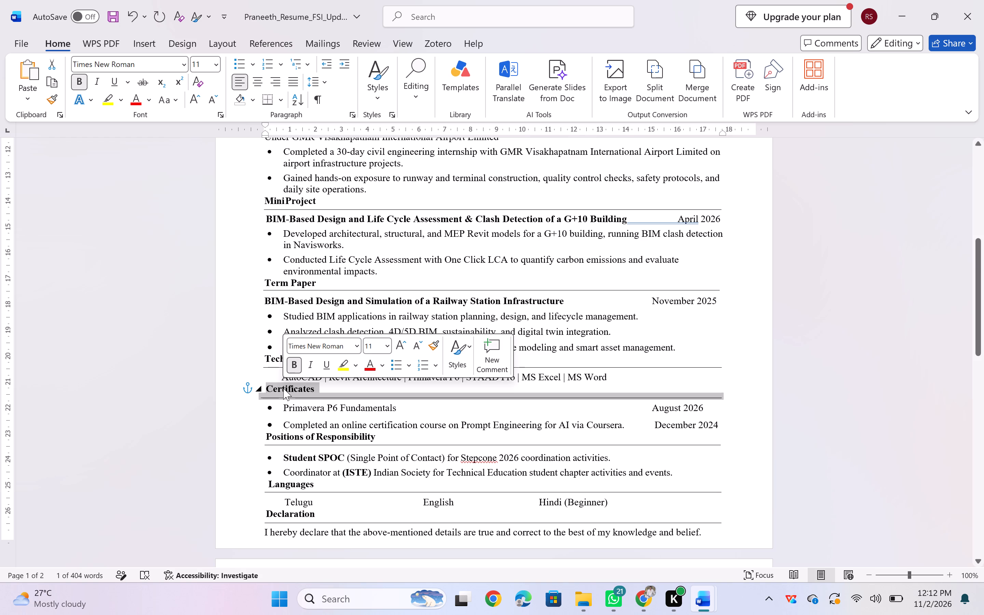
triple_click(290, 436)
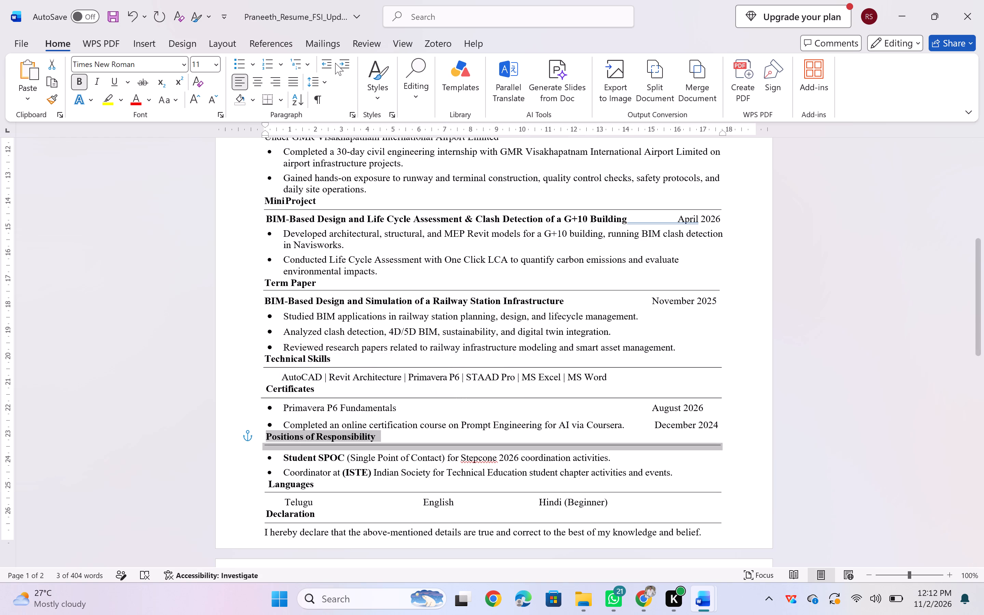
click(329, 83)
click(329, 83)
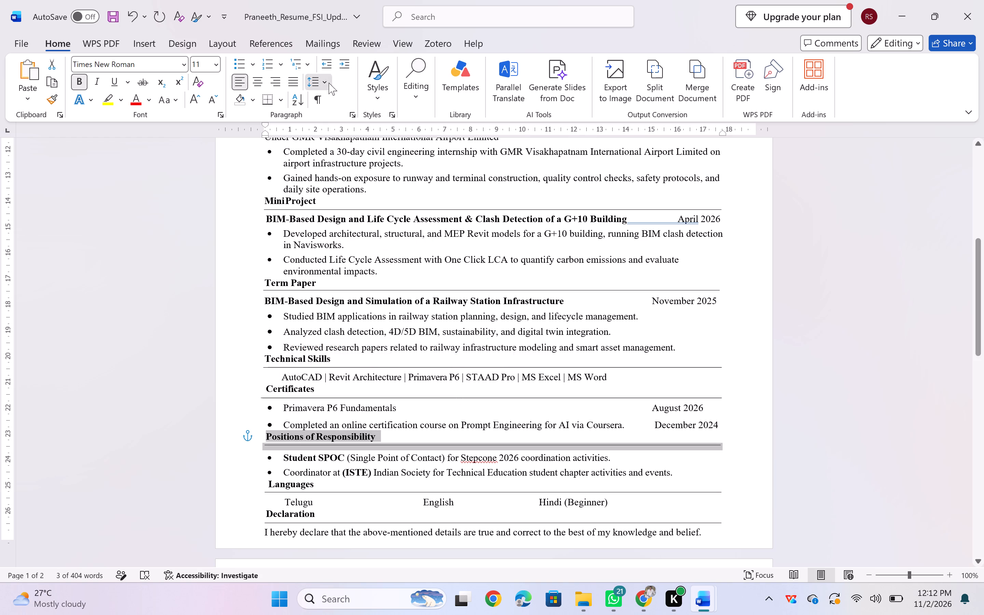
Remove the space before the Student SPOC bullet paragraph under Positions of Responsibility.
triple_click(302, 454)
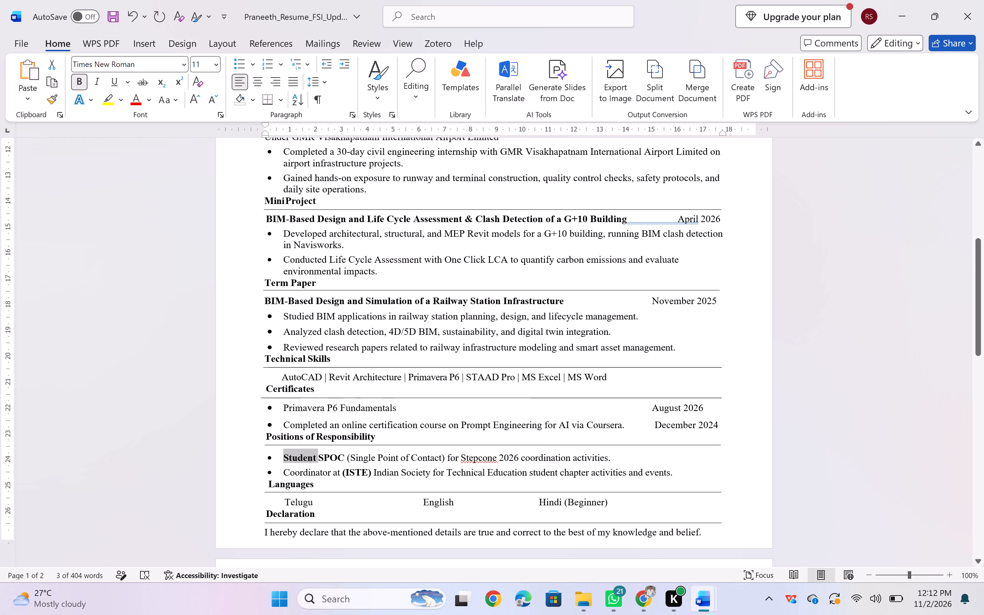
click(328, 90)
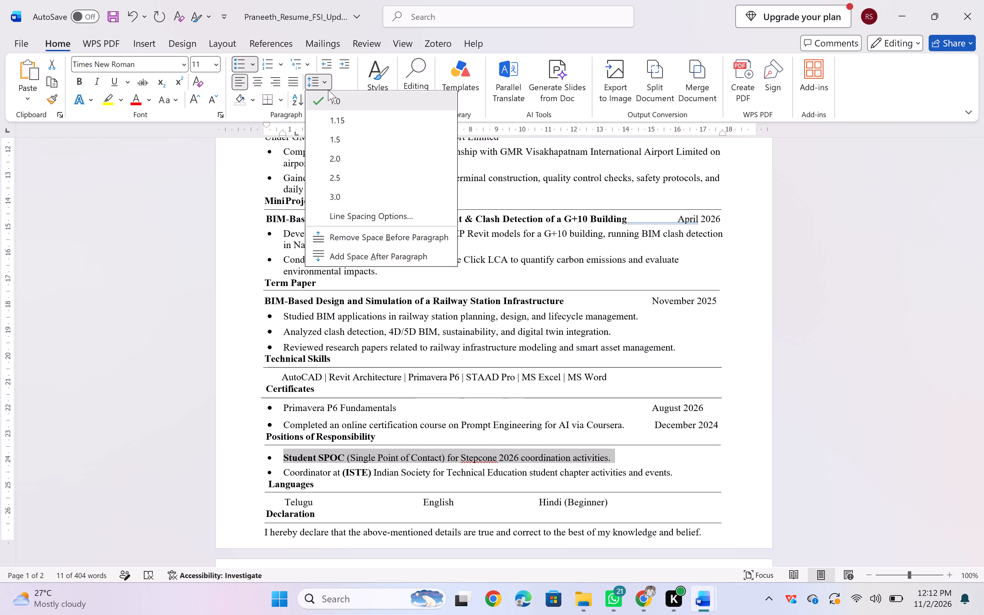
click(333, 237)
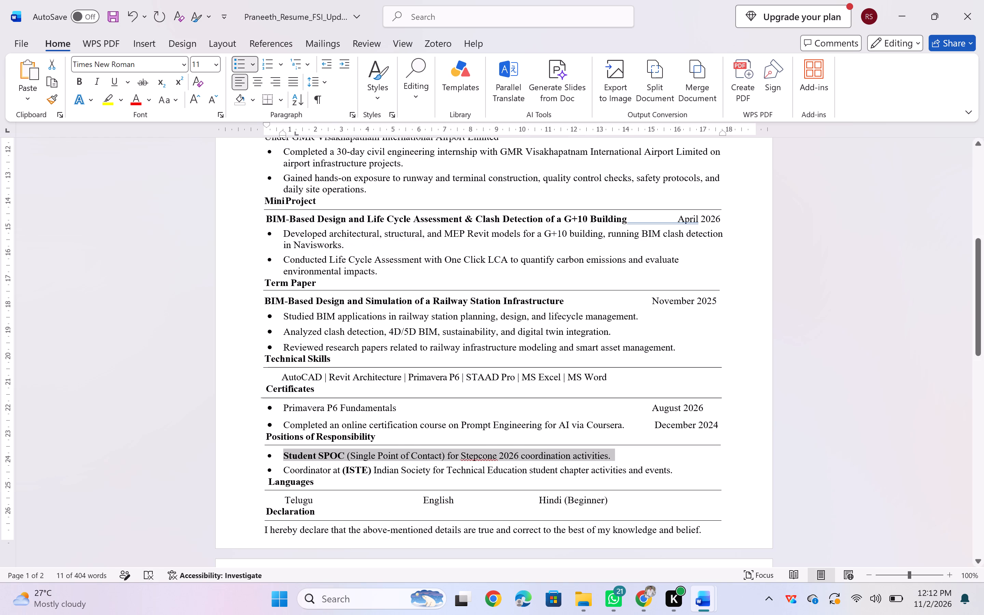
click(297, 452)
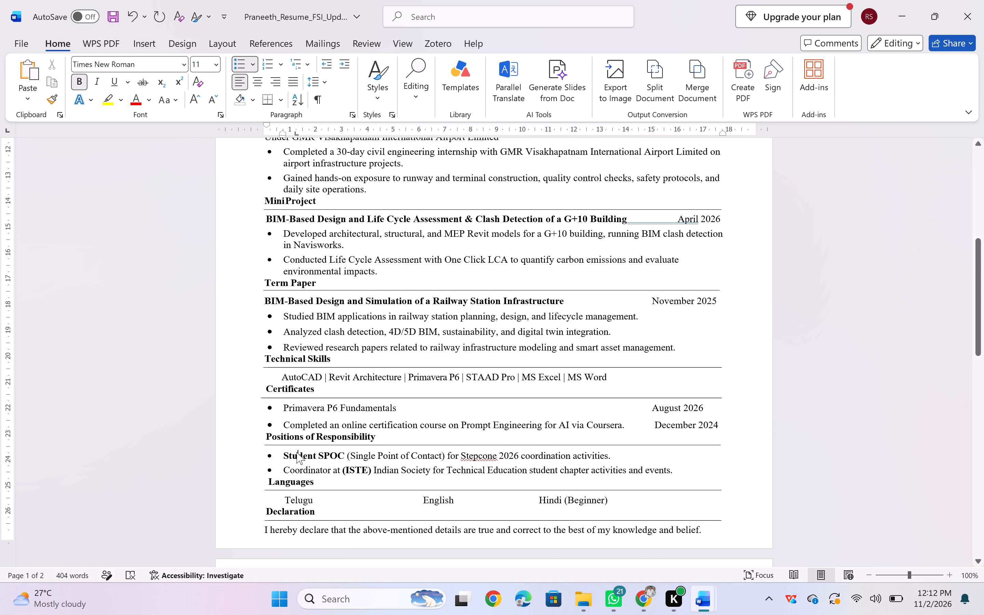
Check the line and paragraph spacing options of the Languages heading and the Telugu, English, Hindi line.
triple_click(289, 483)
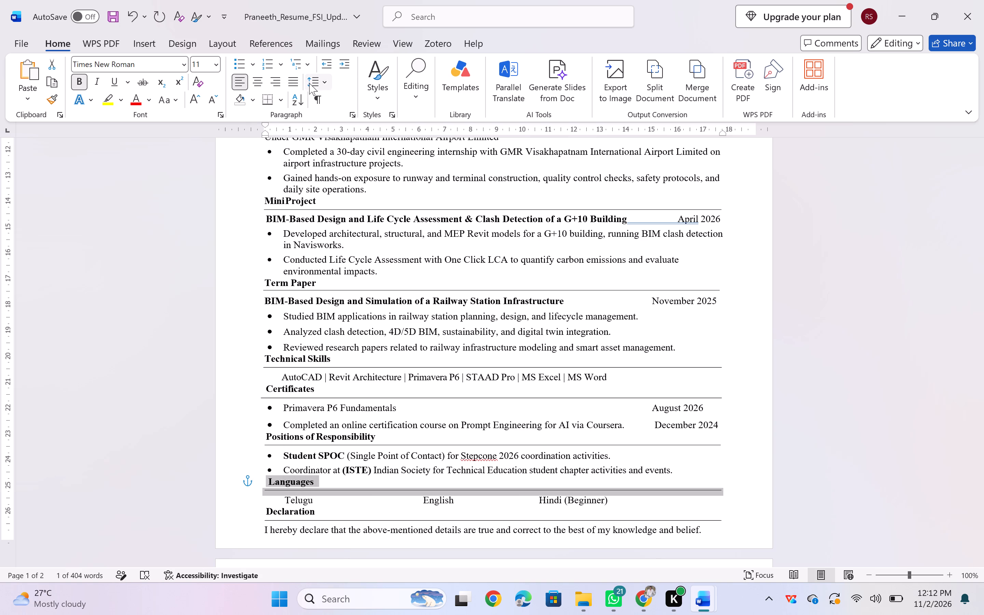
click(321, 83)
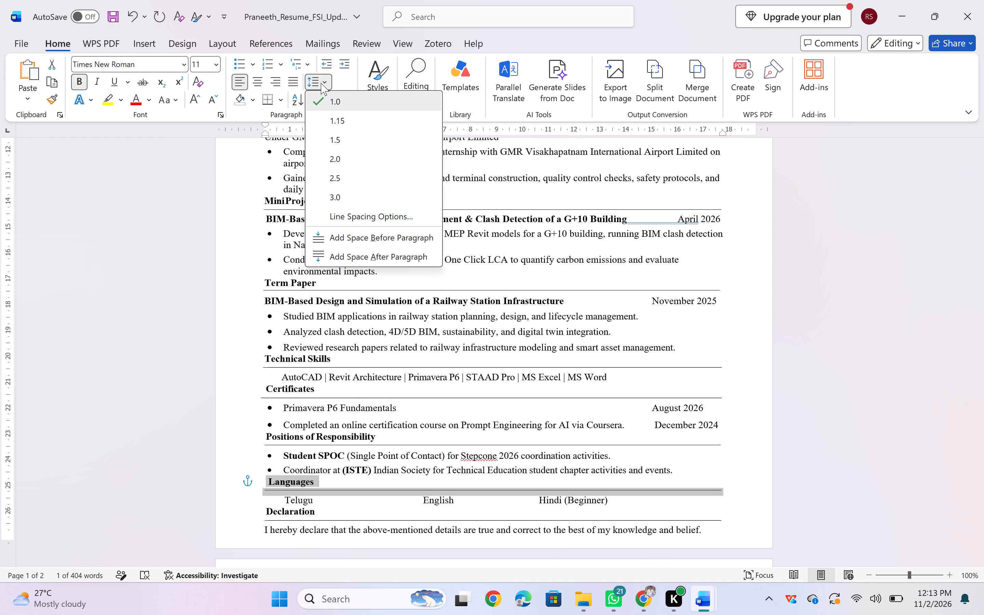
click(321, 83)
triple_click(290, 496)
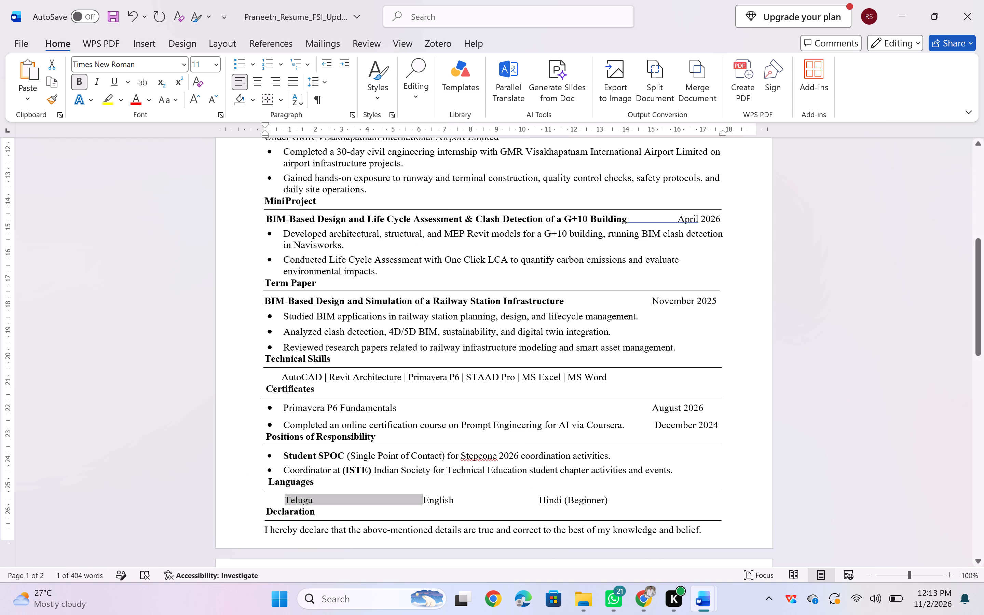
click(326, 84)
click(325, 82)
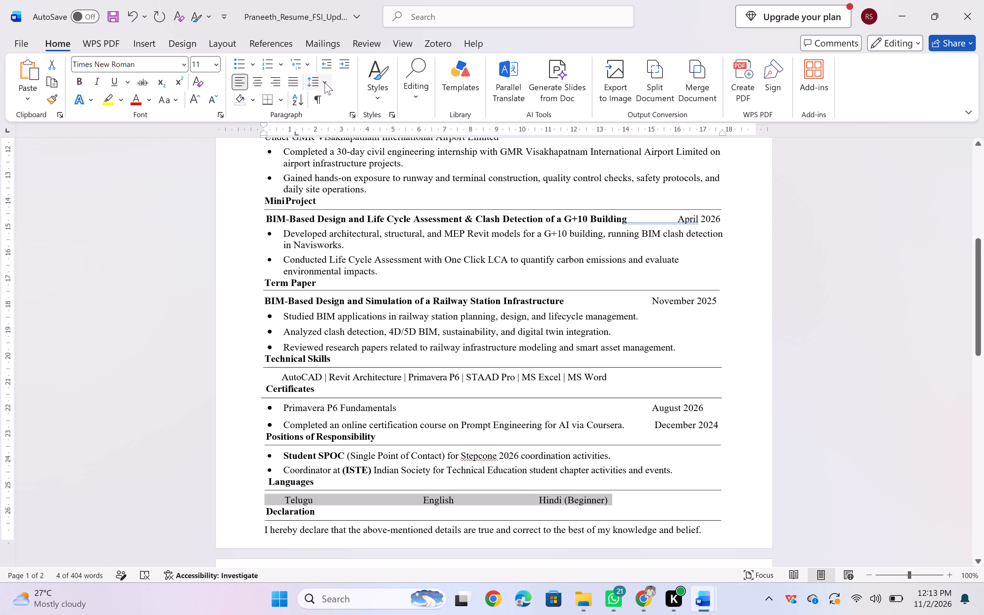
click(324, 498)
Check the line and paragraph spacing options of the Declaration heading and its statement.
triple_click(300, 513)
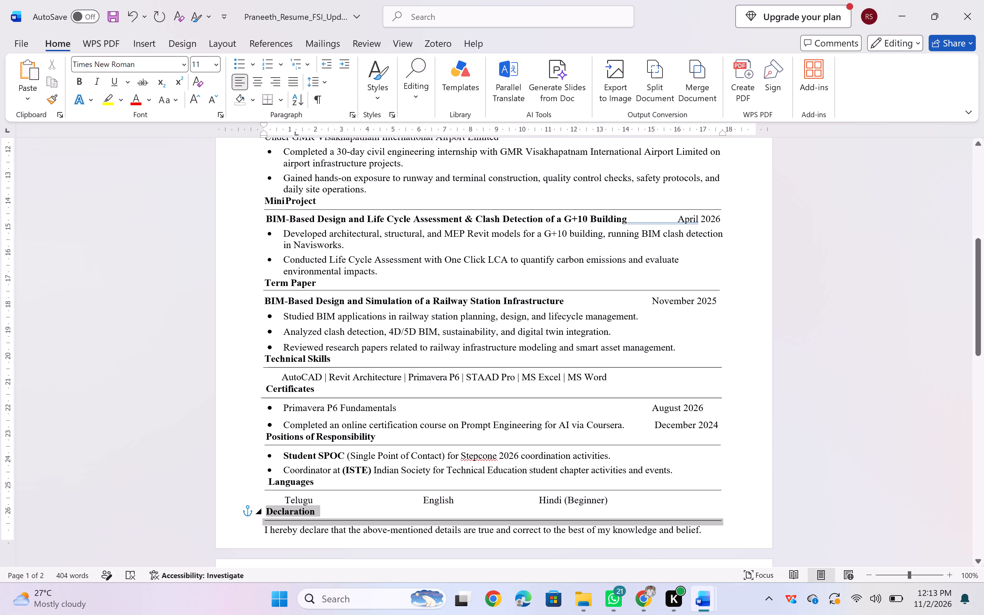
click(324, 85)
click(324, 85)
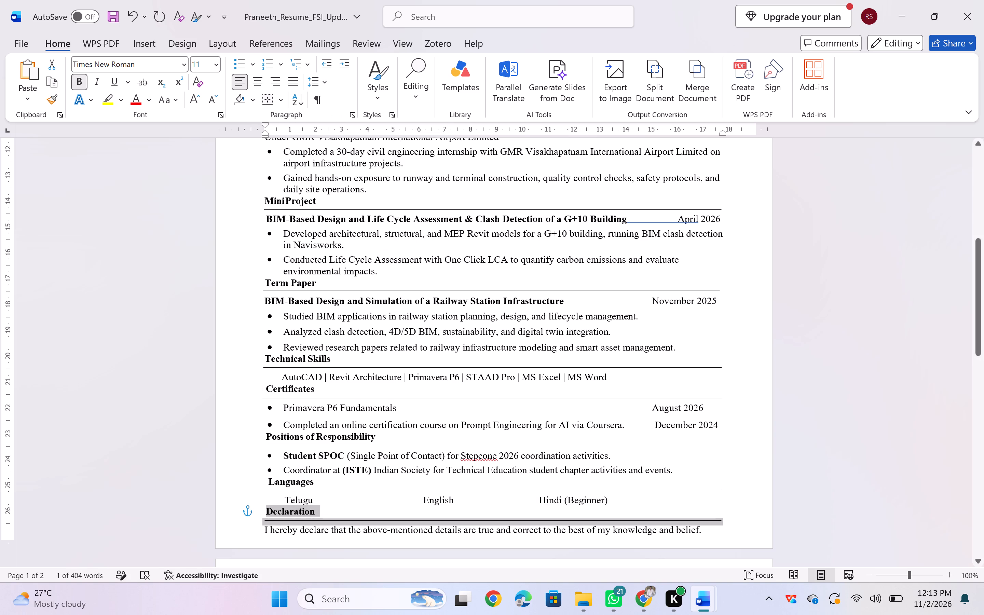
triple_click(279, 524)
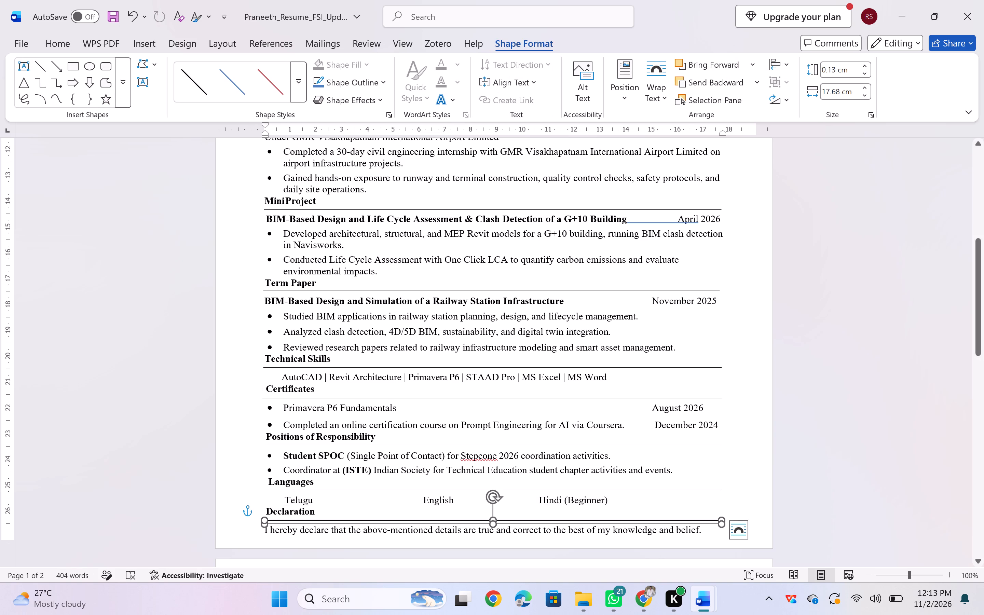
double_click(279, 531)
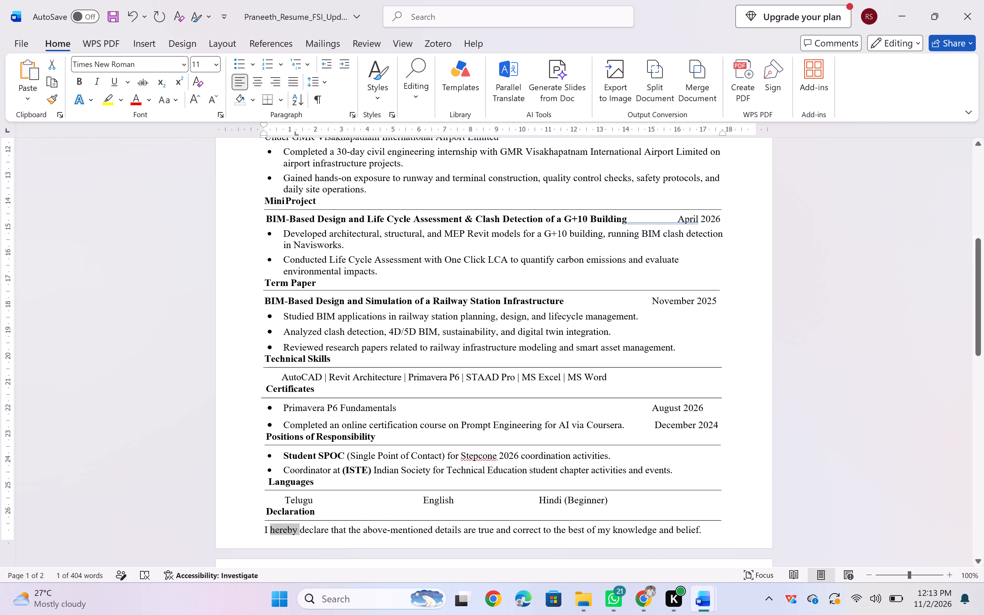
click(326, 84)
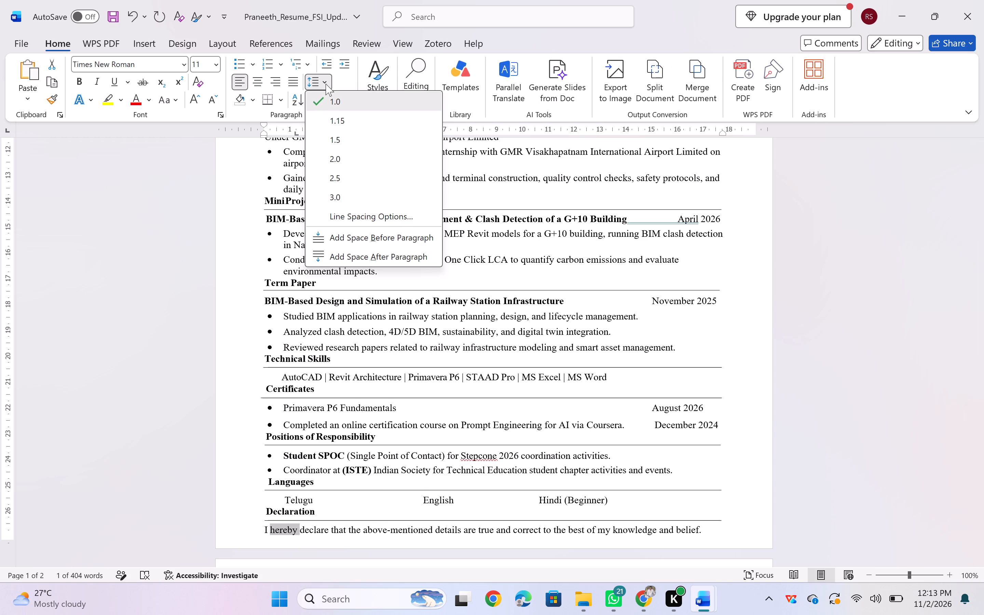
click(326, 84)
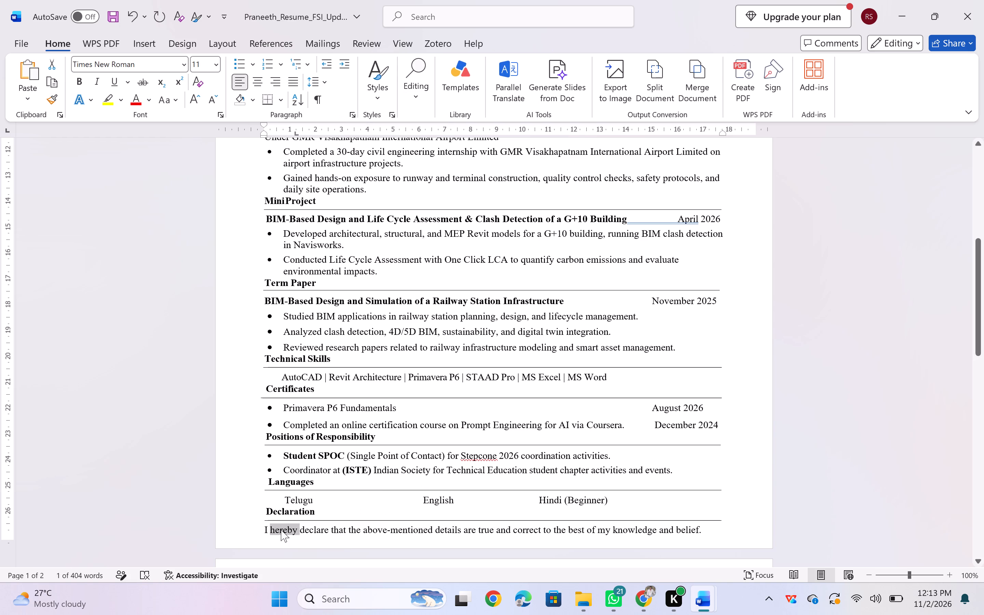
click(281, 528)
Nudge the horizontal section line under the Education heading slightly up, closer to the heading.
scroll(366, 418, up, 1)
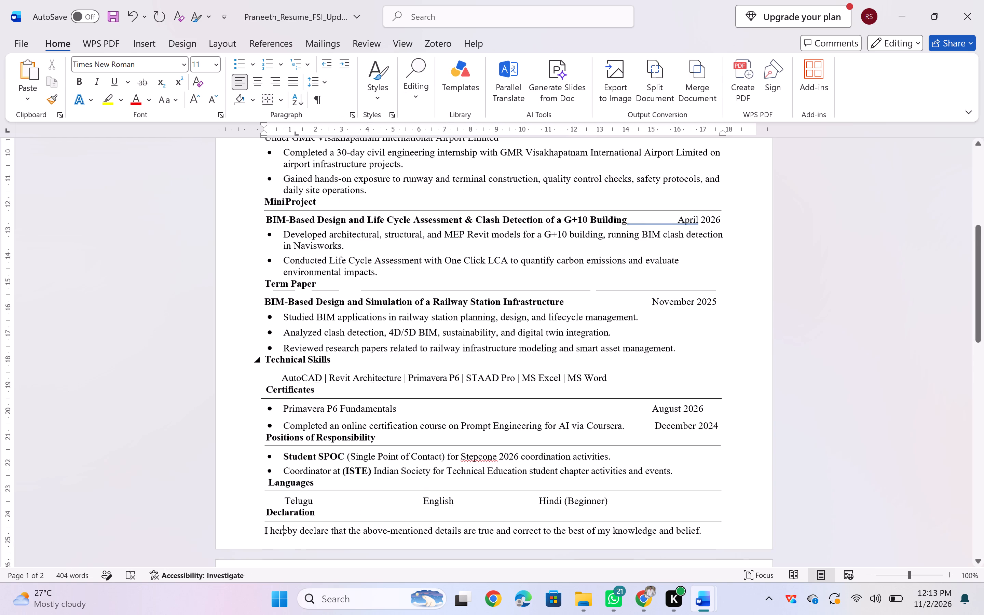
scroll(366, 418, up, 2)
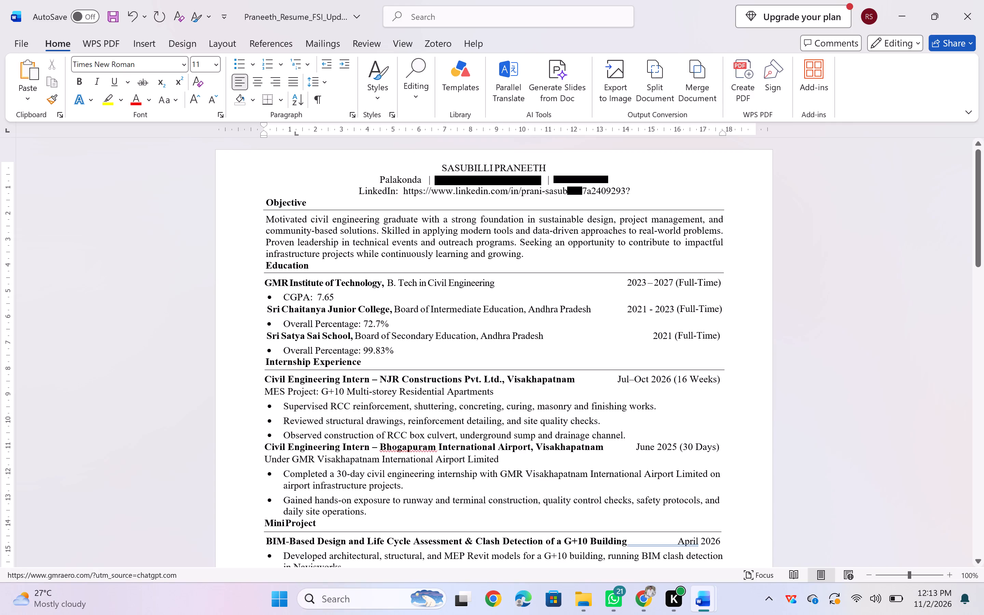
scroll(308, 492, down, 2)
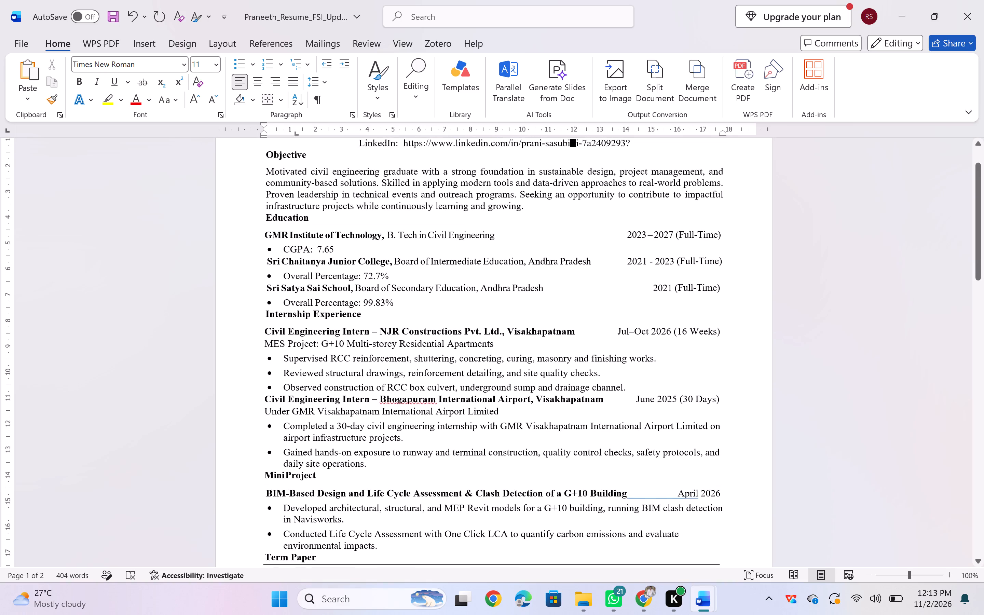
scroll(330, 400, up, 1)
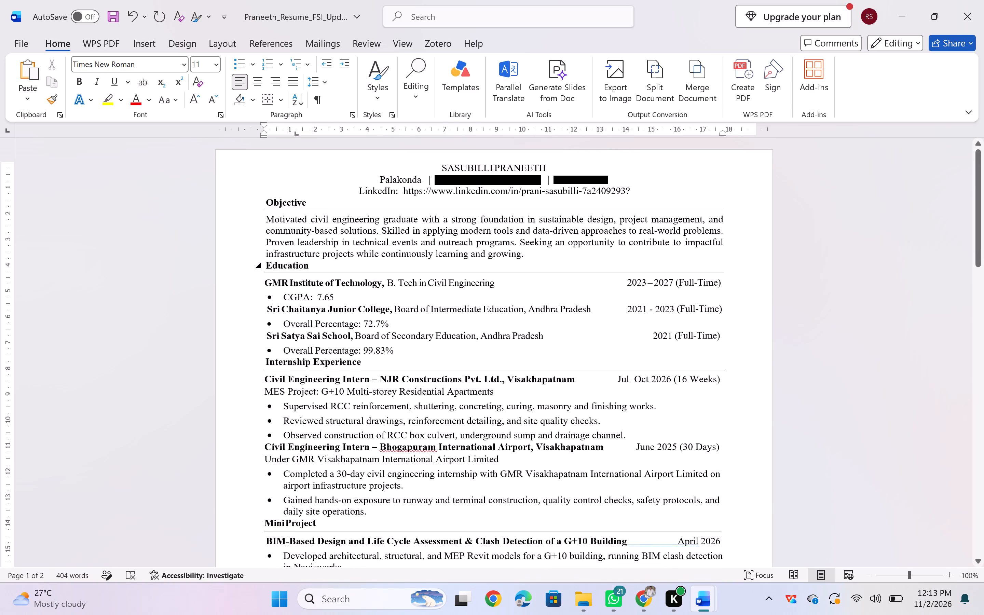
click(322, 272)
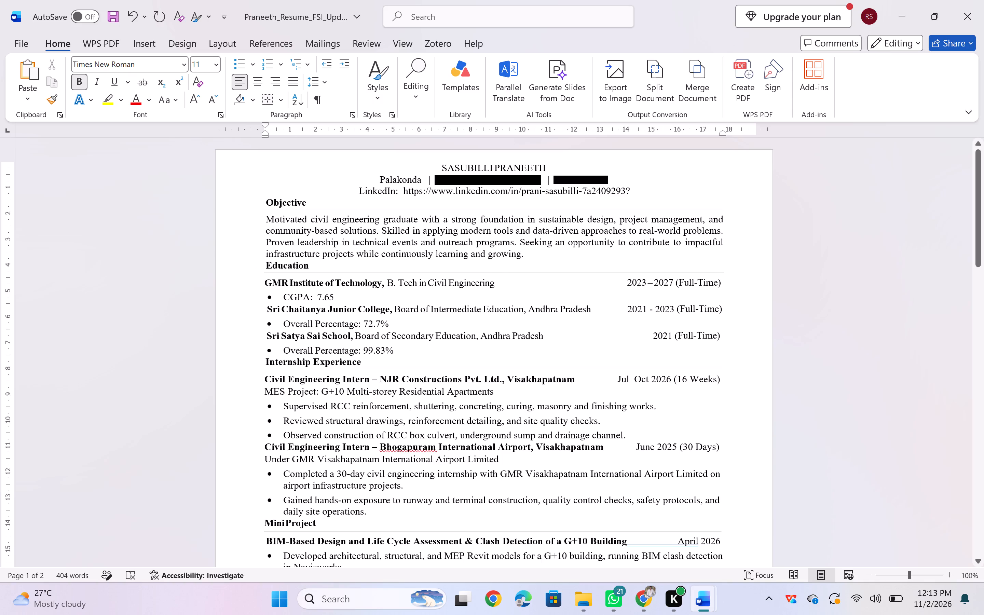
click(323, 273)
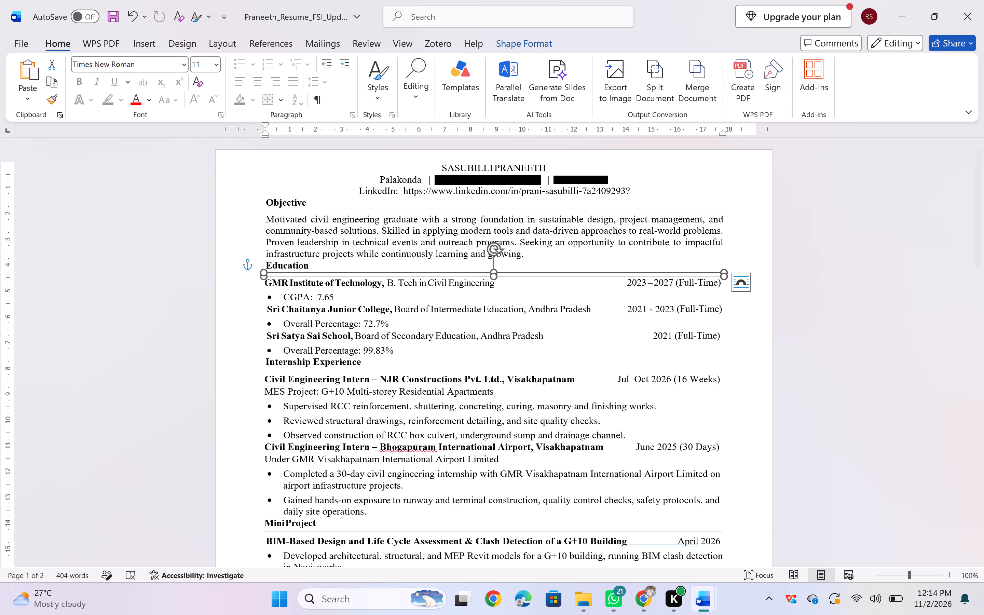
key(Up)
key(Up)
key(Up)
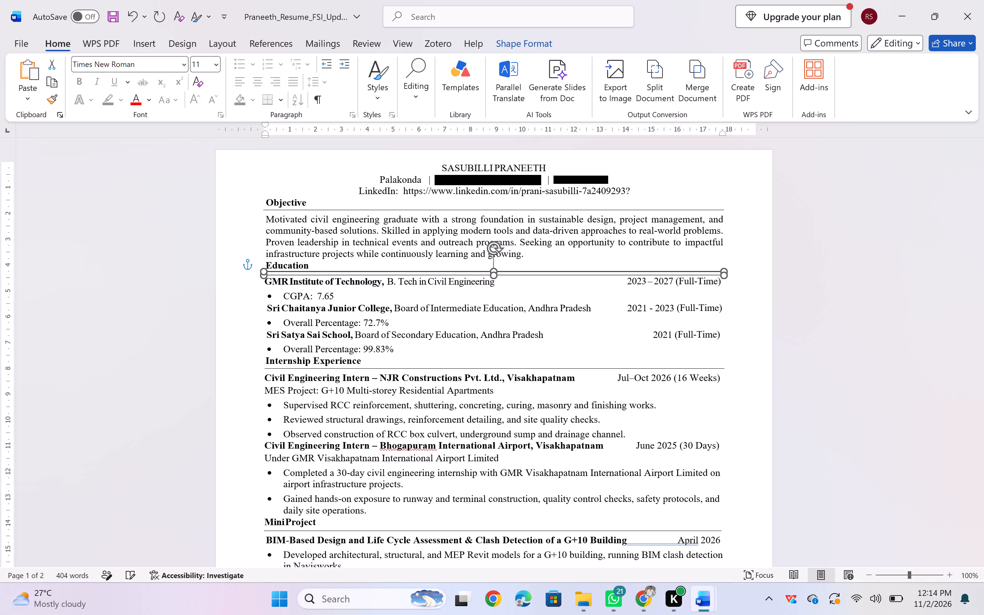
key(Up)
key(Up)
key(Up)
key(Down)
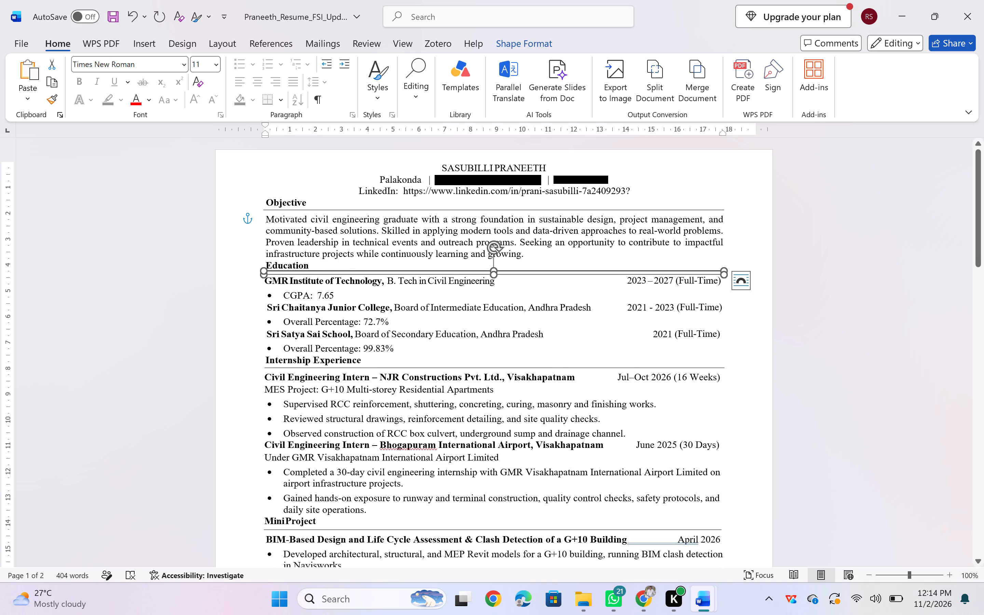
Nudge the horizontal section line under the Objective heading up as close as possible while keeping it below the heading.
click(313, 211)
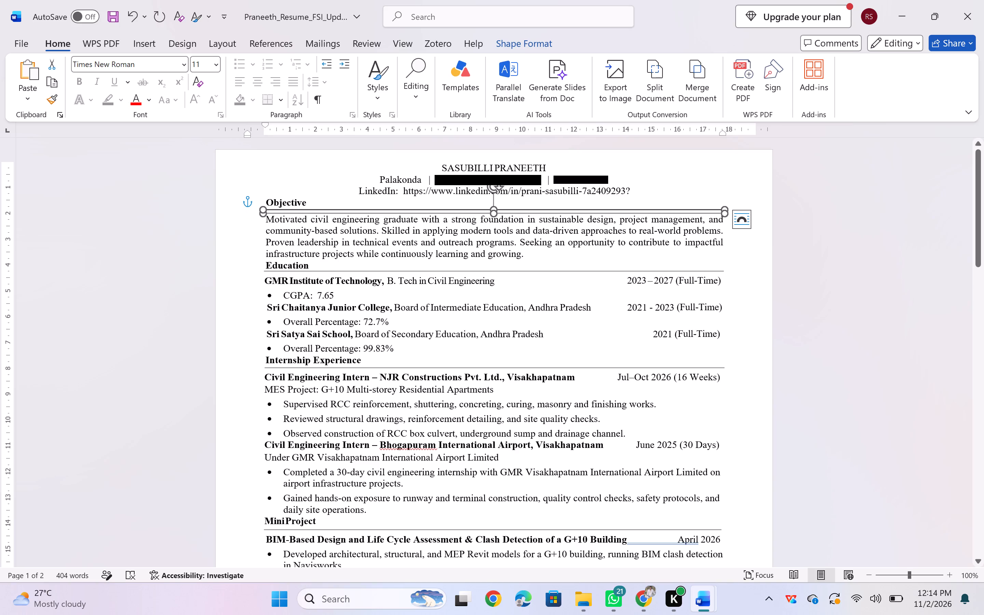
key(Up)
key(Up)
key(Up)
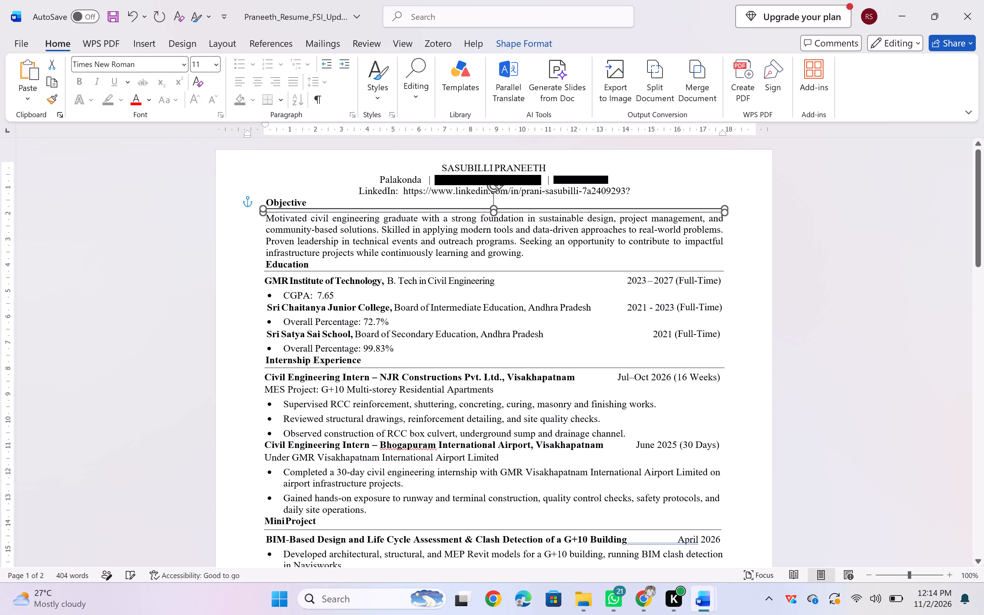
key(Up)
key(Up)
key(Up)
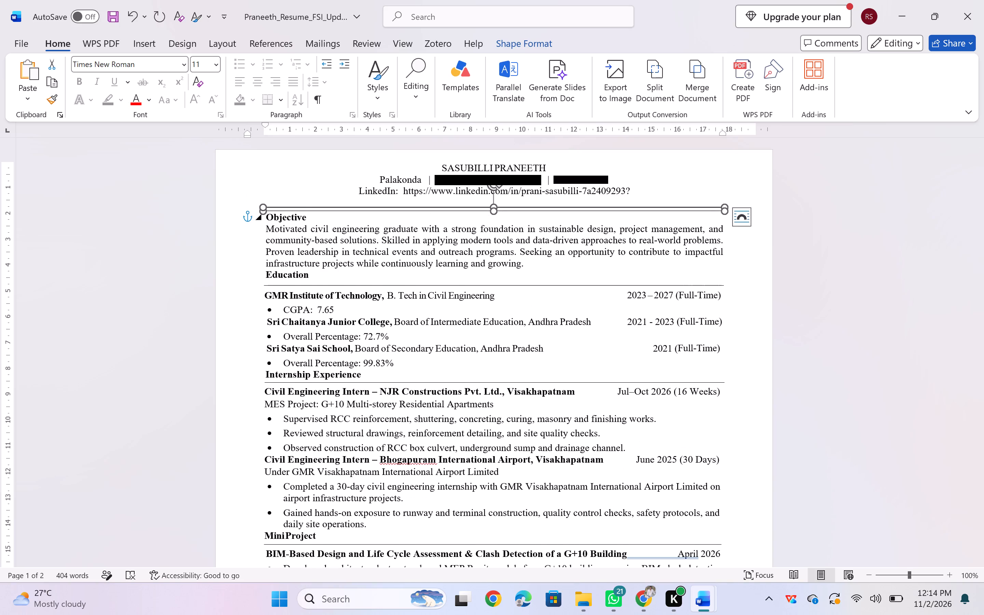
key(Down)
click(243, 254)
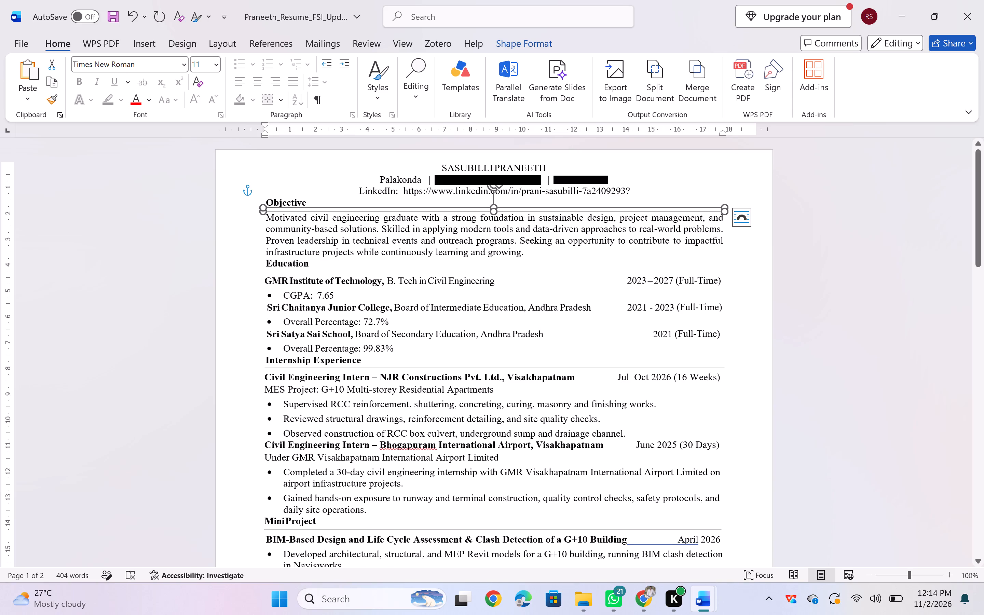
click(288, 249)
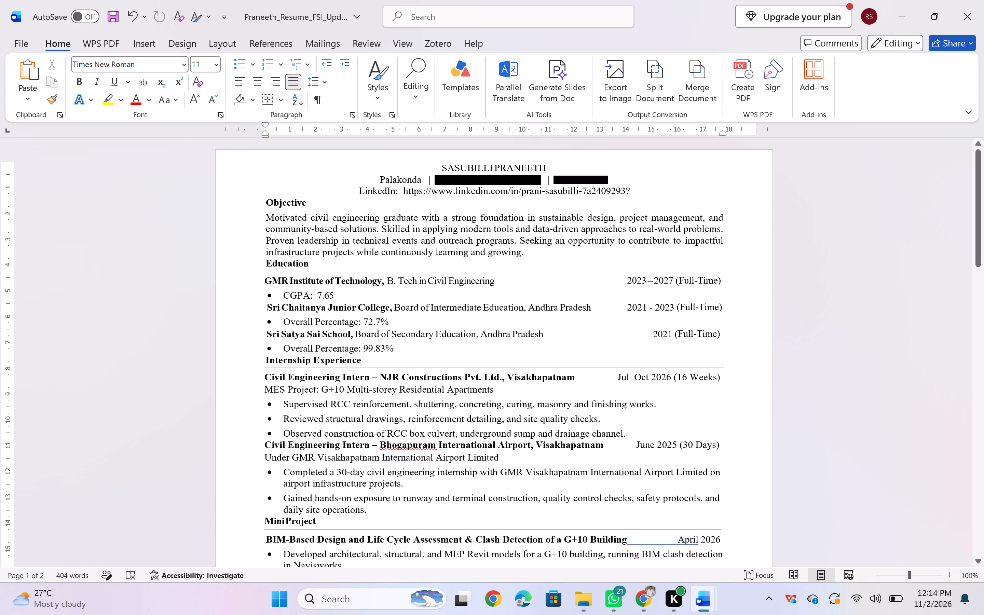
Nudge the horizontal section line under the Education heading up as close as possible while keeping it below the heading.
click(292, 271)
key(Up)
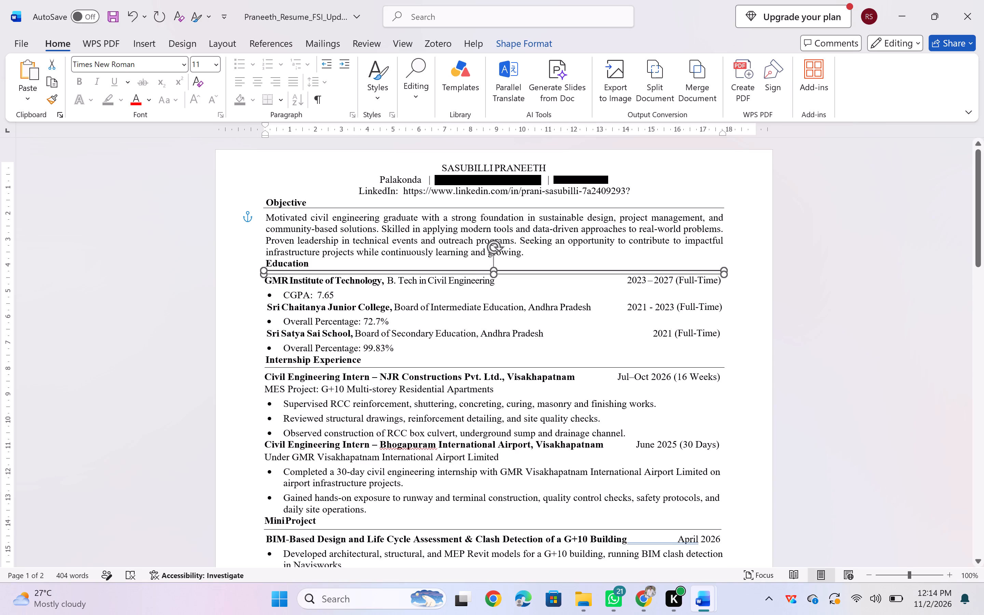
key(Up)
key(Up)
key(Up)
key(Up)
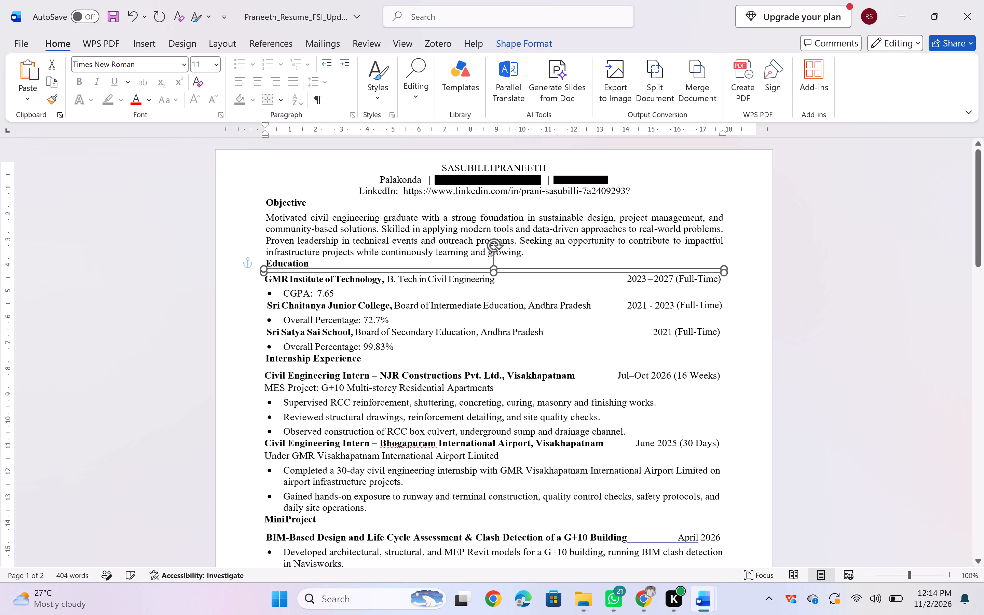
key(Up)
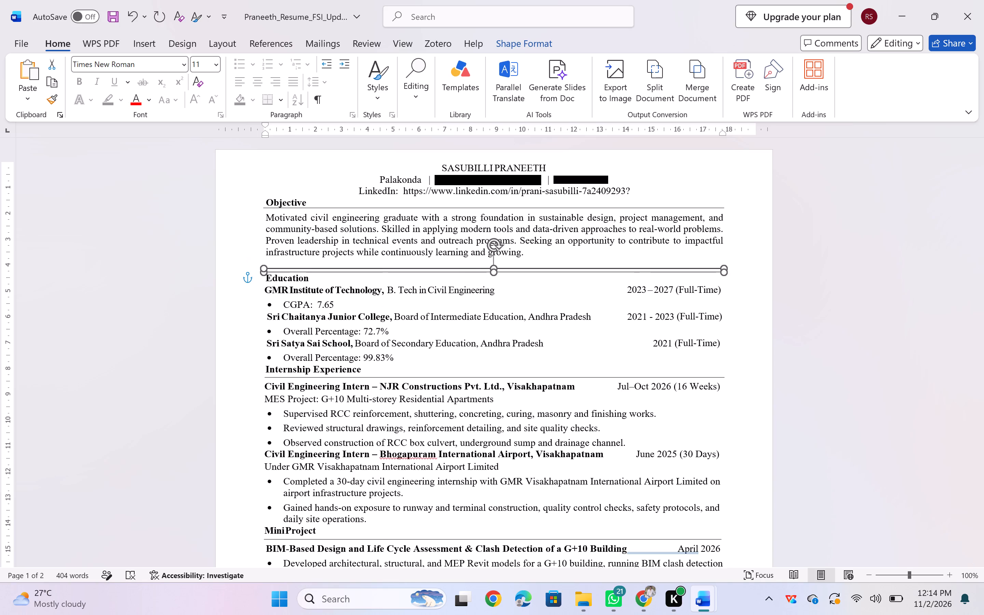
key(Down)
click(245, 294)
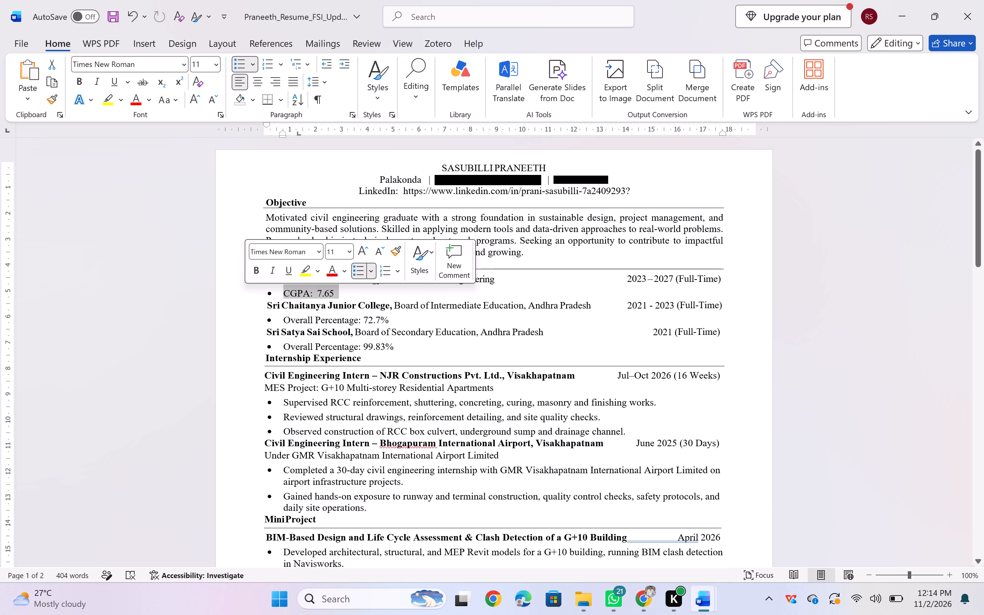
click(301, 294)
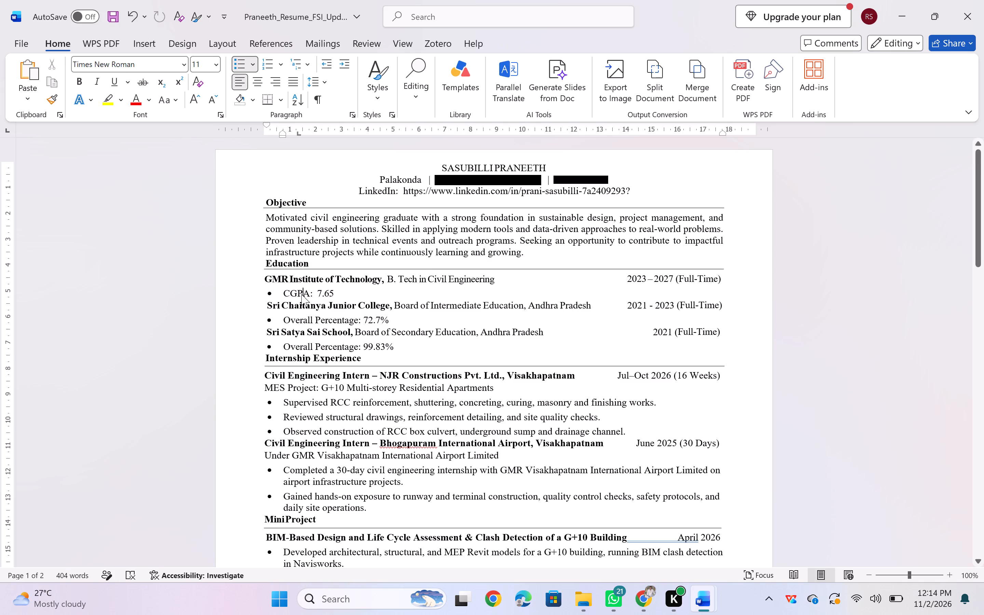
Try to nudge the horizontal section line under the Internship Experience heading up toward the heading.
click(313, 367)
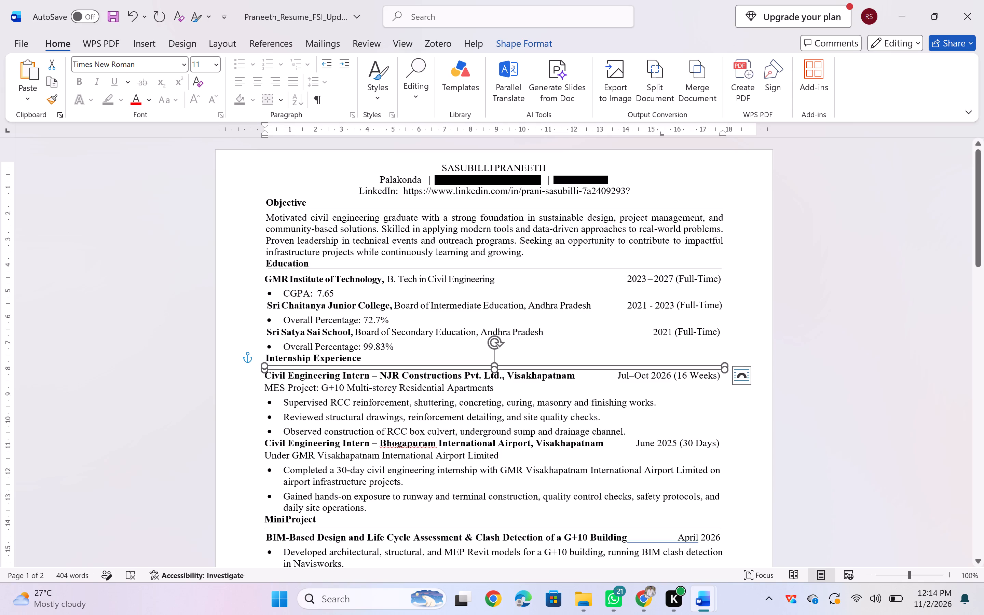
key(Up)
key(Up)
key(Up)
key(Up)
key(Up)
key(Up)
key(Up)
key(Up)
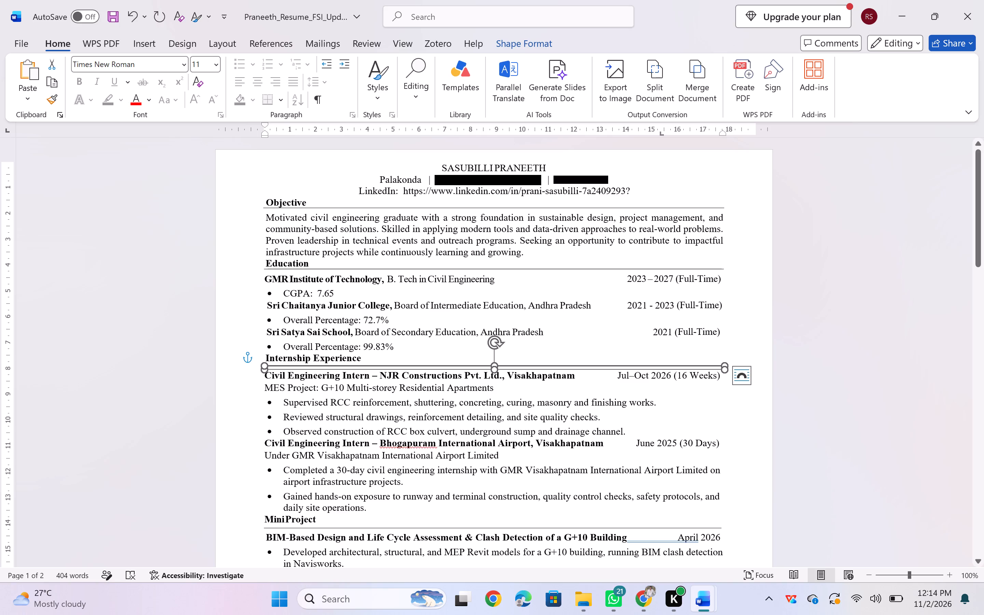
Check the layout options of the section line under the Education heading.
click(335, 269)
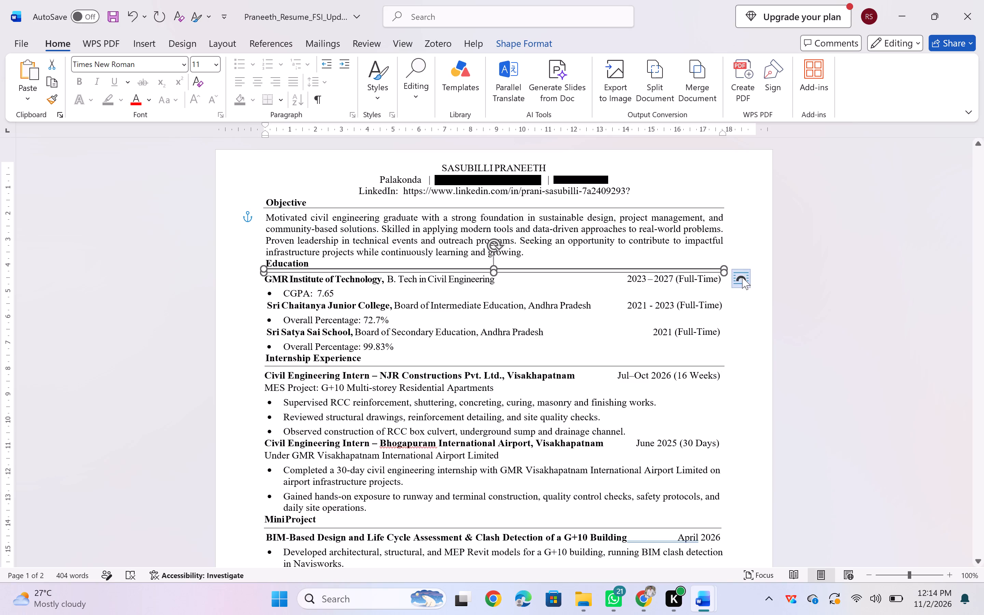
click(742, 277)
click(742, 277)
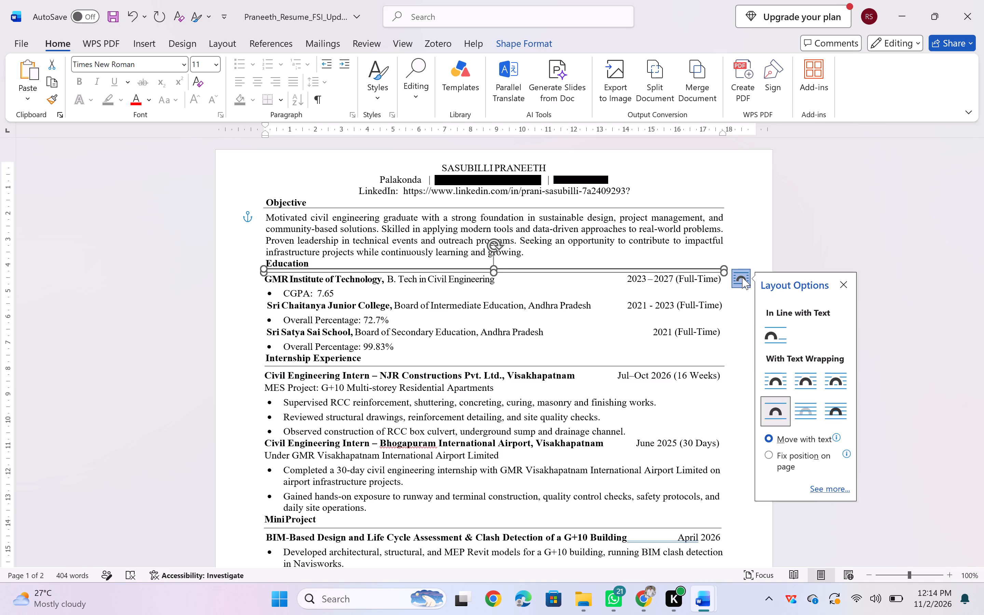
Set the Internship Experience section line's text wrapping to Top and Bottom and try nudging the line up and down.
click(452, 367)
click(738, 374)
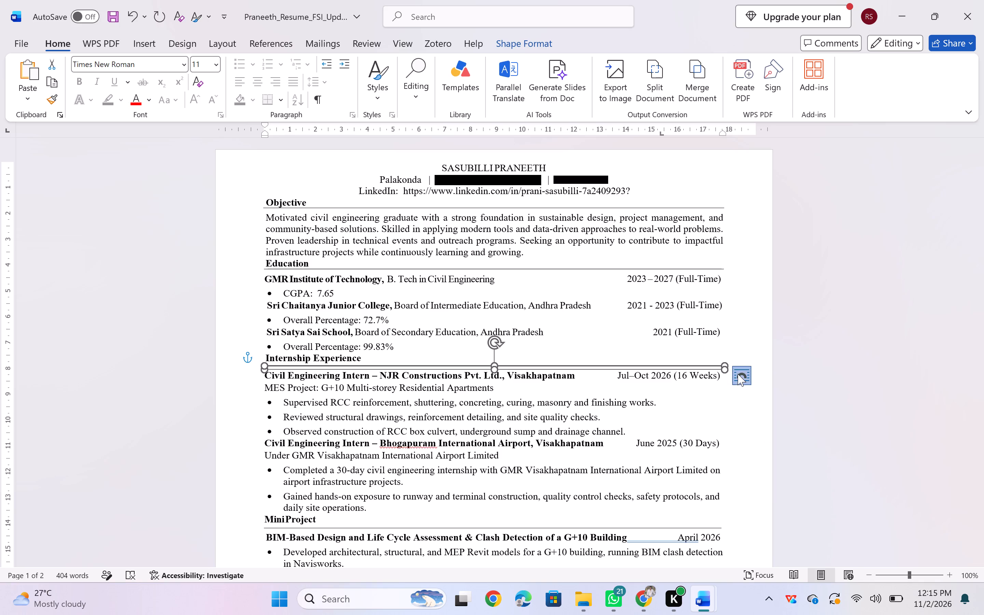
click(768, 491)
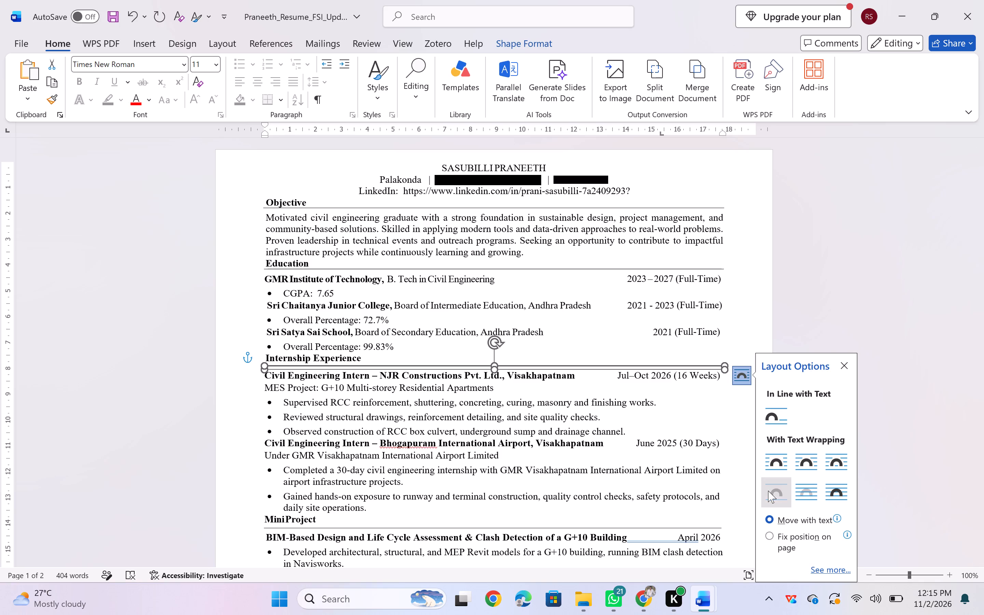
key(Up)
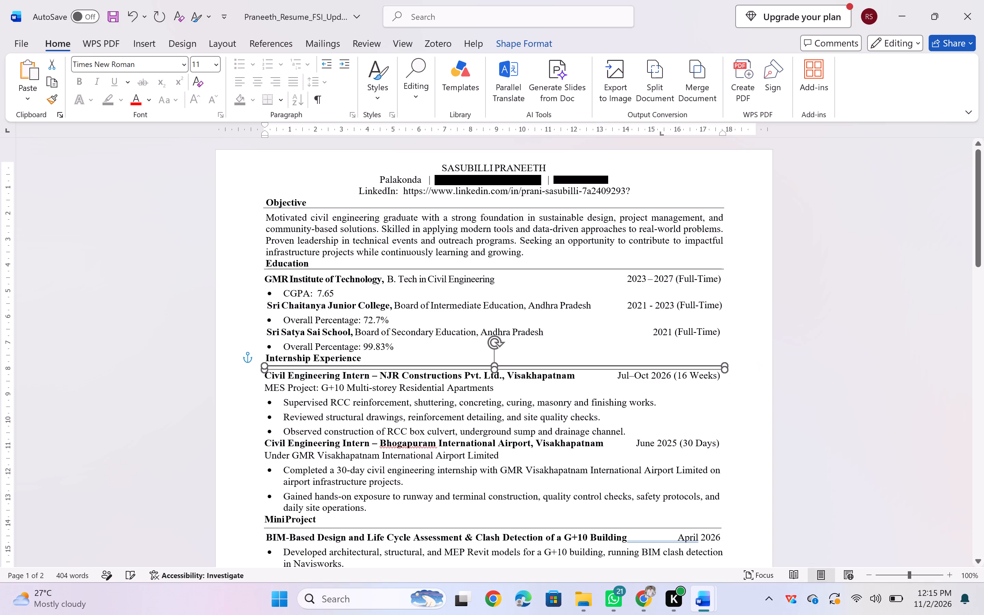
key(Up)
key(Up)
key(Down)
key(Down)
key(Down)
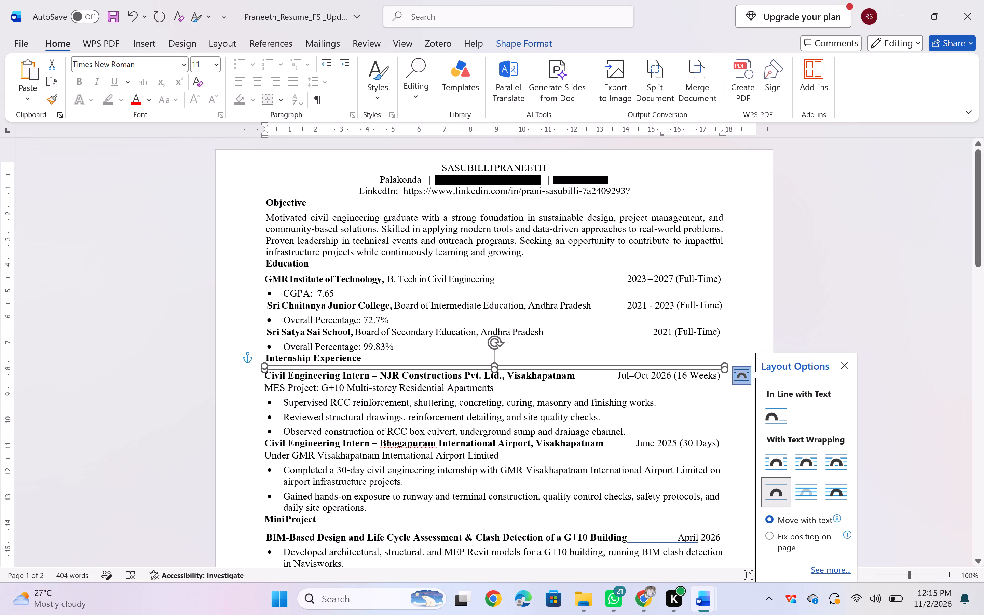
Move the section line under Internship Experience slightly up so it sits close below the heading.
click(459, 366)
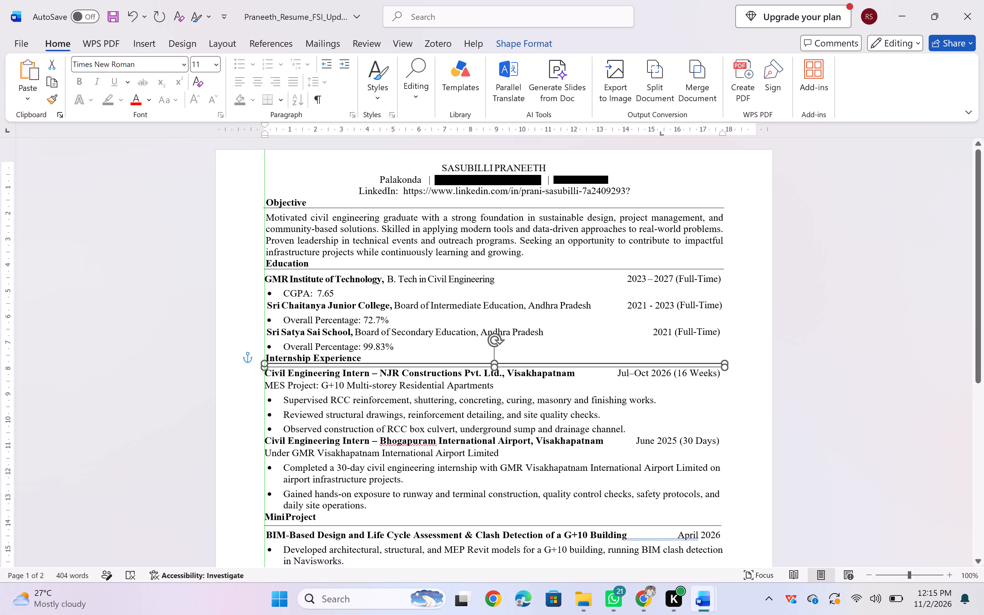
click(458, 363)
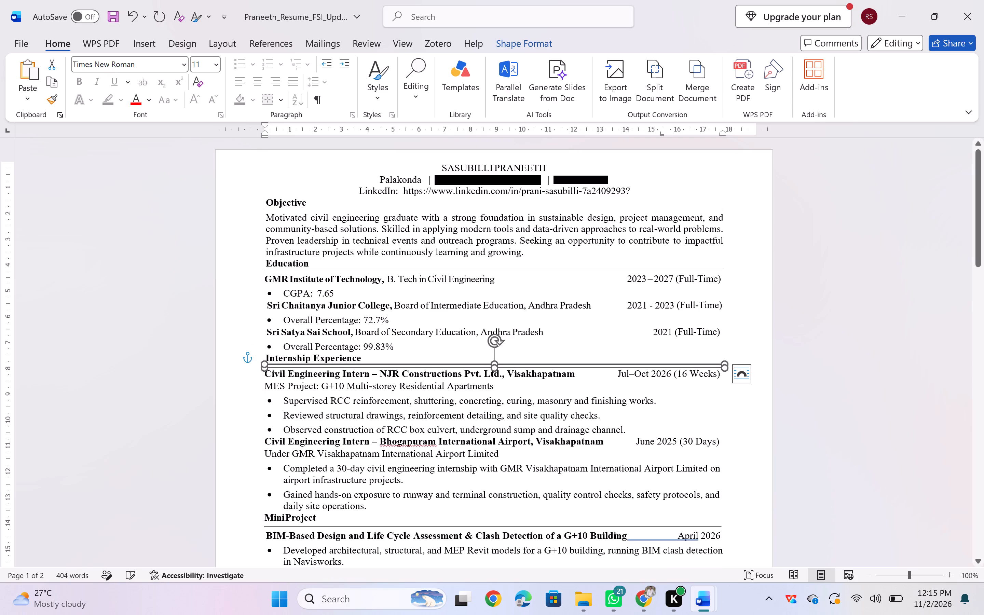
click(251, 423)
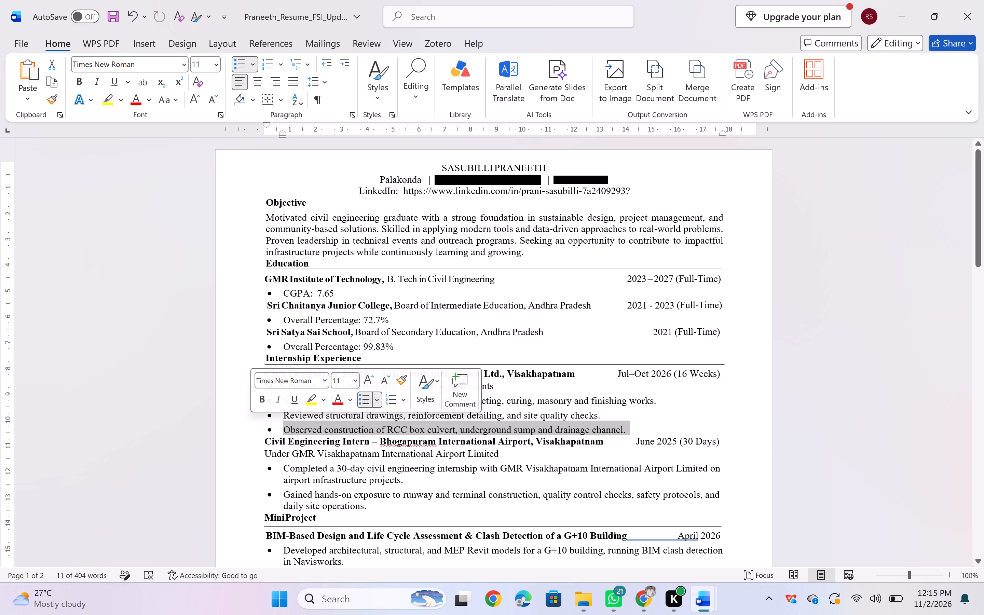
click(490, 364)
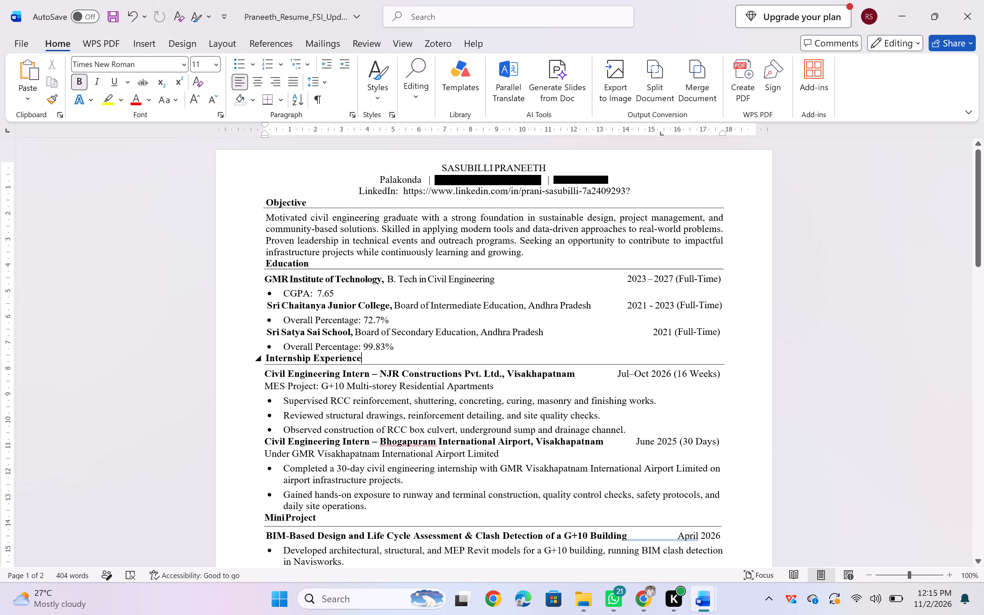
click(416, 366)
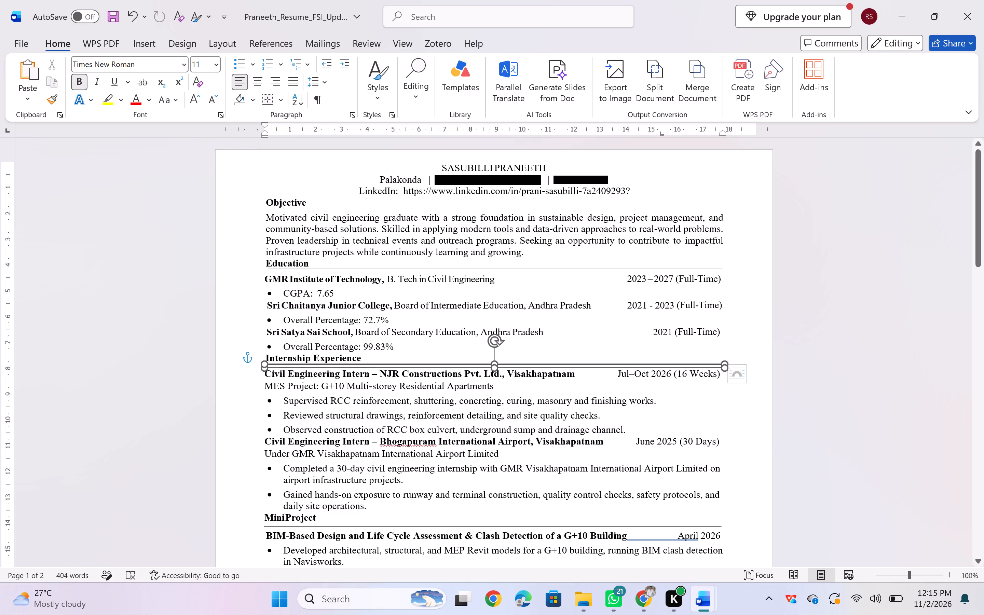
key(Down)
key(Down)
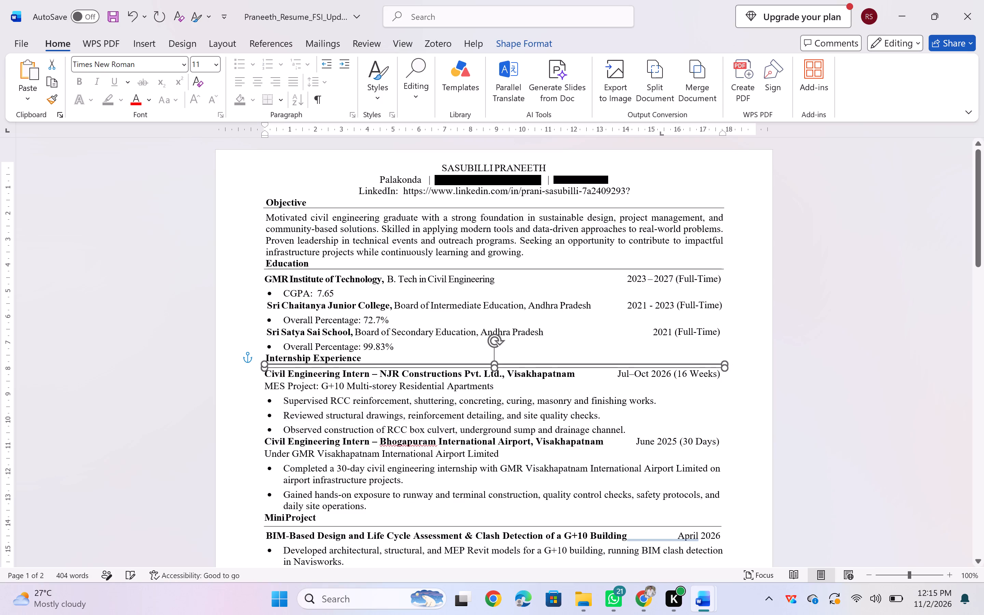
key(Up)
key(Up)
key(Up)
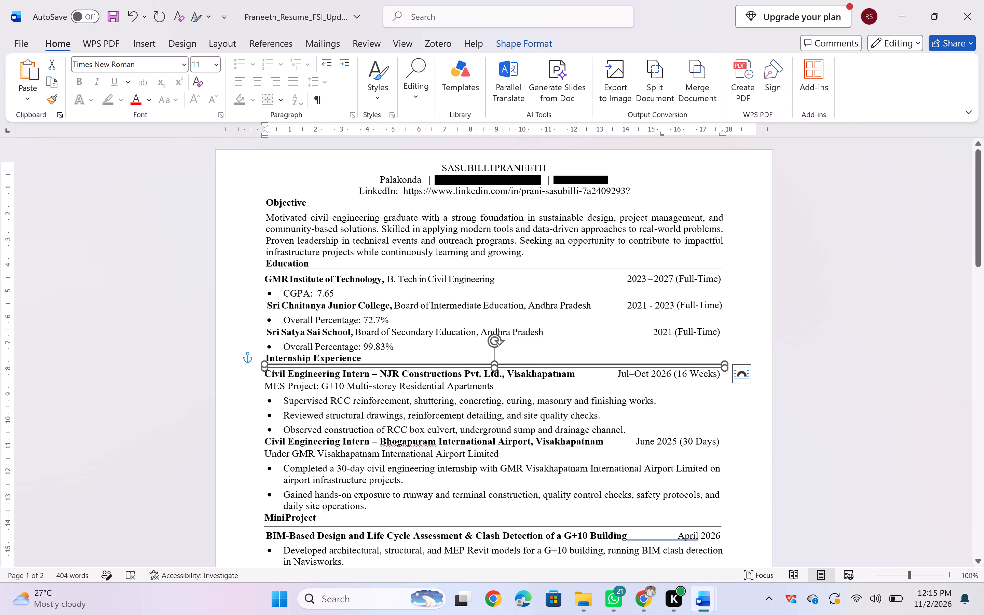
Nudge the section line under the Mini Project heading up as close as possible while keeping it below the heading.
scroll(337, 428, down, 2)
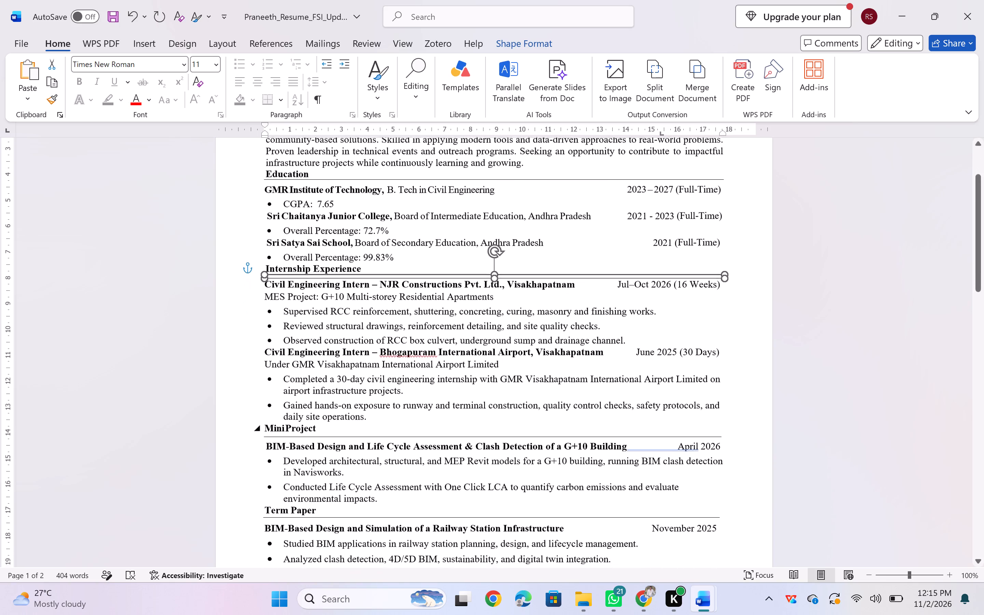
scroll(337, 428, down, 1)
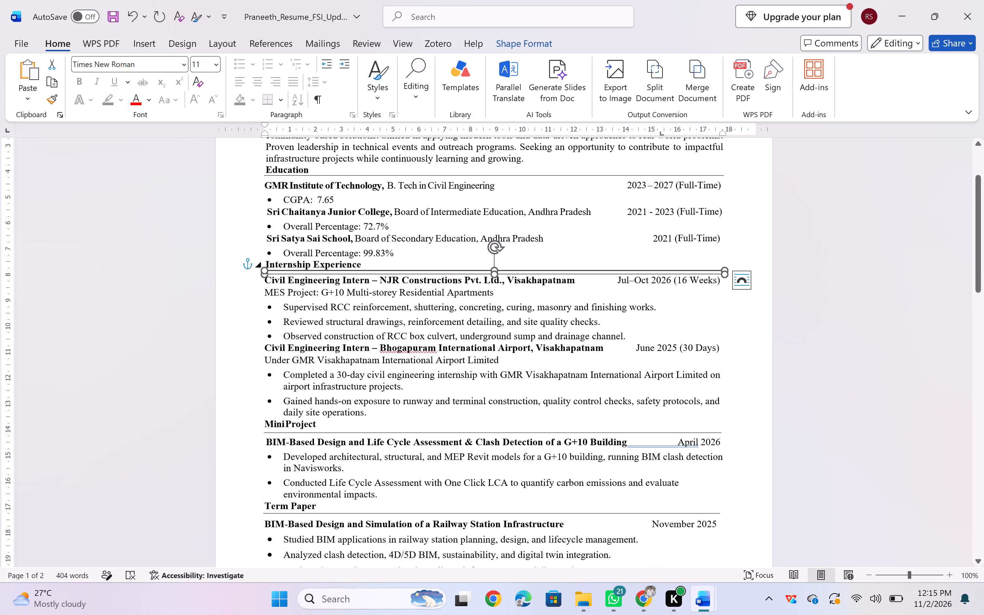
click(350, 433)
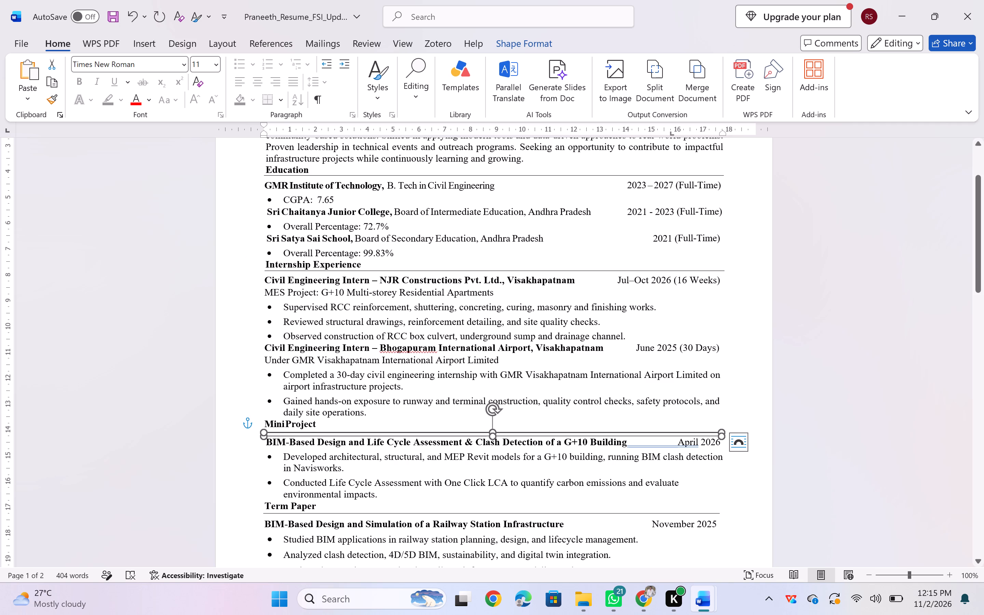
key(Up)
key(Up)
key(Up)
key(Up)
key(Up)
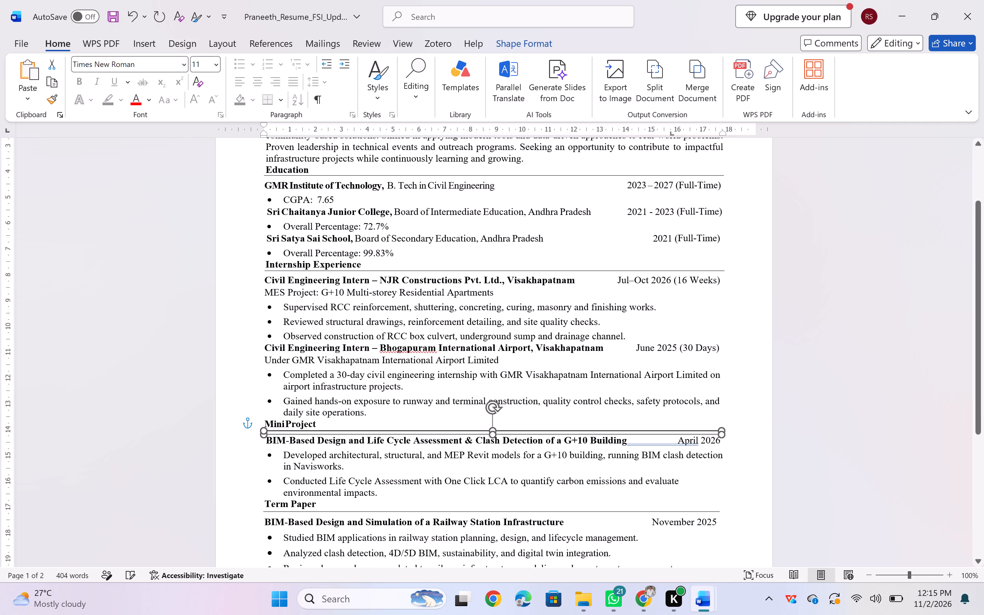
key(Up)
key(Up)
key(Up)
key(Up)
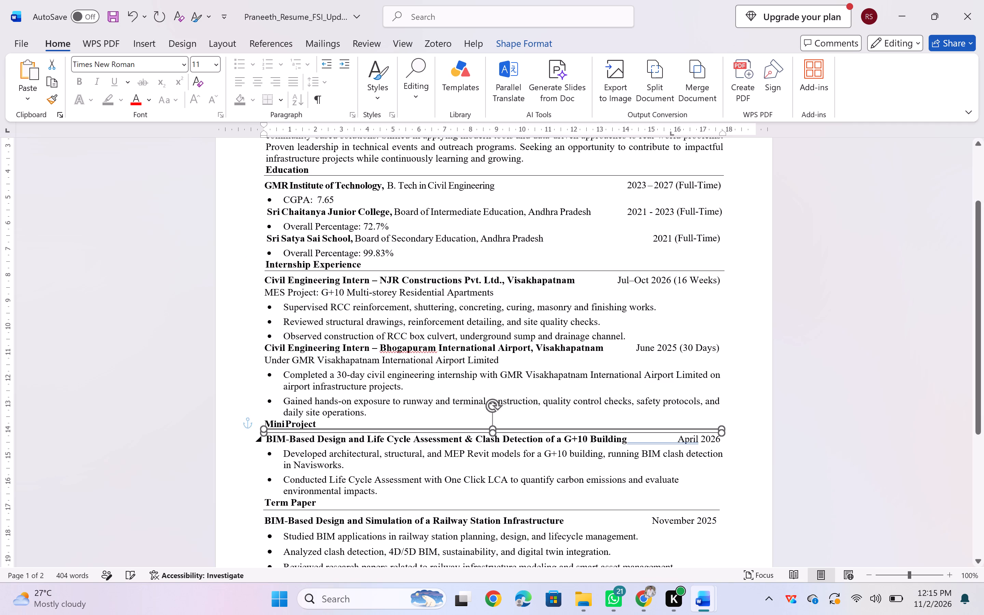
key(Up)
key(Down)
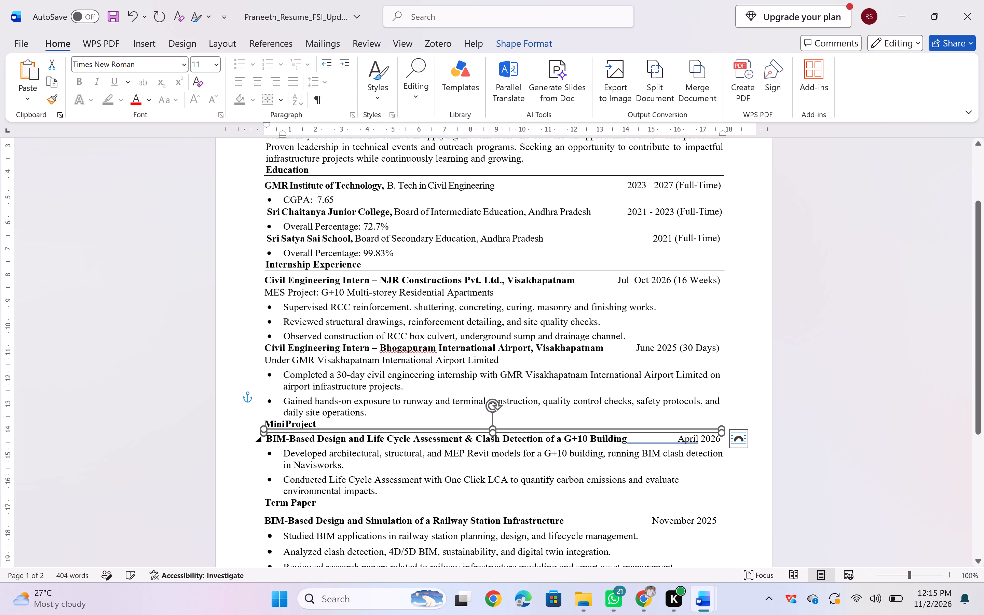
click(237, 497)
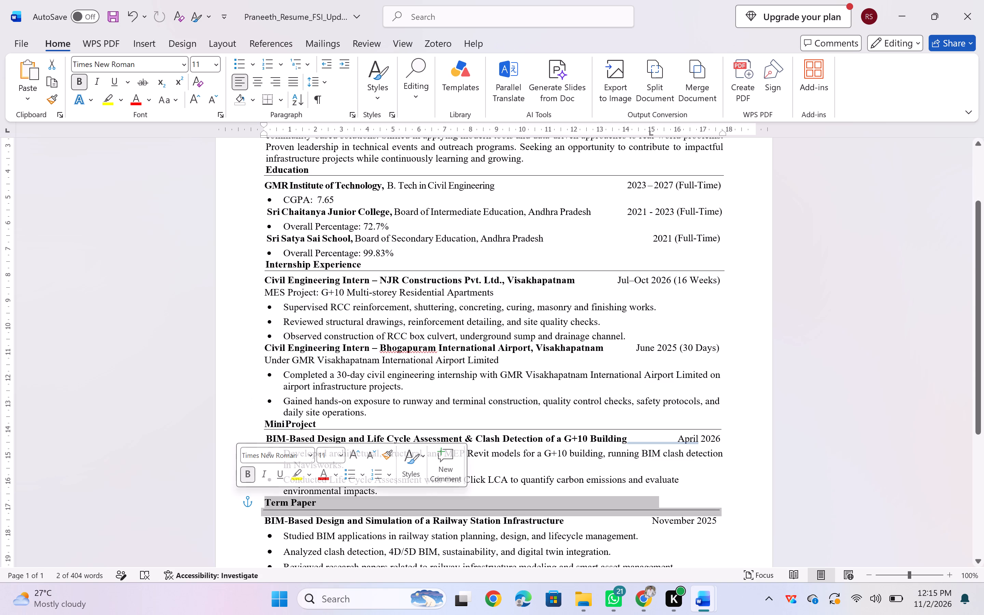
Nudge the section line under the Term Paper heading up as close as possible while keeping it below the heading.
click(287, 511)
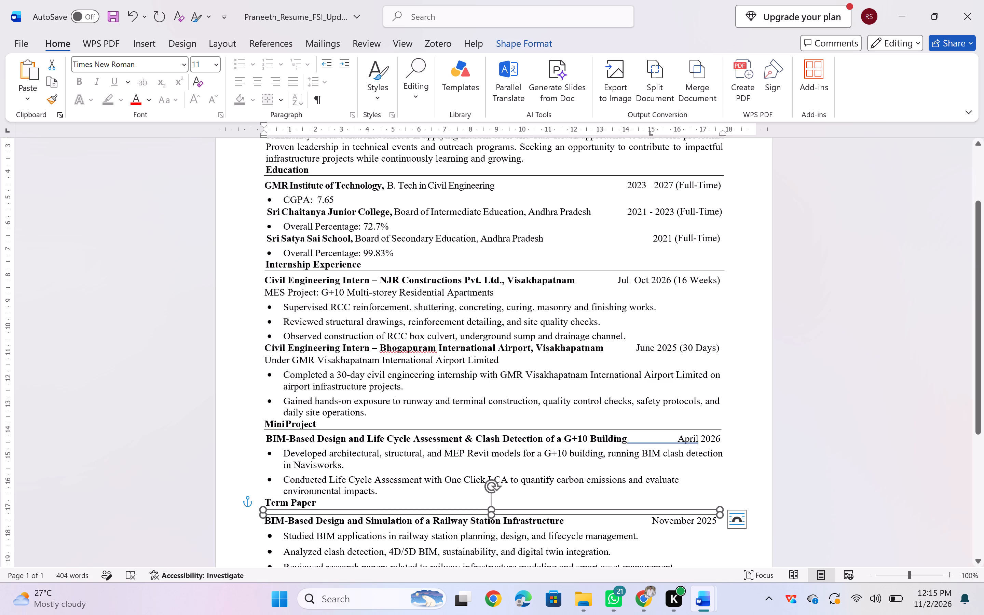
key(Up)
key(Up)
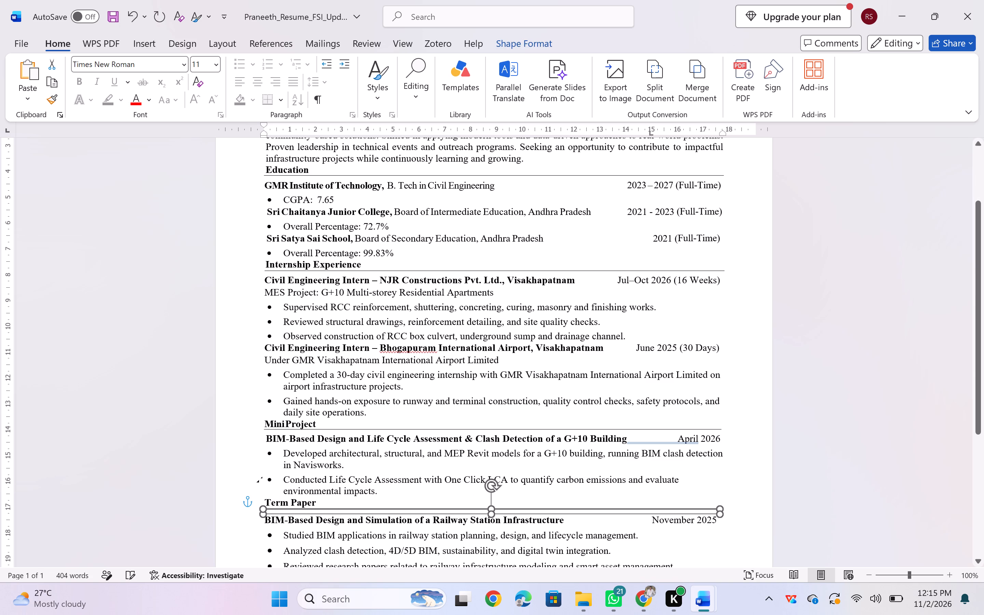
key(Up)
key(Up)
key(Up)
key(Up)
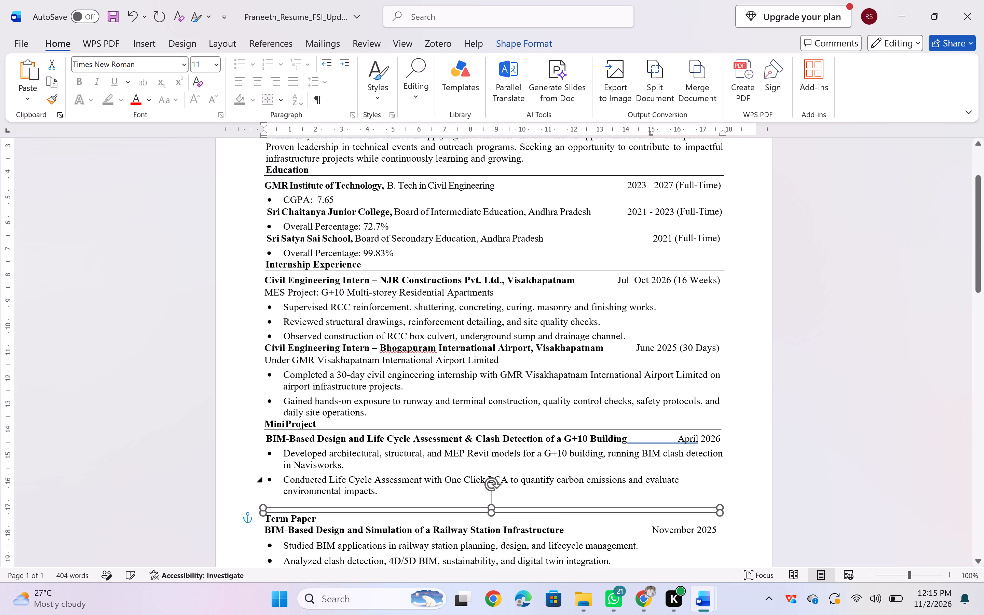
key(Down)
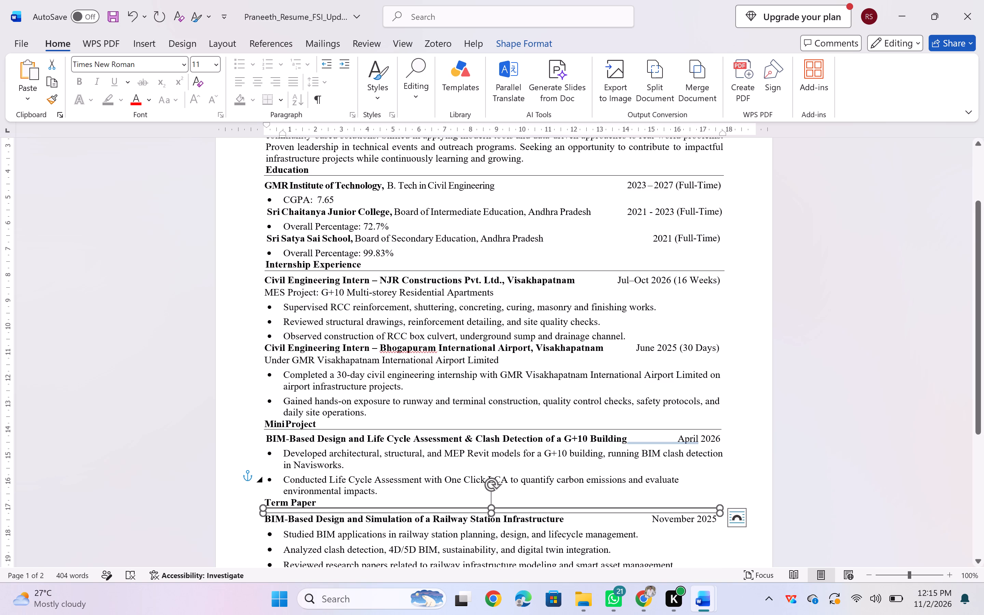
click(233, 519)
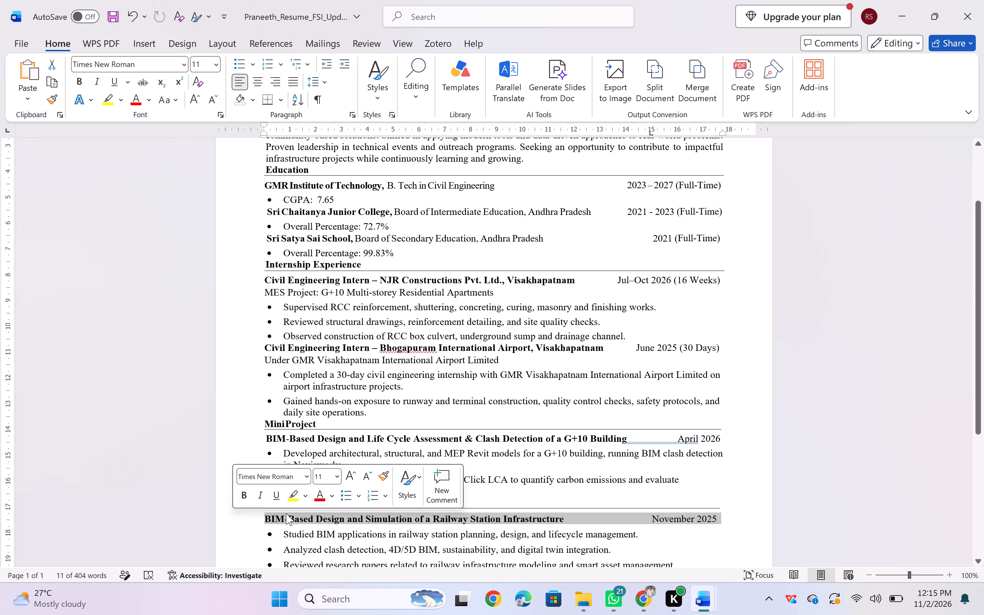
Nudge the section line under the Technical Skills heading up as close as possible while keeping it below the heading.
click(292, 516)
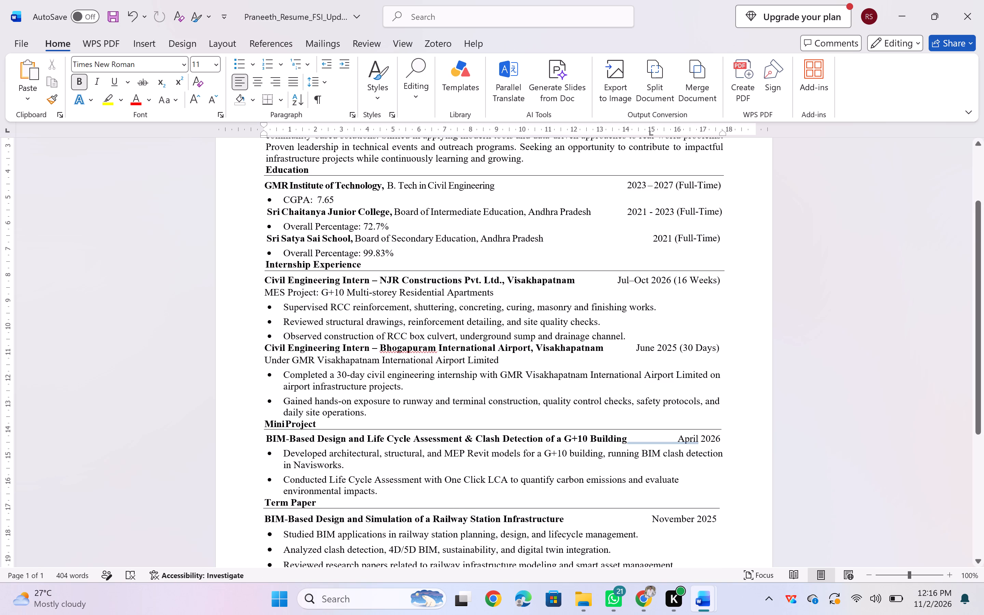
scroll(312, 537, down, 1)
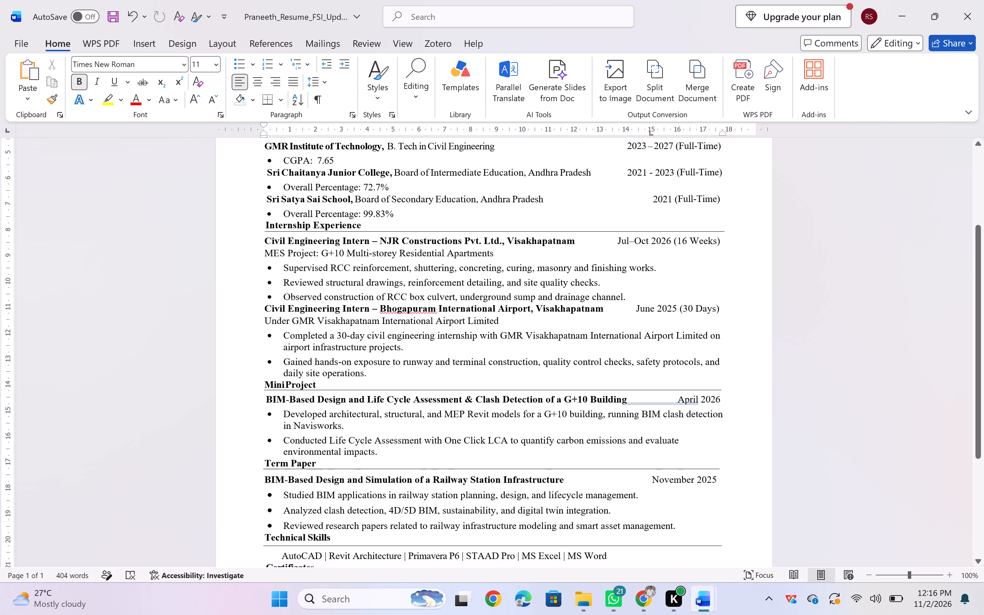
scroll(312, 537, down, 1)
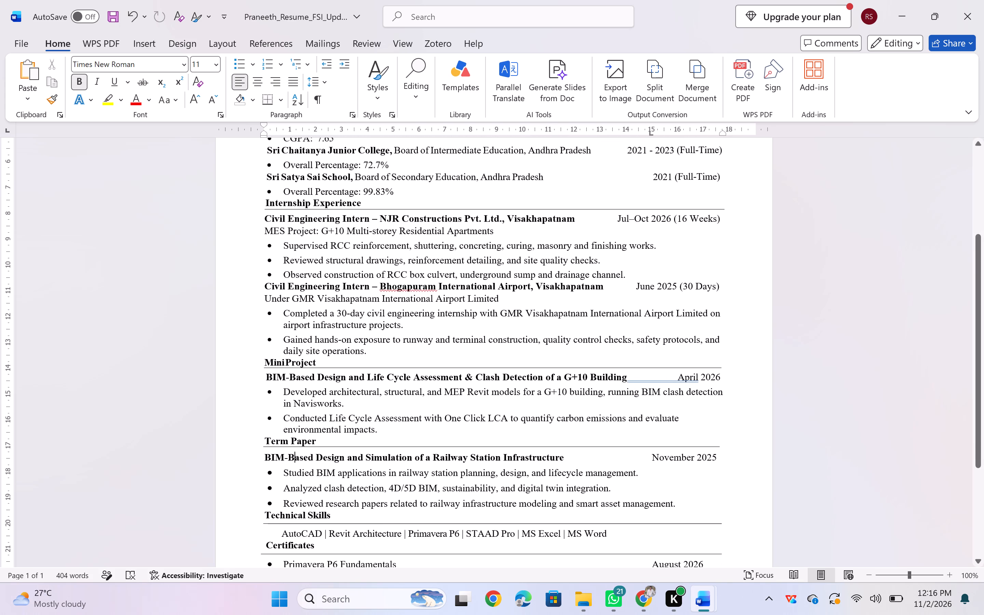
click(308, 525)
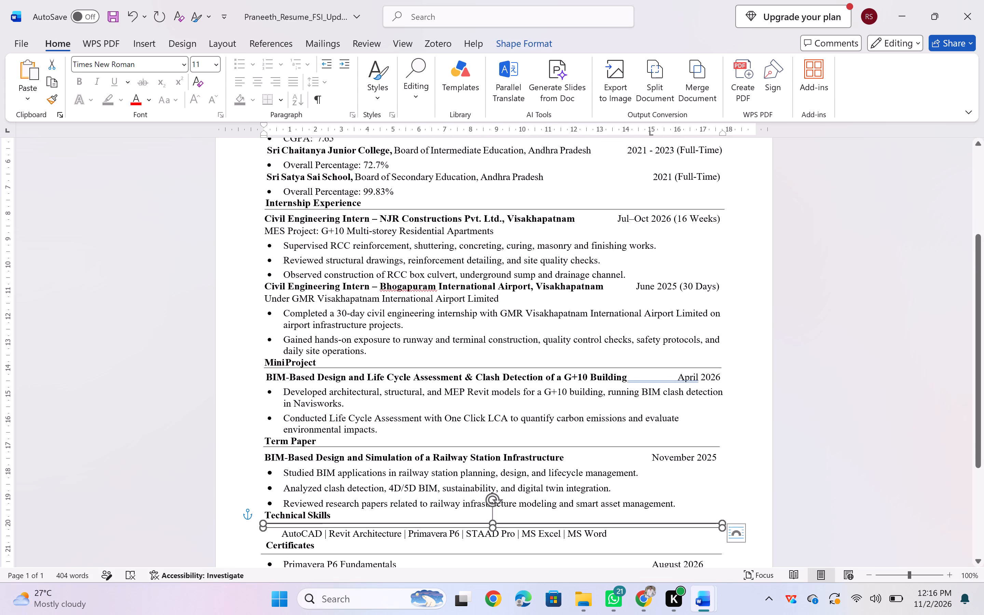
key(Up)
key(Up)
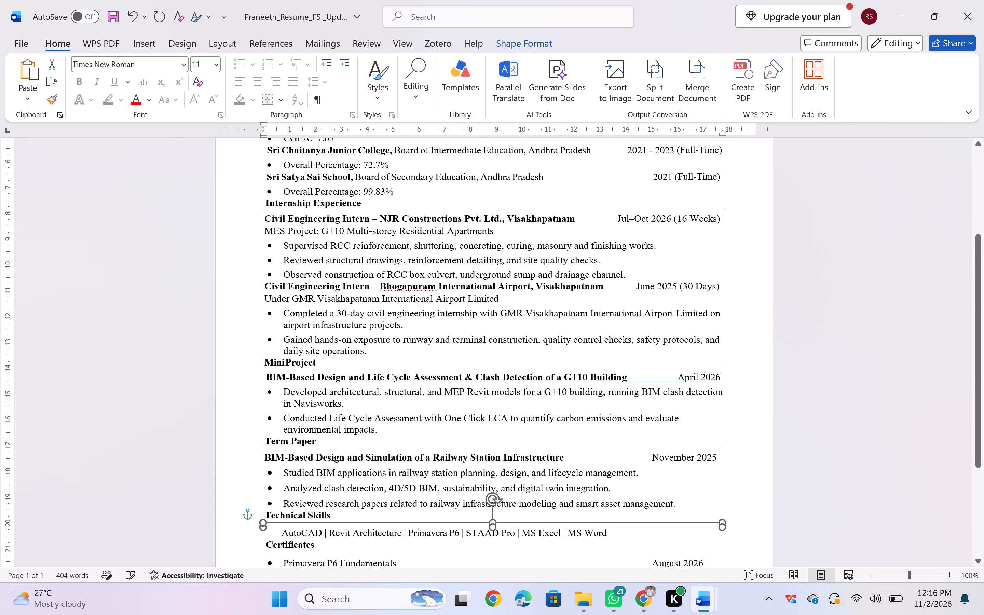
key(Up)
key(Up)
key(Up)
key(Up)
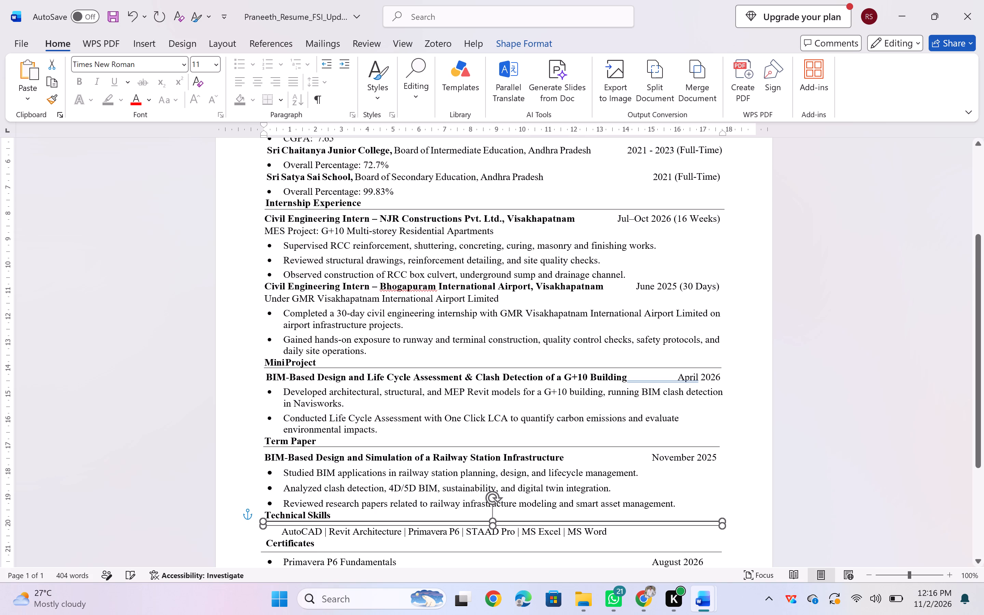
key(Up)
key(Up)
key(Up)
key(Down)
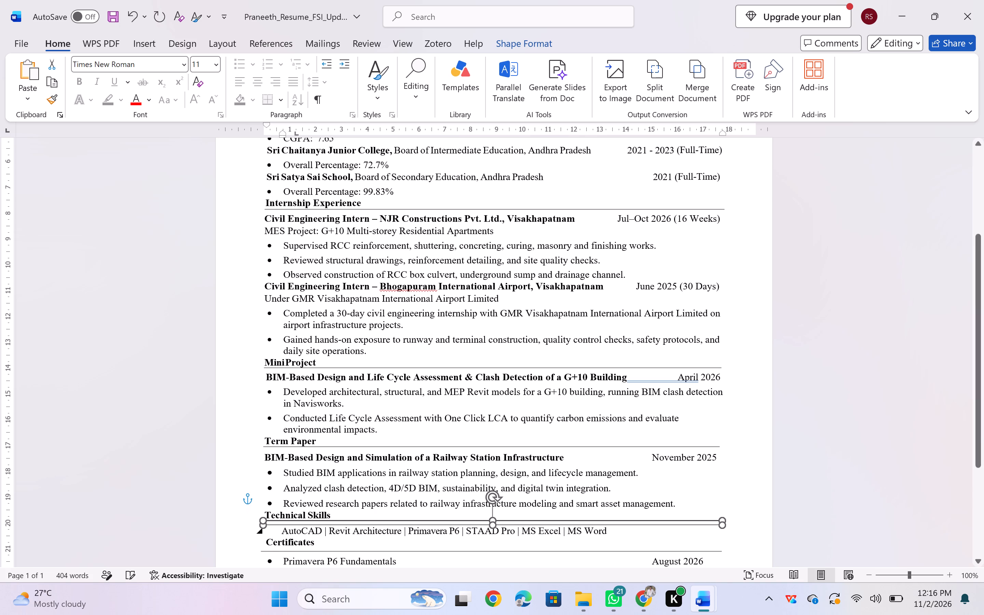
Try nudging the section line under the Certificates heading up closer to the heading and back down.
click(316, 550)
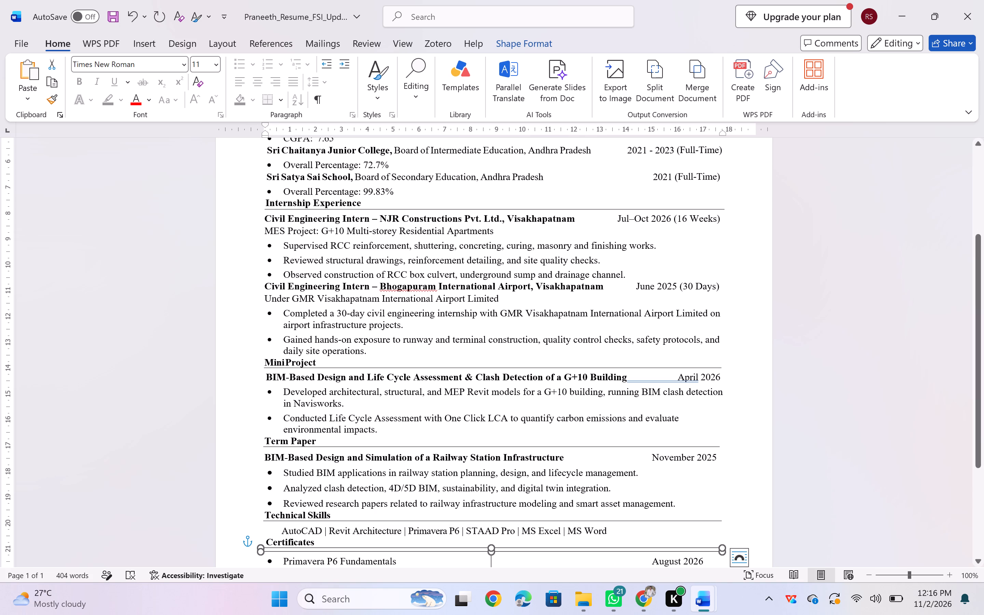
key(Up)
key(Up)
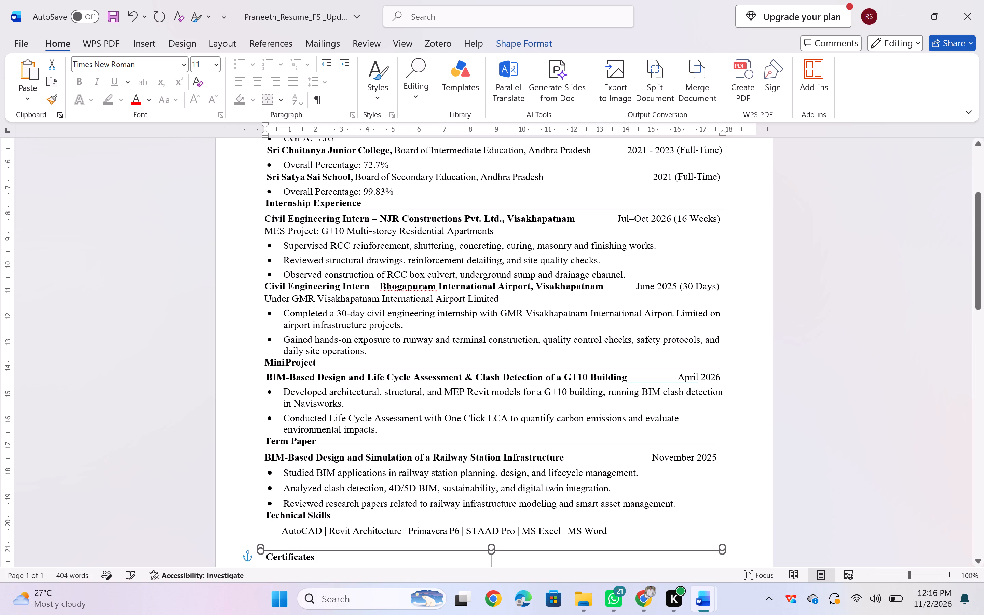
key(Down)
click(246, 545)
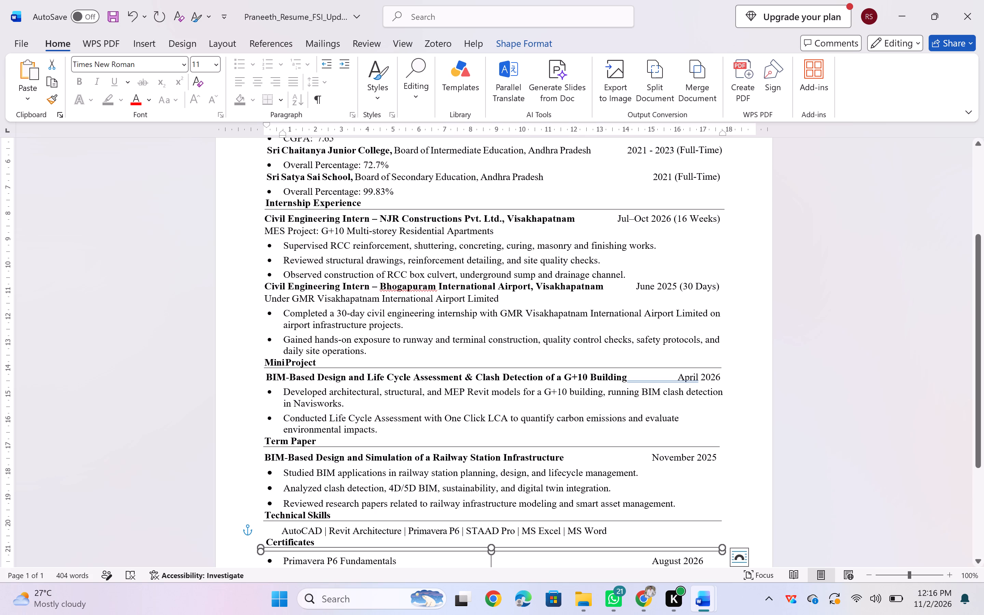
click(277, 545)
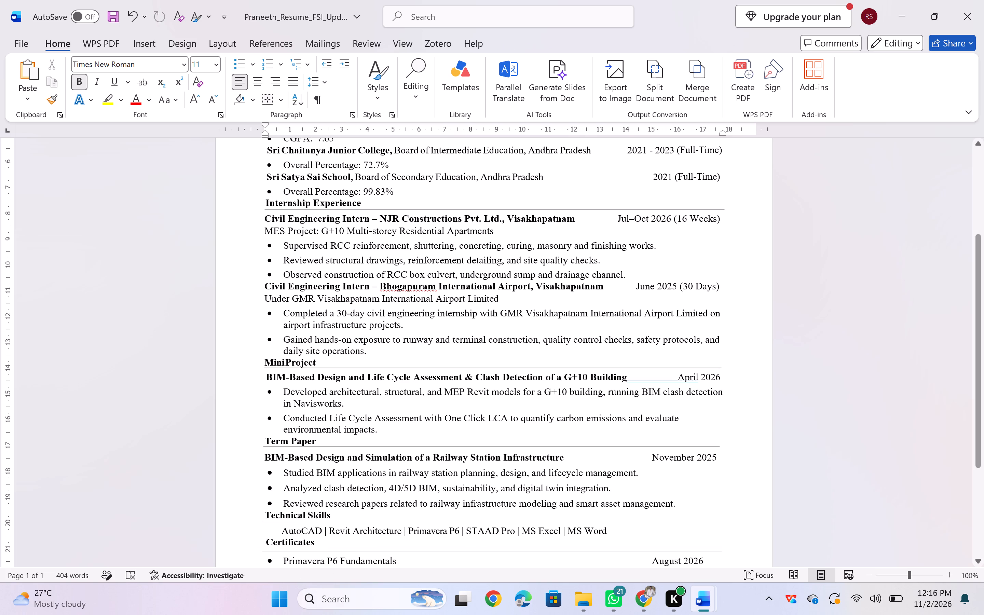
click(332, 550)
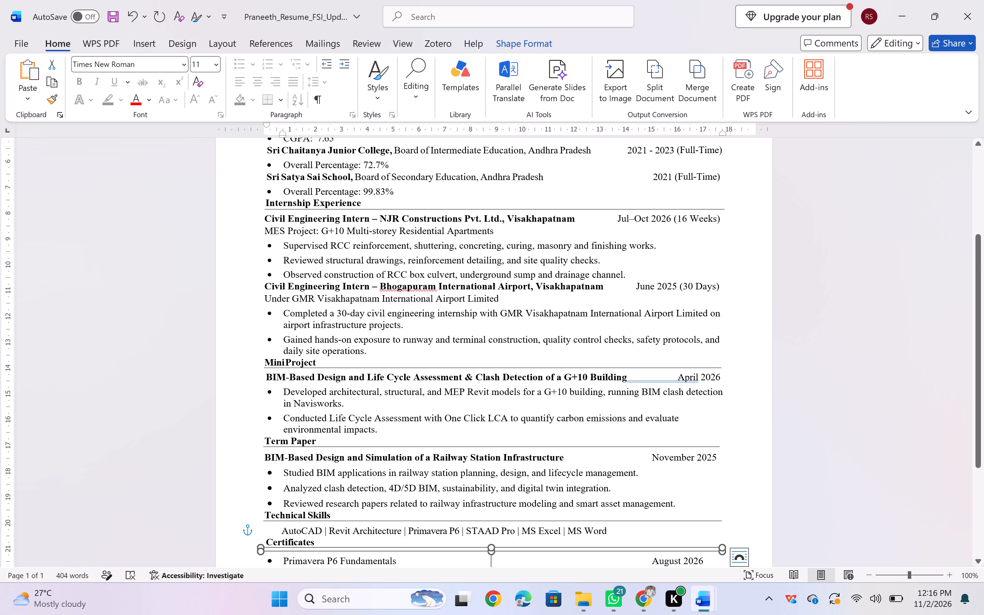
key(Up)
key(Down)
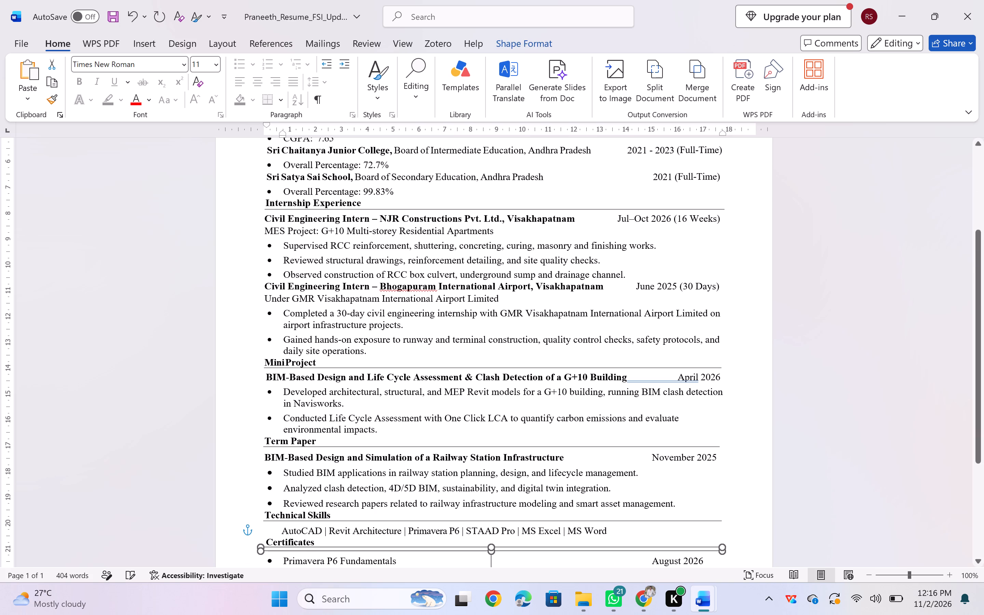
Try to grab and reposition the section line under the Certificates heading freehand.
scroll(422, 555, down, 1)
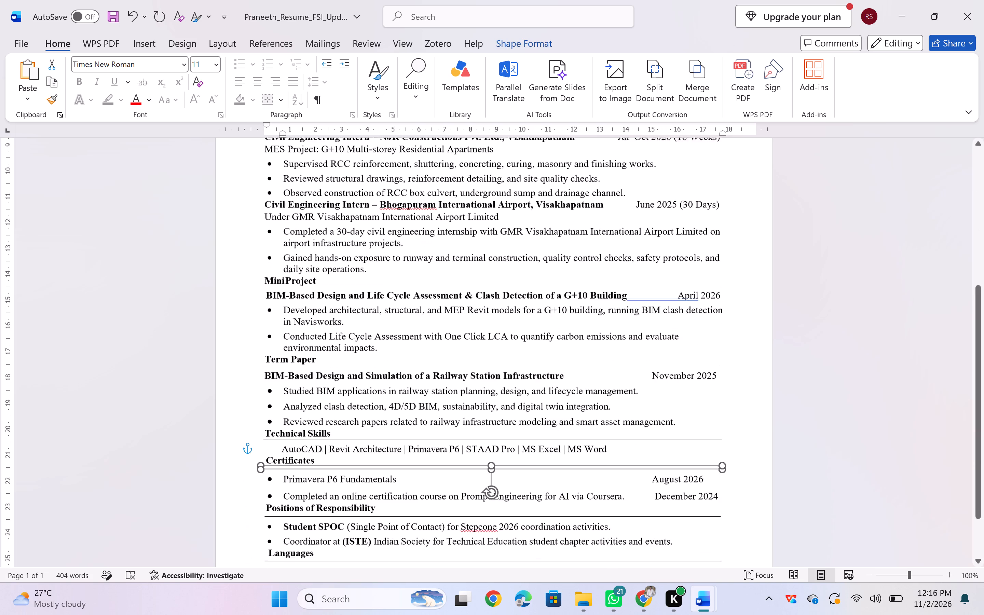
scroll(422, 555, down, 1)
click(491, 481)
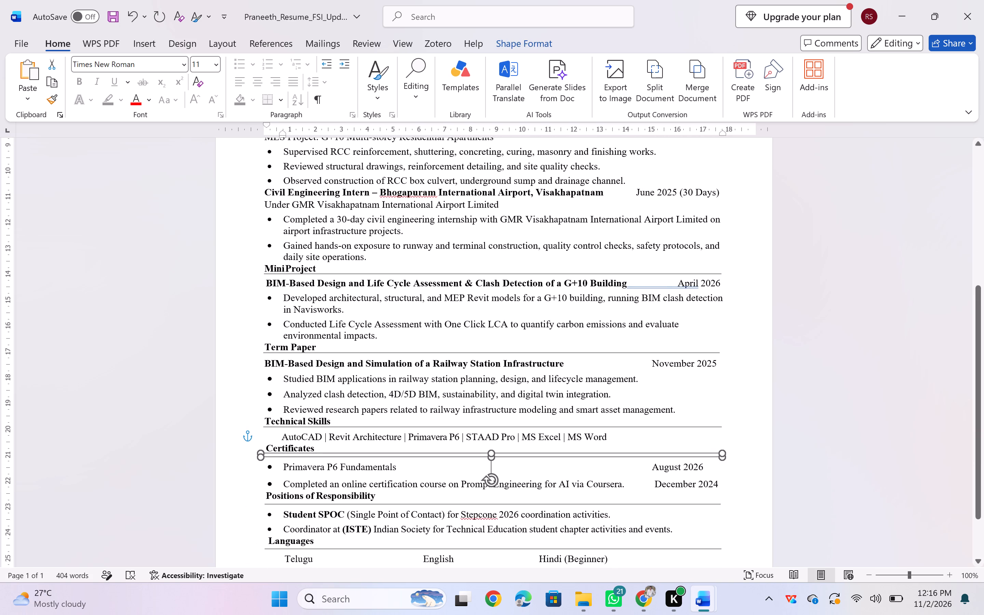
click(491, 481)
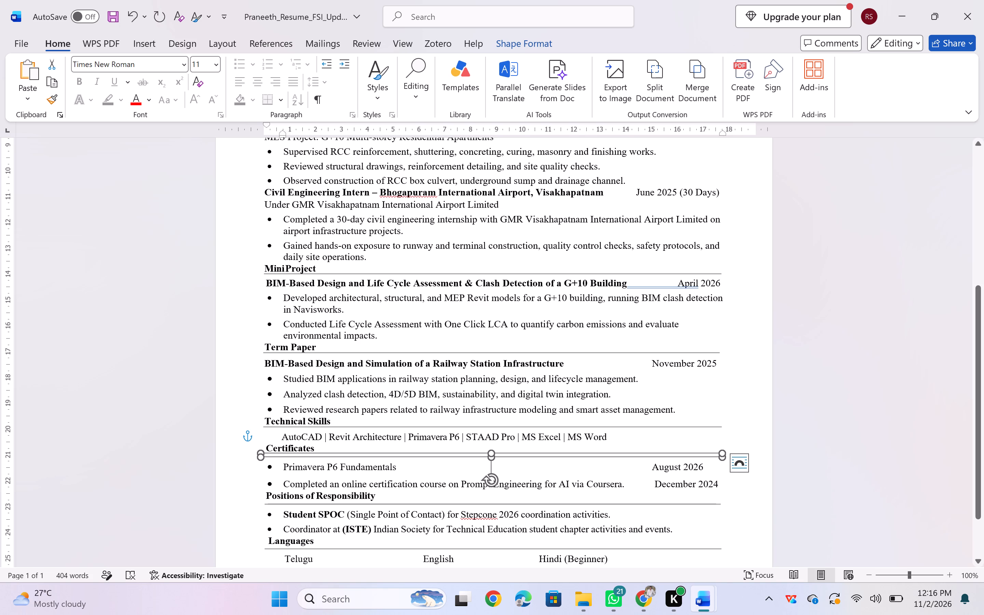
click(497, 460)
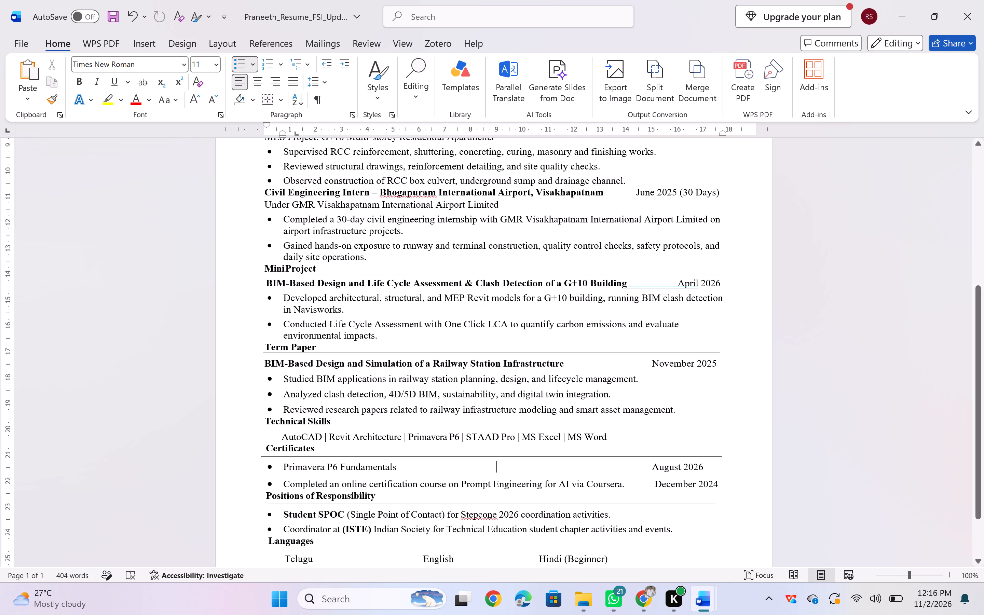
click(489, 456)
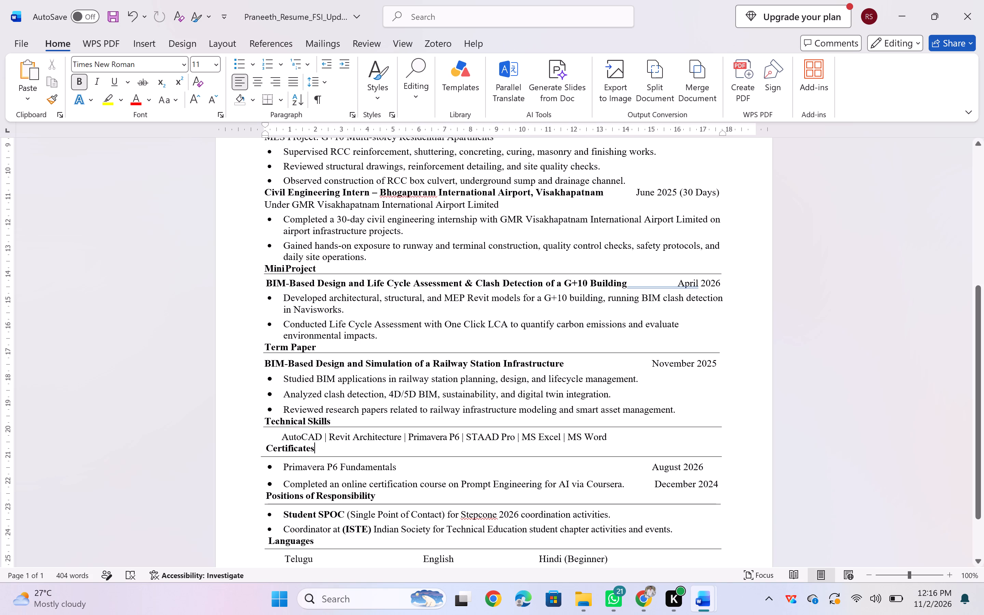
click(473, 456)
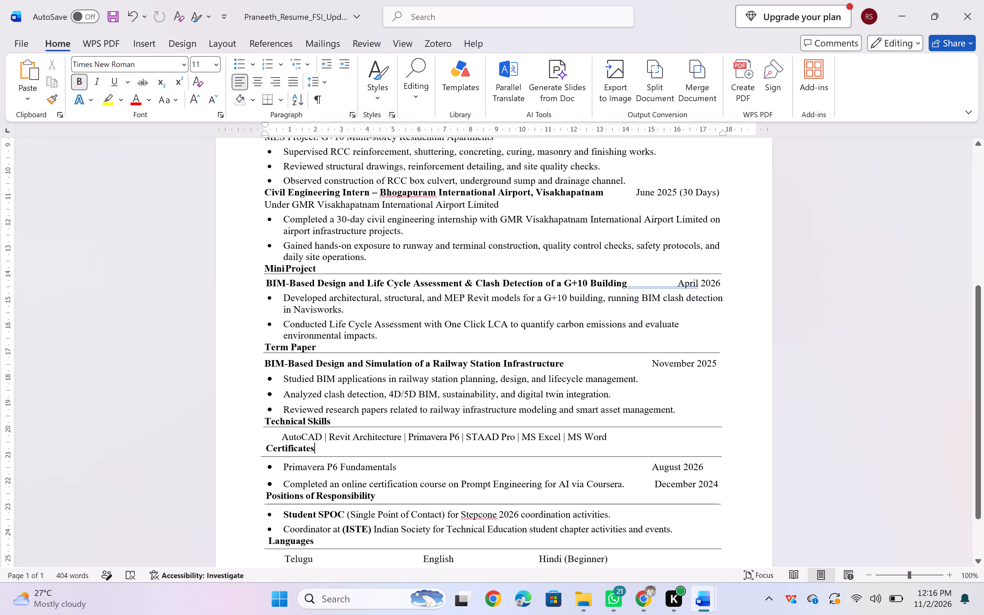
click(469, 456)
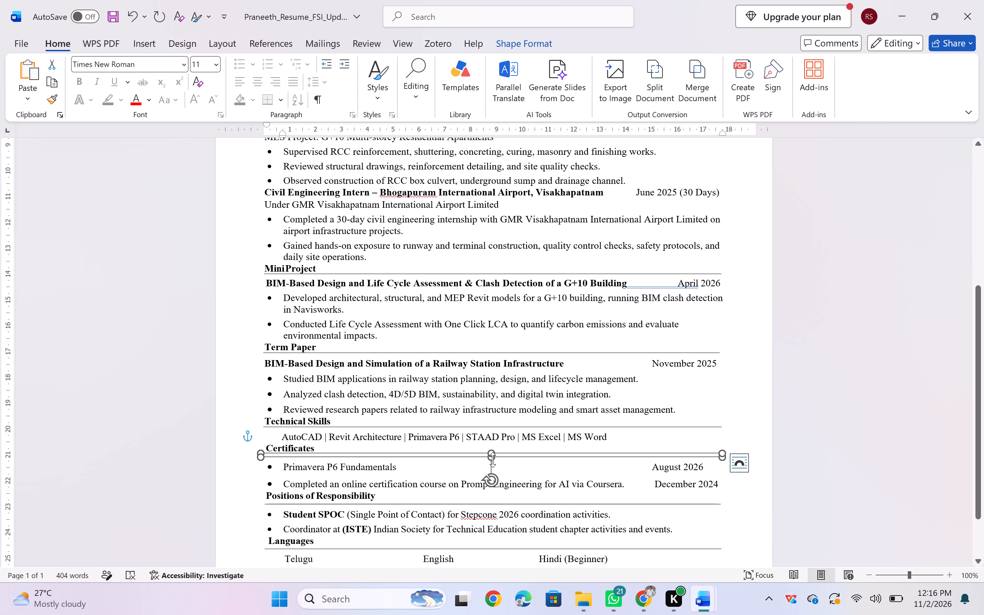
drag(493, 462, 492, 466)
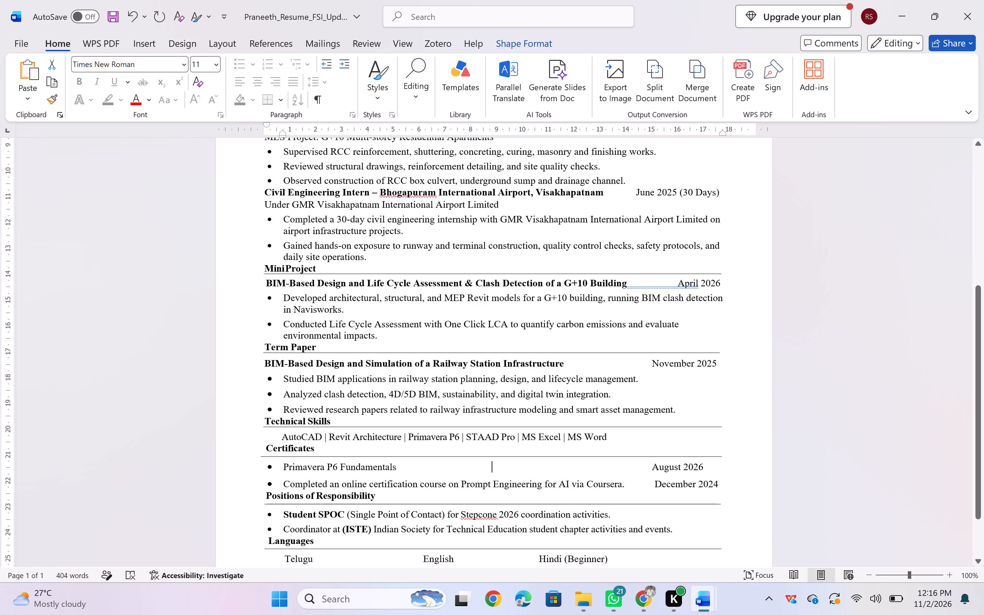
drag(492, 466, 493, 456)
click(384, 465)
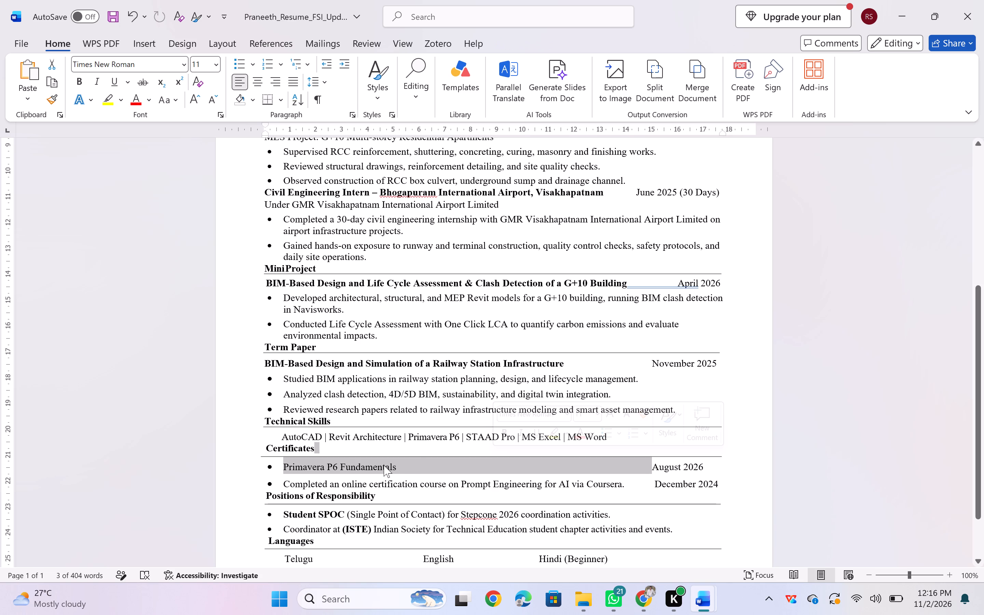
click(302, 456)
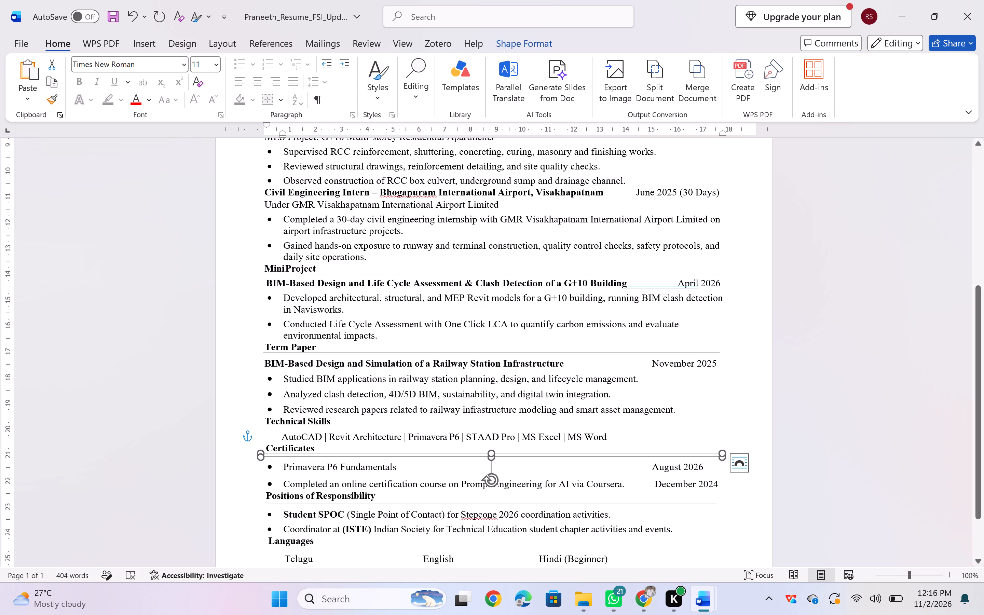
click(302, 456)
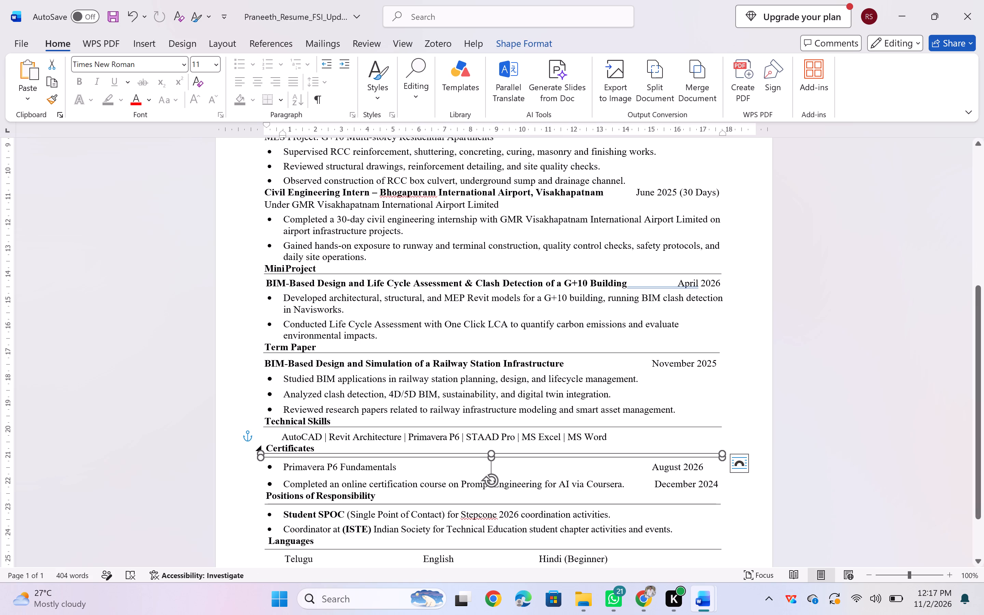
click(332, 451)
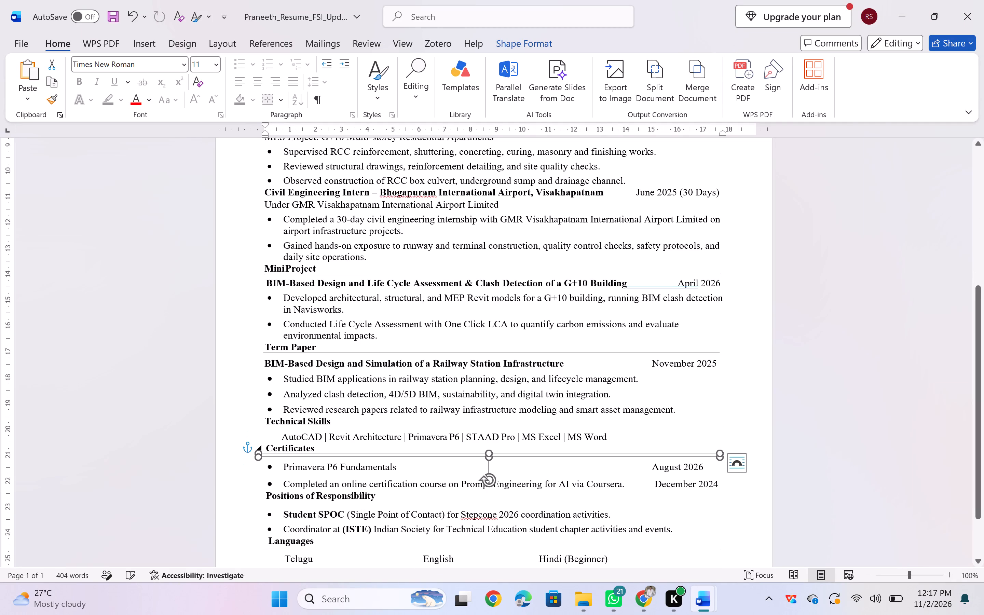
Reposition the left end of the Certificates section line so the line lies nearly level beneath the heading, with a clear gap.
drag(260, 458, 260, 456)
drag(260, 456, 262, 456)
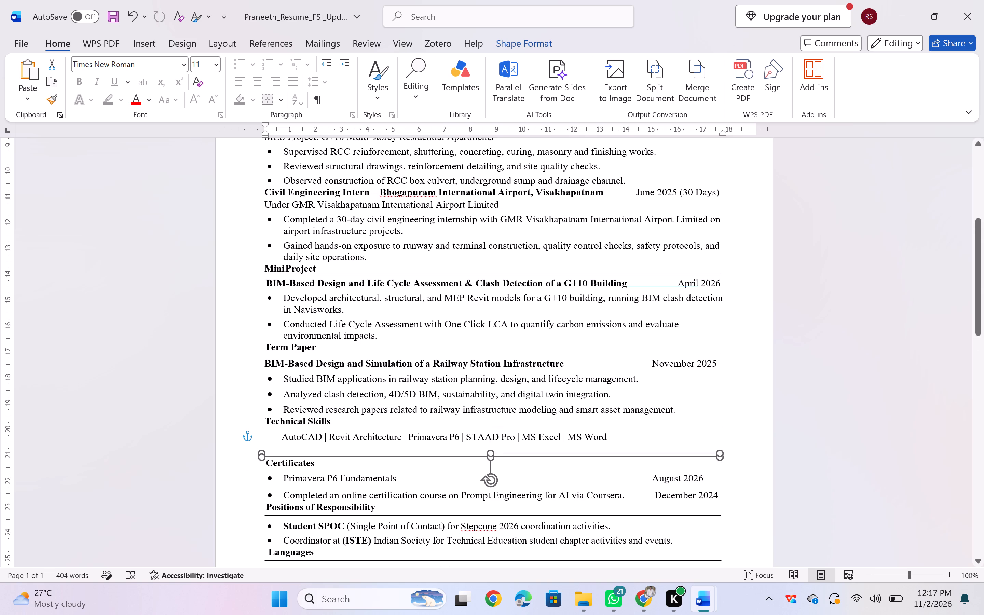
drag(262, 456, 260, 467)
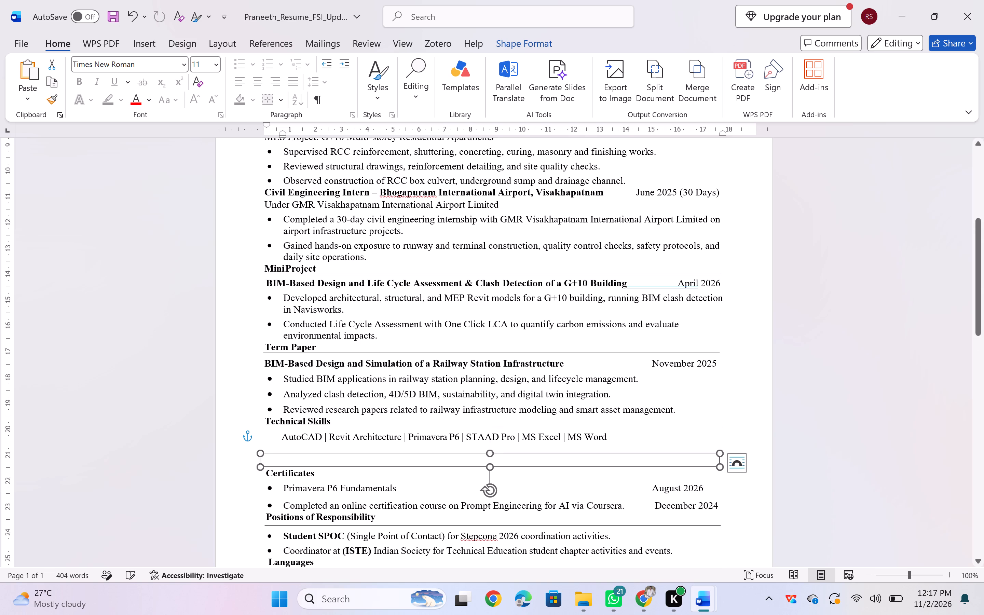
drag(260, 450, 258, 462)
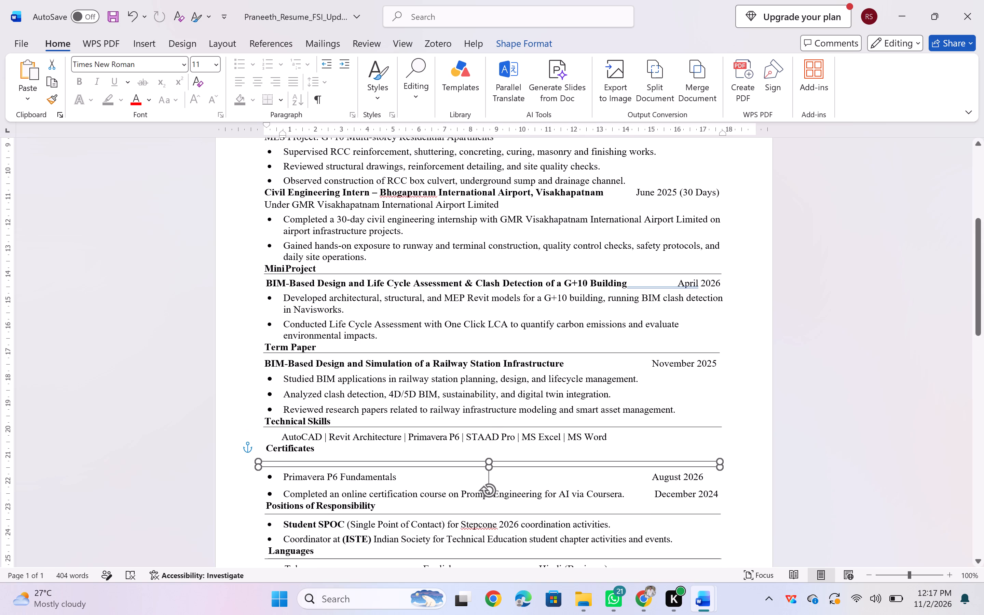
drag(258, 462, 257, 469)
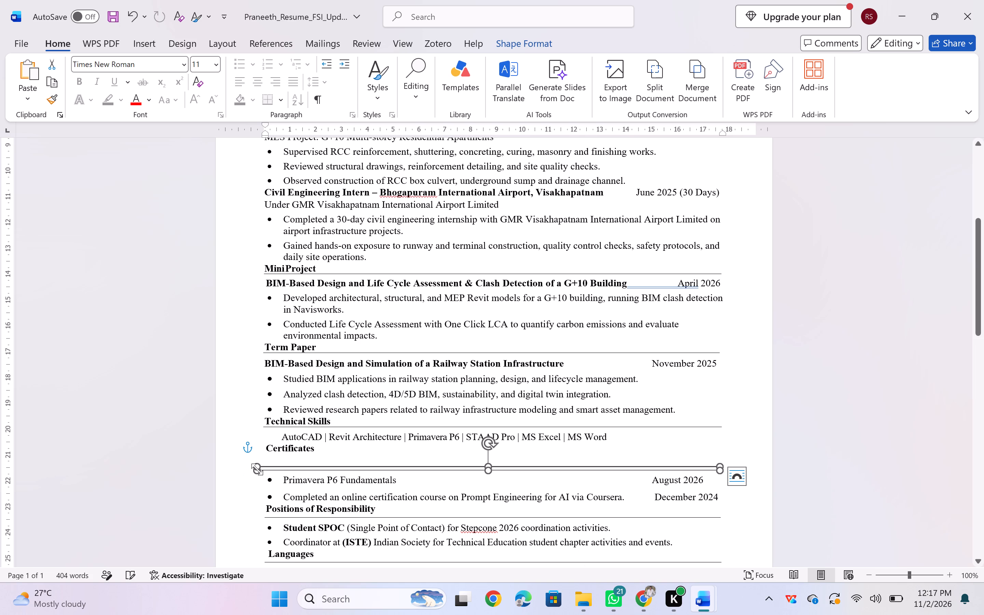
Move the section line under the Certificates heading up until it sits directly beneath the heading text.
click(328, 353)
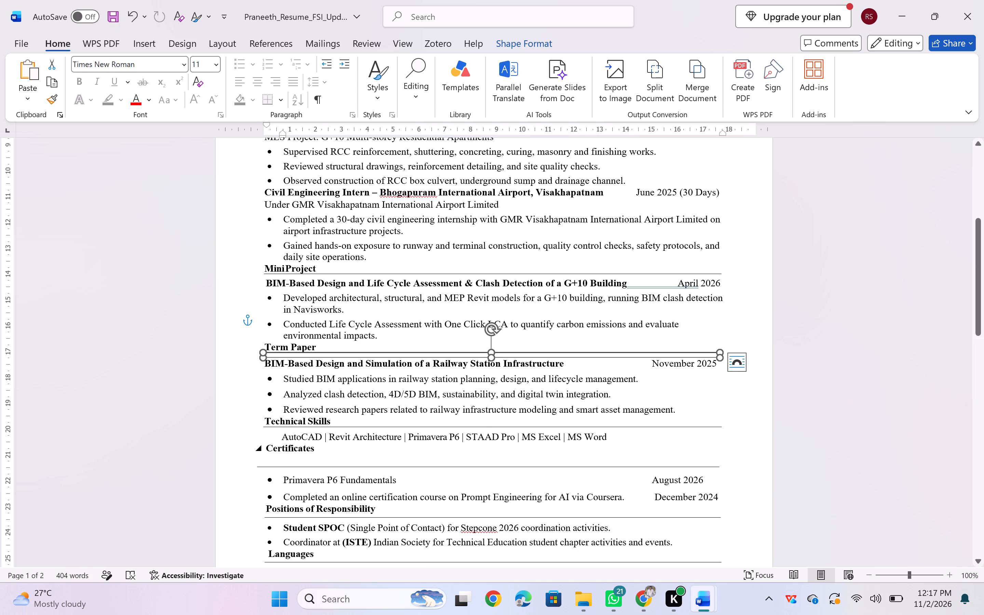
click(295, 467)
key(Up)
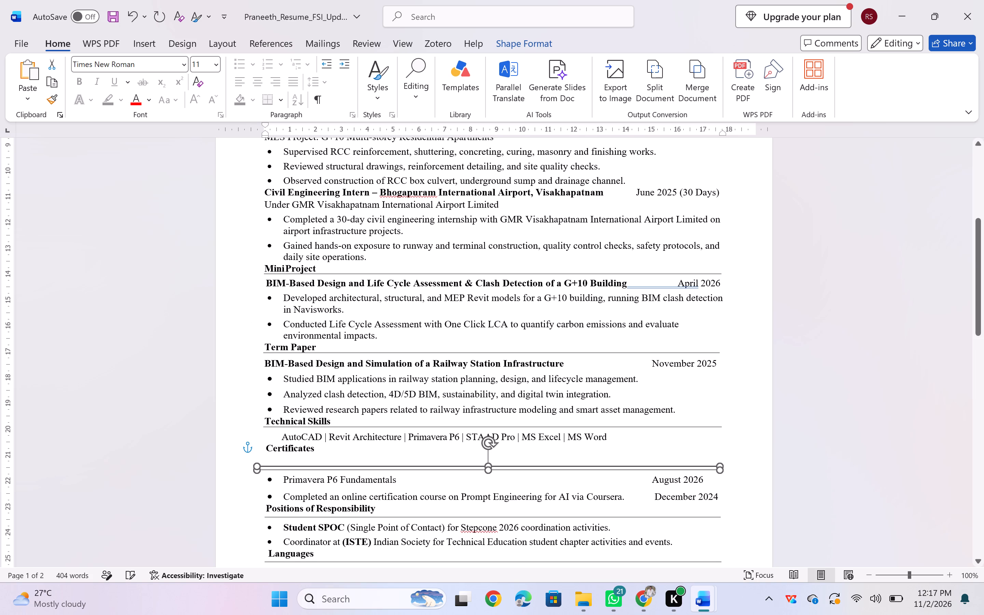
key(Up)
key(Up)
key(Up)
key(Up)
key(Up)
key(Up)
key(Up)
key(Up)
key(Up)
key(Up)
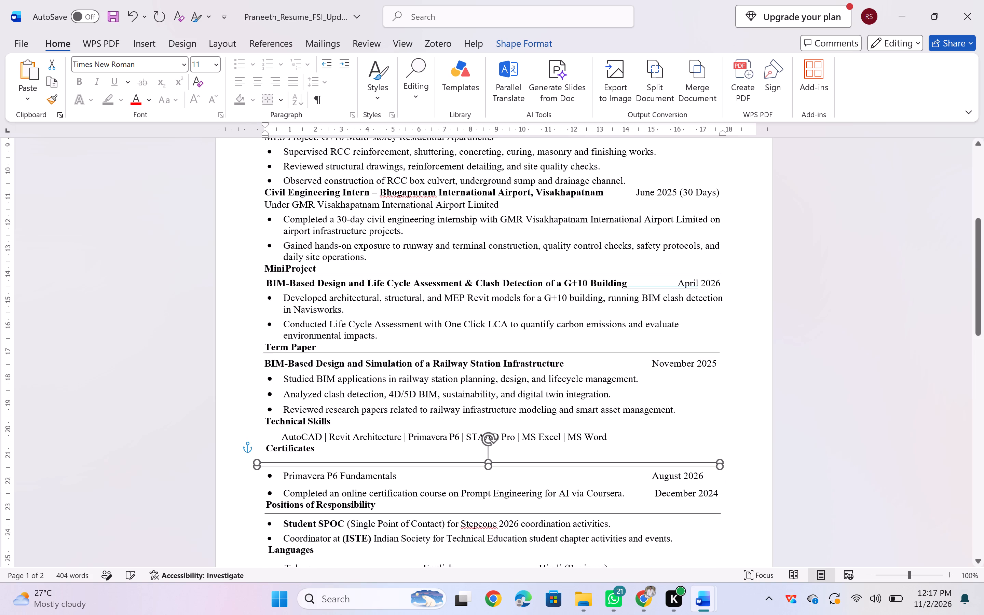
key(Up)
key(Up)
key(Up)
key(Up)
key(Up)
key(Up)
key(Up)
key(Up)
key(Up)
key(Up)
key(Up)
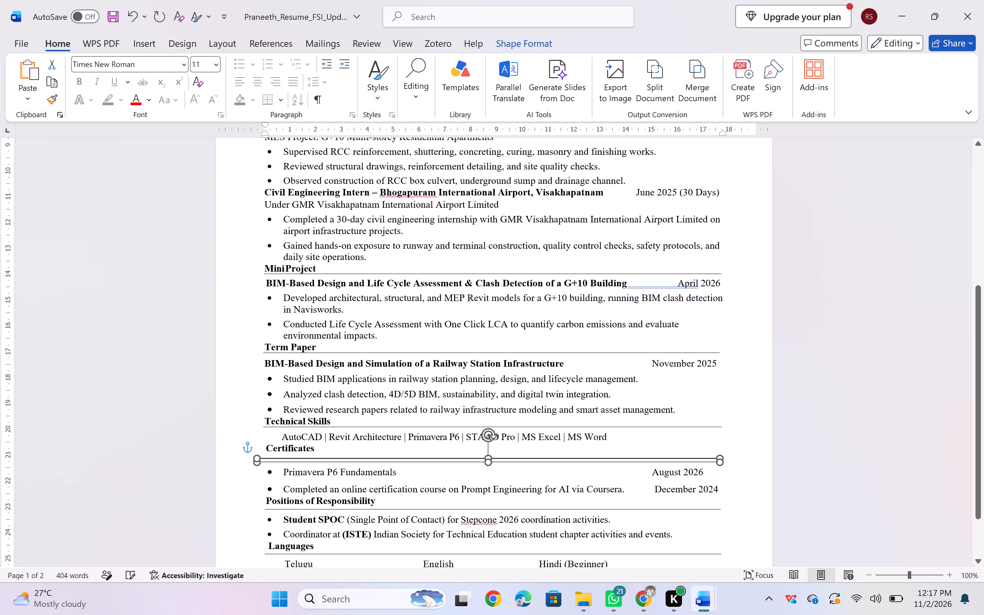
key(Up)
key(Up)
key(Up)
key(Up)
key(Up)
key(Up)
key(Up)
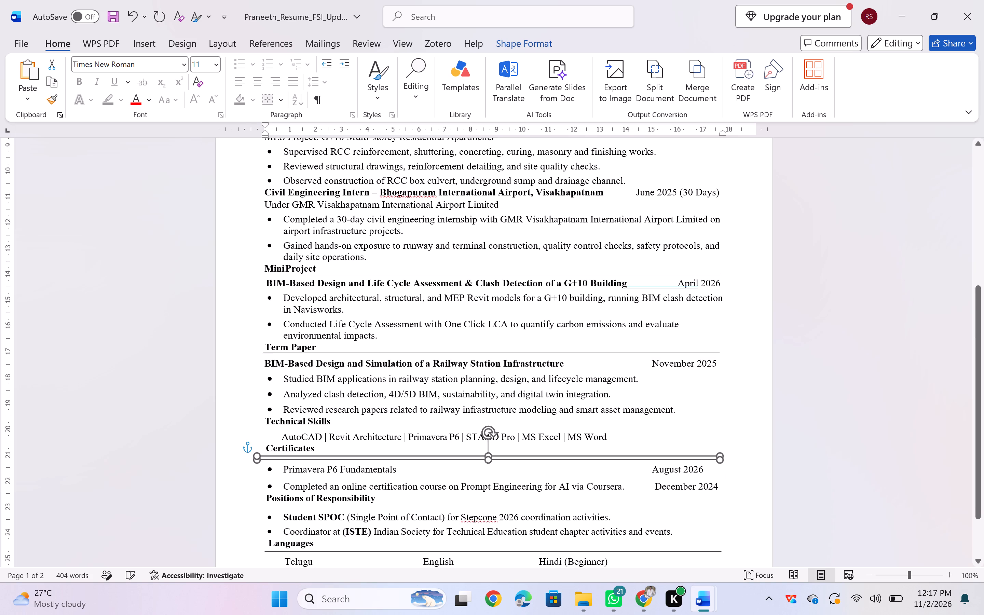
key(Up)
key(Up)
key(Up)
key(Up)
key(Up)
key(Up)
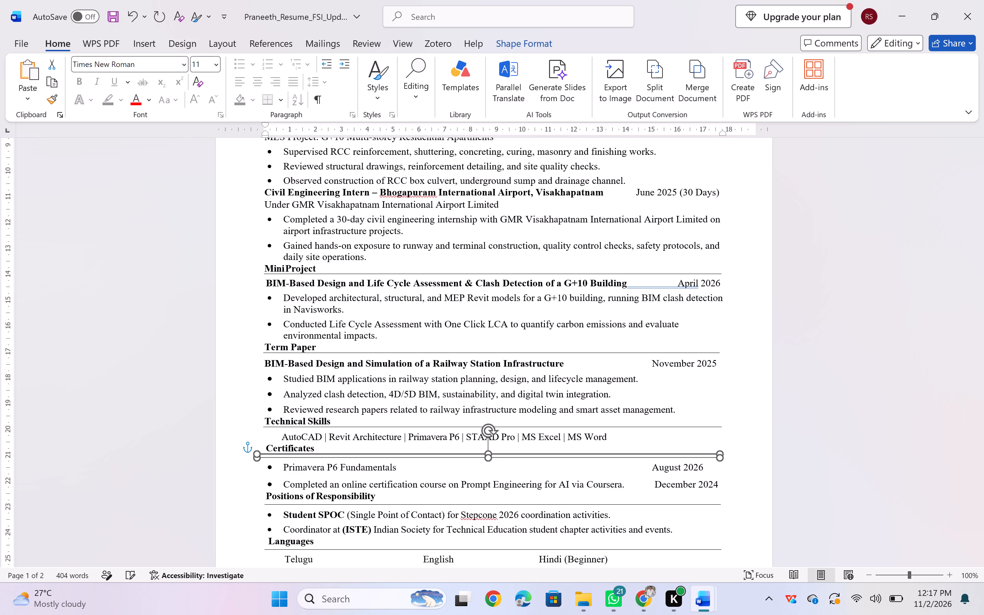
key(Up)
key(Up)
key(Down)
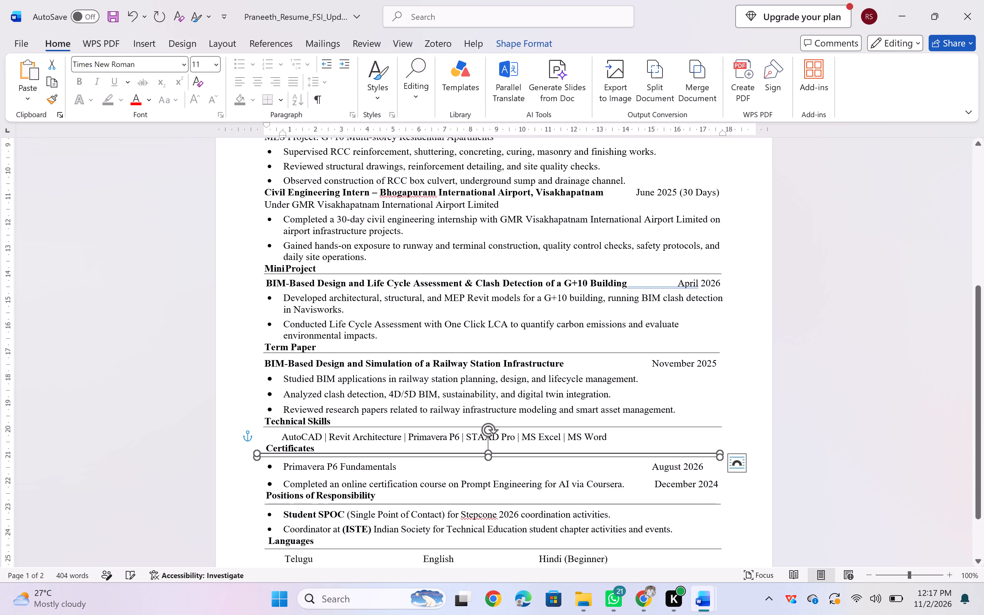
click(397, 455)
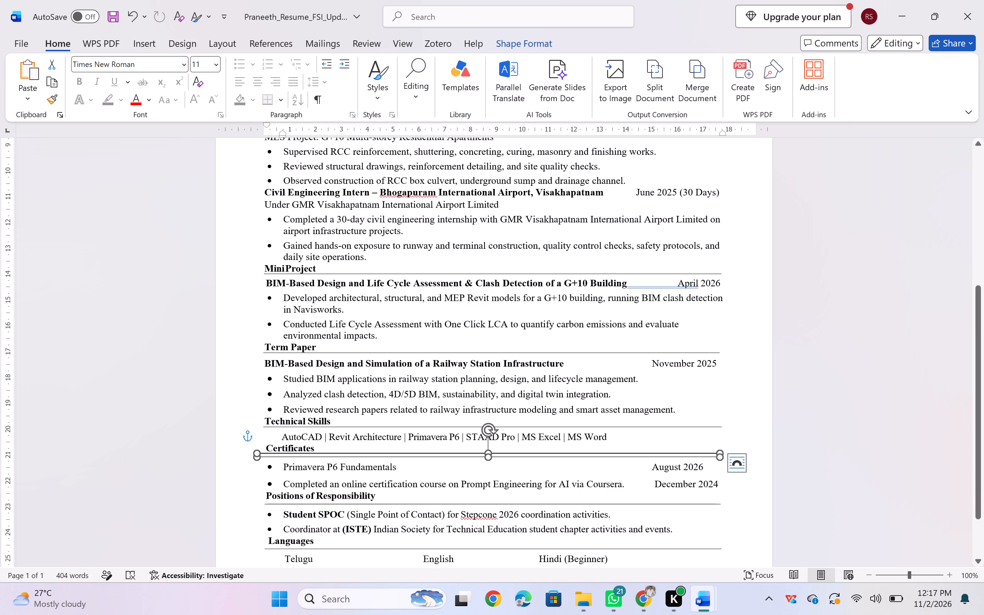
click(463, 472)
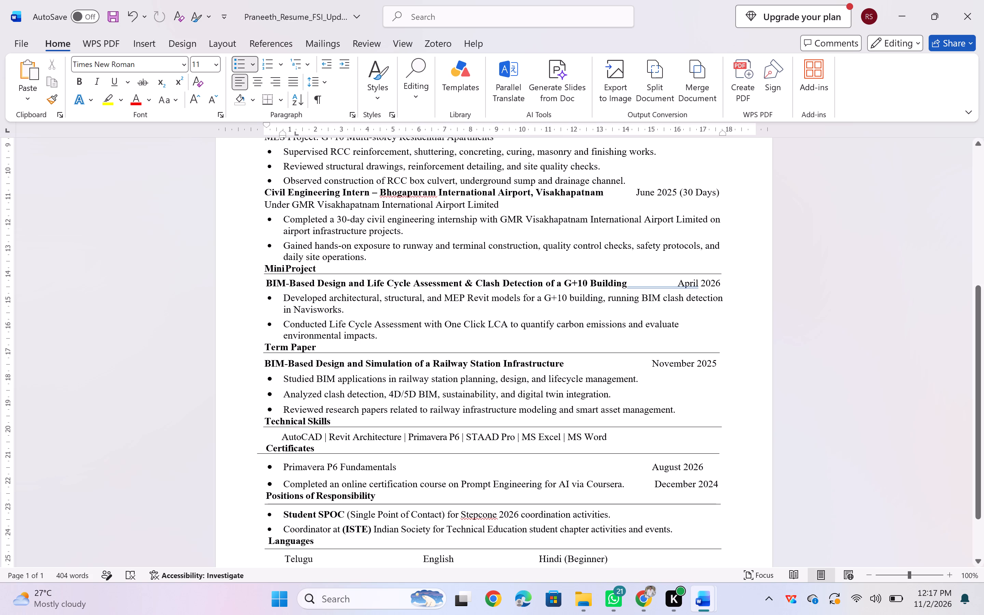
Move the section line under the Positions of Responsibility heading up slightly so it sits closer beneath the heading.
click(302, 506)
key(Up)
key(Up)
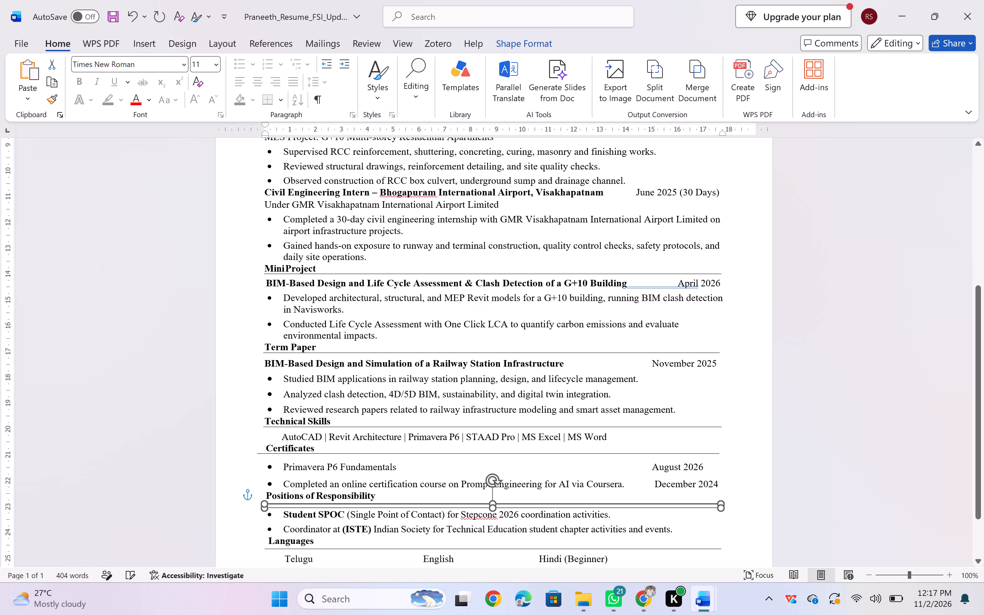
key(Up)
key(Up)
key(Up)
key(Up)
drag(302, 506, 301, 503)
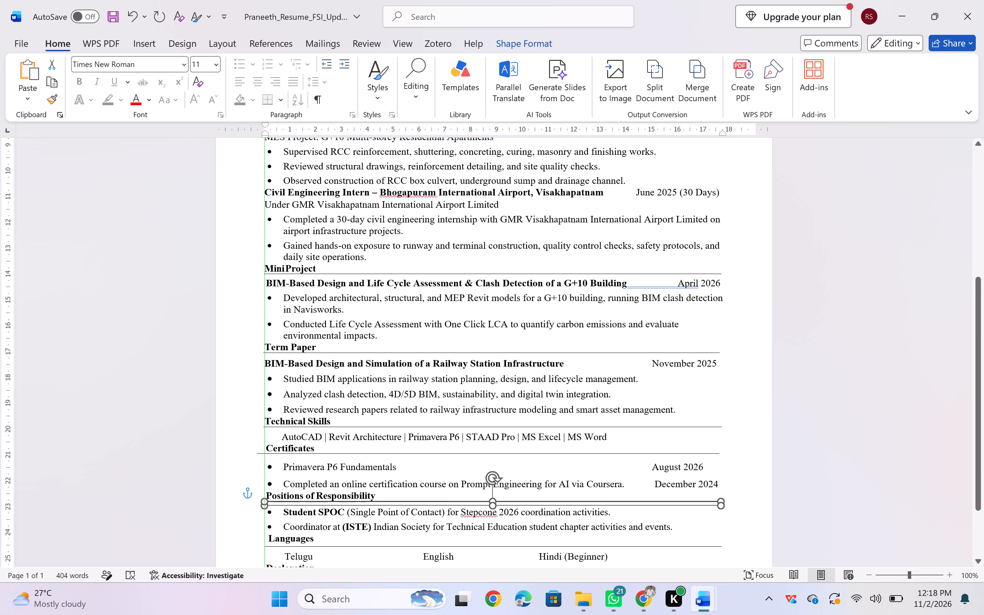
drag(301, 503, 301, 503)
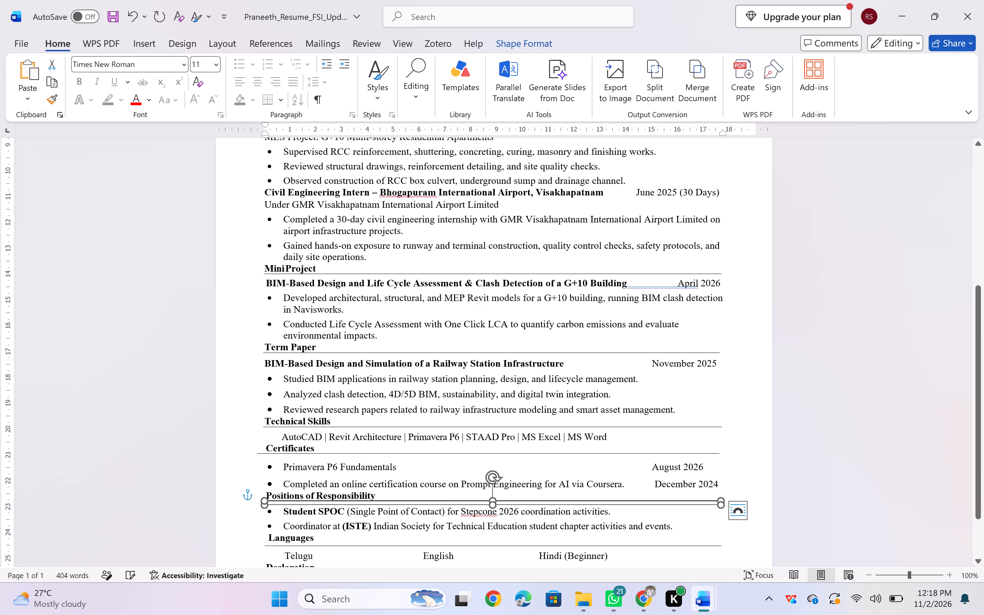
click(414, 472)
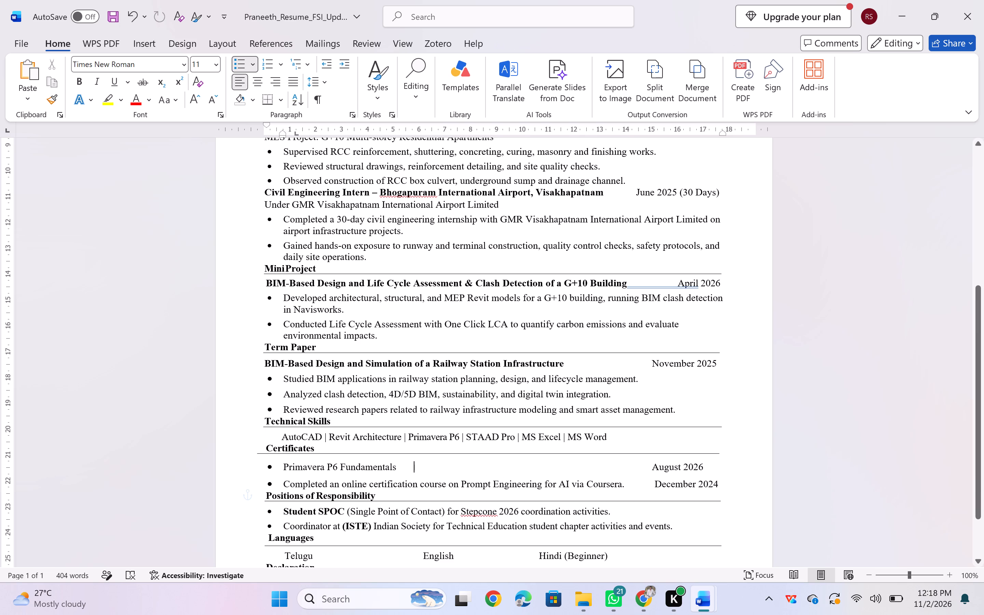
Nudge the section line under the Languages heading up slightly so it sits closer beneath the heading.
scroll(402, 534, down, 1)
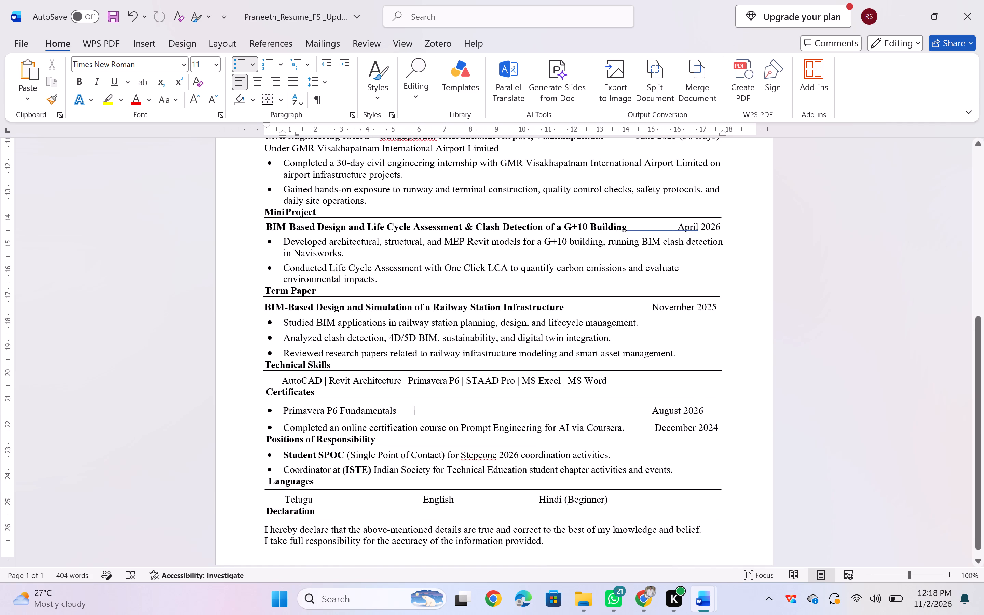
click(331, 490)
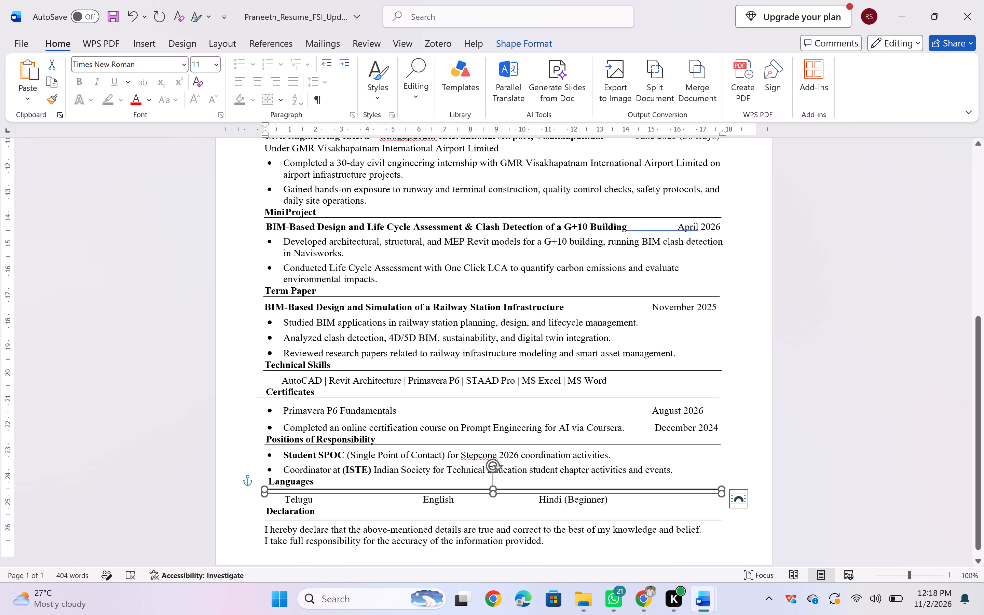
key(Up)
key(Up)
key(Up)
key(Up)
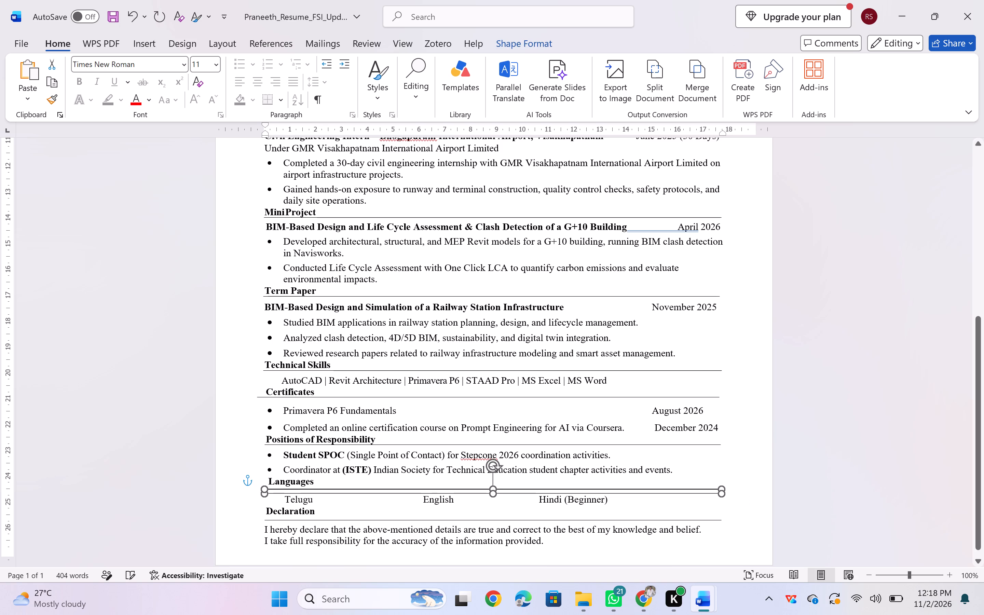
click(331, 490)
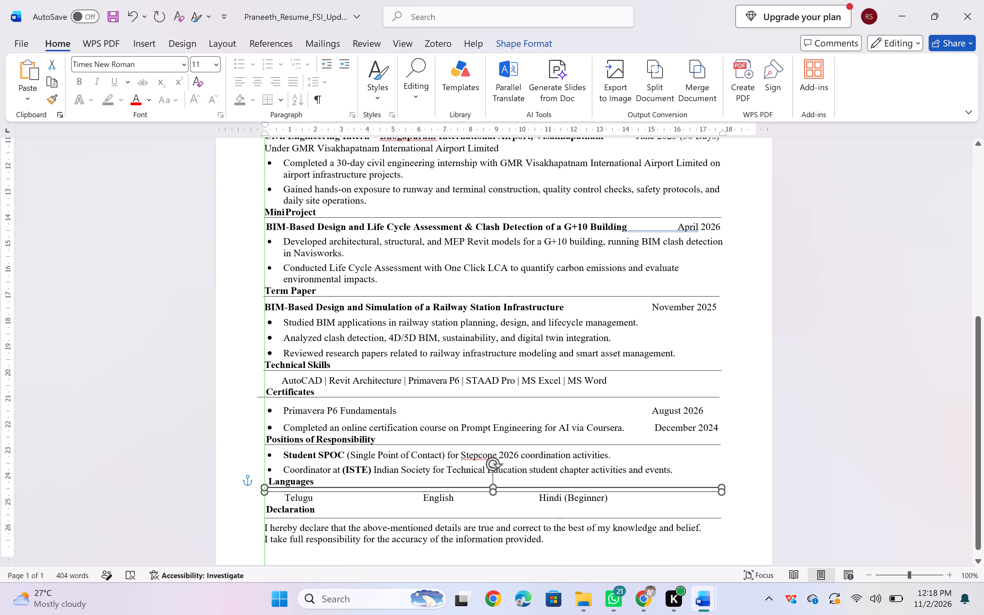
Move the section line under the Declaration heading up slightly so it sits closer beneath the heading.
click(328, 518)
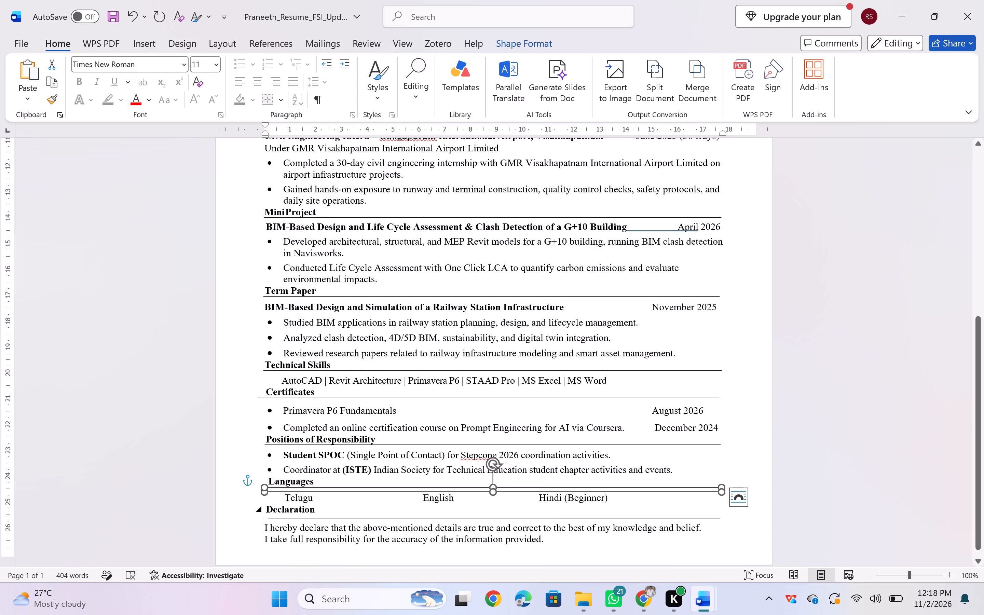
drag(328, 518, 328, 518)
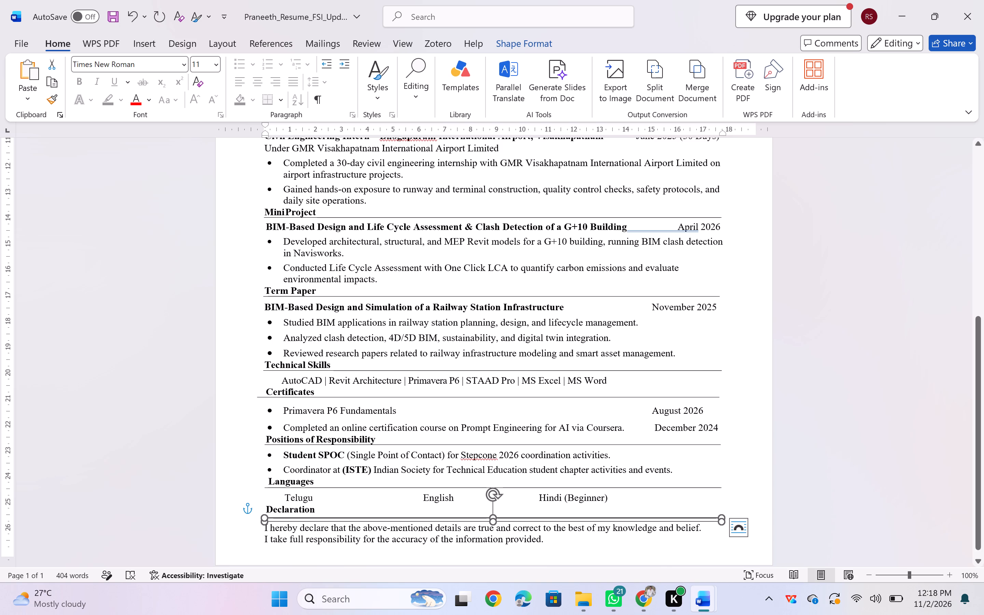
drag(328, 518, 328, 516)
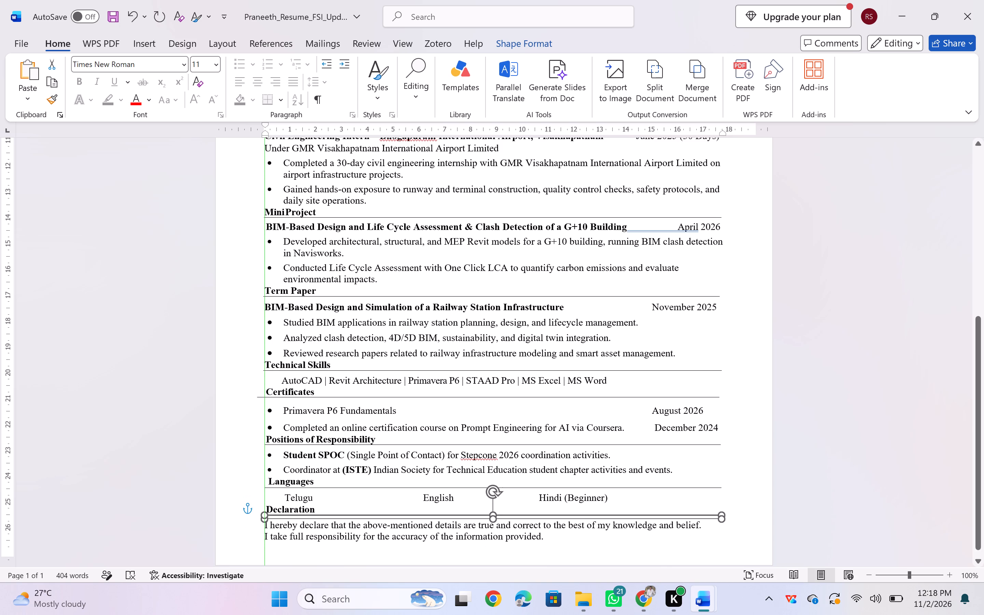
drag(328, 516, 328, 515)
key(Up)
key(Up)
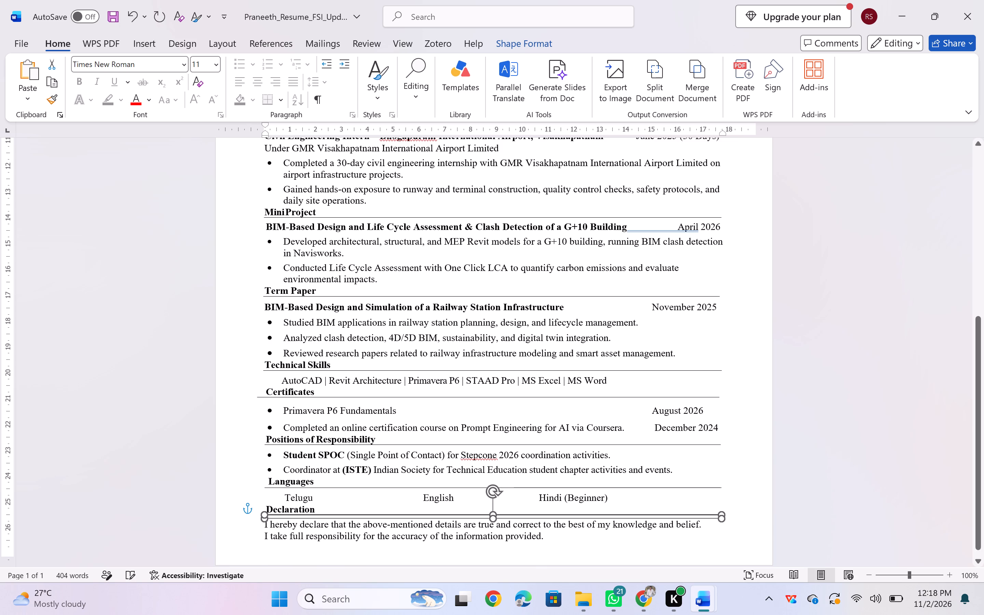
click(236, 449)
click(296, 453)
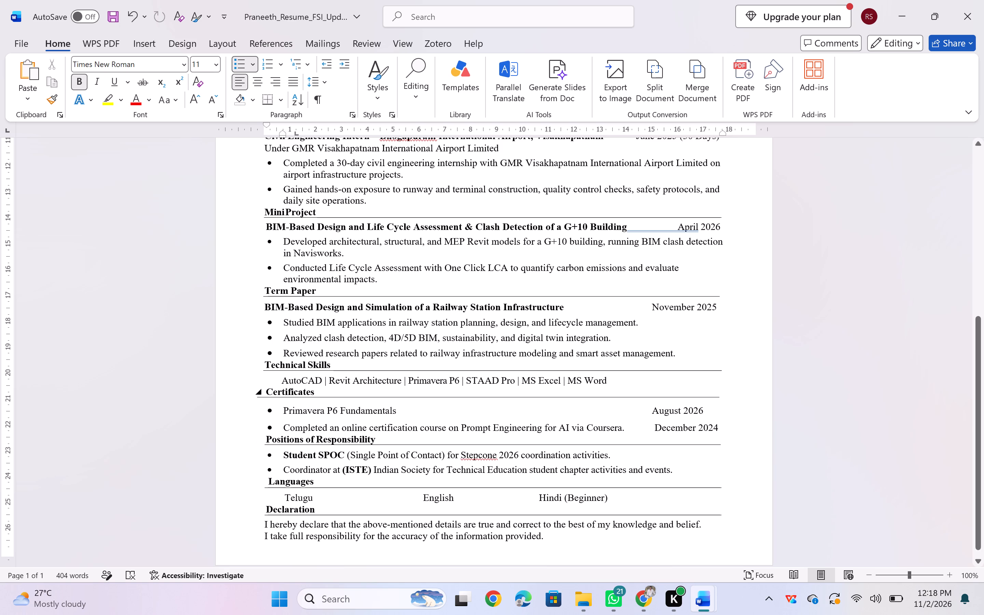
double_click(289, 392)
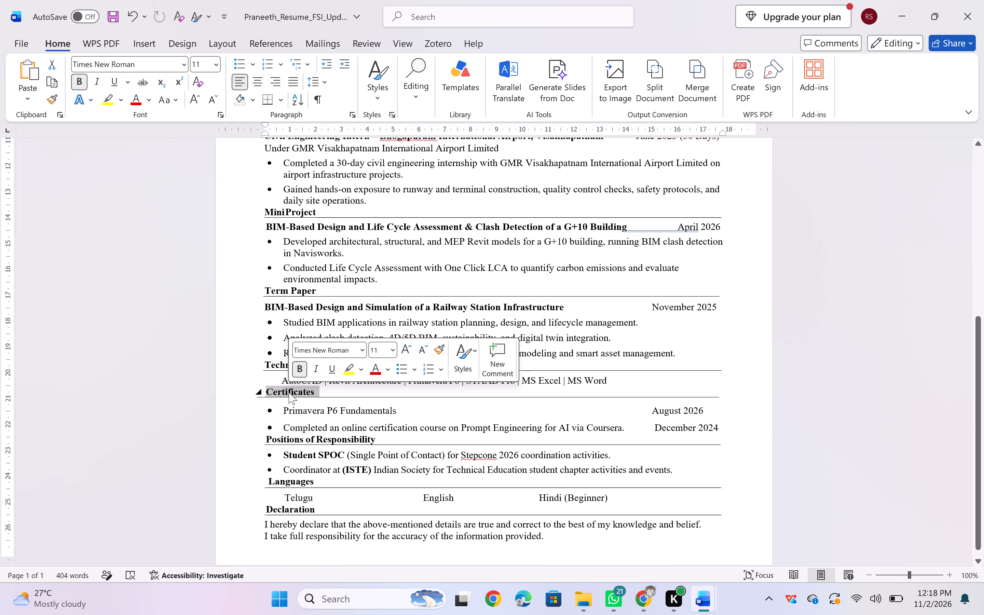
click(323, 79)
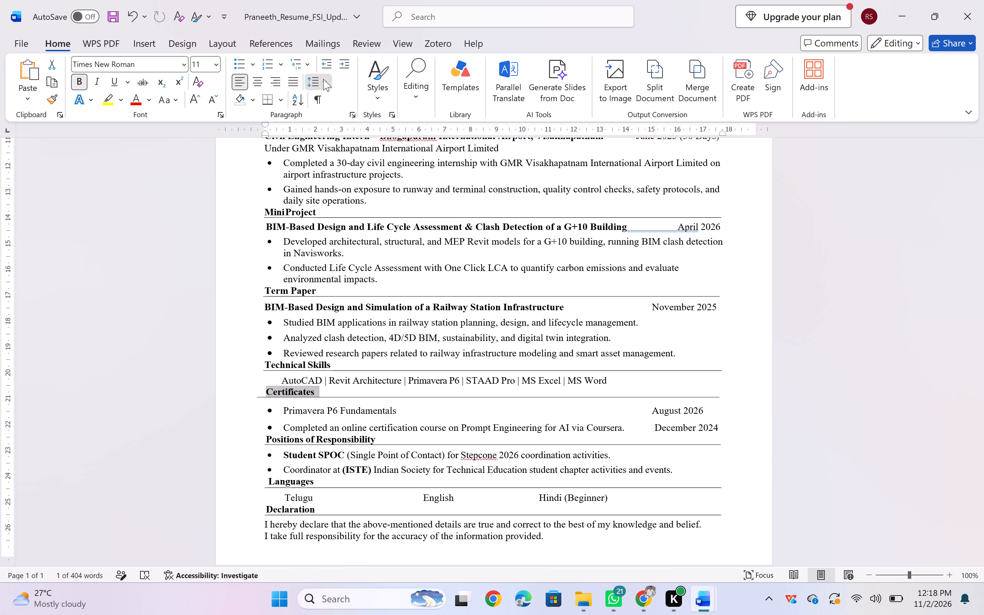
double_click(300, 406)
Remove the space before the "Primavera P6 Fundamentals" bullet under Certificates.
double_click(297, 409)
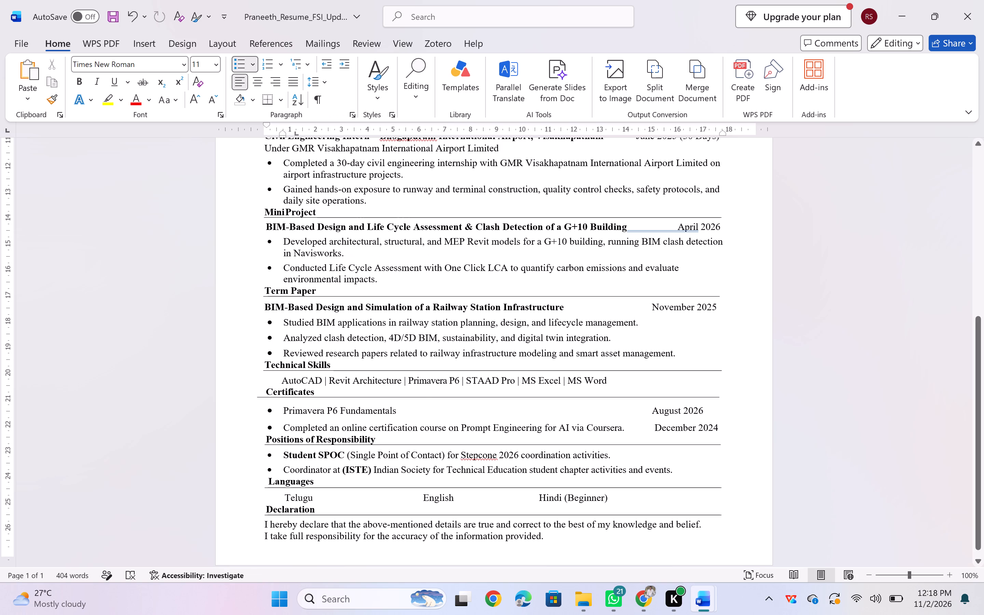
click(327, 82)
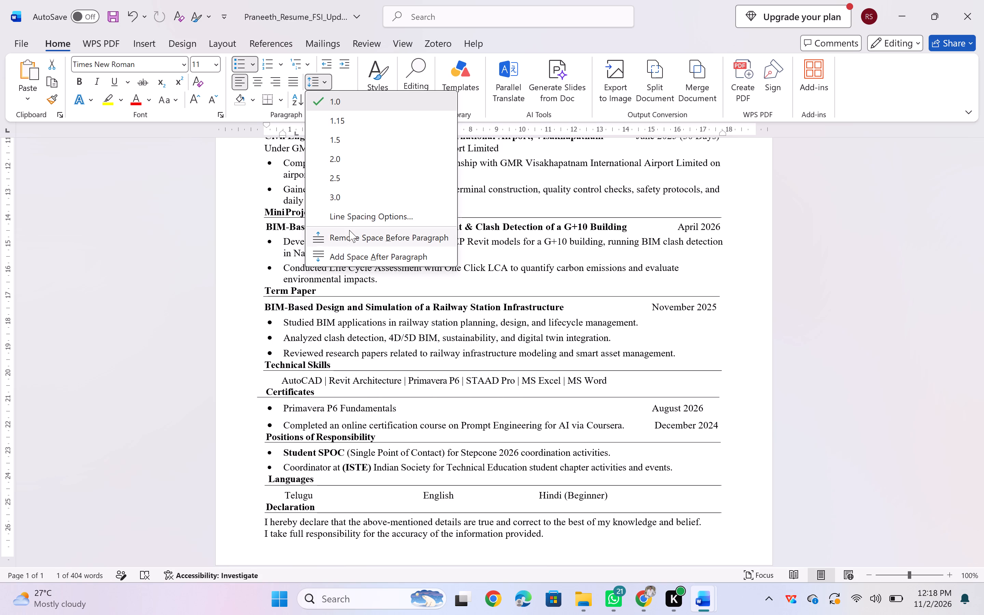
click(350, 235)
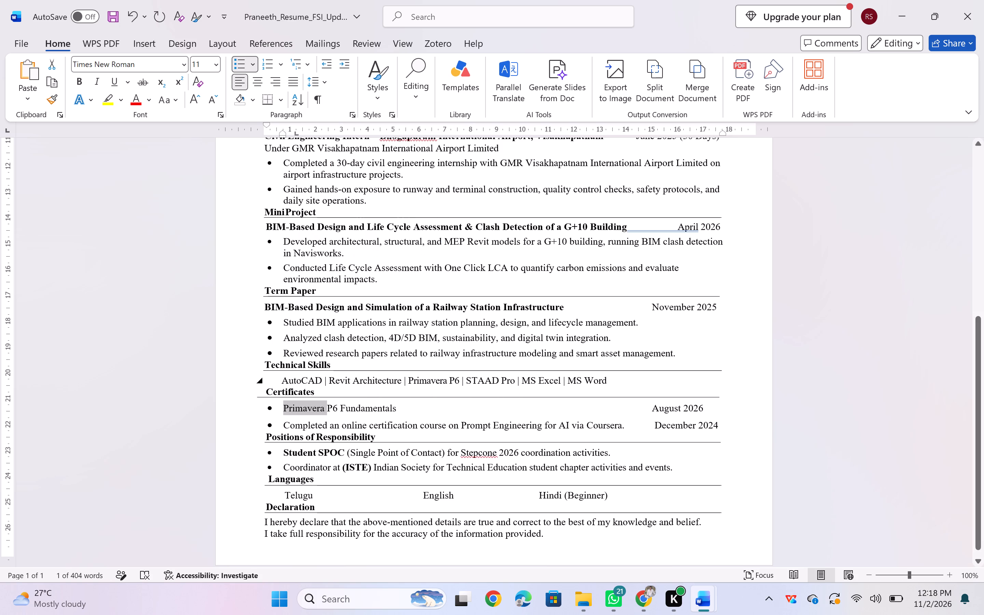
click(305, 409)
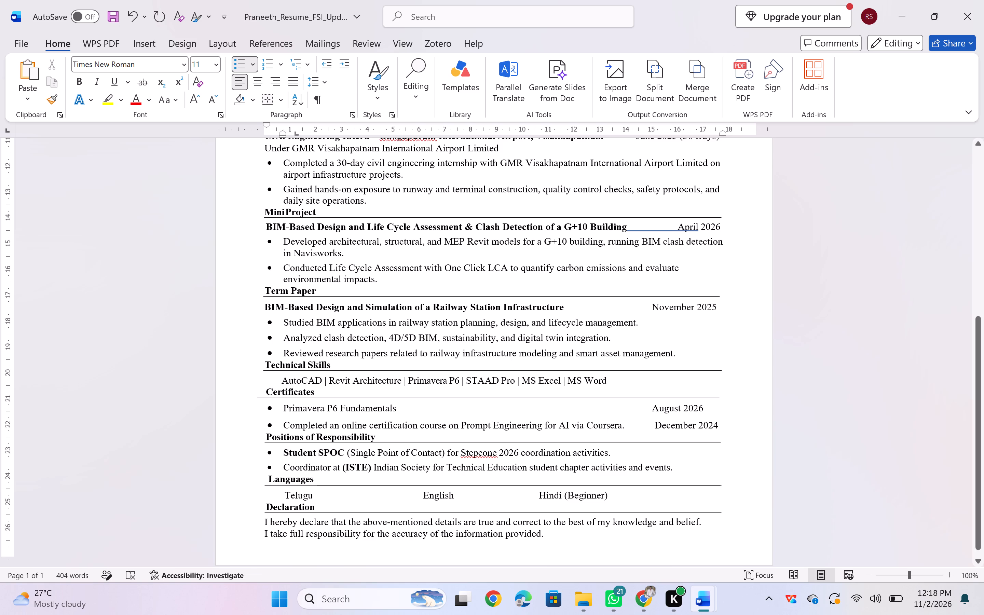
Remove the space before the Prompt Engineering for AI certification bullet under Certificates.
double_click(311, 425)
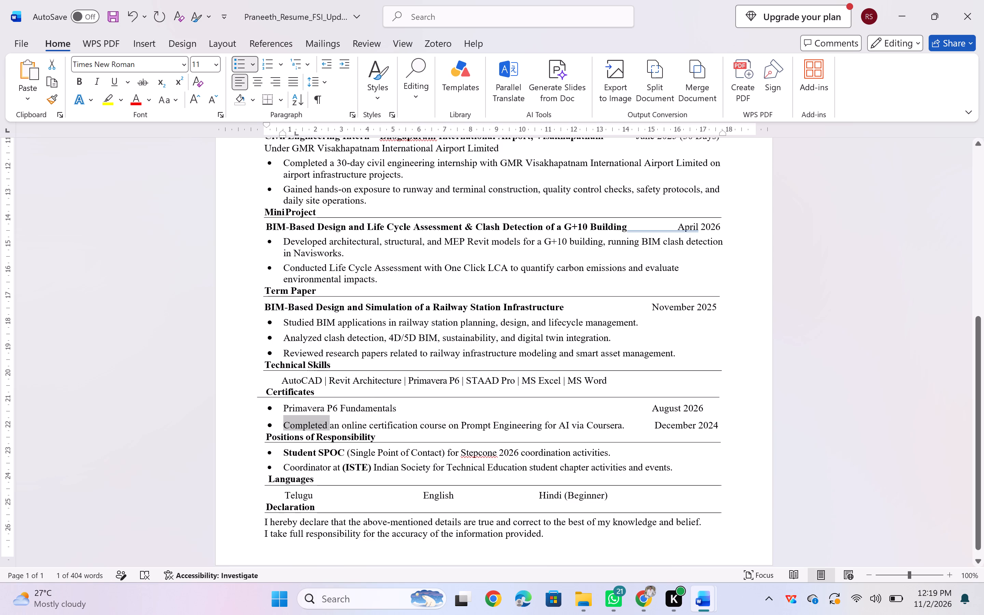
click(327, 82)
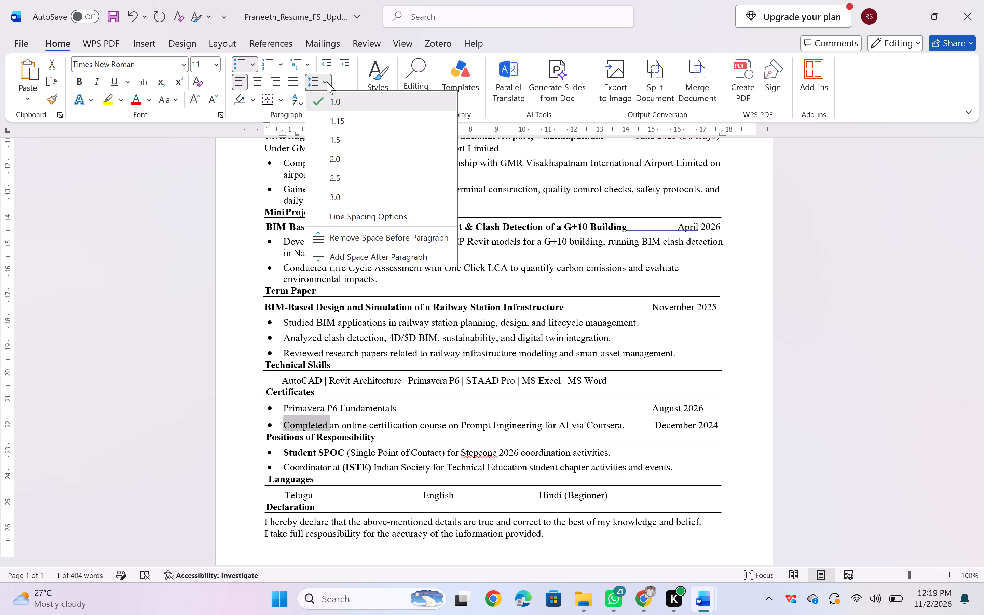
click(342, 241)
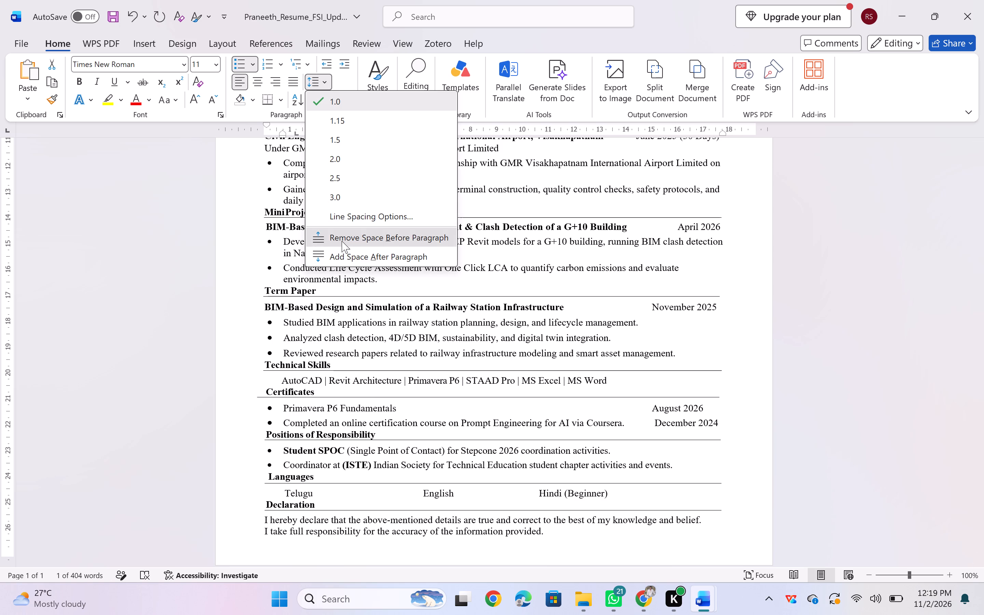
click(299, 424)
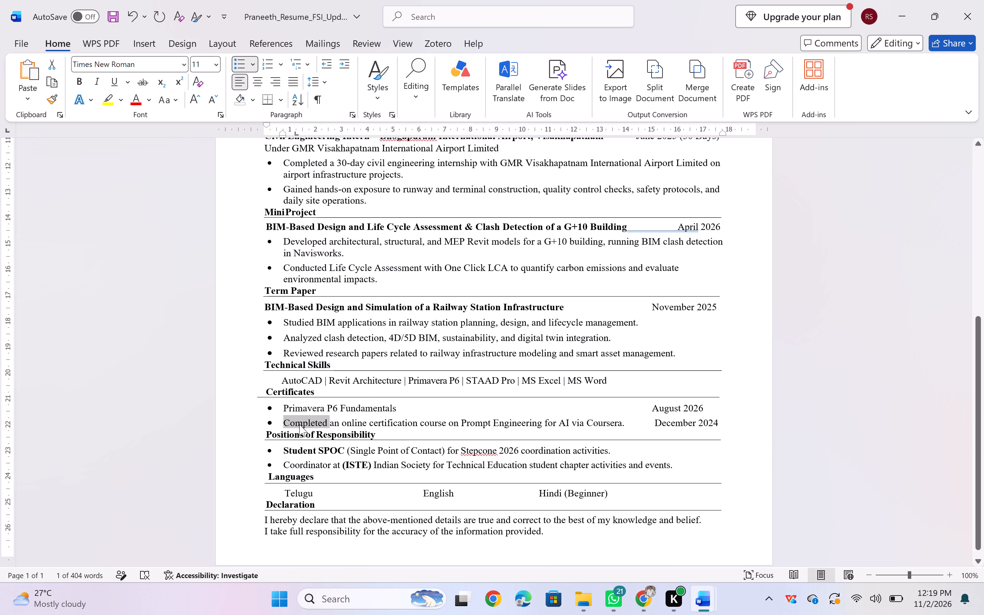
Check the line spacing setting of the whole resume and review its layout from the header through the Declaration.
key(ctrl+a)
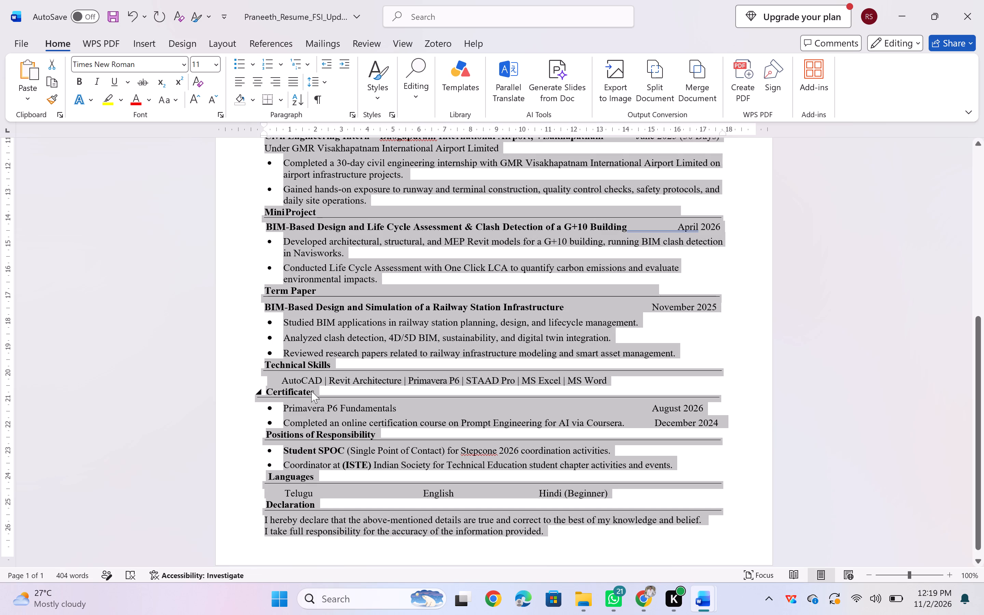
click(328, 80)
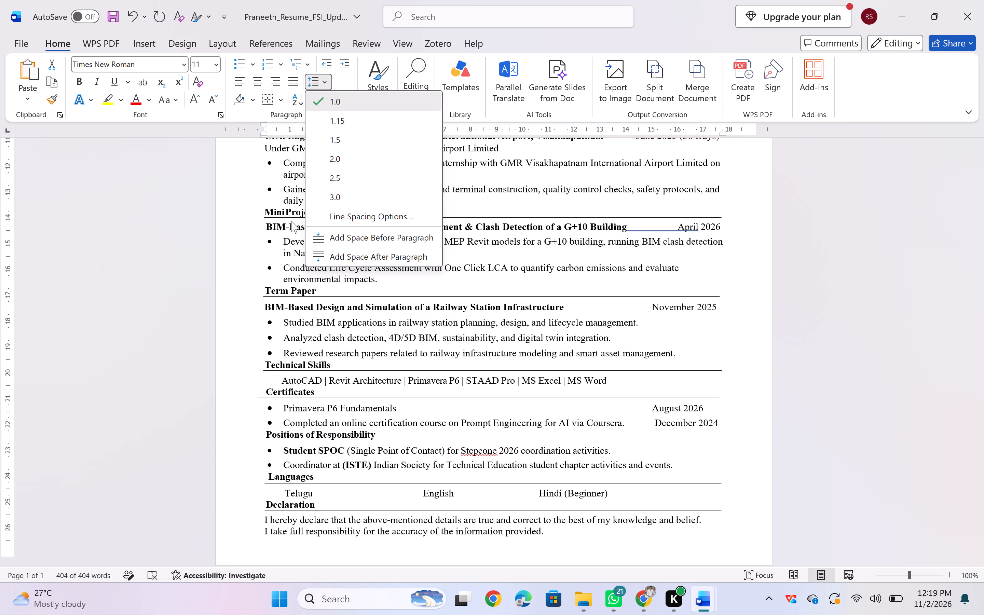
scroll(289, 249, up, 1)
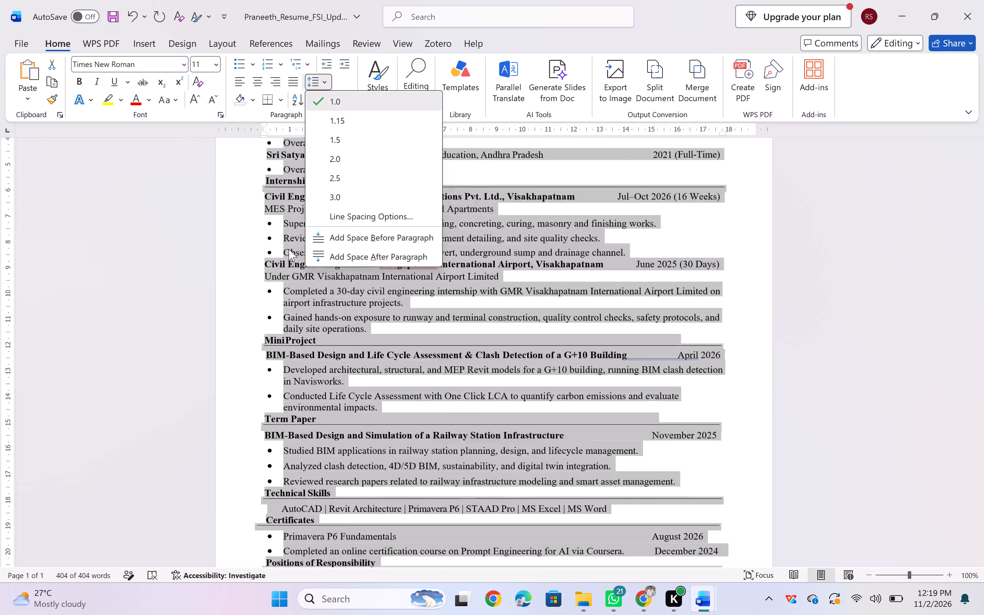
scroll(289, 249, up, 3)
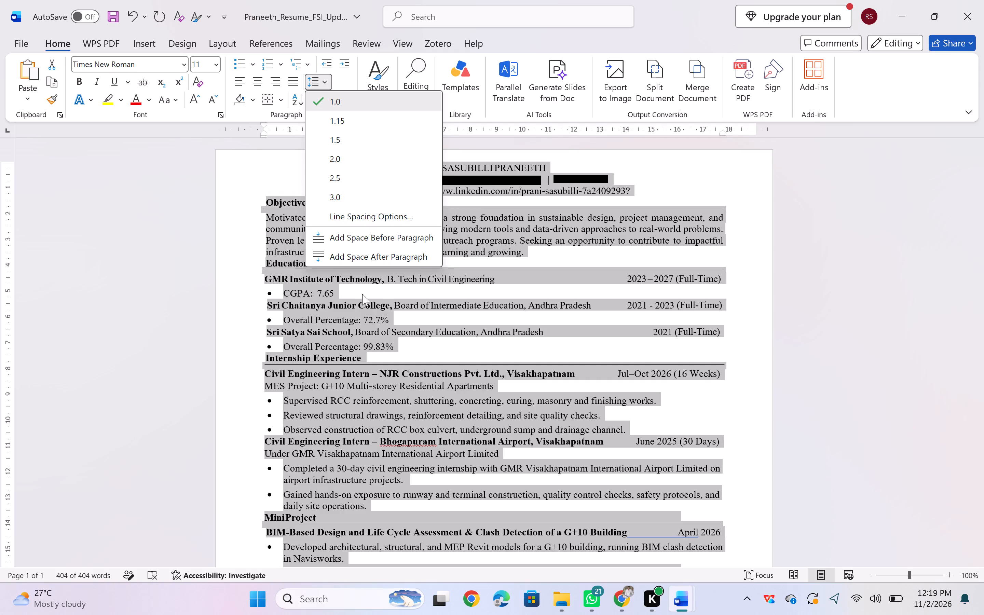
scroll(383, 301, down, 1)
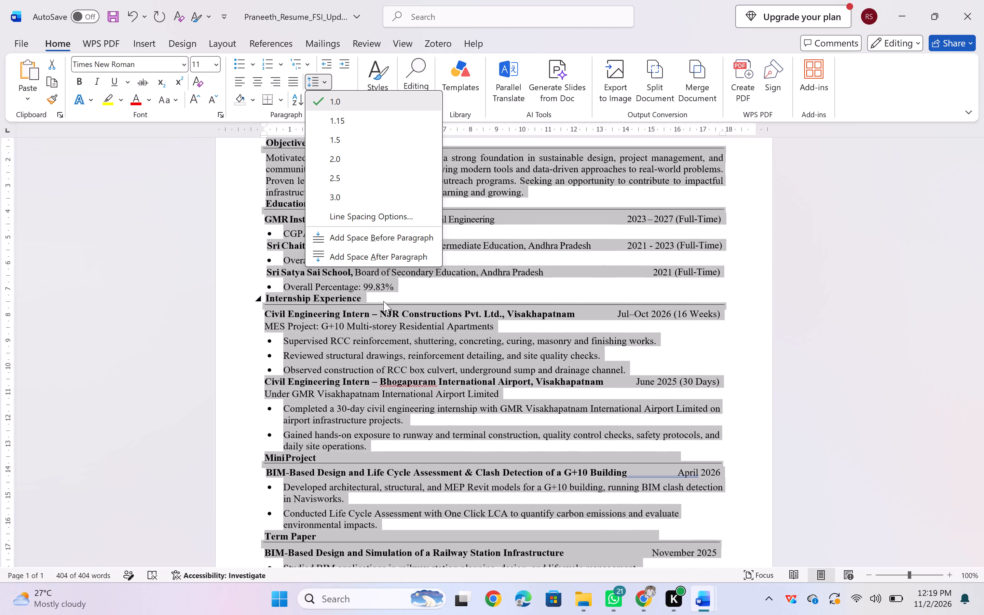
scroll(383, 301, down, 2)
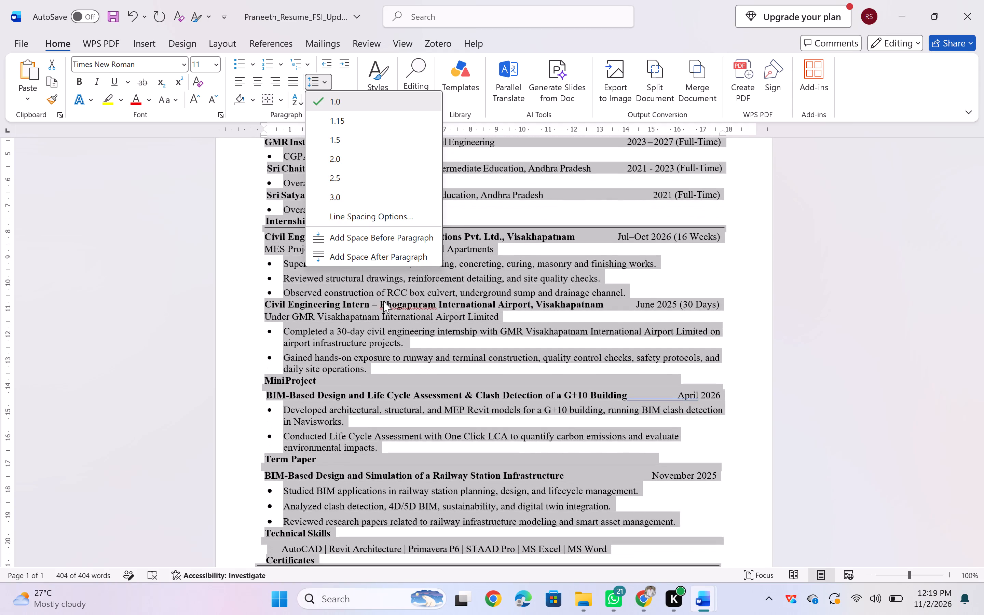
scroll(383, 301, down, 1)
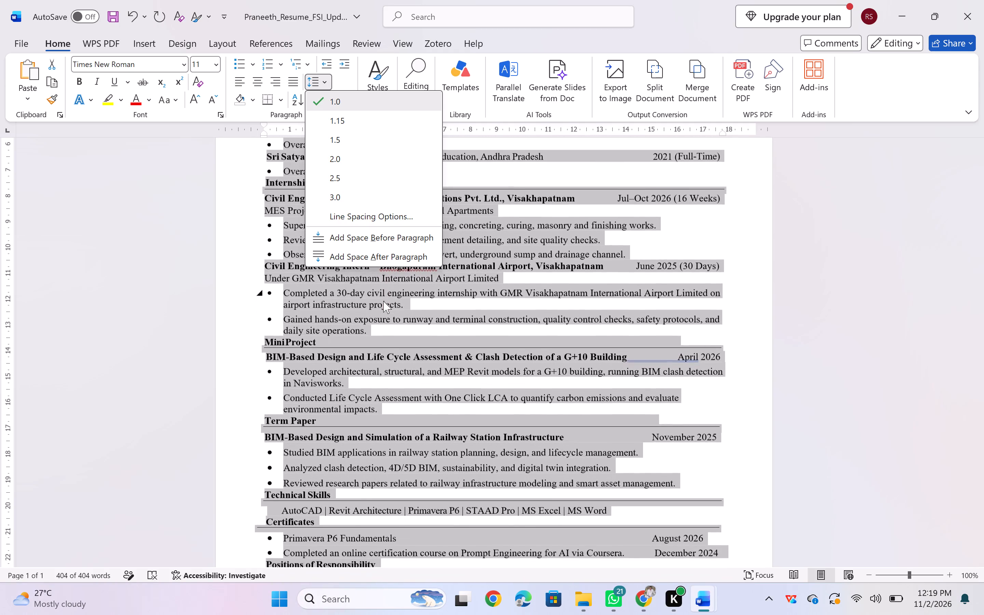
scroll(383, 301, up, 2)
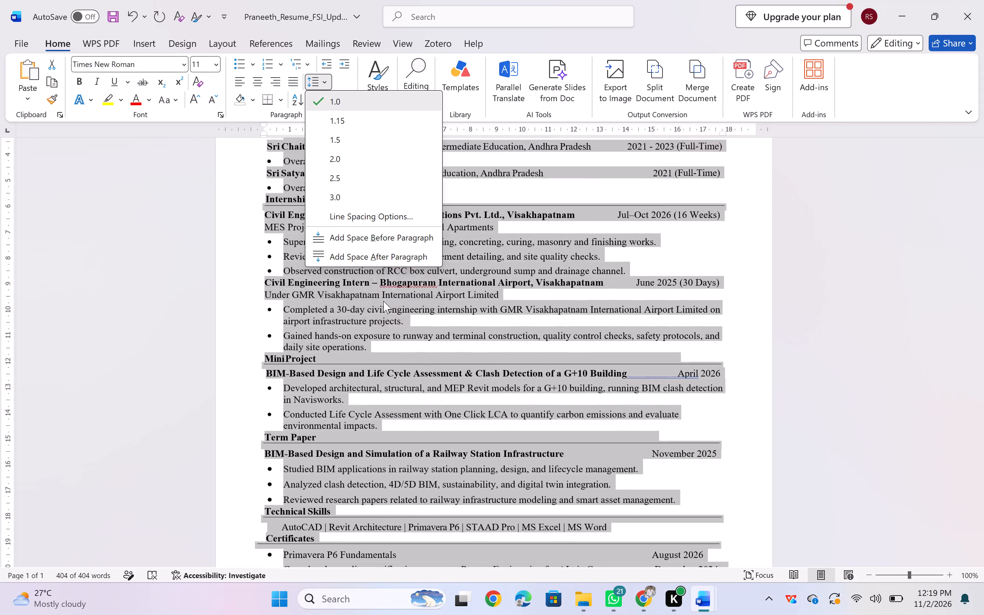
scroll(383, 301, up, 1)
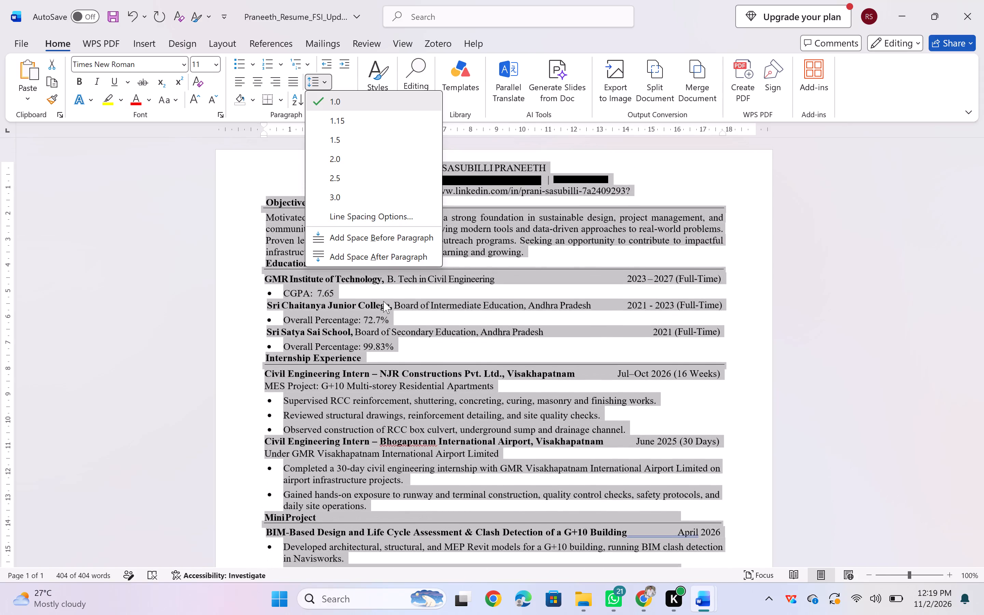
scroll(383, 301, down, 2)
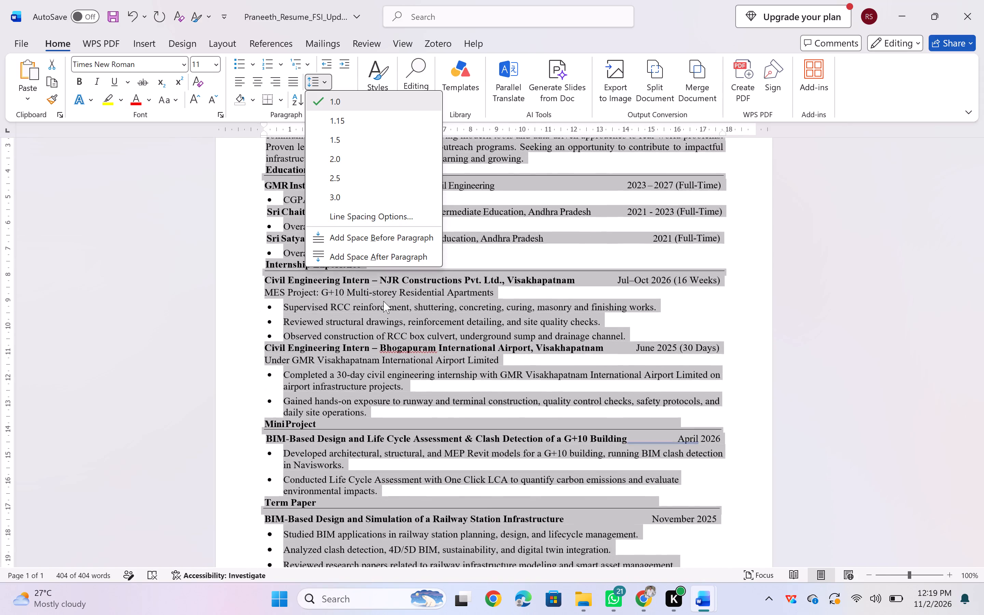
scroll(383, 301, down, 3)
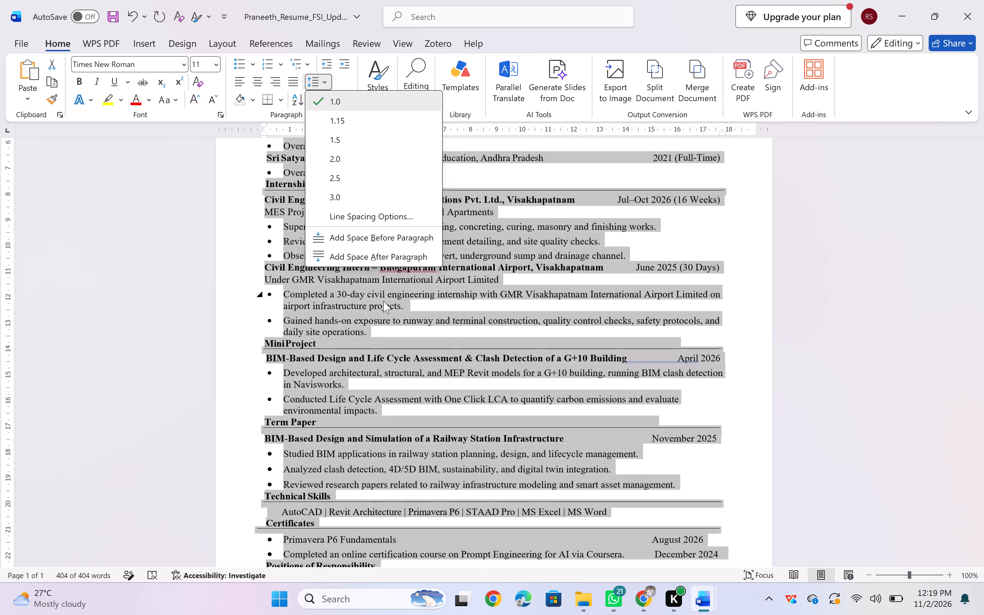
scroll(383, 301, down, 3)
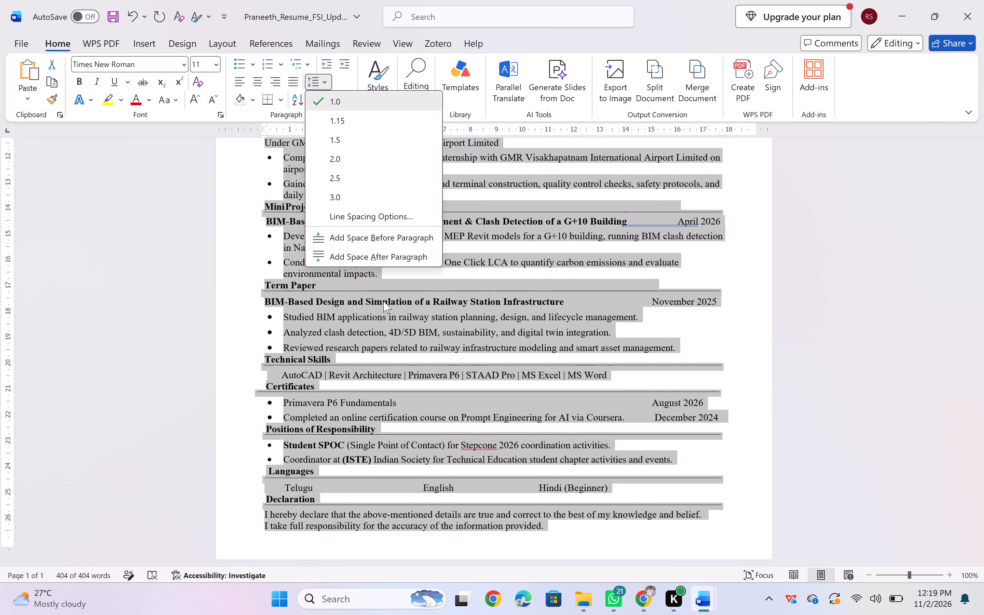
scroll(383, 301, down, 1)
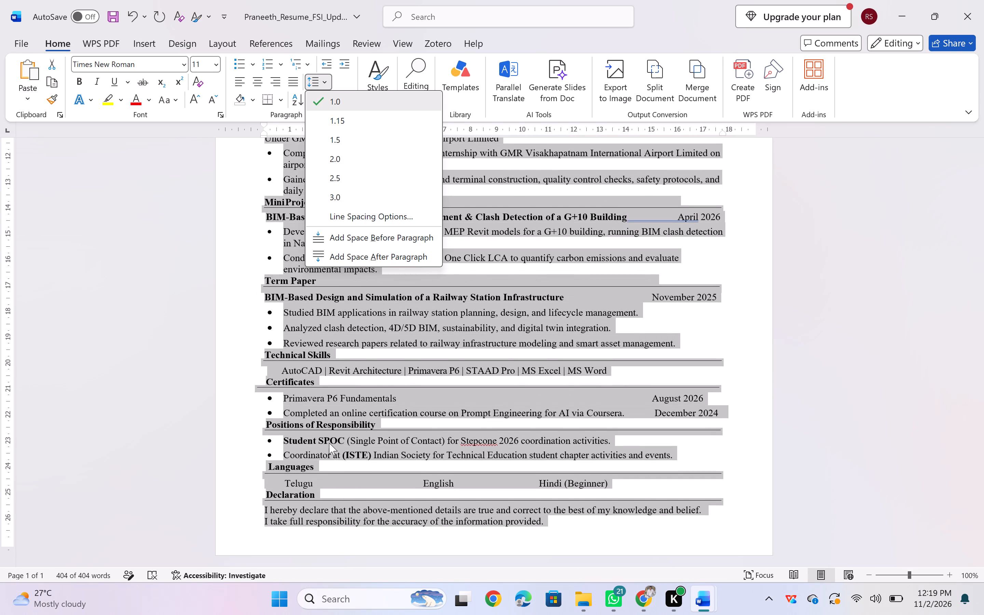
click(329, 442)
Shorten the left end of the section line at the Certificates heading to align with the other section lines, keeping it level.
click(275, 387)
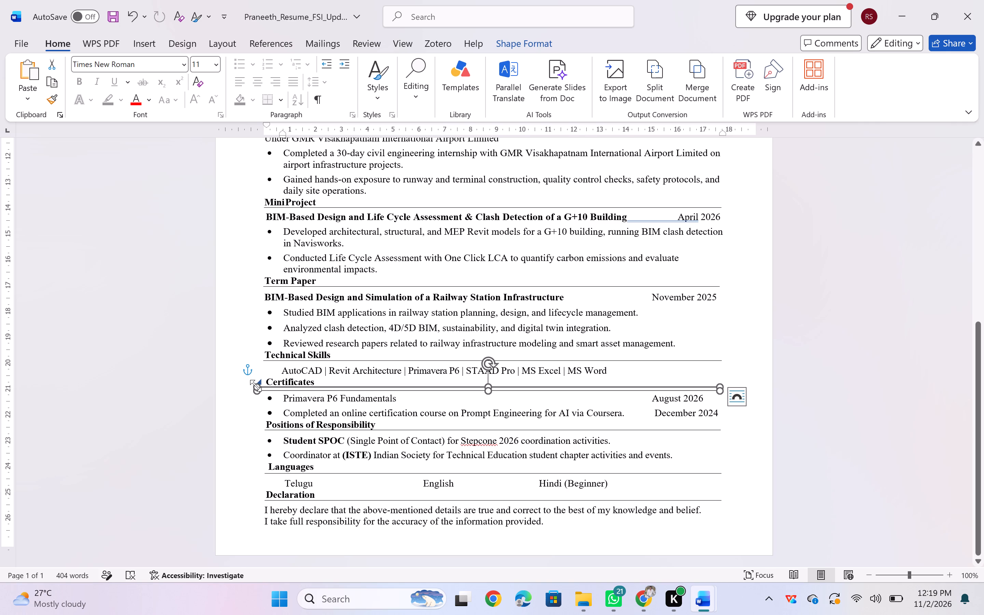
drag(256, 385, 258, 385)
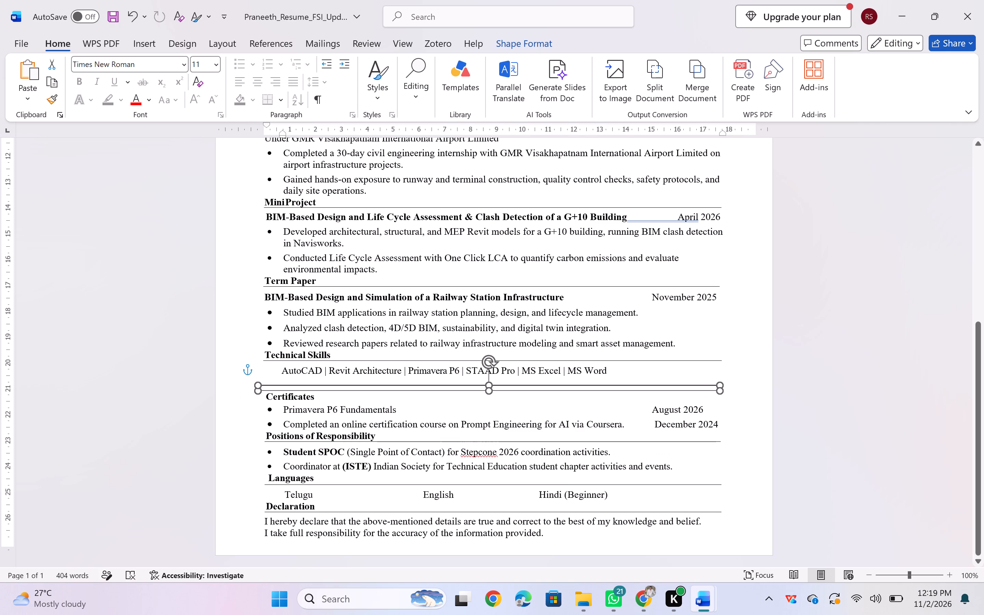
drag(258, 385, 261, 385)
drag(261, 385, 262, 389)
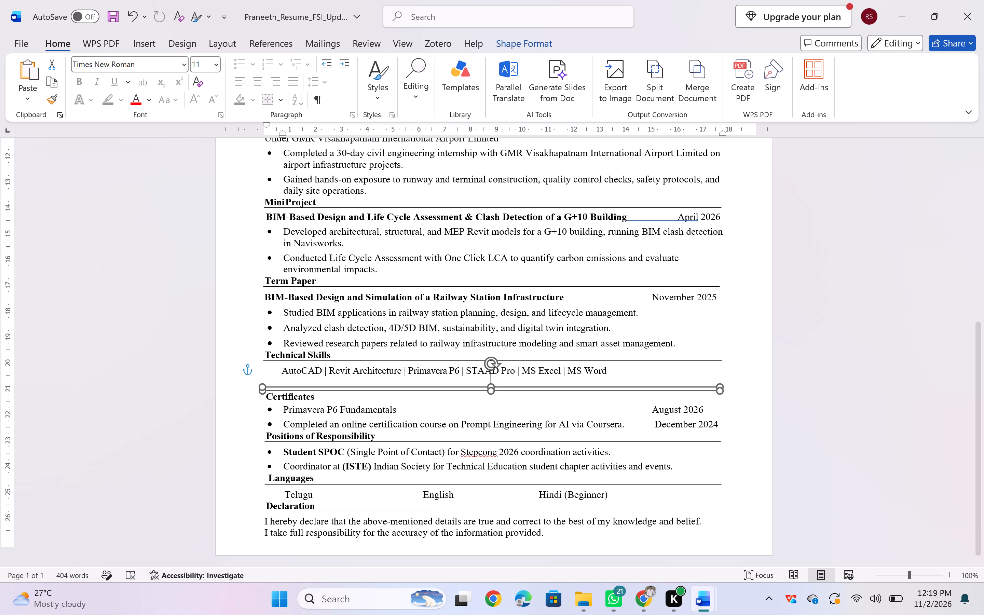
drag(262, 389, 264, 390)
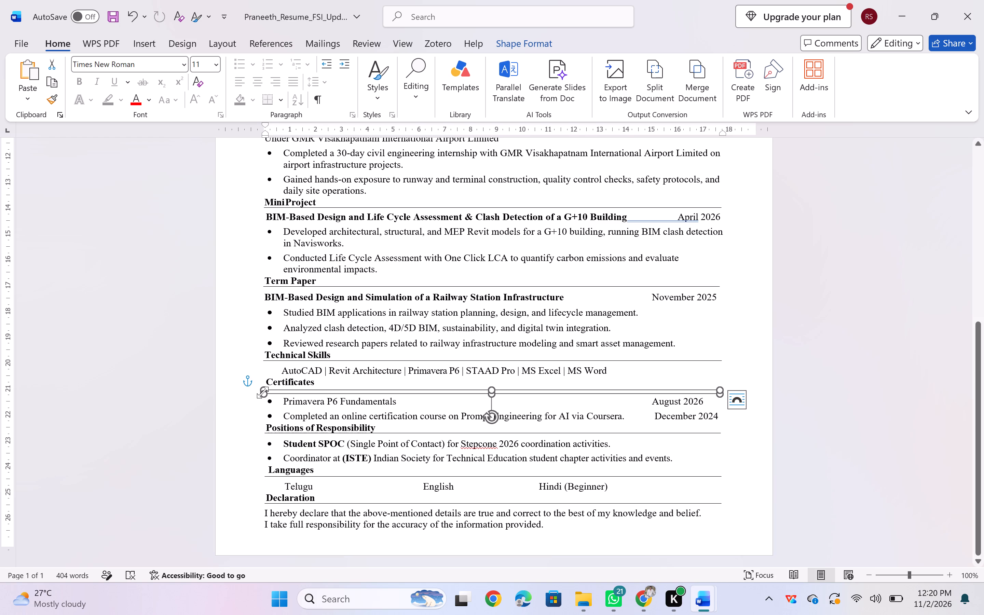
drag(265, 393, 265, 389)
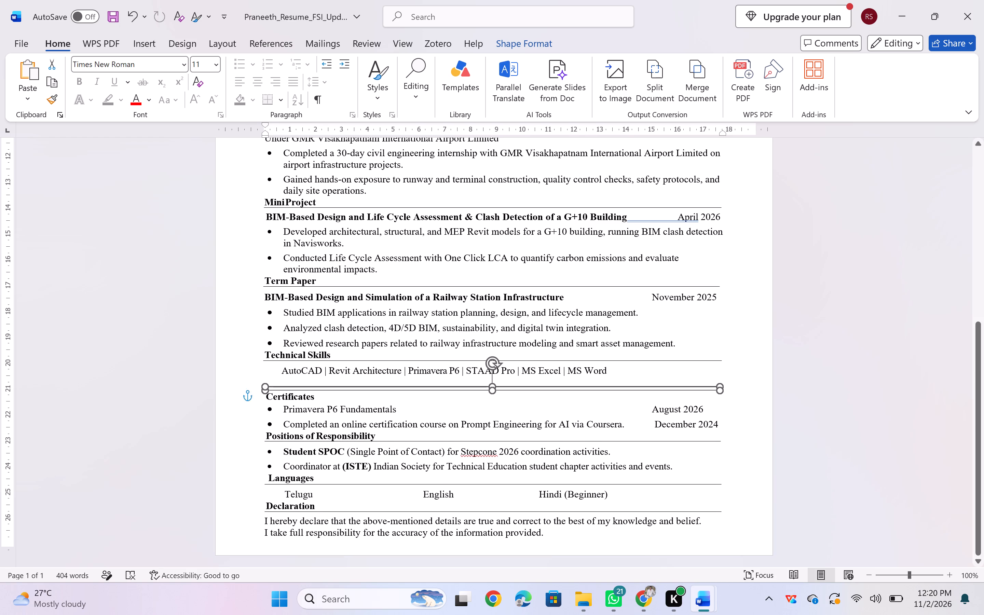
drag(265, 389, 265, 389)
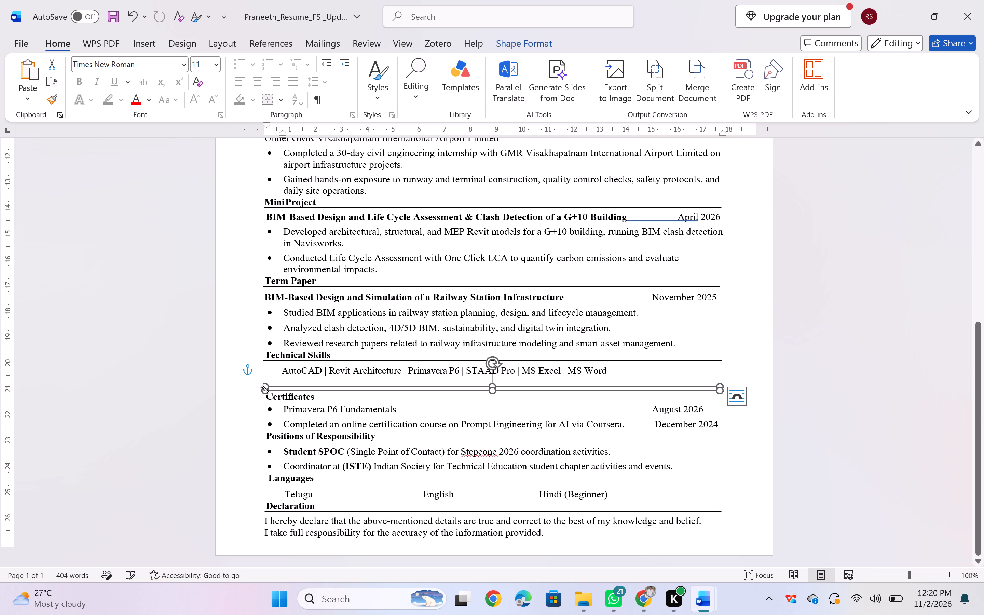
Nudge the Certificates section line vertically in small increments so it sits just beneath the heading.
click(283, 389)
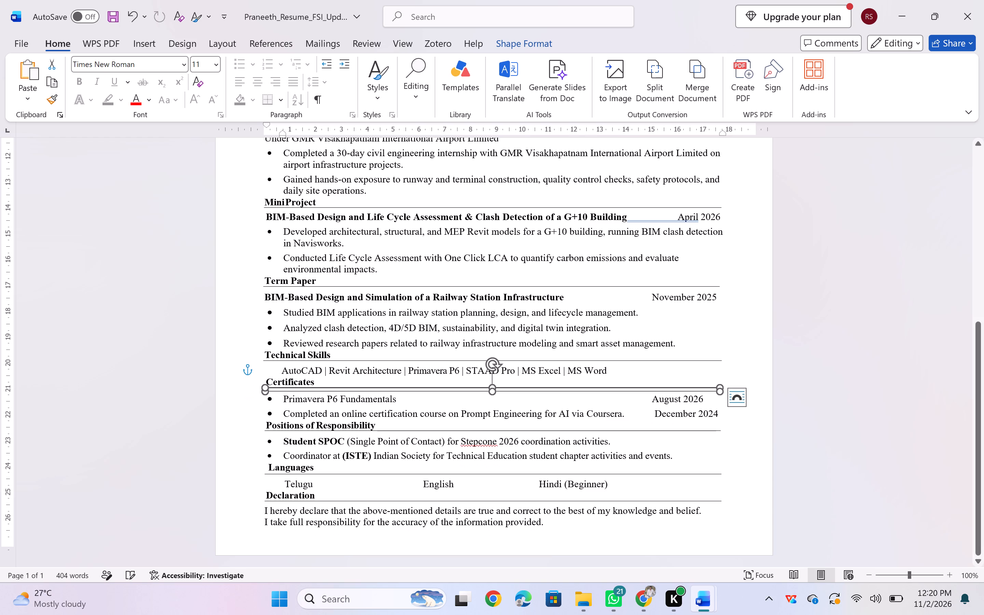
key(Down)
key(Up)
key(Up)
key(Up)
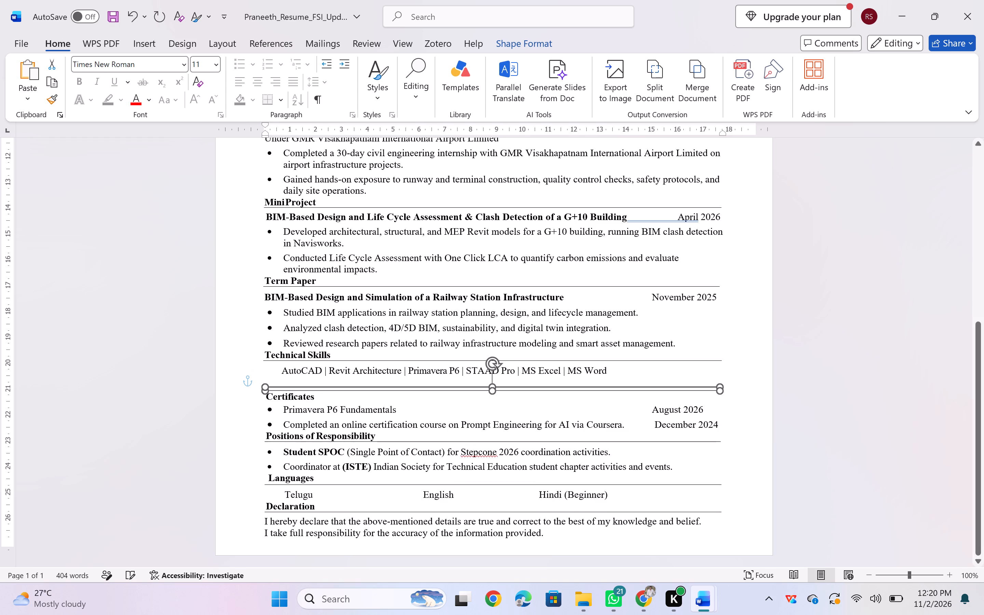
key(Down)
click(243, 406)
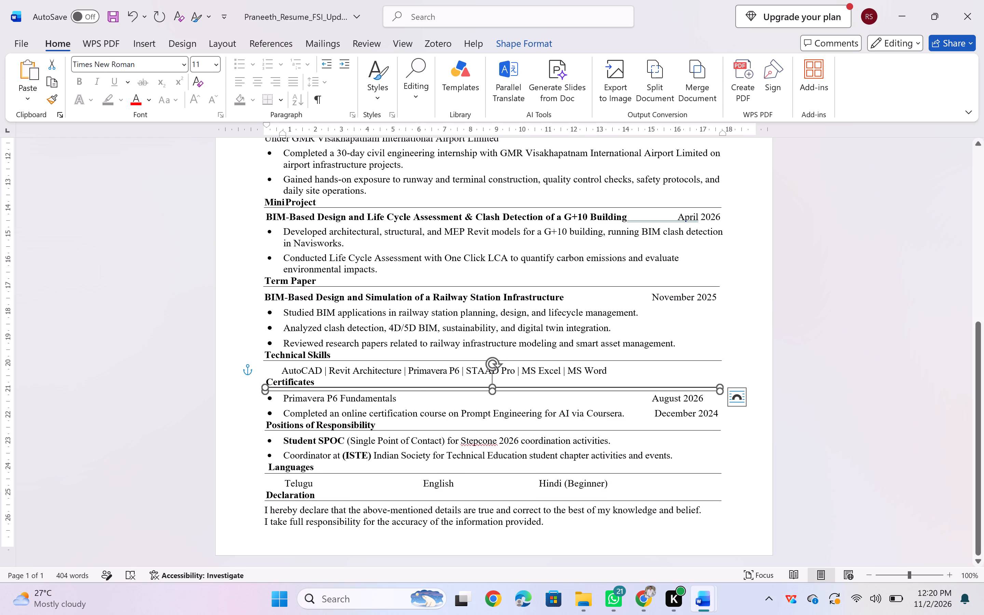
click(299, 412)
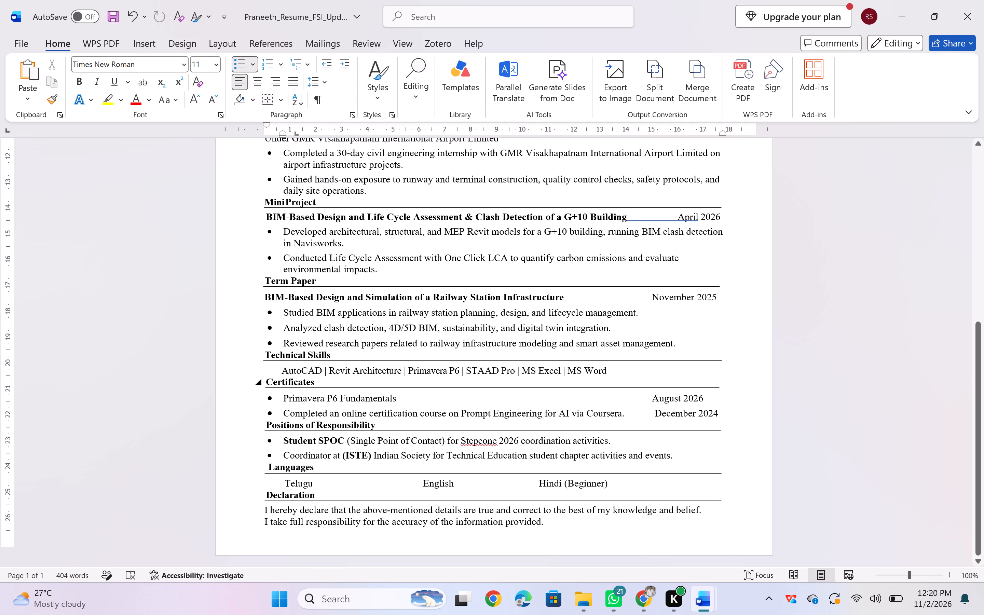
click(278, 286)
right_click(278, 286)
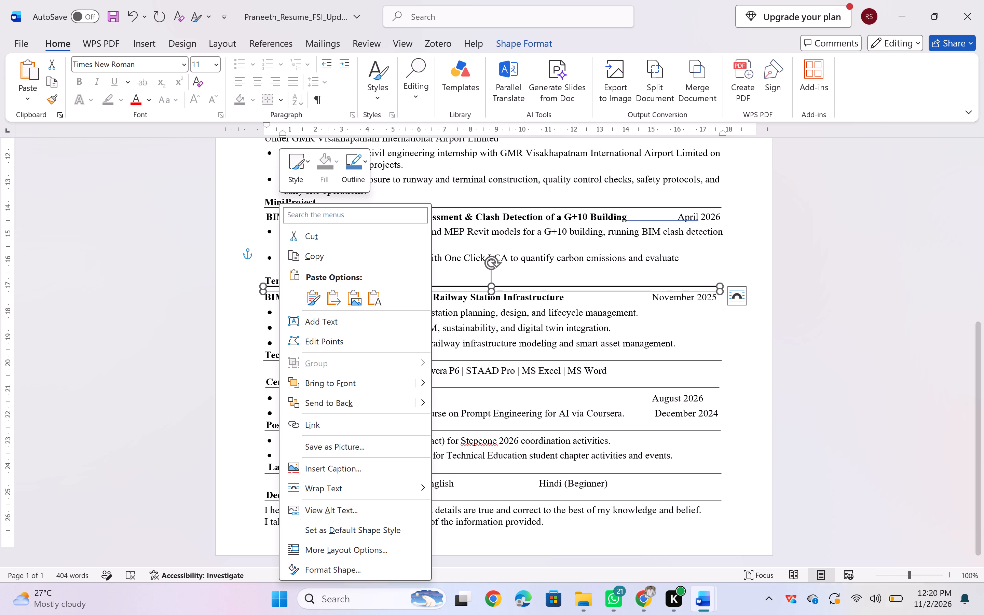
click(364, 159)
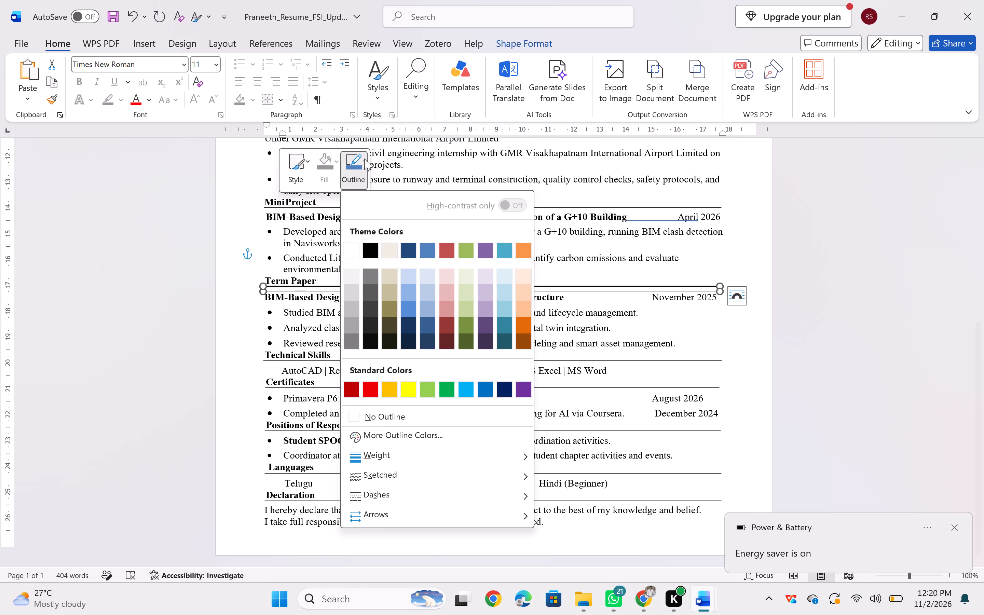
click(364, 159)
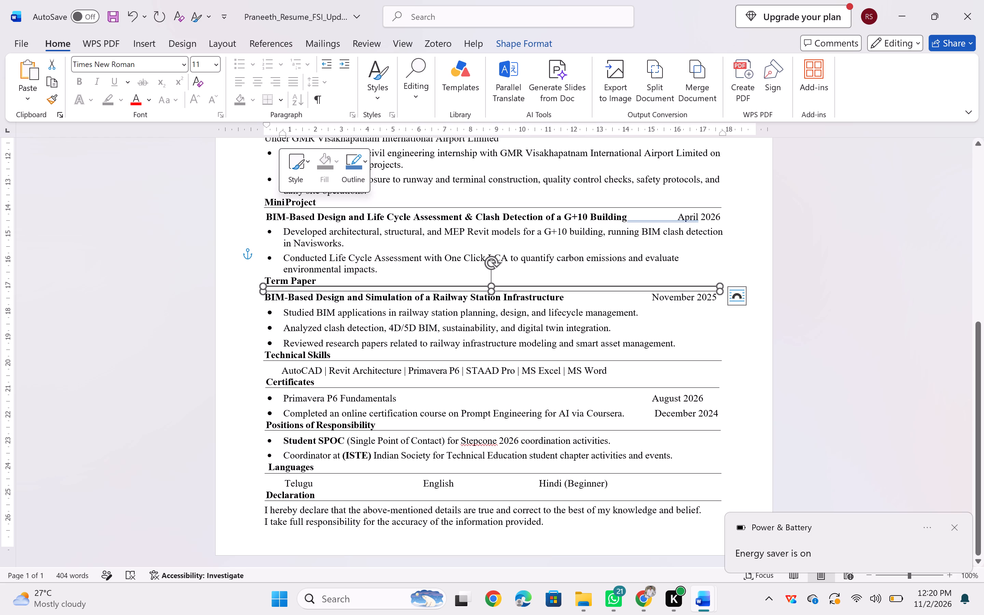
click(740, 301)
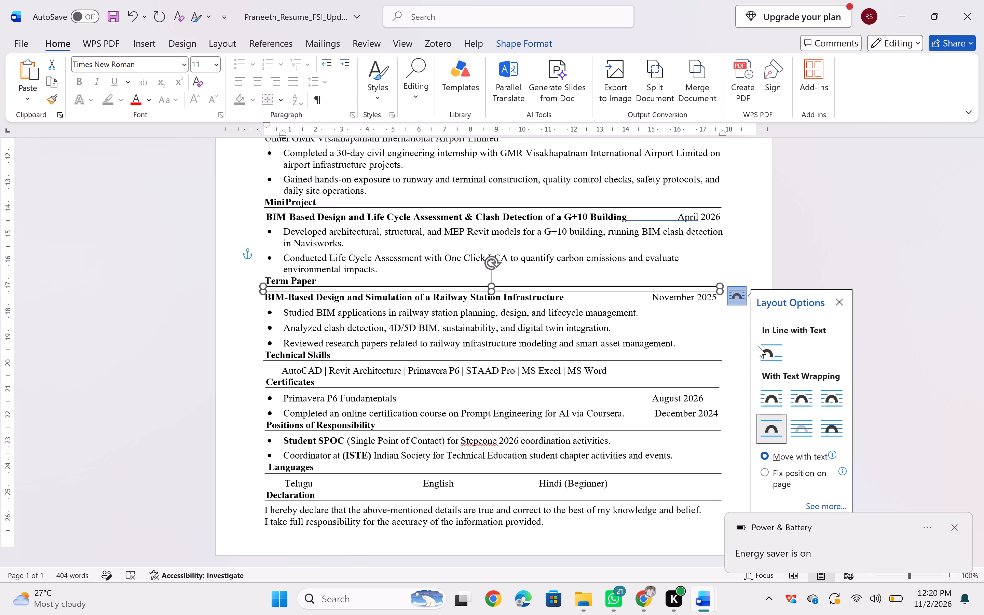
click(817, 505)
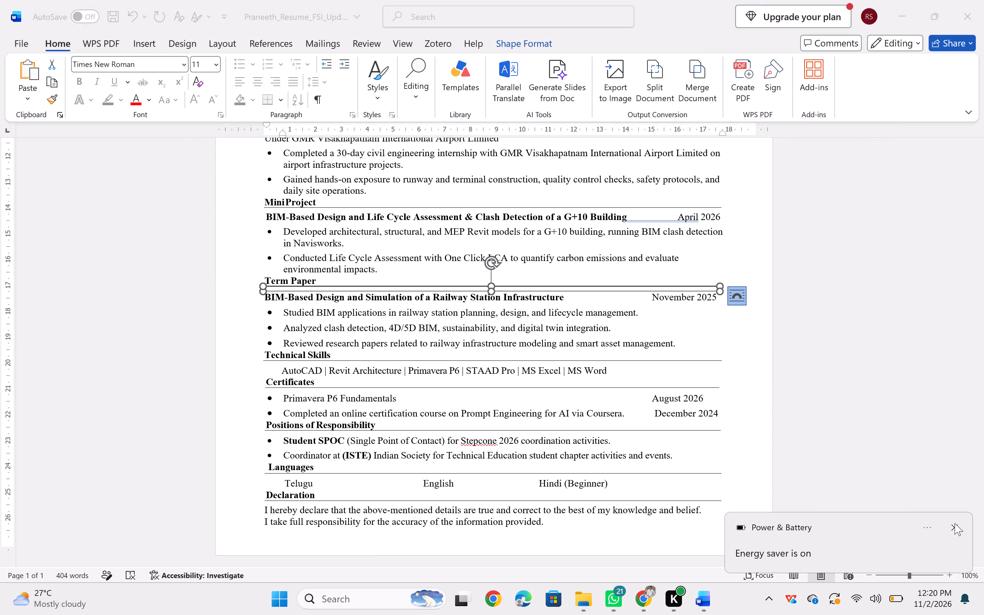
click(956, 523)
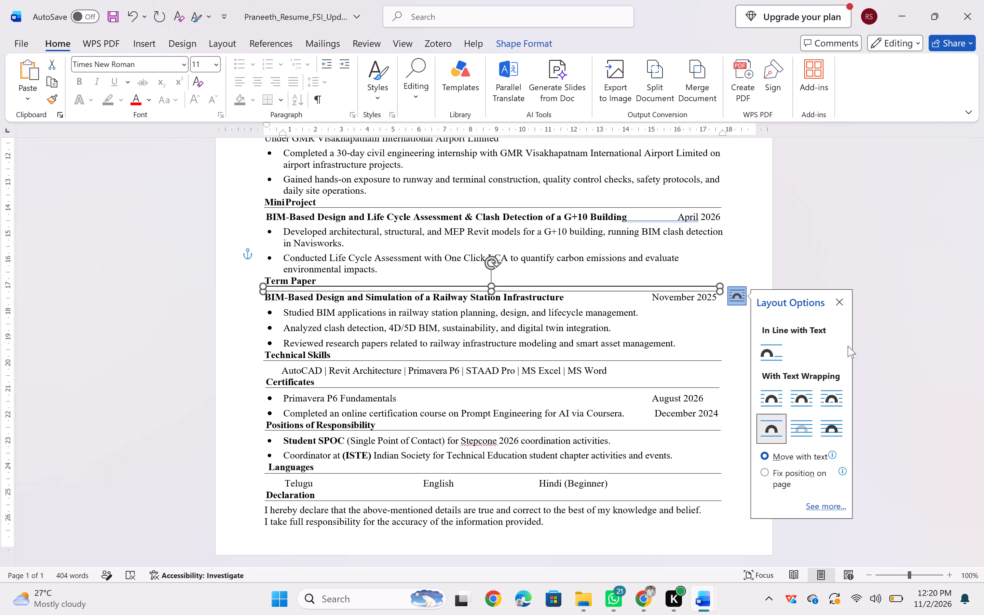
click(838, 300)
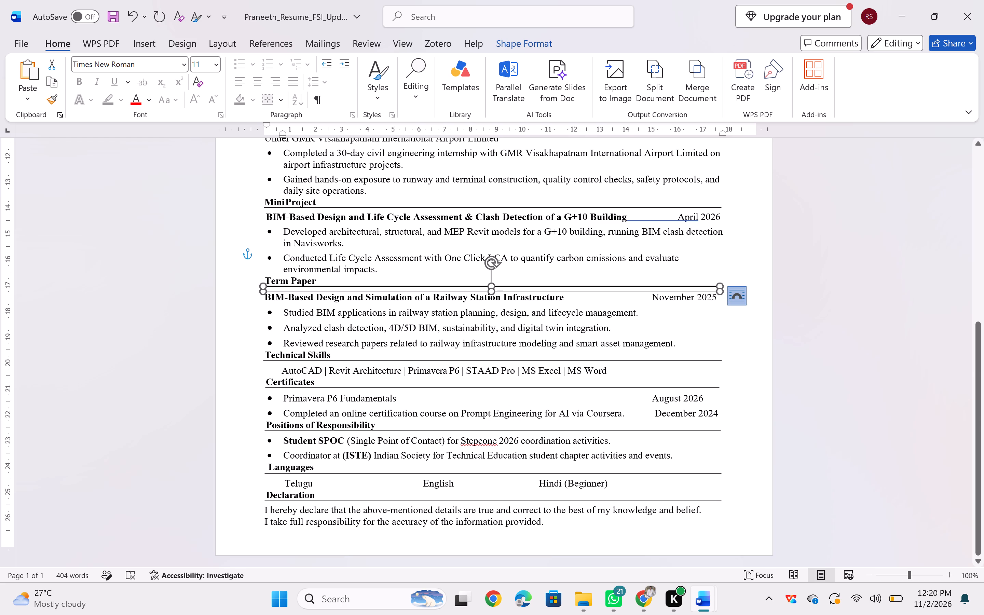
Add spaces before "August 2026" on the Primavera P6 Fundamentals bullet so its right end aligns with "December 2024".
click(650, 398)
key(space)
key(space)
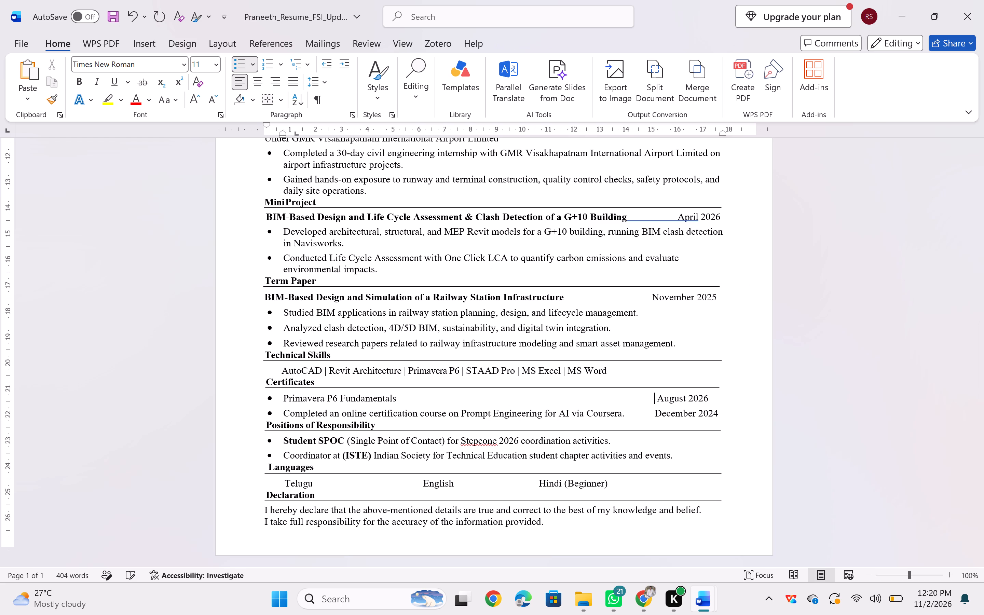
key(space)
key(space)
key(space)
key(space)
Shift "November 2025" in the Term Paper entry slightly right with one added space to align it with the certificate dates.
click(651, 296)
key(space)
key(space)
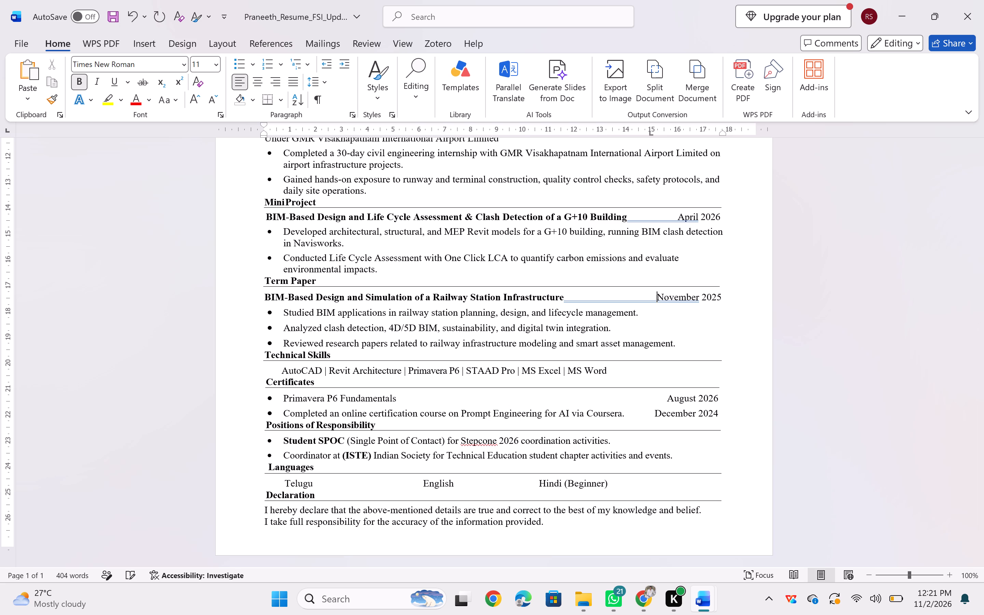
key(BackSpace)
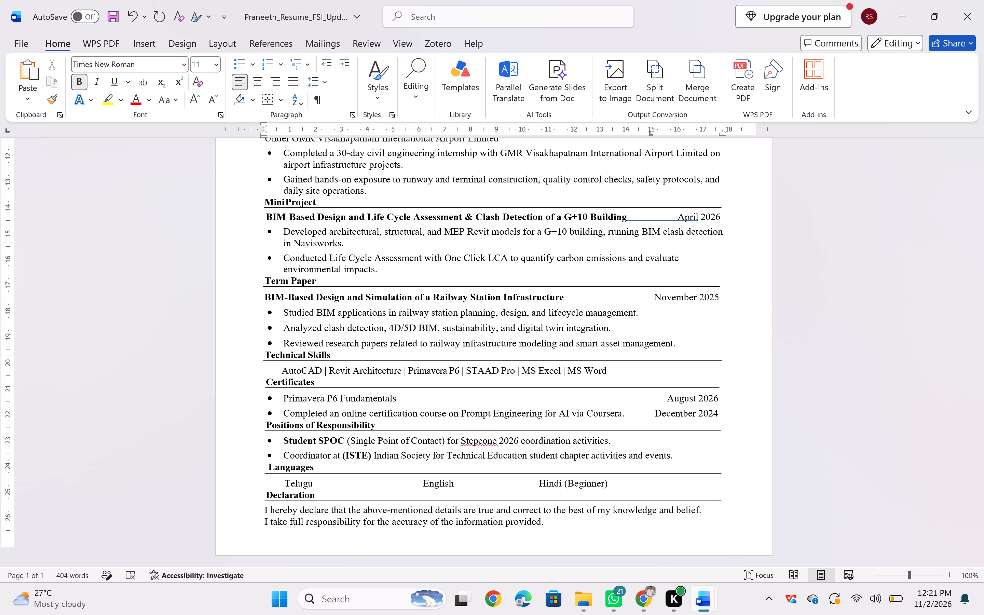
Shift "April 2026" in the Mini Project entry slightly right by adding one space before it.
click(672, 219)
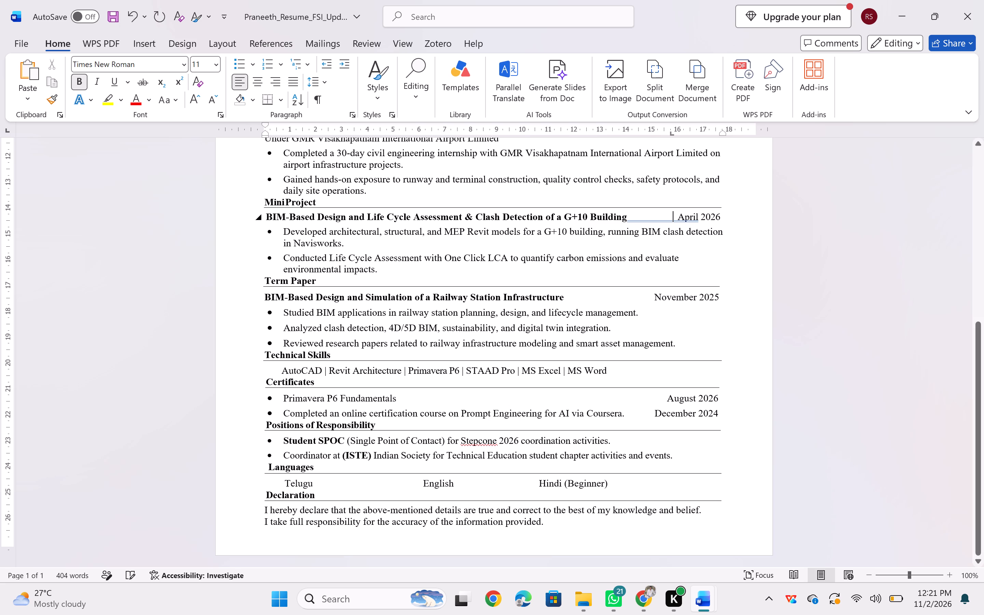
key(space)
Shift "June 2025 (30 Days)" in the Bhogapuram airport internship entry right by adding two spaces before it.
scroll(699, 219, up, 1)
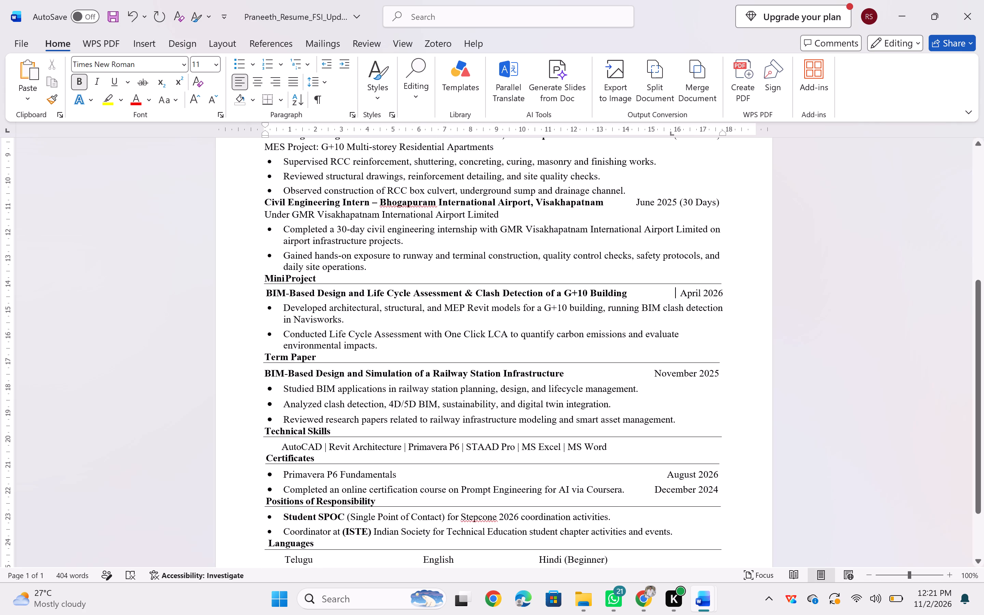
click(634, 207)
key(space)
key(space)
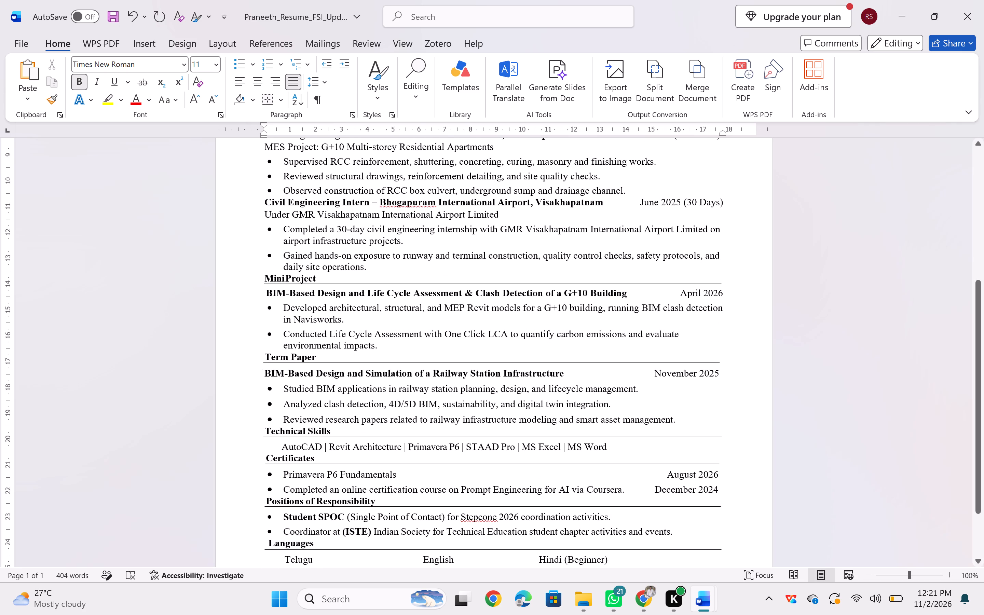
Examine how the dates of the Education entries line up with the internship, project and certificate dates.
scroll(663, 217, up, 1)
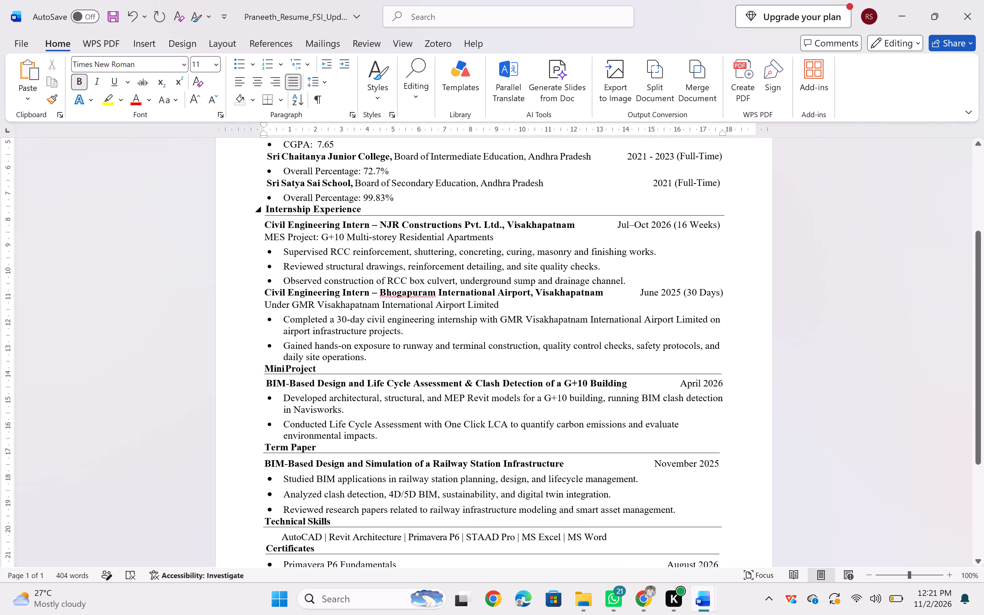
scroll(623, 223, up, 1)
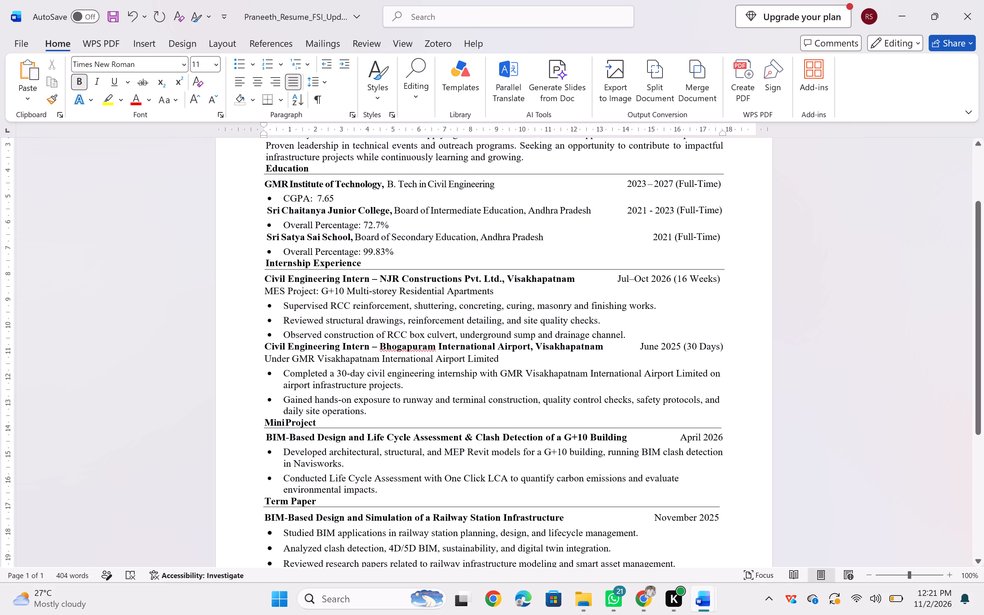
scroll(623, 223, up, 2)
scroll(623, 223, down, 2)
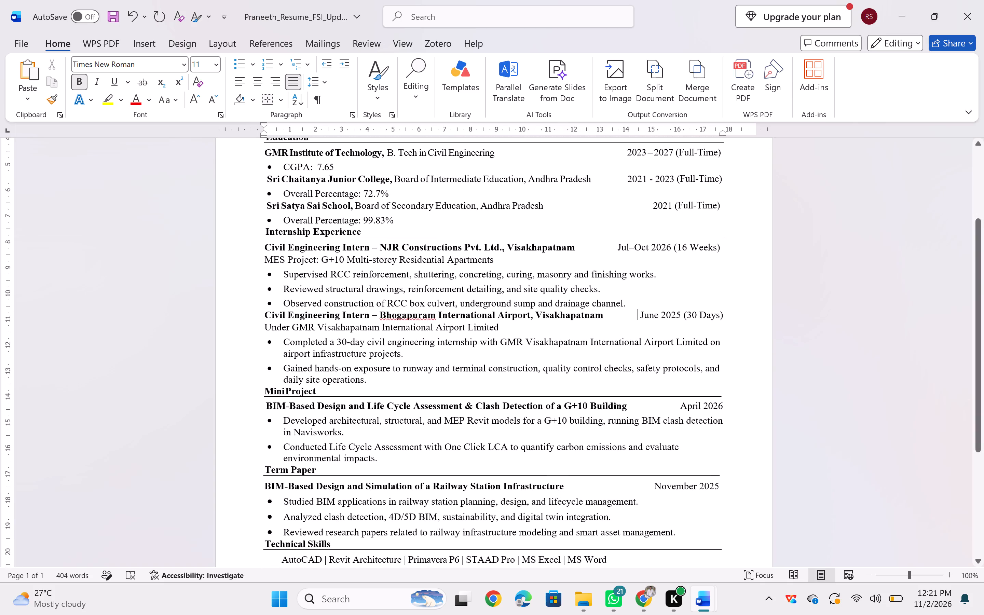
click(625, 155)
scroll(625, 155, down, 1)
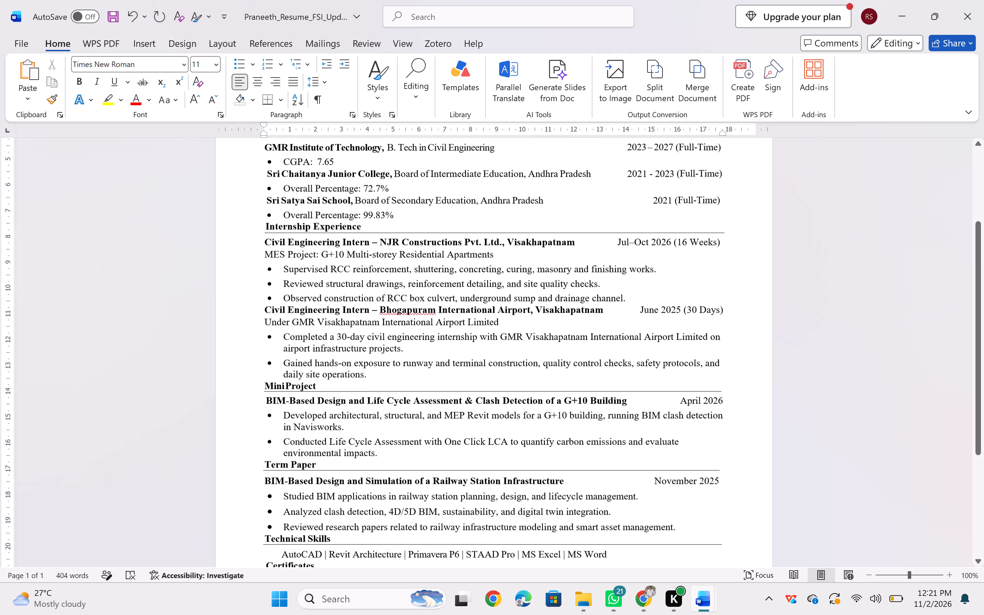
scroll(625, 155, down, 1)
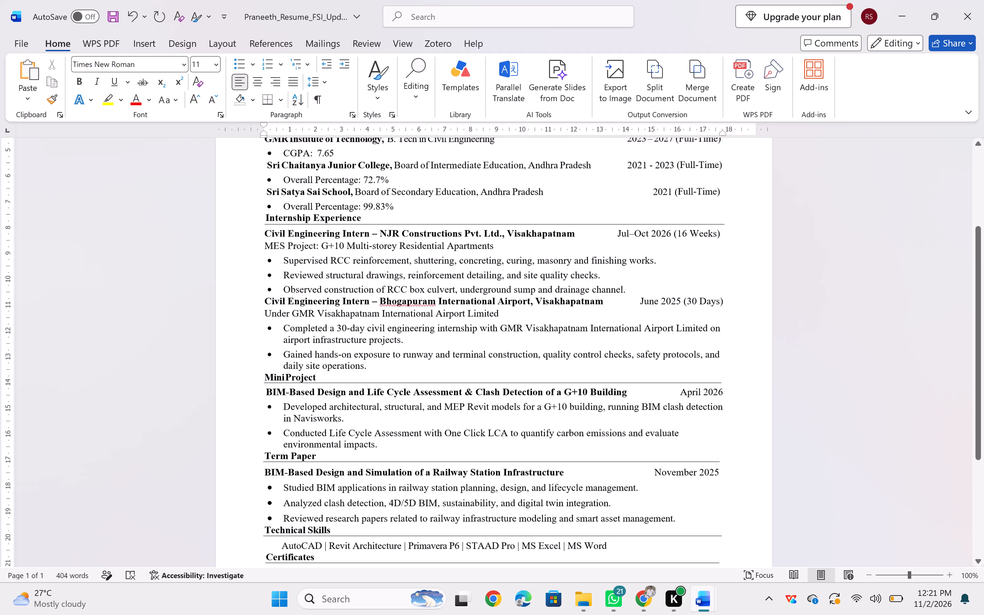
scroll(625, 155, down, 3)
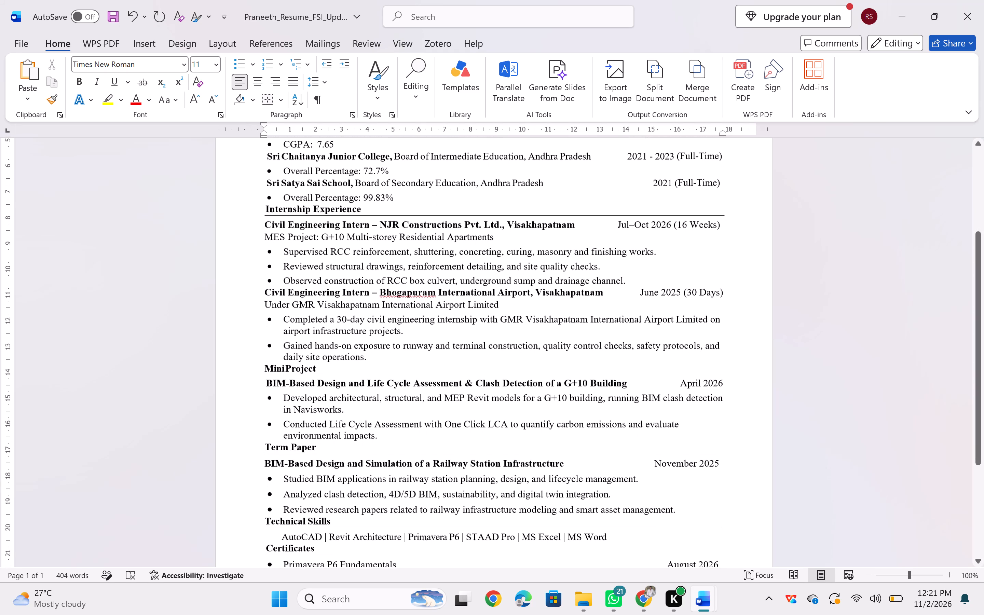
scroll(625, 155, down, 2)
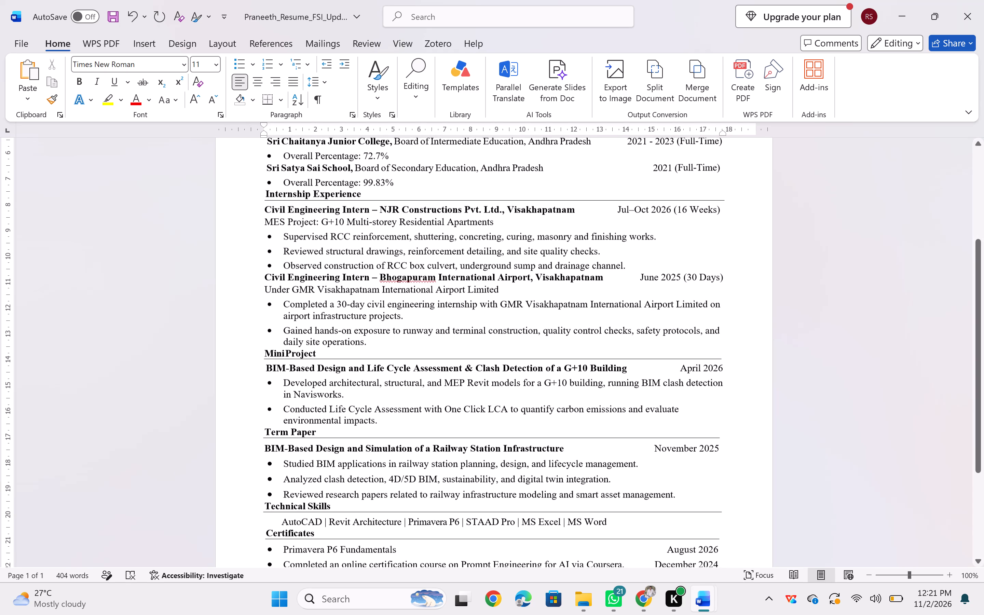
scroll(625, 155, down, 1)
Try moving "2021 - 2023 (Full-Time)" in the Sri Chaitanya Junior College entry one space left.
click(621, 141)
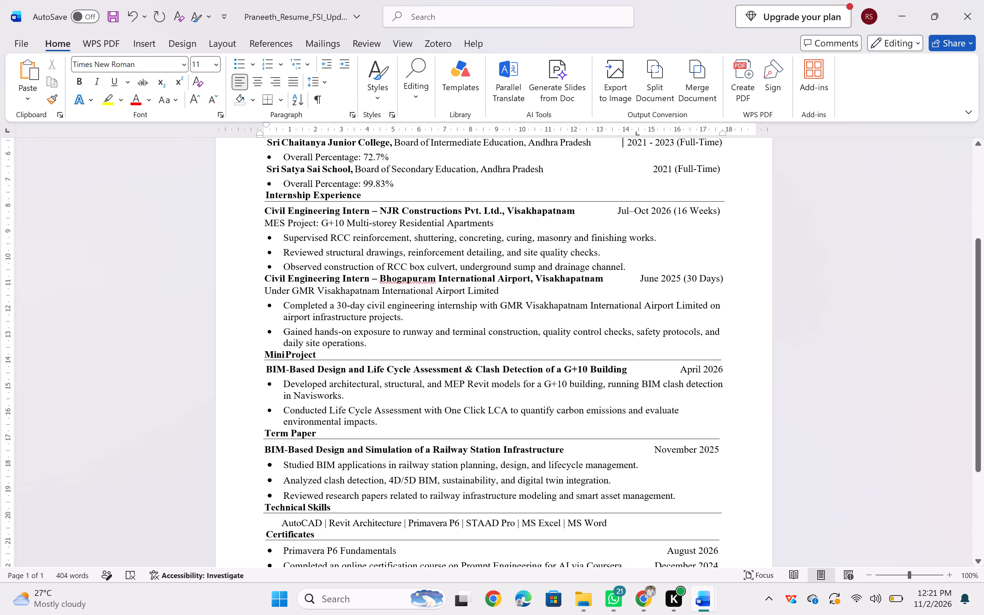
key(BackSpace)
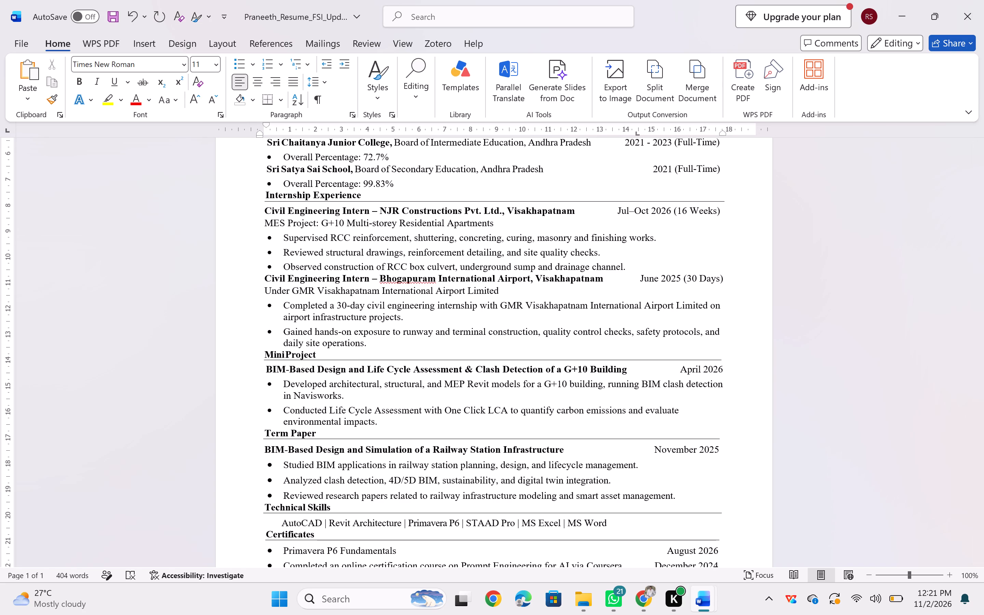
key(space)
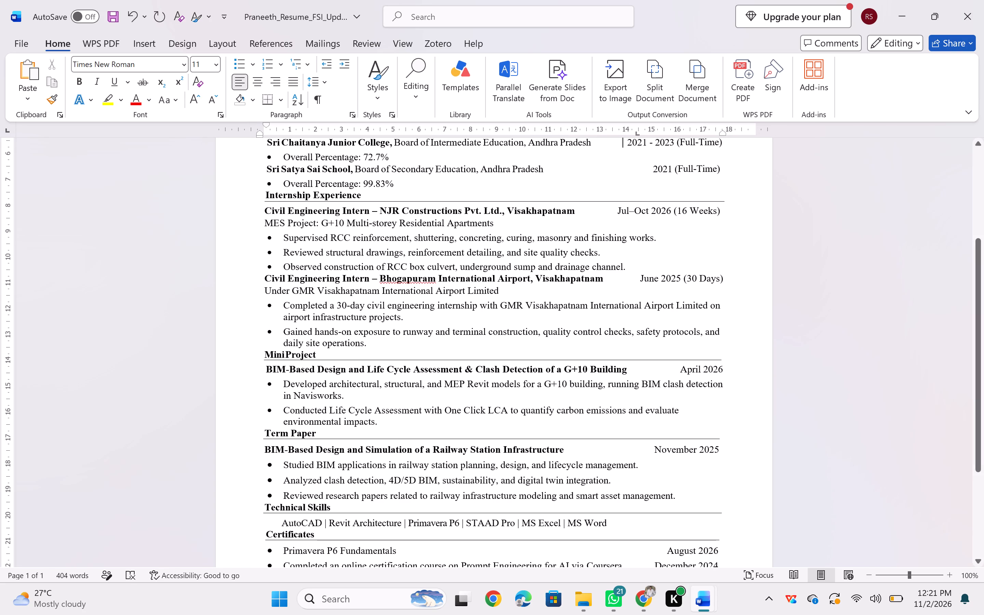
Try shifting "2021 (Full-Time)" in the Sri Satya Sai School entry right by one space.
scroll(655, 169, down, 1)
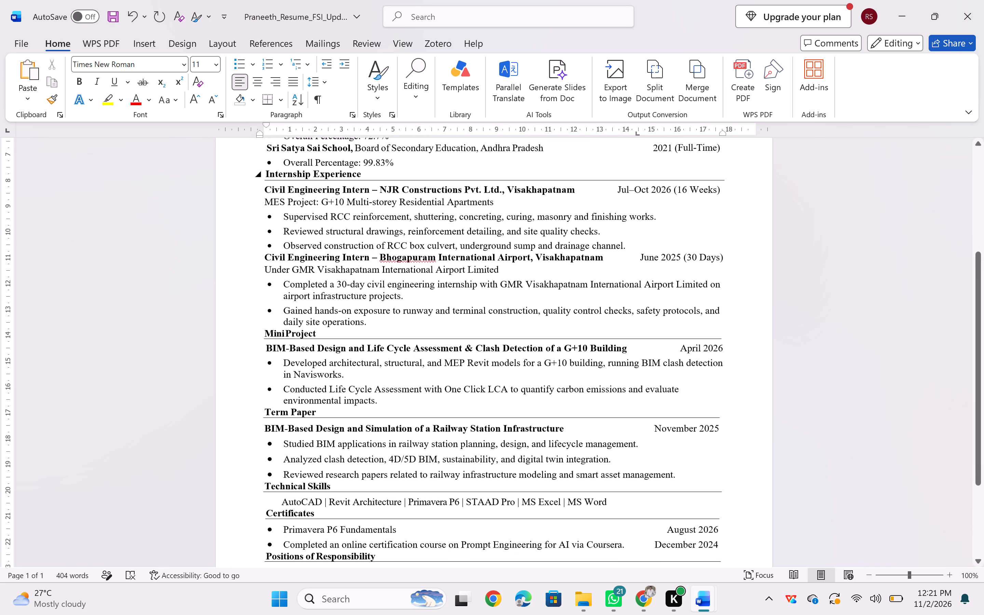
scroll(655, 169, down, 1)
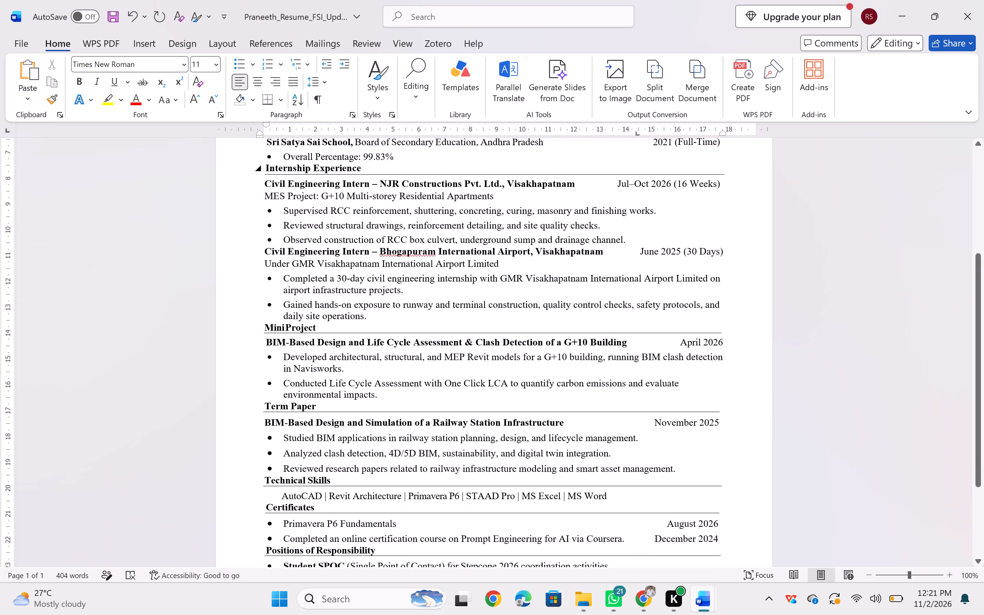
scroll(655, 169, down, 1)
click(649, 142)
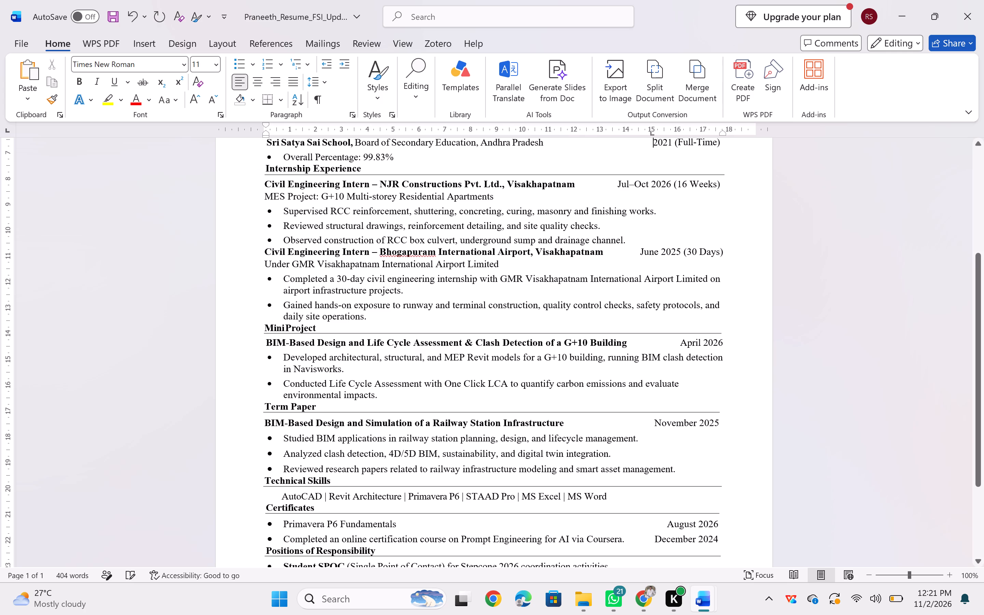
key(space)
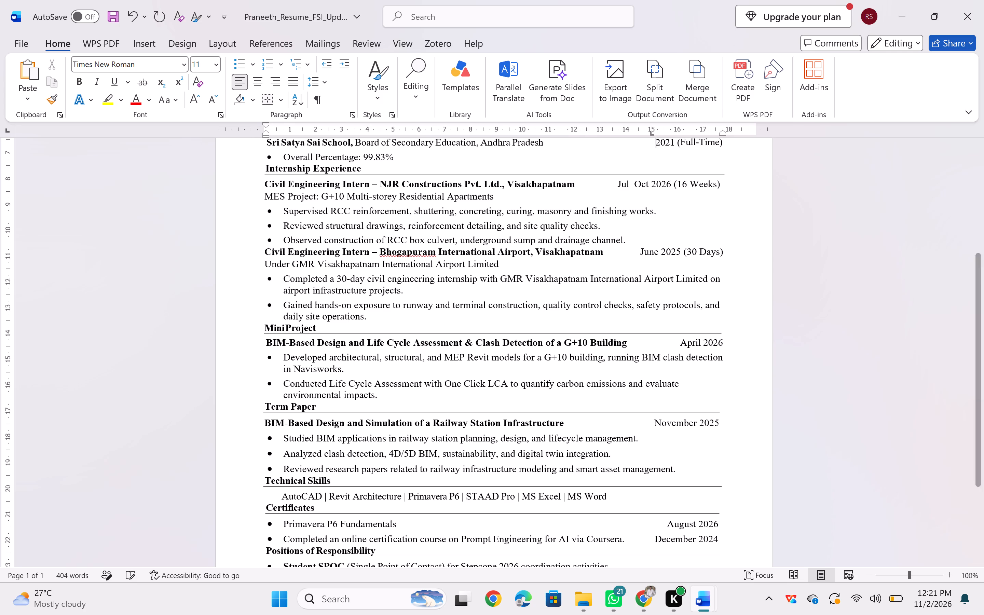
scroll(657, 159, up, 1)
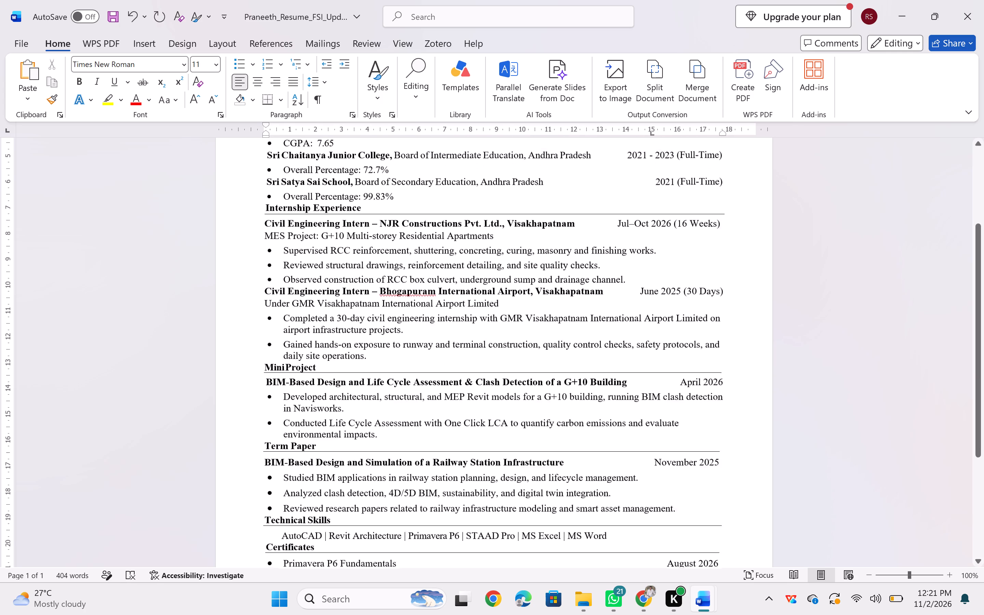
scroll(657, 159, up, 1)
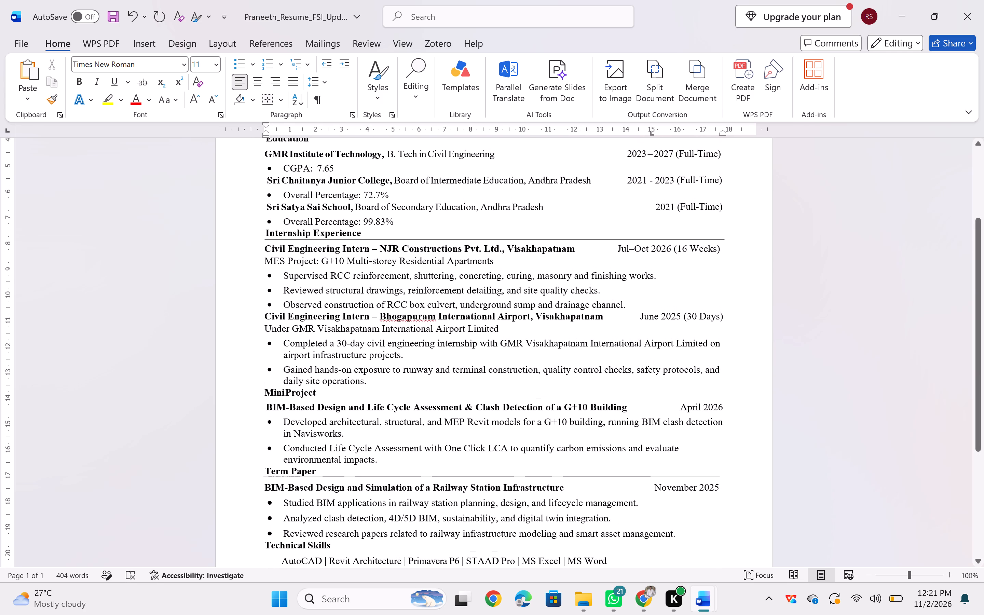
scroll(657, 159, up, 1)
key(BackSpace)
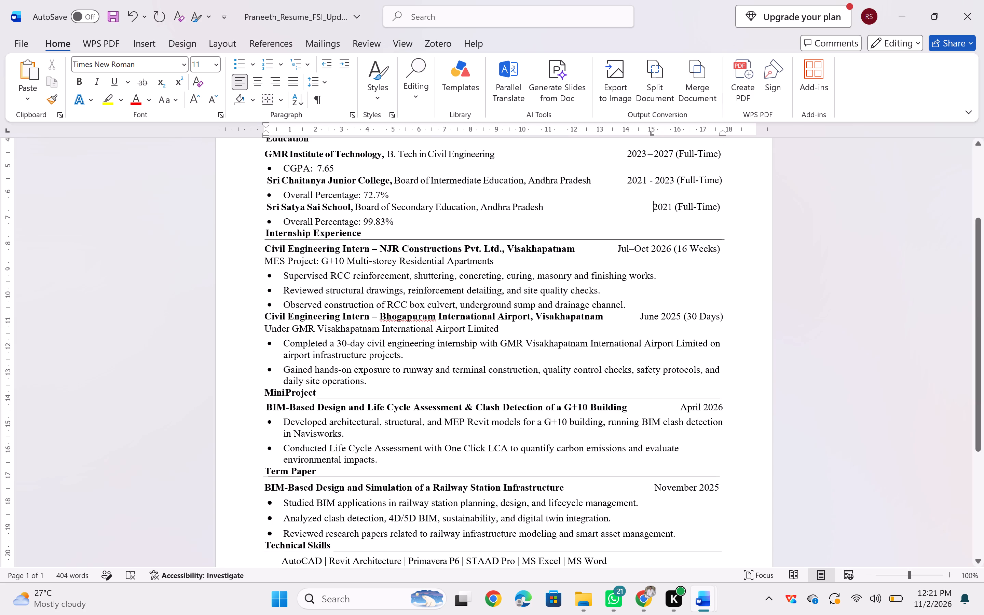
Replace the long dash in the GMR Institute of Technology date range with a hyphen.
click(651, 156)
key(BackSpace)
key(minus)
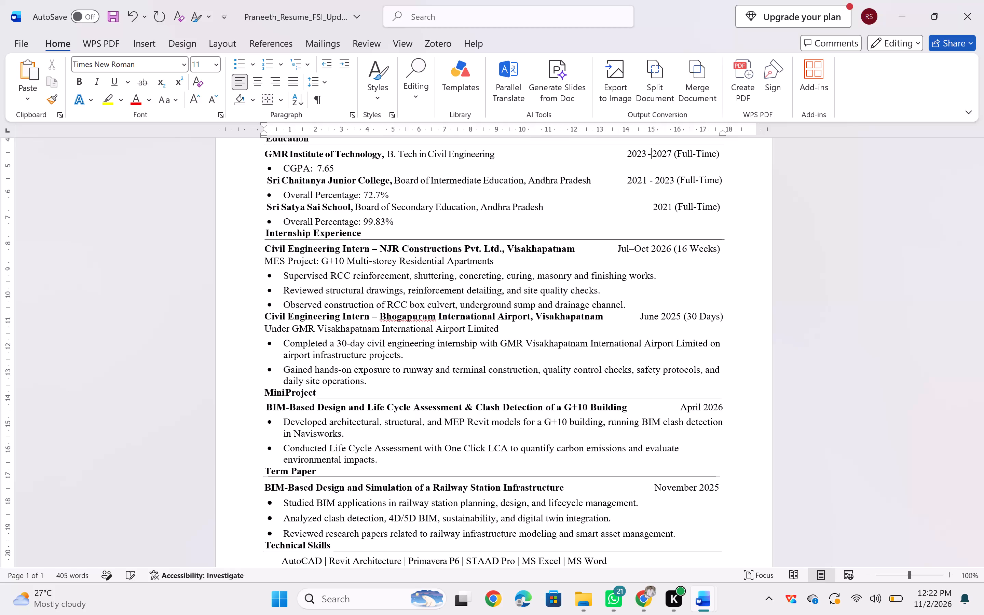
Put a single space after the hyphen in the GMR Institute of Technology dates so they read "2023 - 2027 (Full-Time)".
click(627, 154)
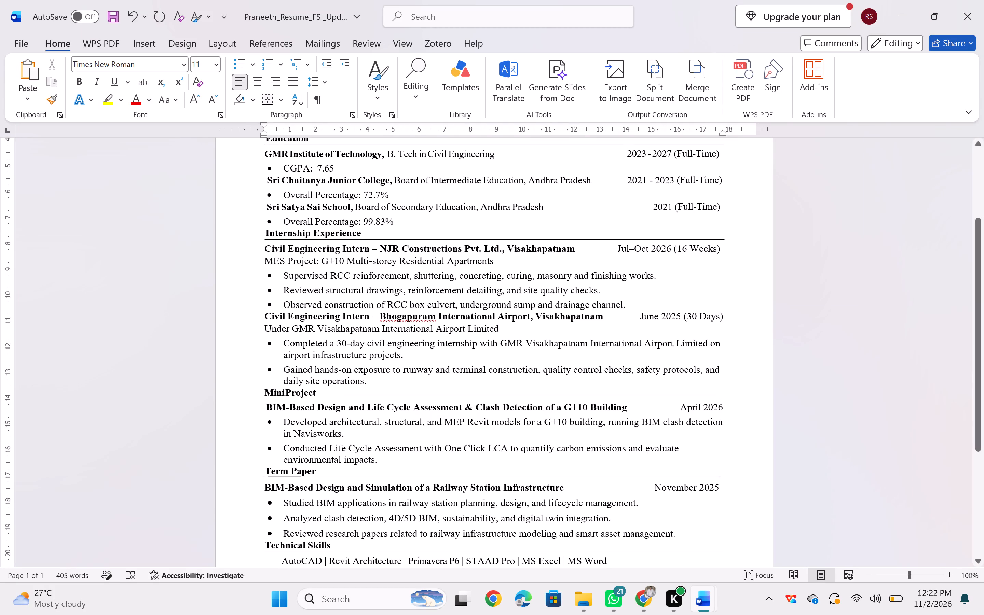
click(651, 152)
key(space)
key(Right)
key(Left)
key(Left)
key(Down)
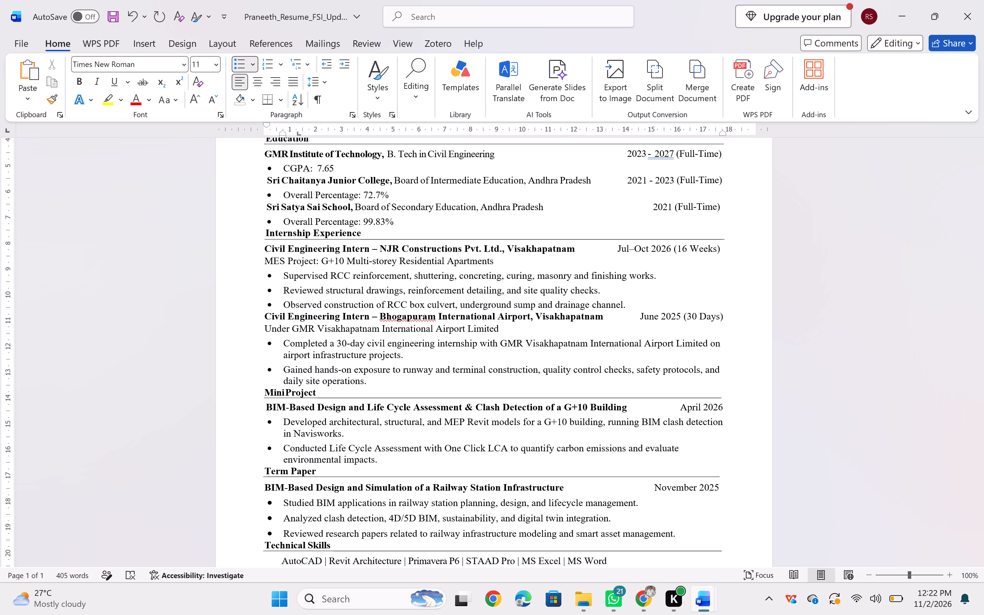
key(Left)
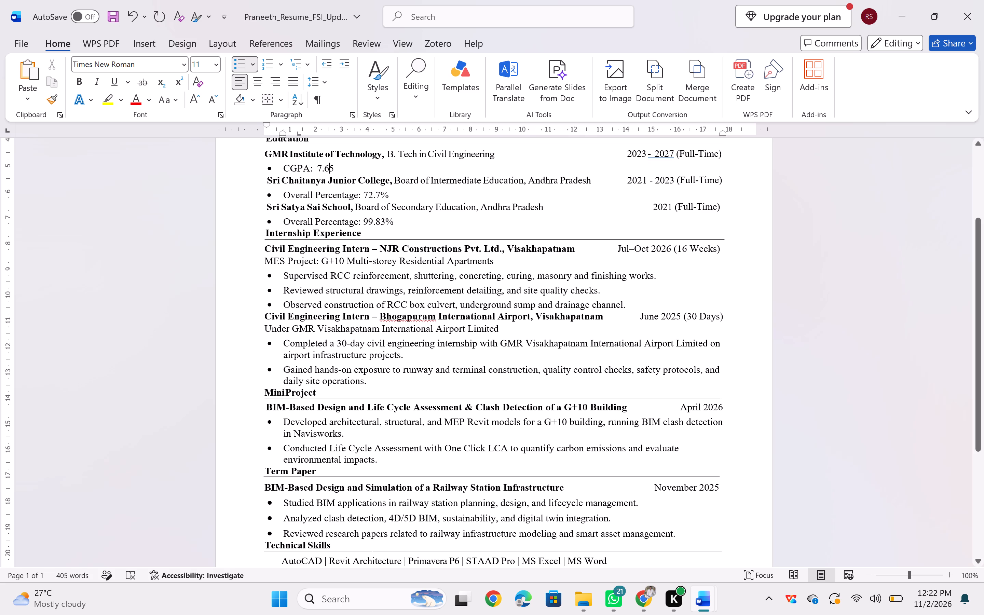
click(654, 150)
key(BackSpace)
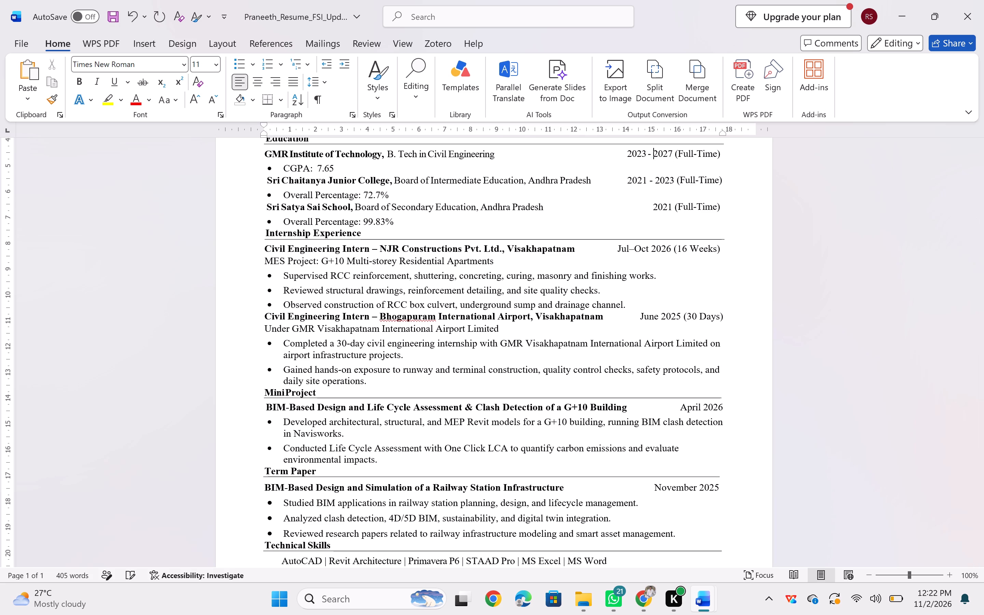
key(BackSpace)
key(space)
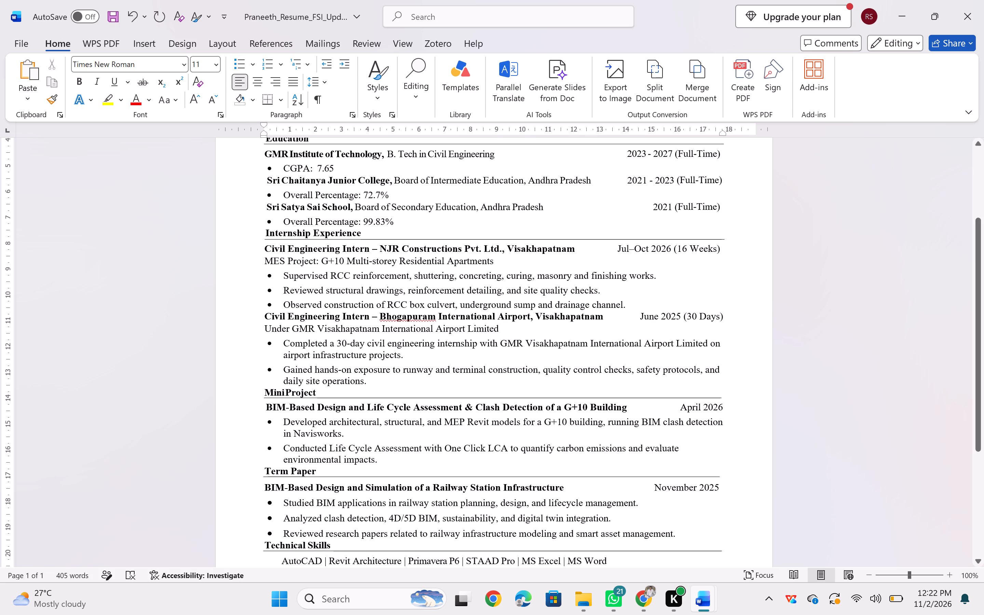
key(Left)
key(Left)
key(Left)
key(Down)
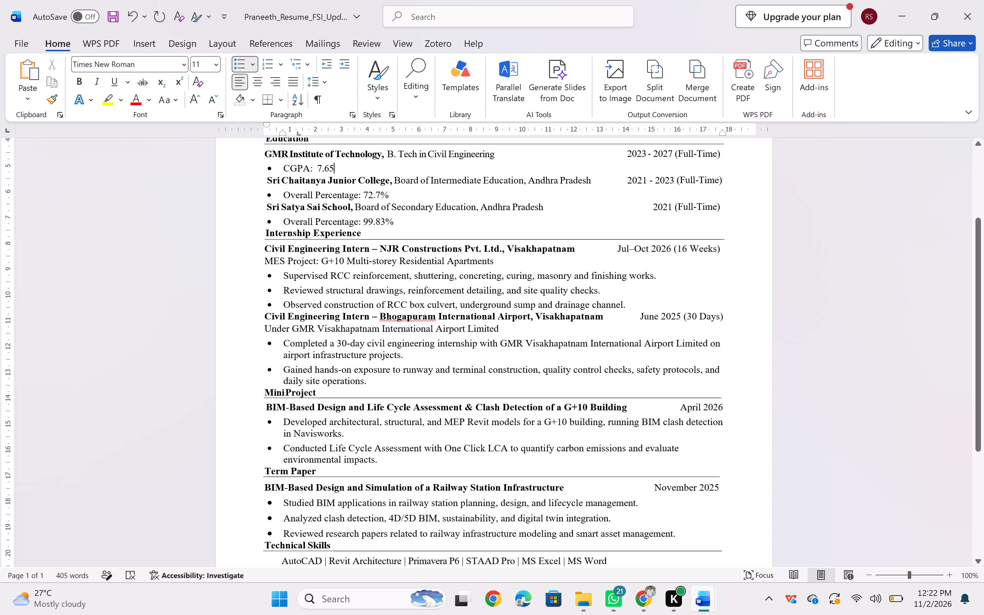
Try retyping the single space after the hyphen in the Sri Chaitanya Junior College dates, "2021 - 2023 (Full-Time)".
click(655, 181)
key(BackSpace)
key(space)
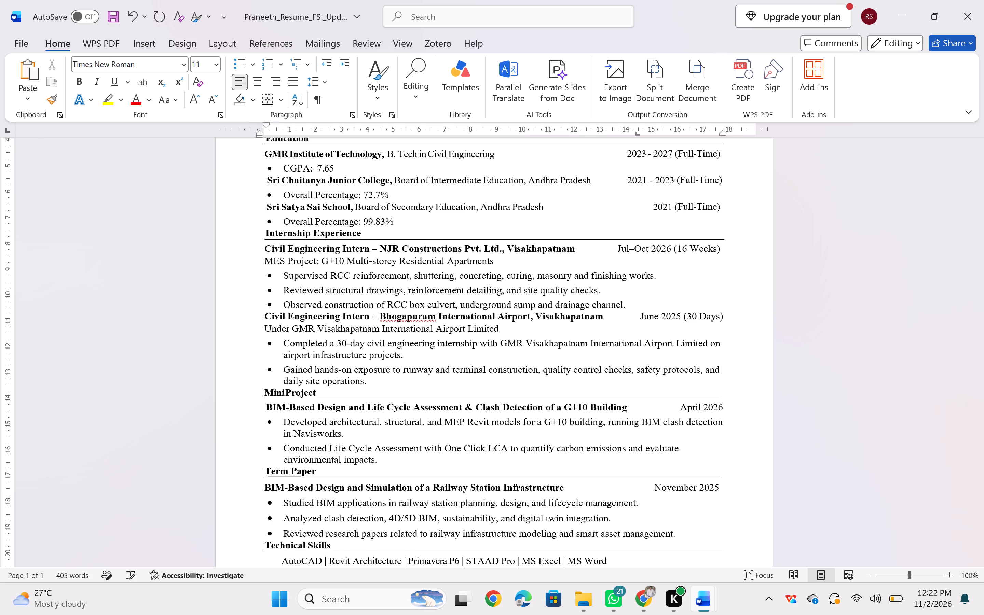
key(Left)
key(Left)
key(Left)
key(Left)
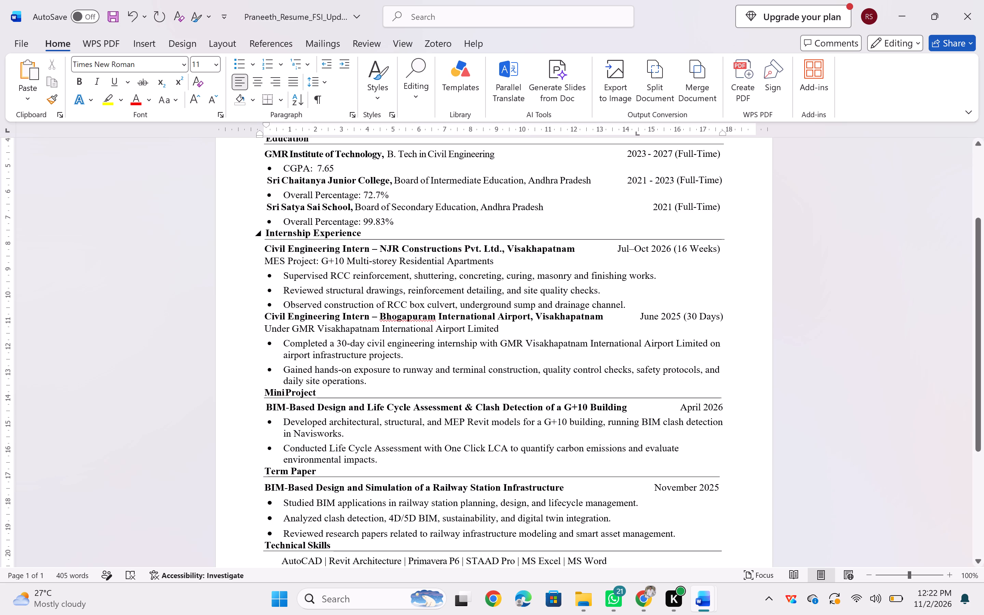
Replace the long dash in the NJR Constructions internship dates with a hyphen and a space, giving "Jul- Oct 2026 (16 Weeks)".
scroll(672, 244, down, 1)
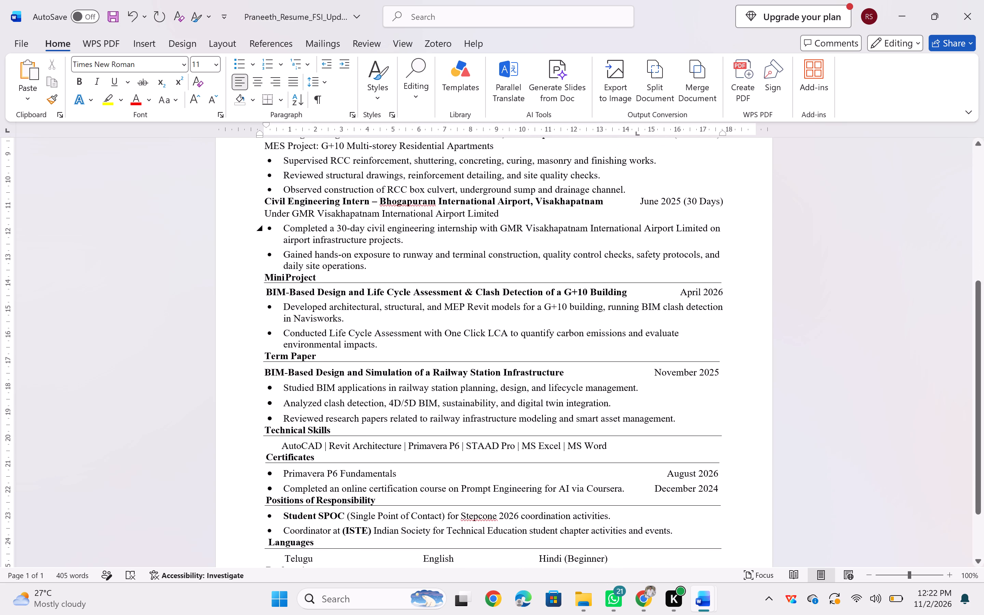
scroll(672, 244, up, 1)
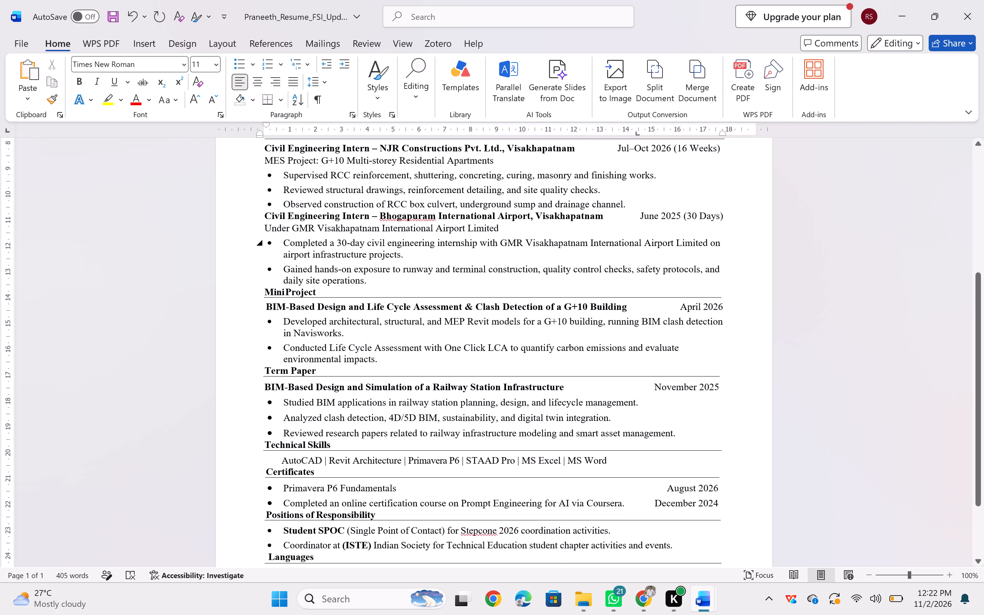
click(630, 151)
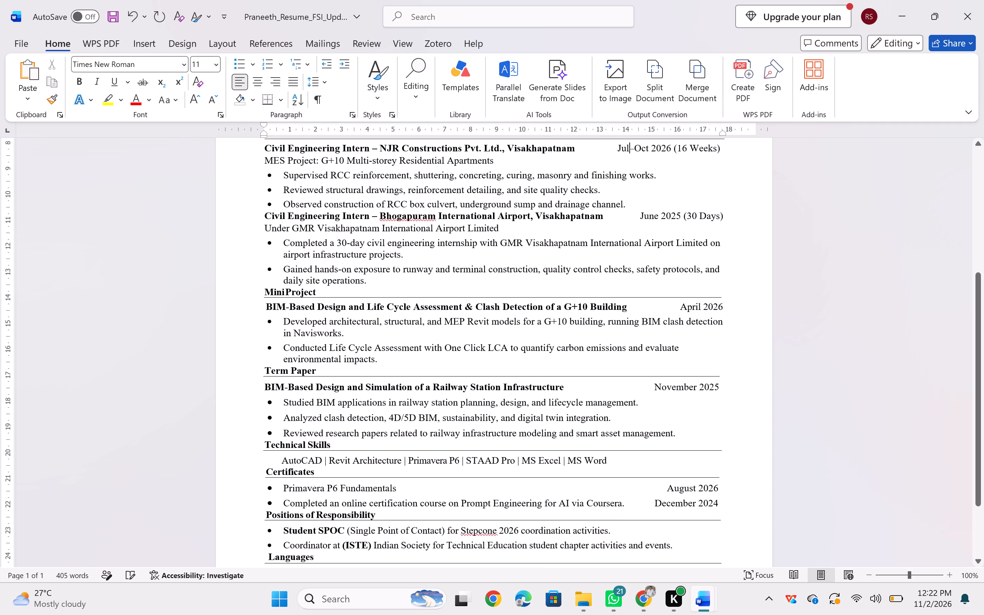
click(632, 149)
key(BackSpace)
key(minus)
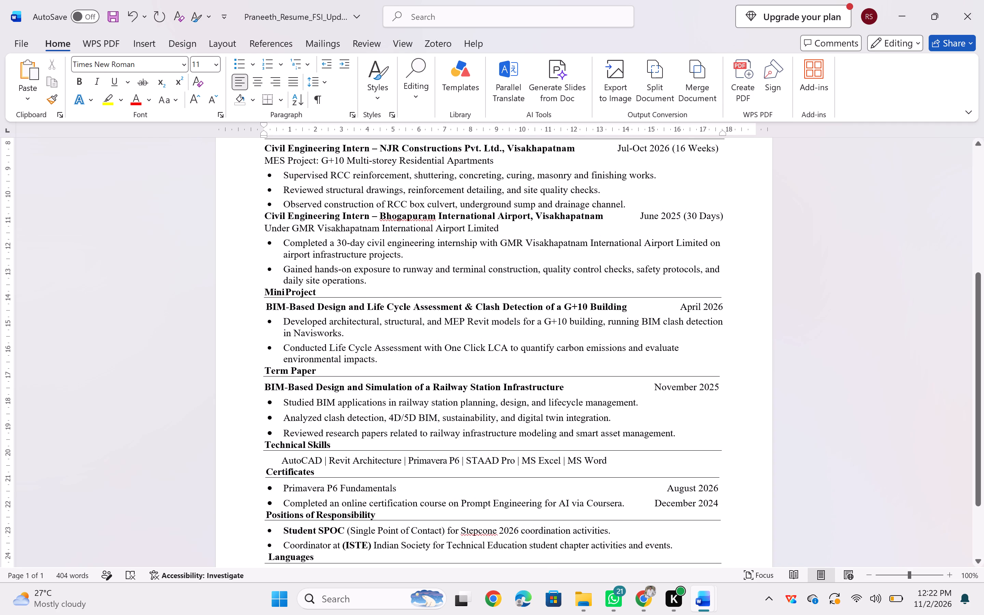
key(space)
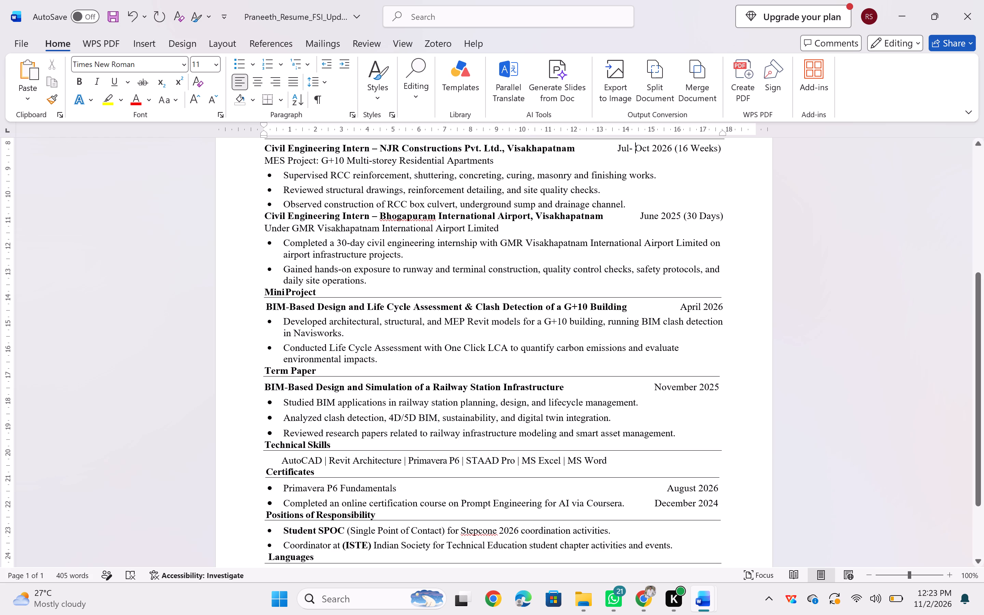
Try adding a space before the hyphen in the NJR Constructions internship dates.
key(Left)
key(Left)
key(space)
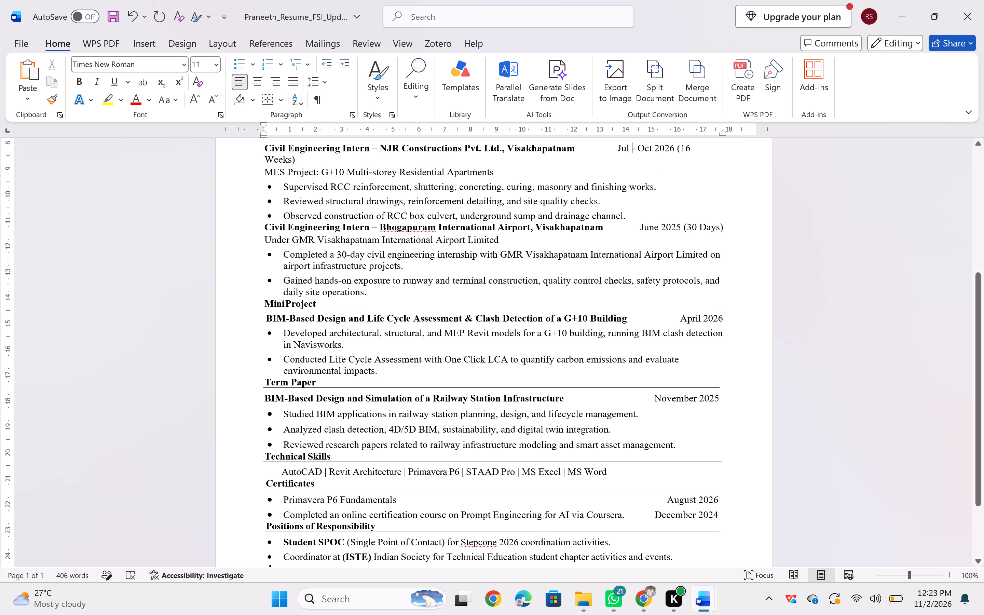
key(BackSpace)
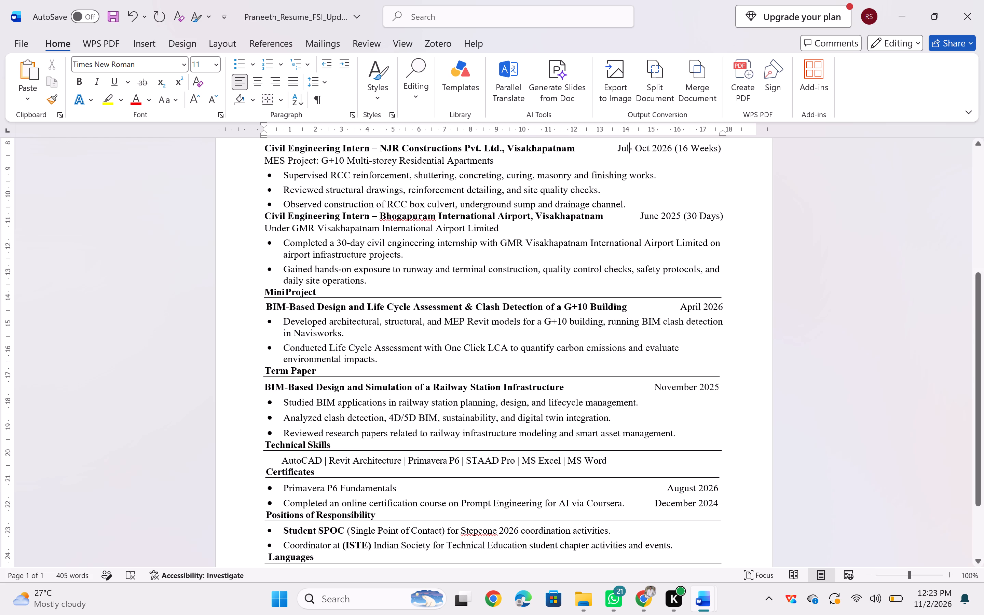
Shift "2021 (Full-Time)" in the Sri Satya Sai School entry one space to the right.
scroll(634, 181, up, 2)
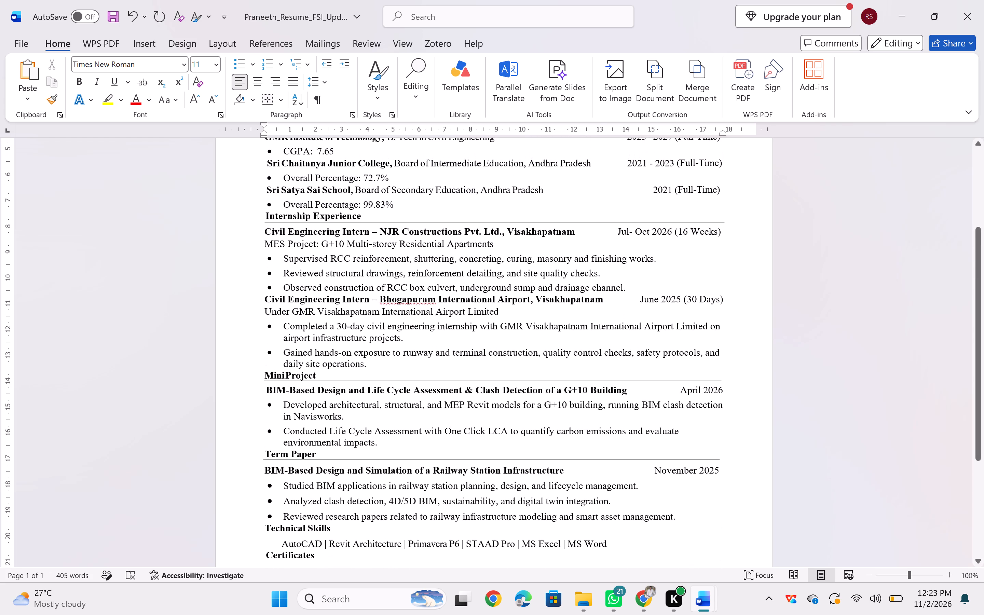
click(646, 190)
key(space)
key(space)
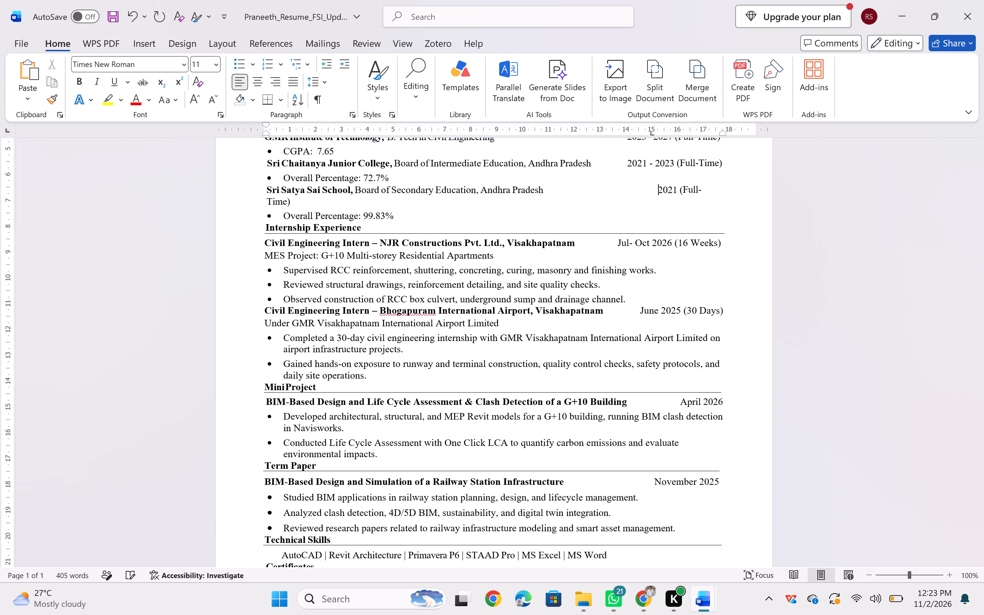
key(BackSpace)
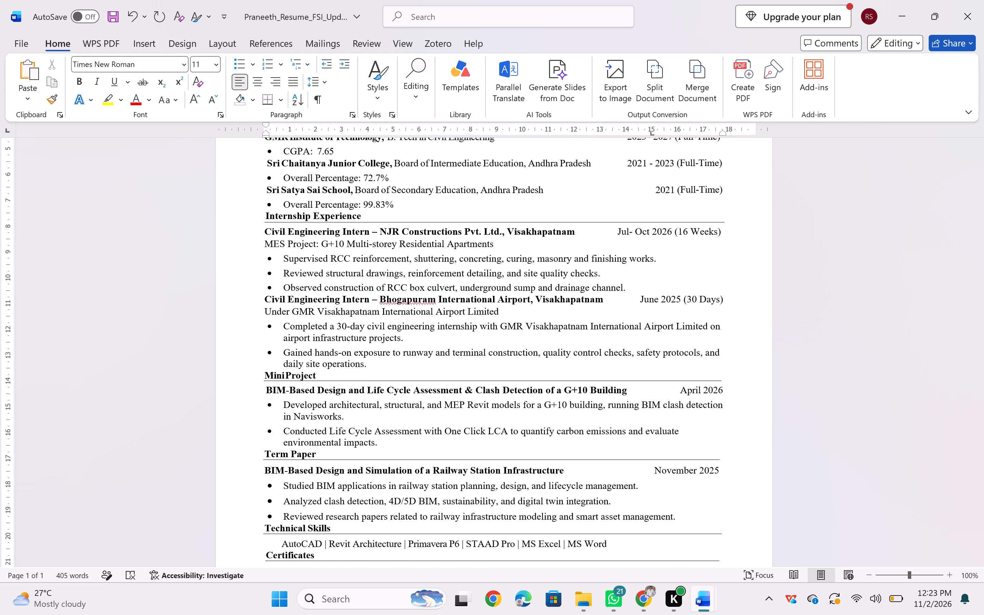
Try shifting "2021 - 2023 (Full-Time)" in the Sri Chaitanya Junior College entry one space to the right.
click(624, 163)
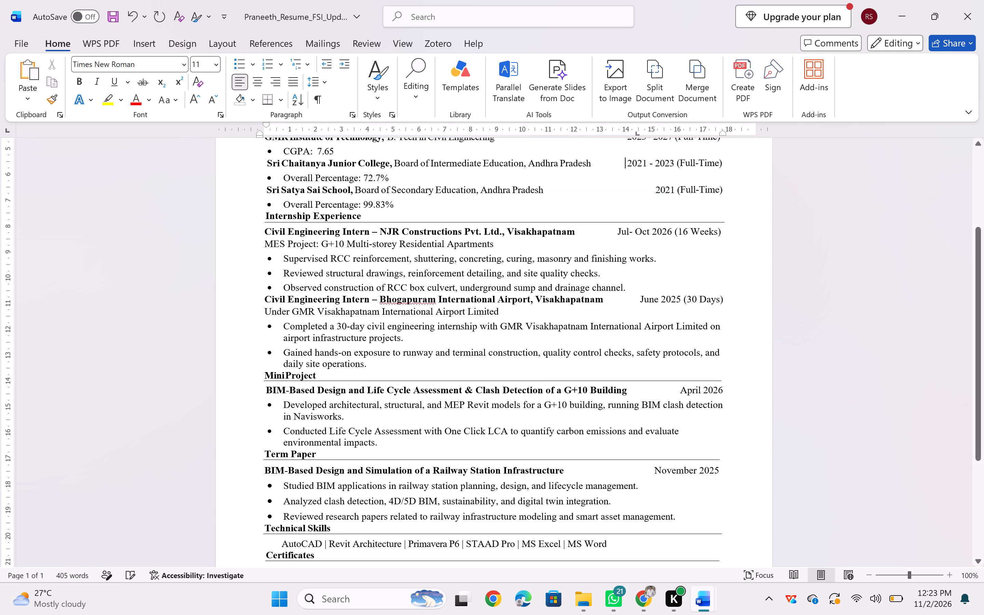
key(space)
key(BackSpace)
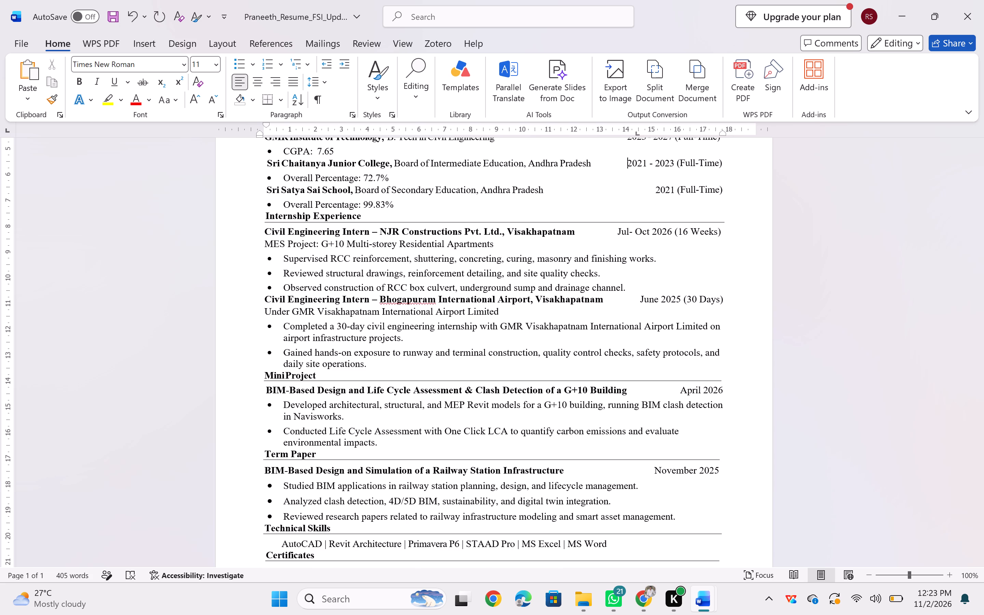
Shift "2023 - 2027 (Full-Time)" in the GMR Institute of Technology entry one space to the right.
scroll(625, 144, up, 1)
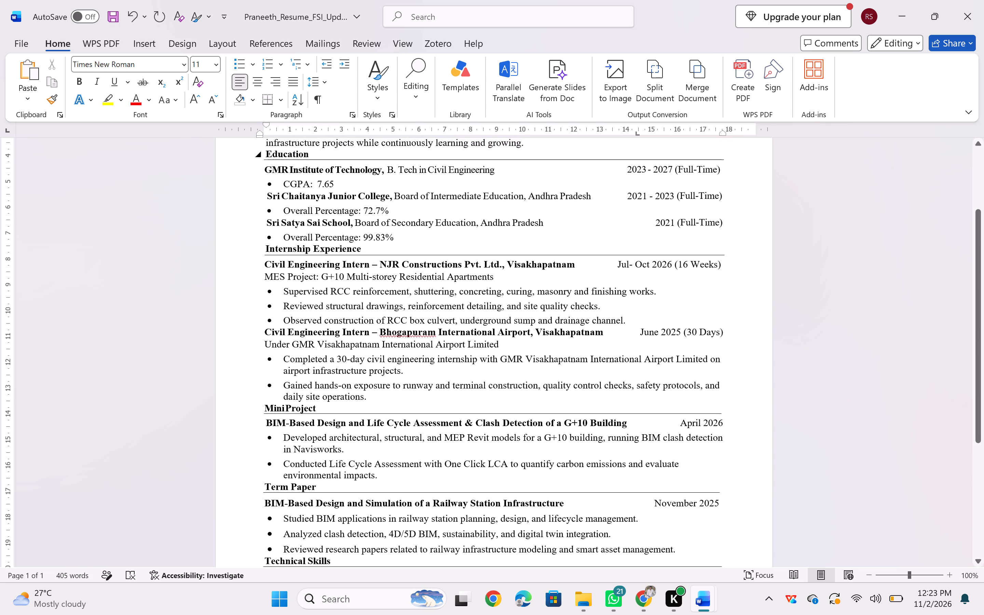
click(624, 169)
key(space)
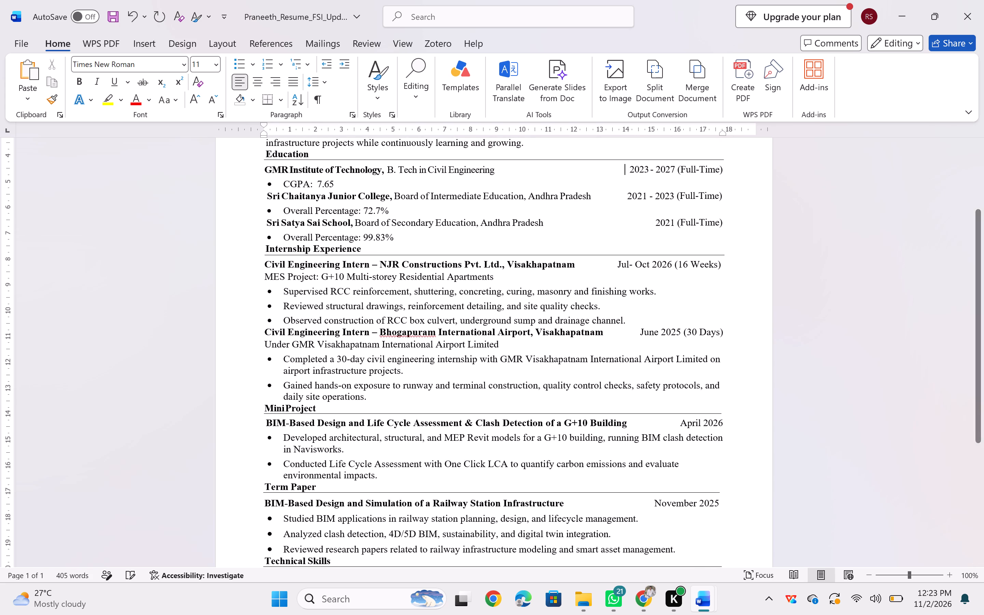
key(space)
key(BackSpace)
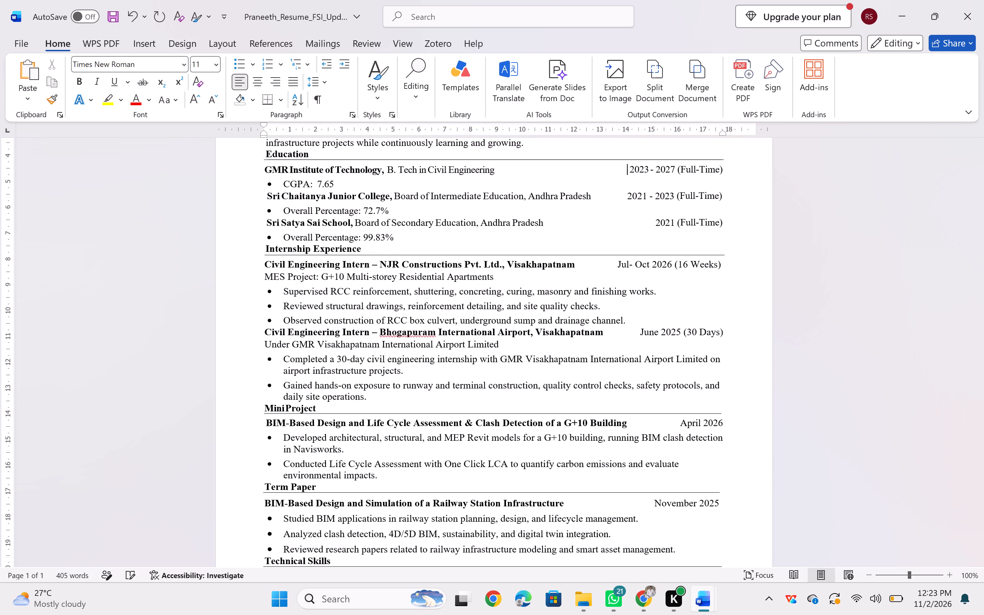
Add three spaces before "June 2025 (30 Days)" in the Bhogapuram International Airport internship heading, keeping it on one line.
scroll(655, 245, down, 1)
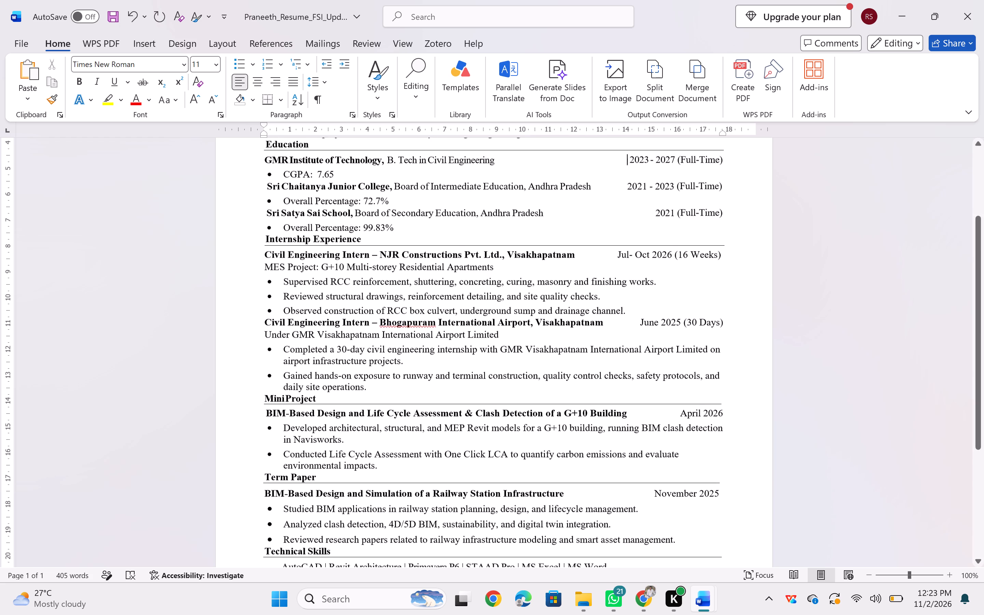
scroll(655, 245, down, 1)
click(636, 277)
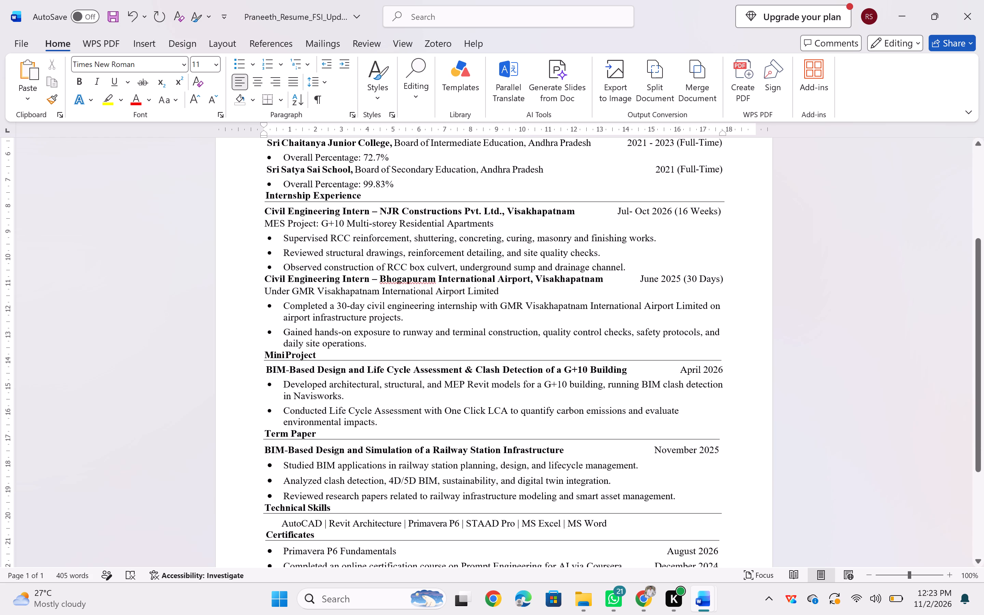
key(space)
key(space)
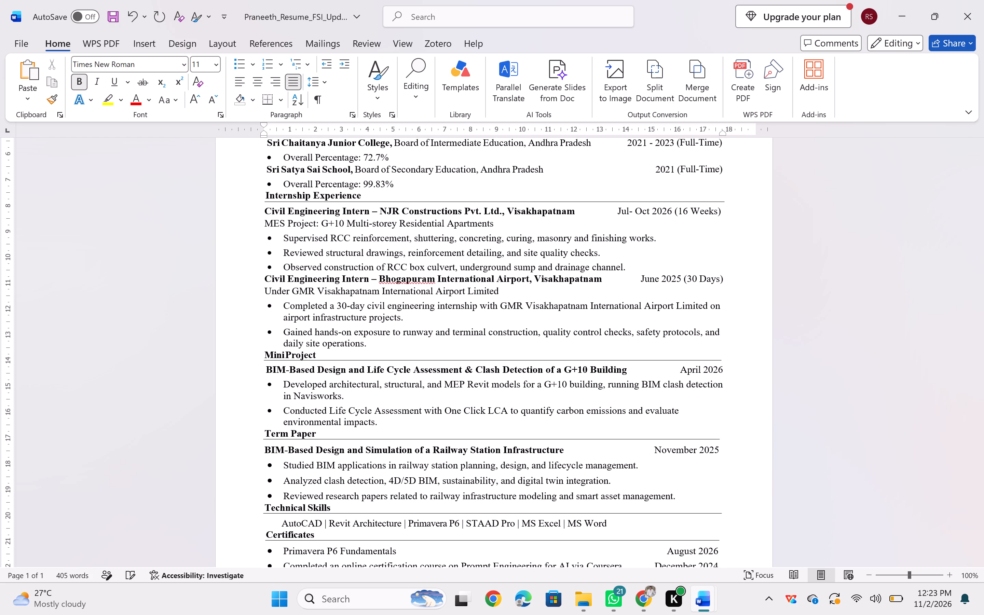
key(space)
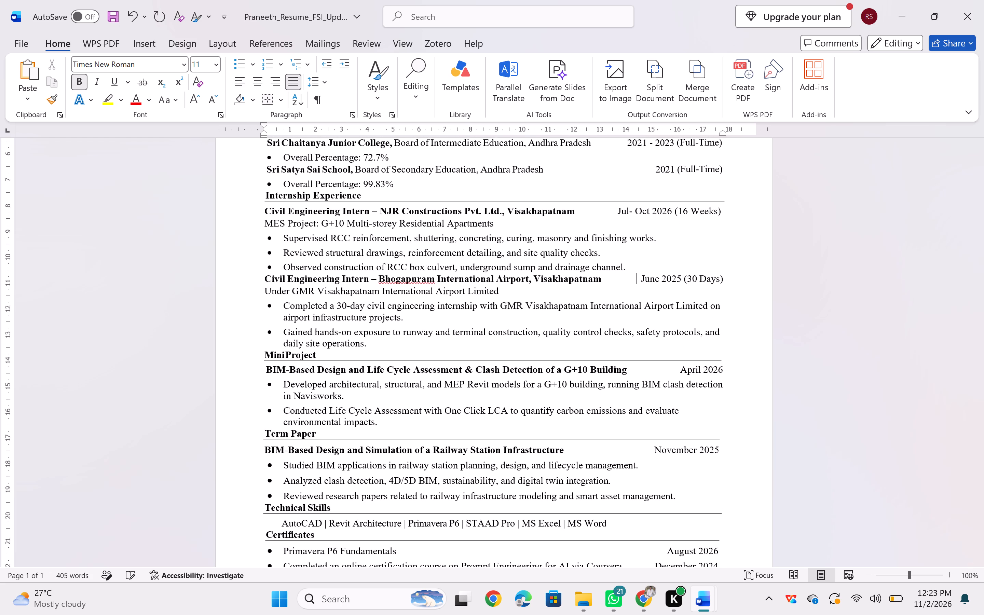
key(space)
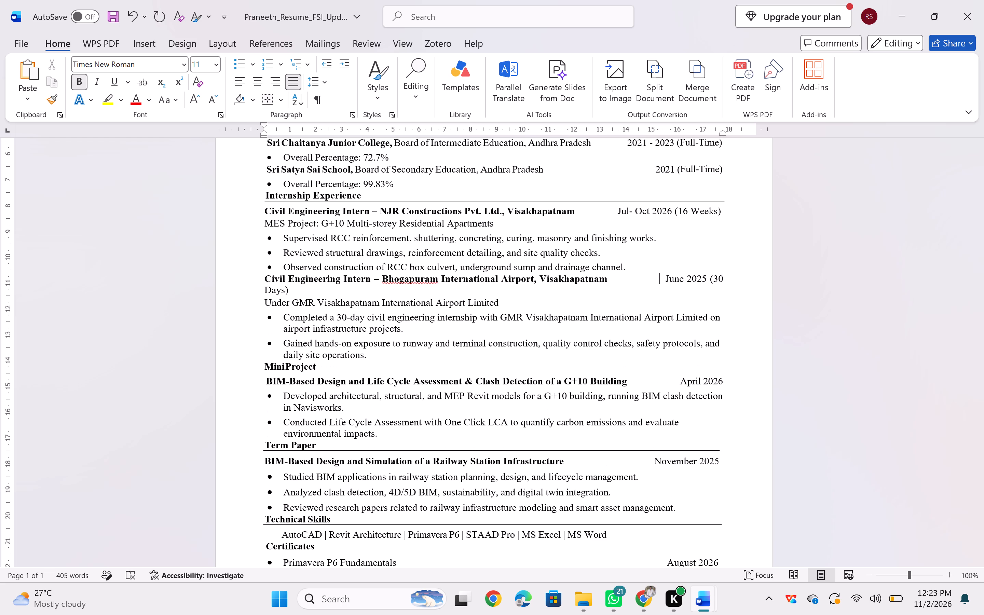
key(BackSpace)
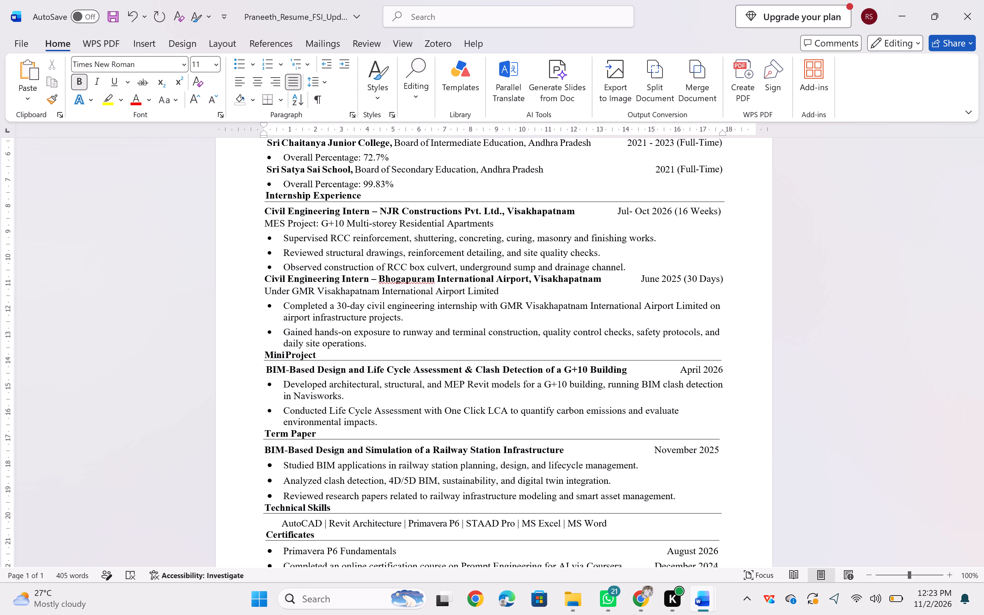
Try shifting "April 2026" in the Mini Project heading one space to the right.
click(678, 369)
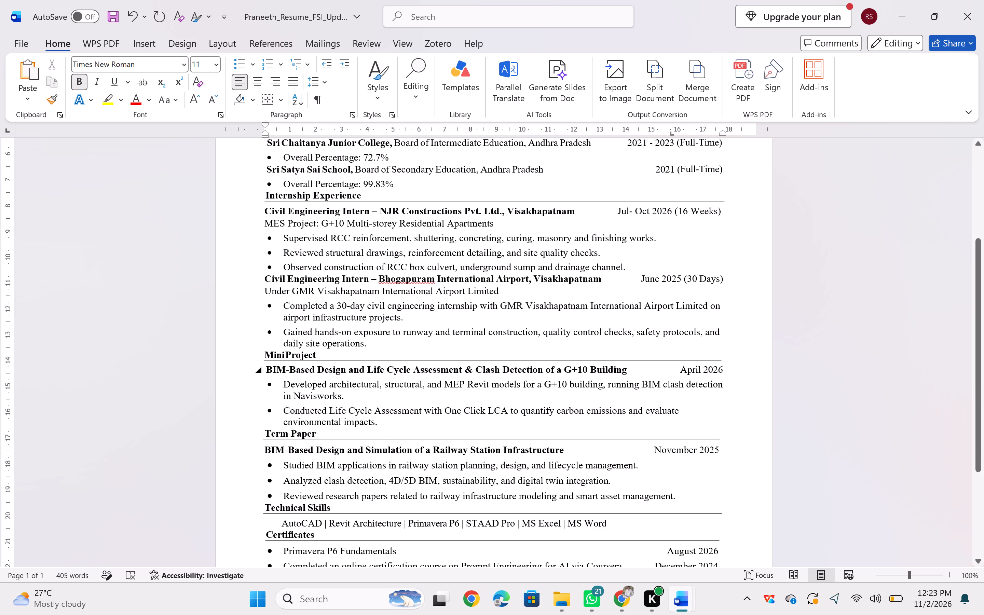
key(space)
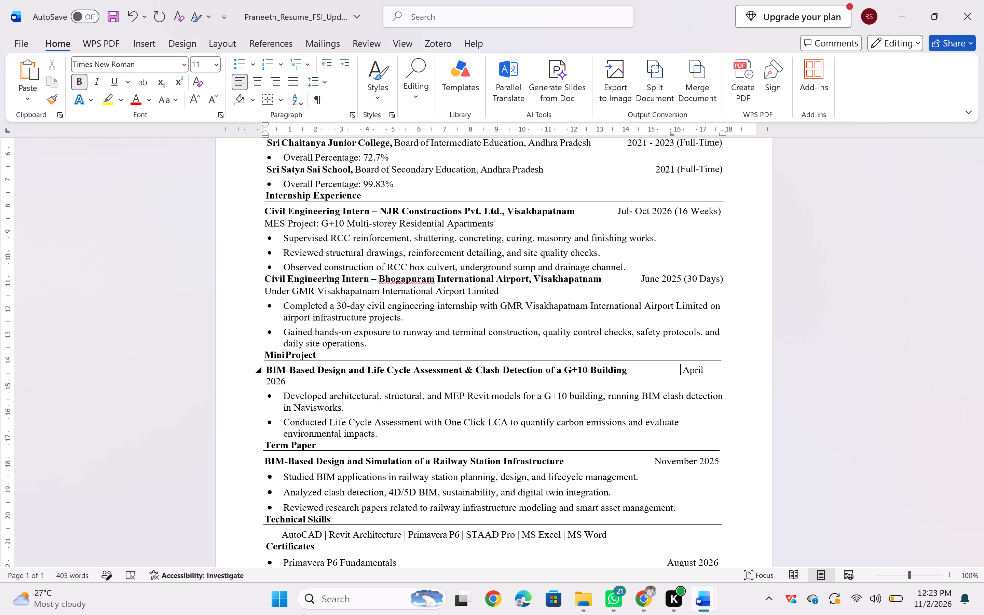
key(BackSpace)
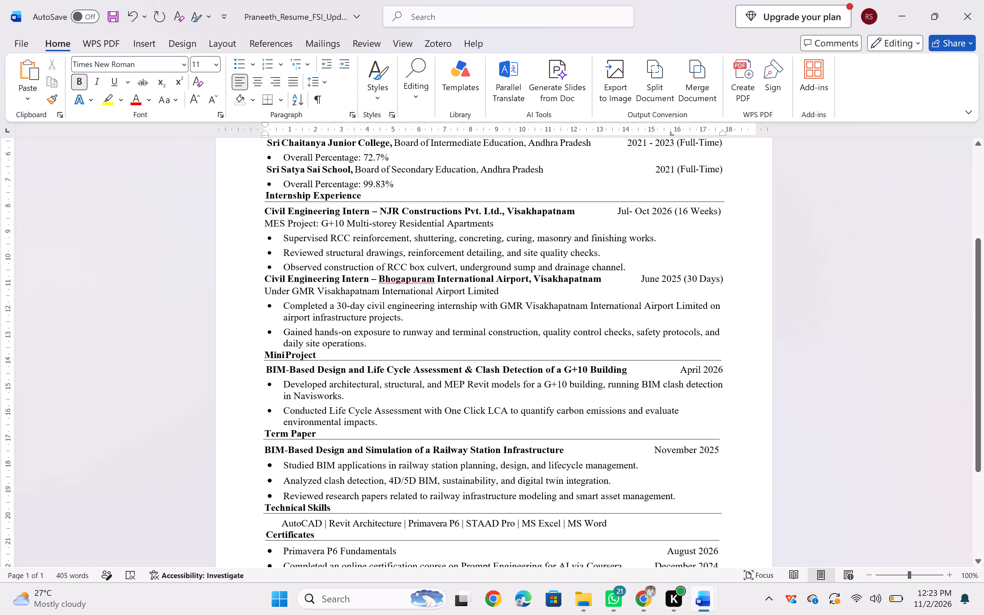
Shift "November 2025" in the Term Paper heading one space to the right.
click(653, 448)
key(space)
key(space)
key(BackSpace)
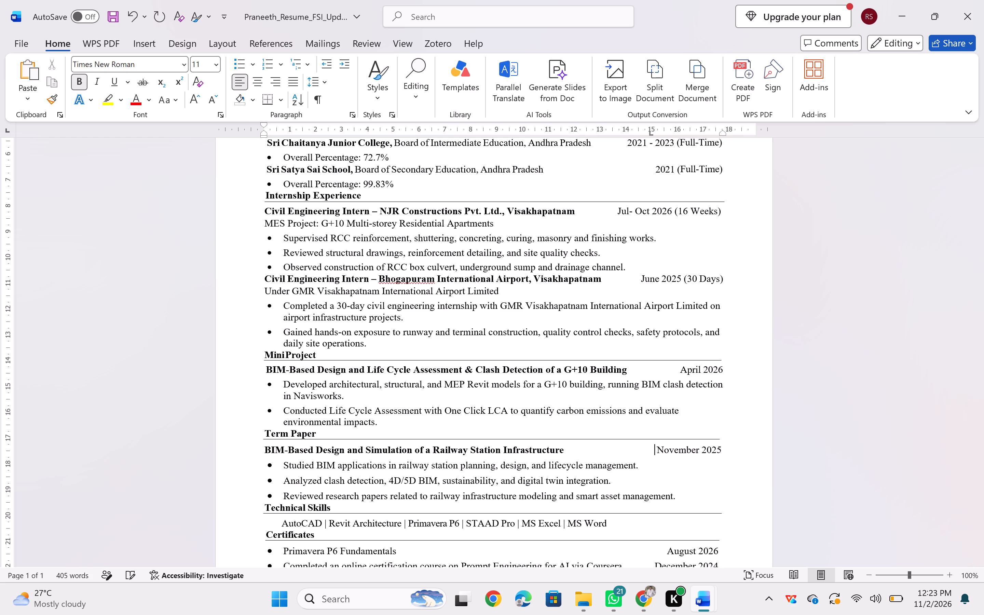
Shift "August 2026" in the Primavera P6 Fundamentals certificate entry one space to the right.
scroll(658, 471, down, 1)
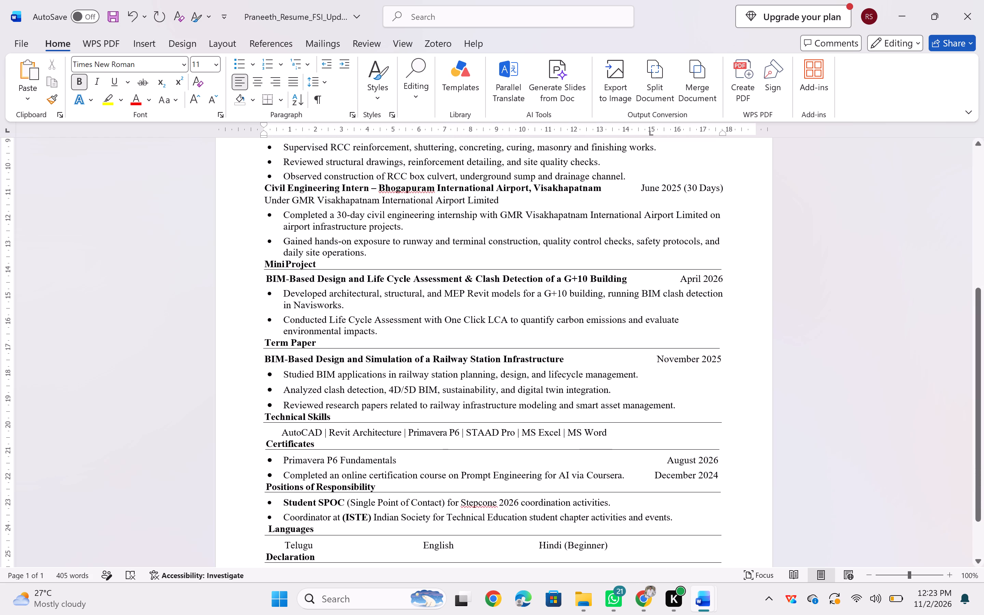
click(661, 460)
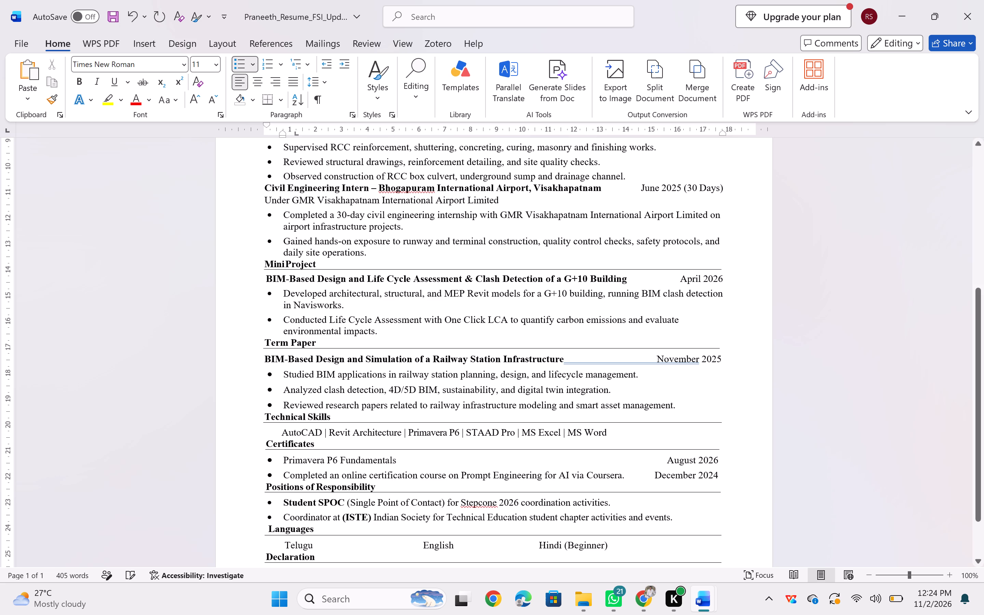
key(space)
key(space)
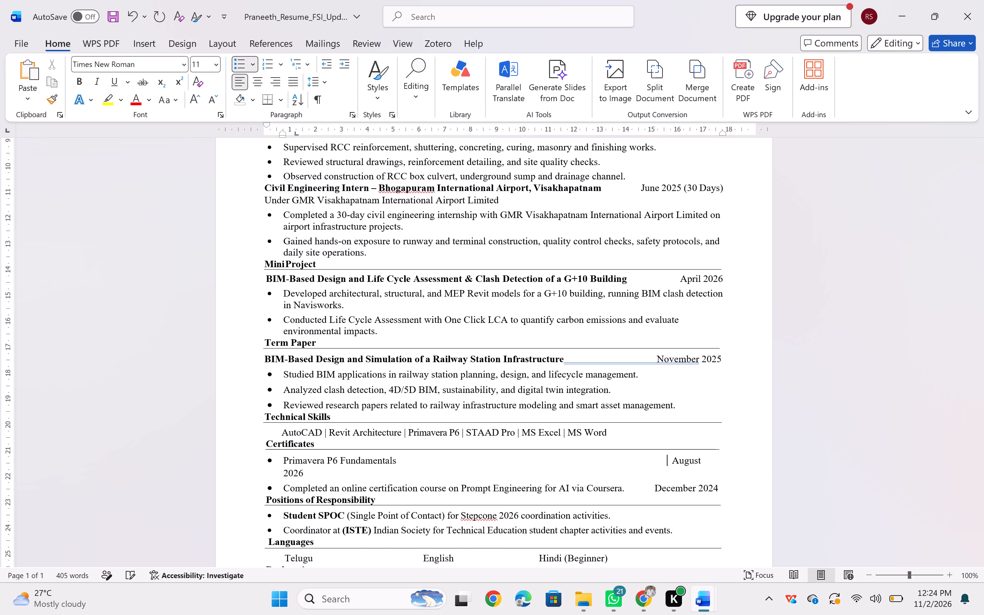
key(BackSpace)
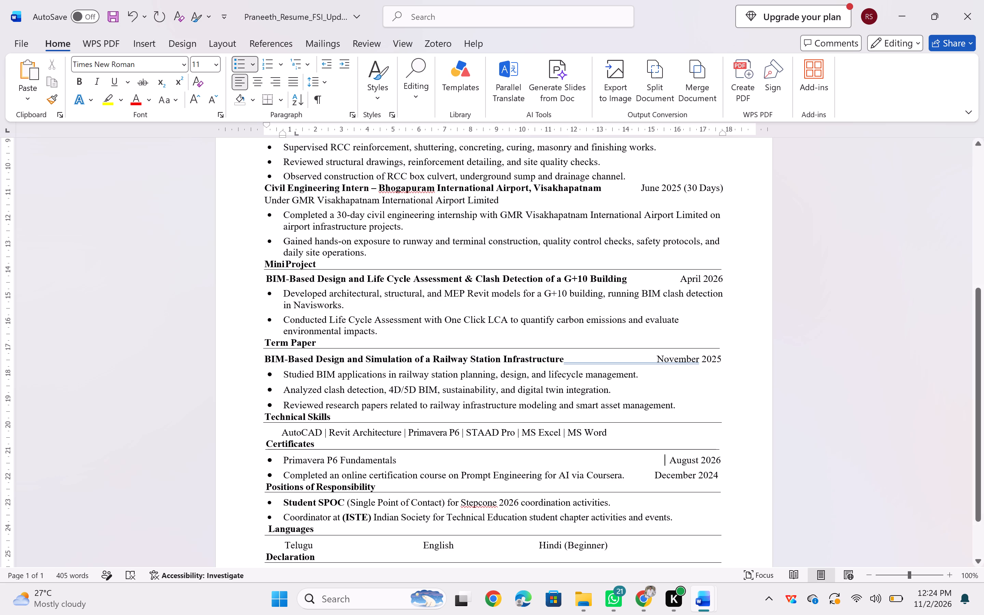
Shift "December 2024" in the Prompt Engineering certificate entry one space to the right.
click(653, 473)
key(space)
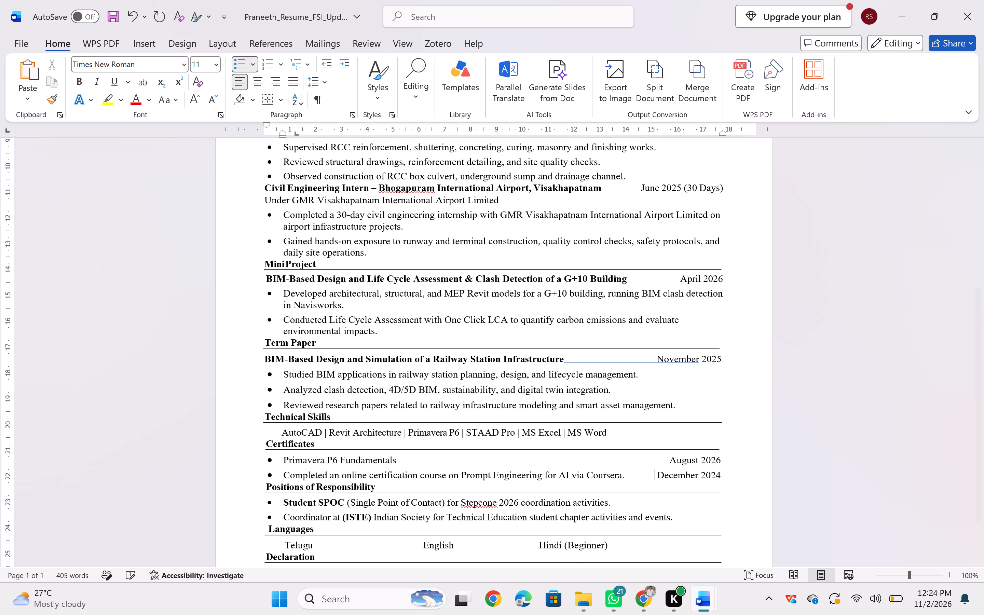
key(space)
key(BackSpace)
Review the resume from the Declaration back up to the header, checking date alignment and page fit.
scroll(647, 496, down, 2)
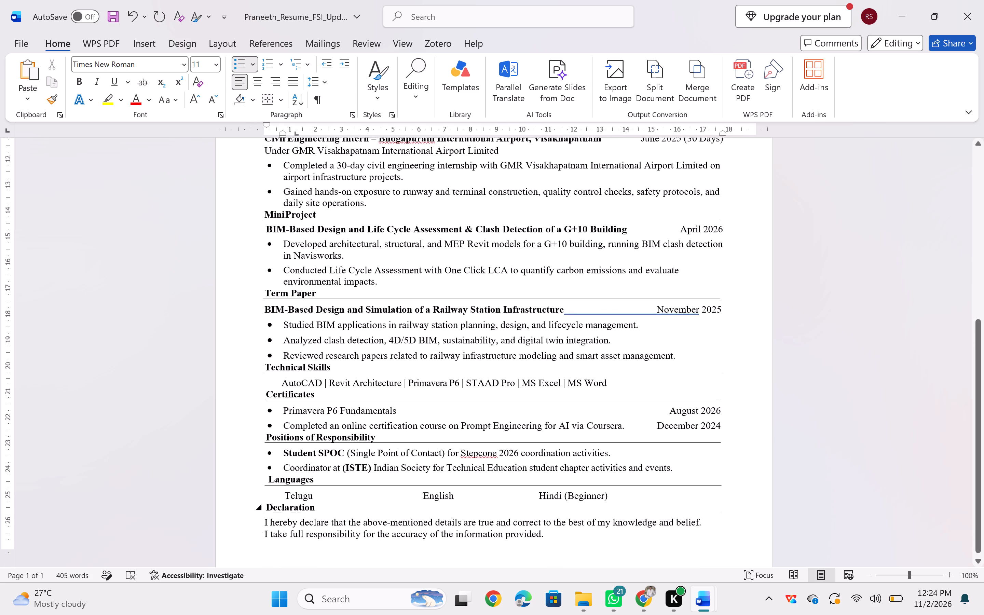
scroll(647, 496, down, 1)
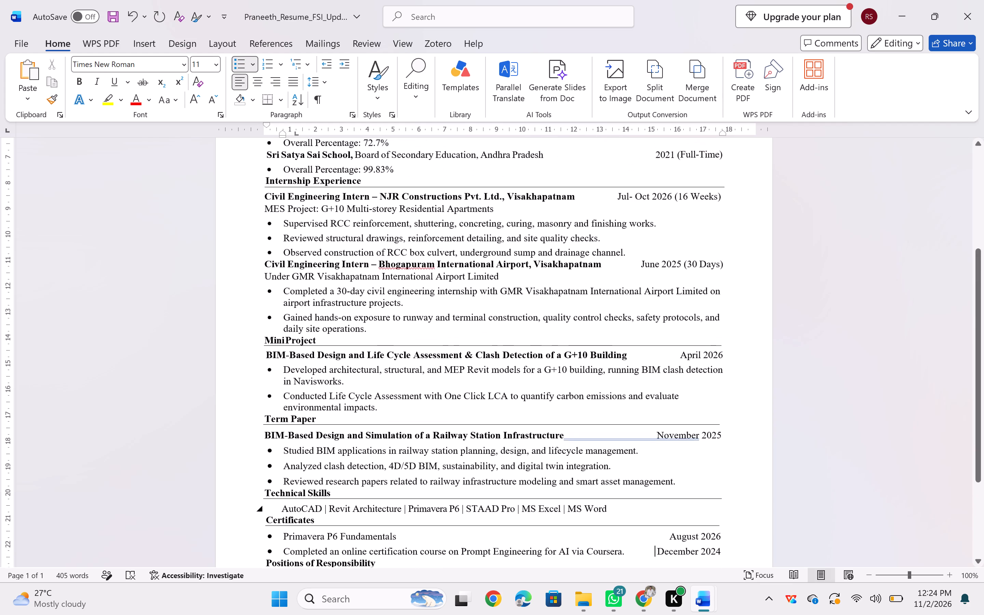
scroll(647, 496, down, 1)
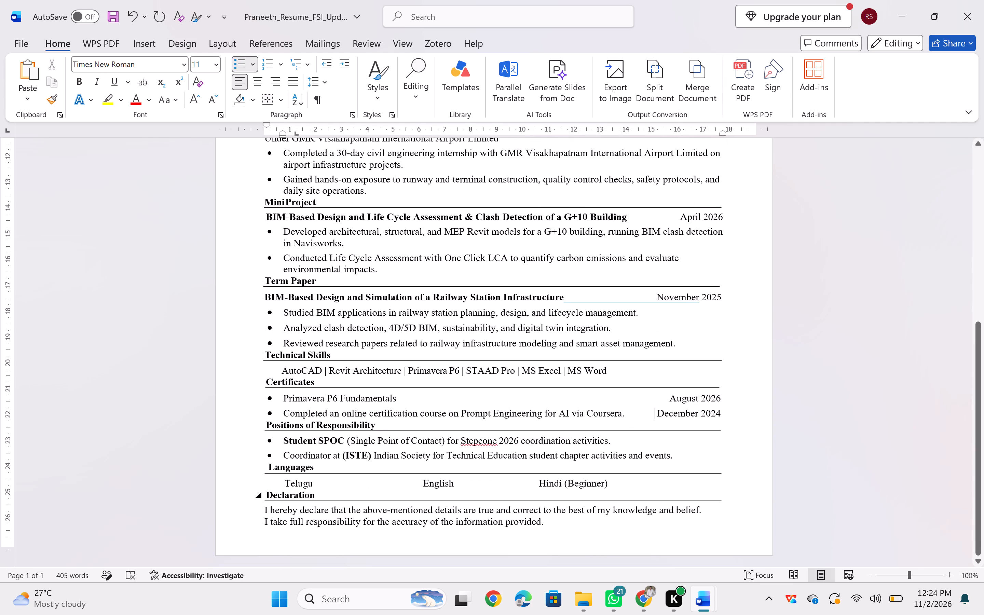
scroll(647, 496, down, 2)
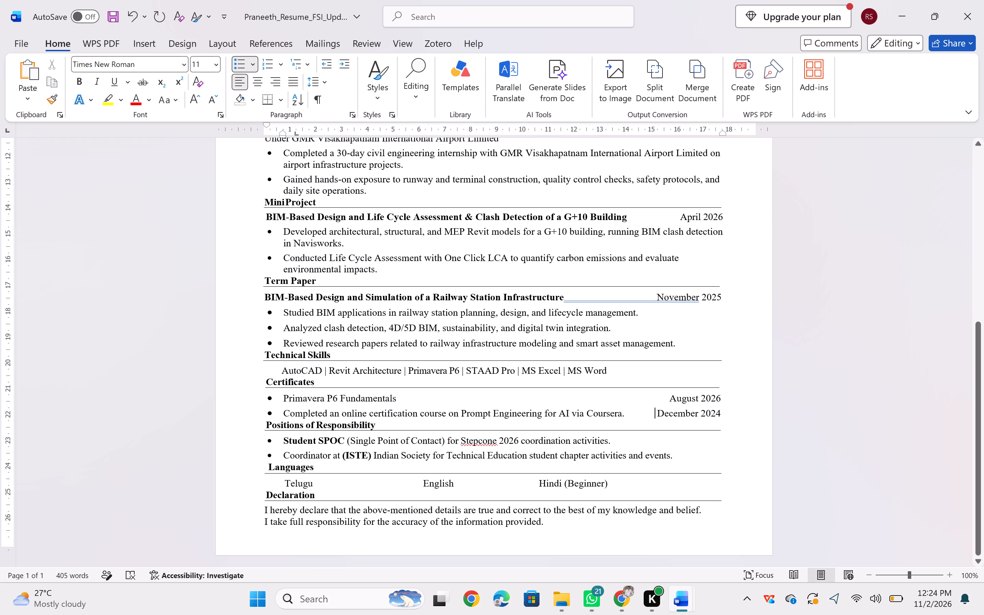
scroll(641, 524, down, 1)
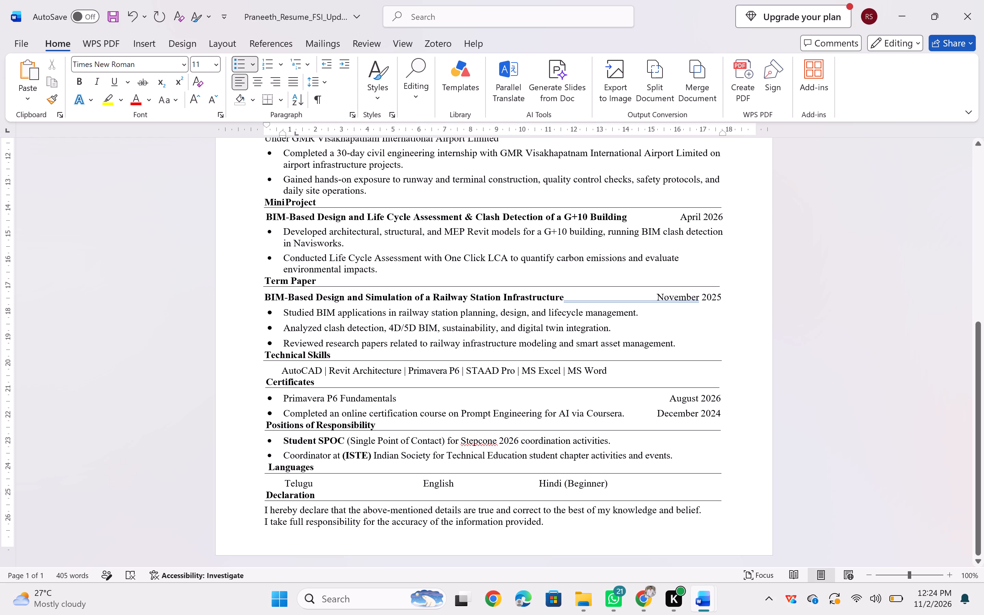
scroll(576, 474, up, 2)
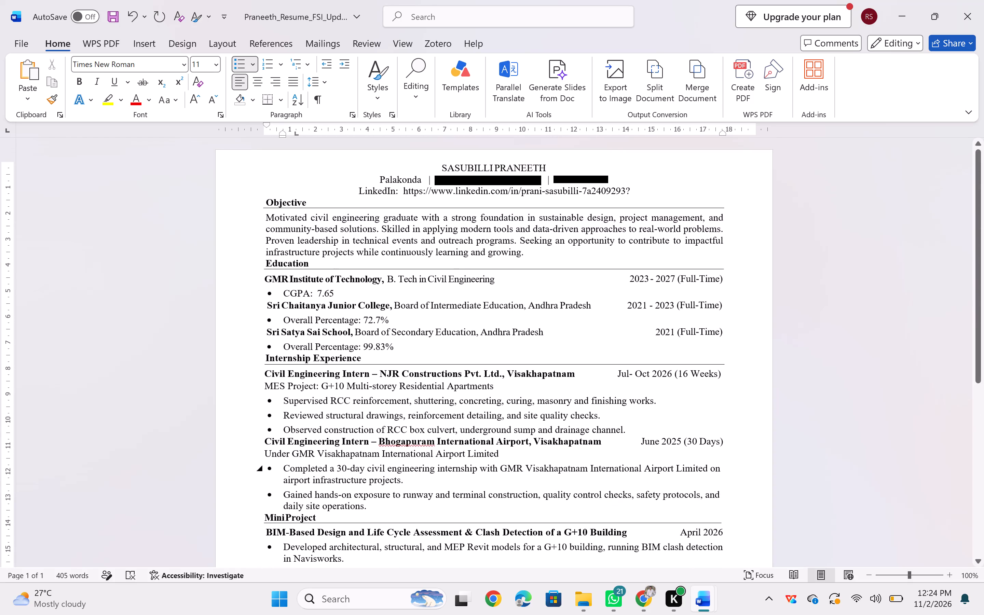
scroll(576, 474, up, 1)
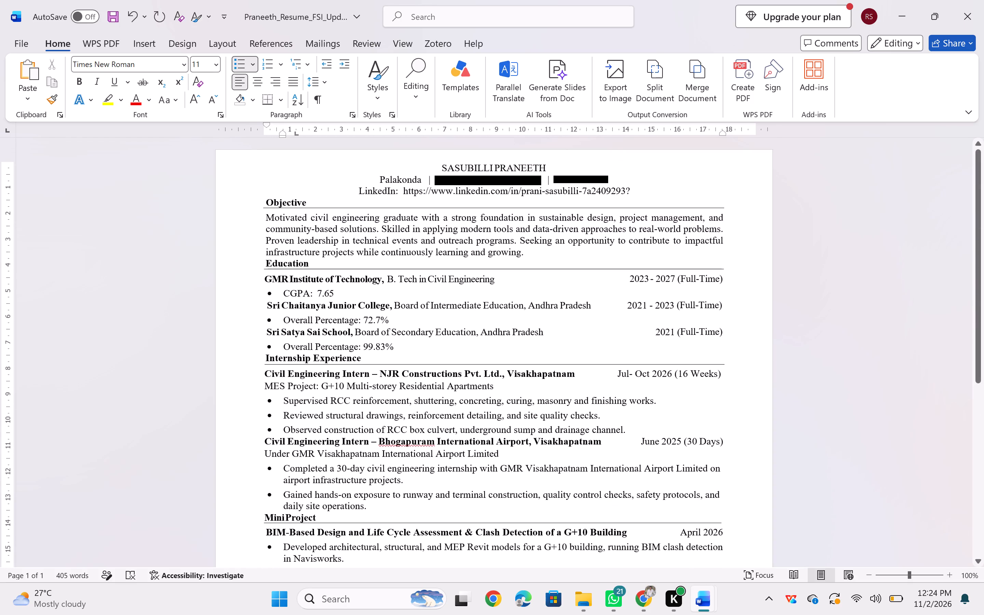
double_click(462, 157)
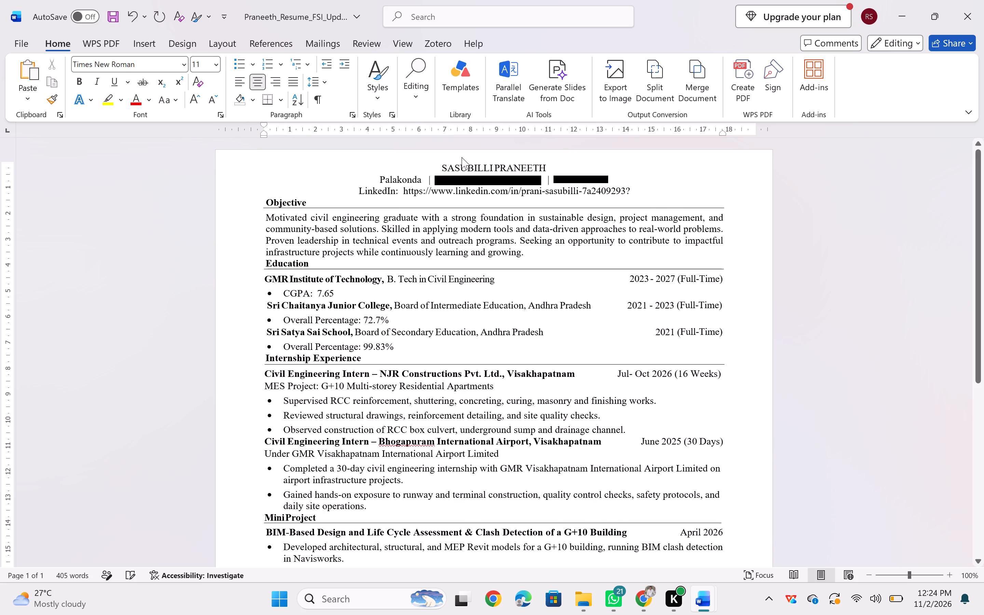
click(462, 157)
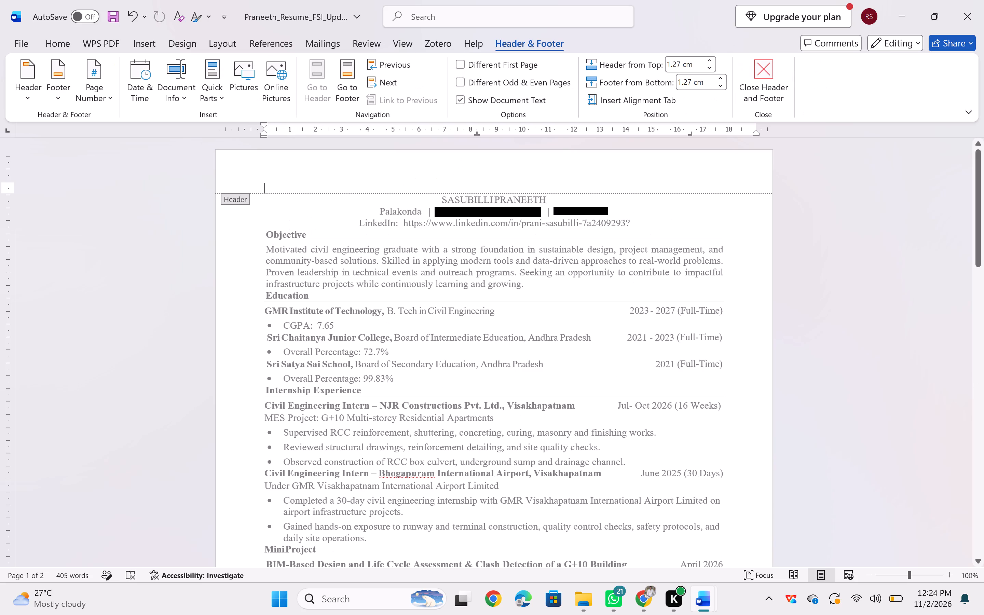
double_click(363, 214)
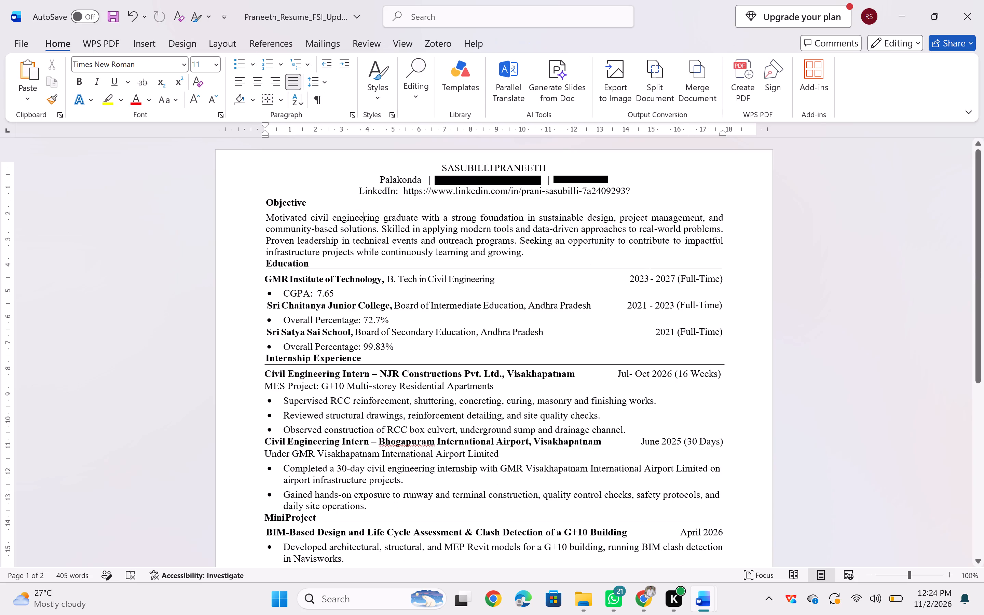
Set the candidate's name line at the top of the resume to font size 14.
double_click(456, 169)
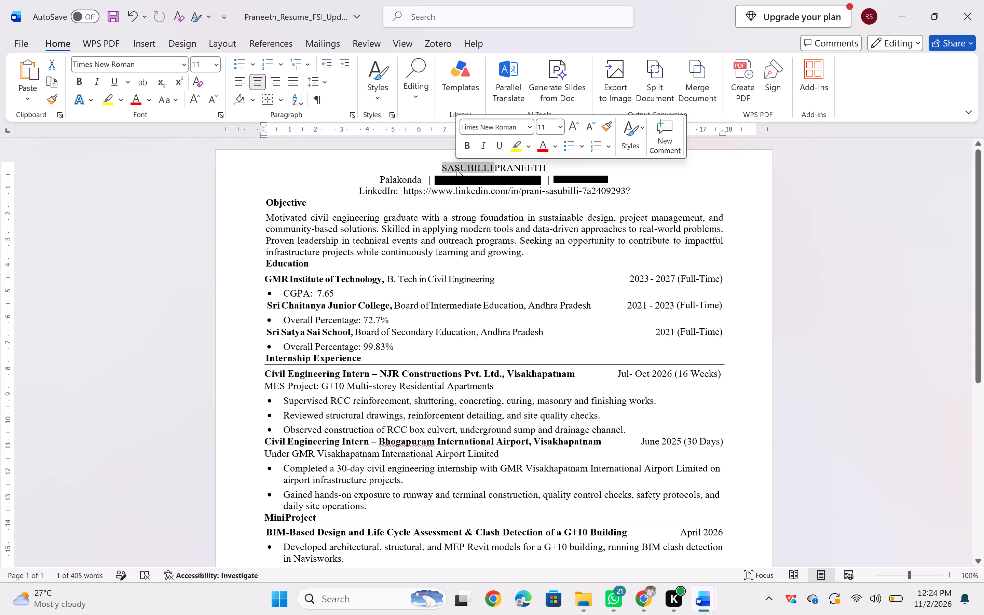
triple_click(456, 169)
click(456, 169)
triple_click(456, 169)
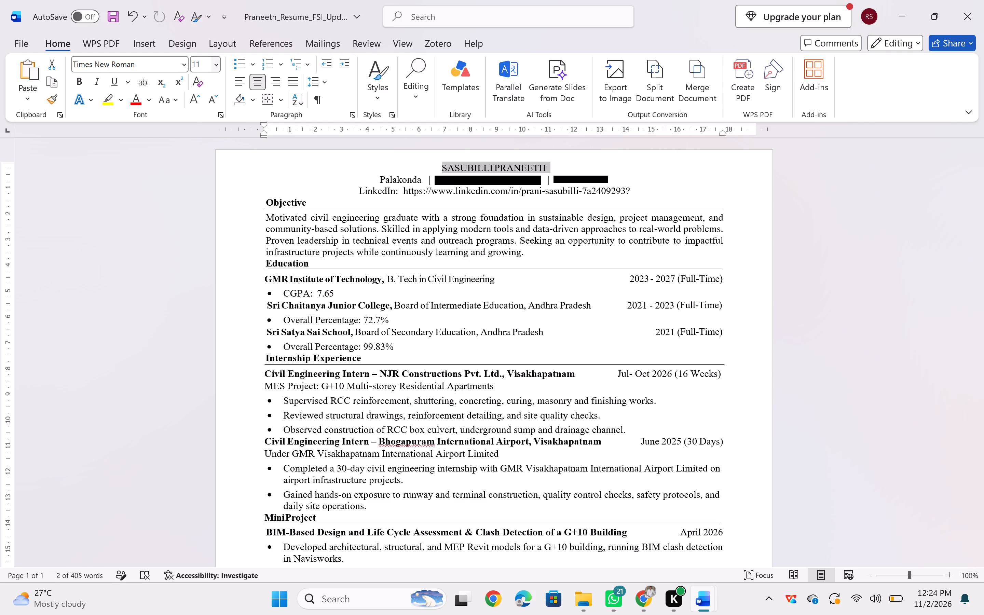
click(215, 63)
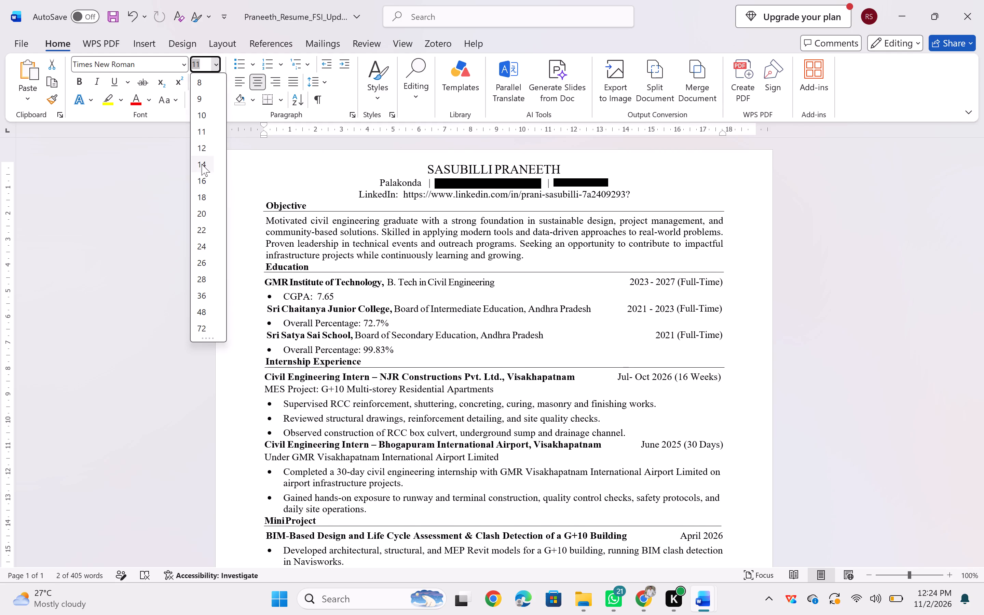
click(202, 164)
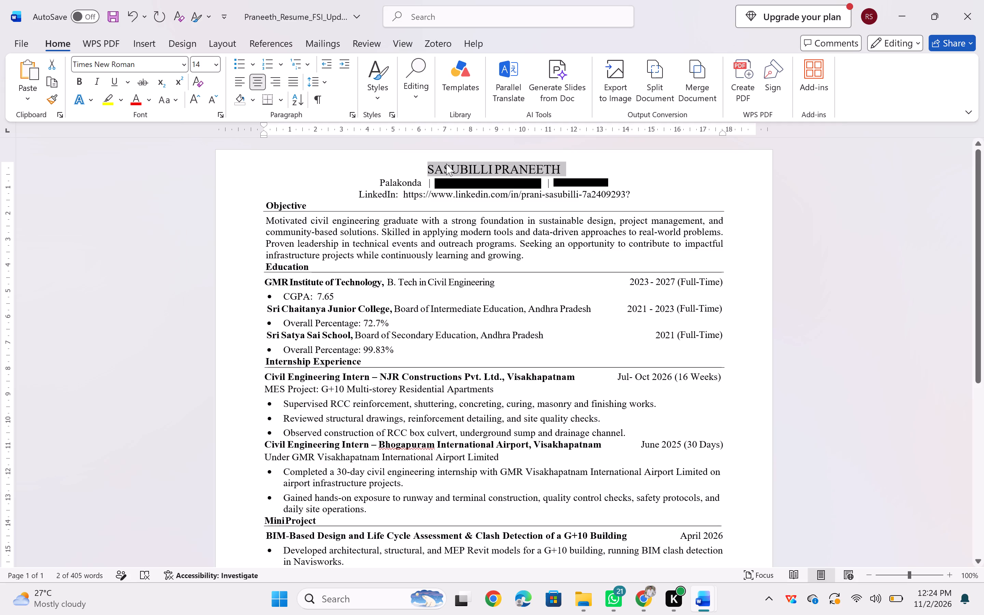
click(447, 163)
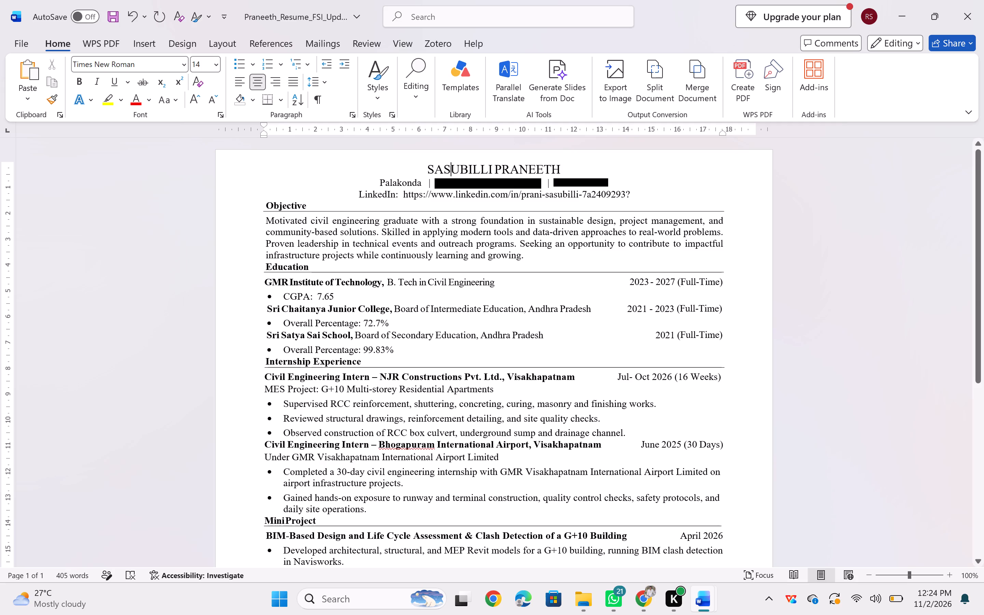
Set the Objective heading to font size 12.
scroll(438, 221, up, 1)
scroll(438, 221, down, 2)
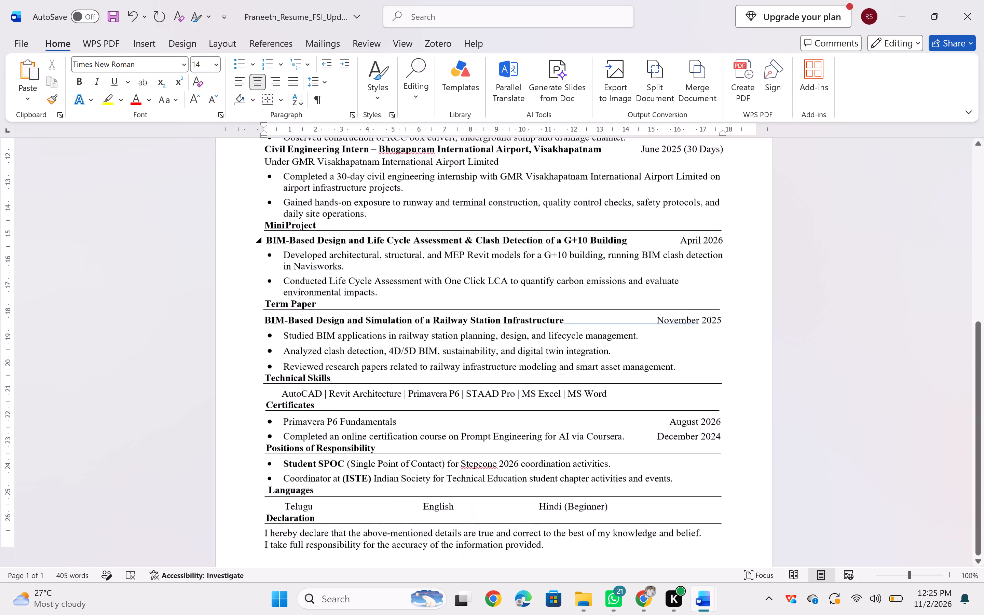
scroll(438, 221, down, 1)
scroll(438, 221, up, 5)
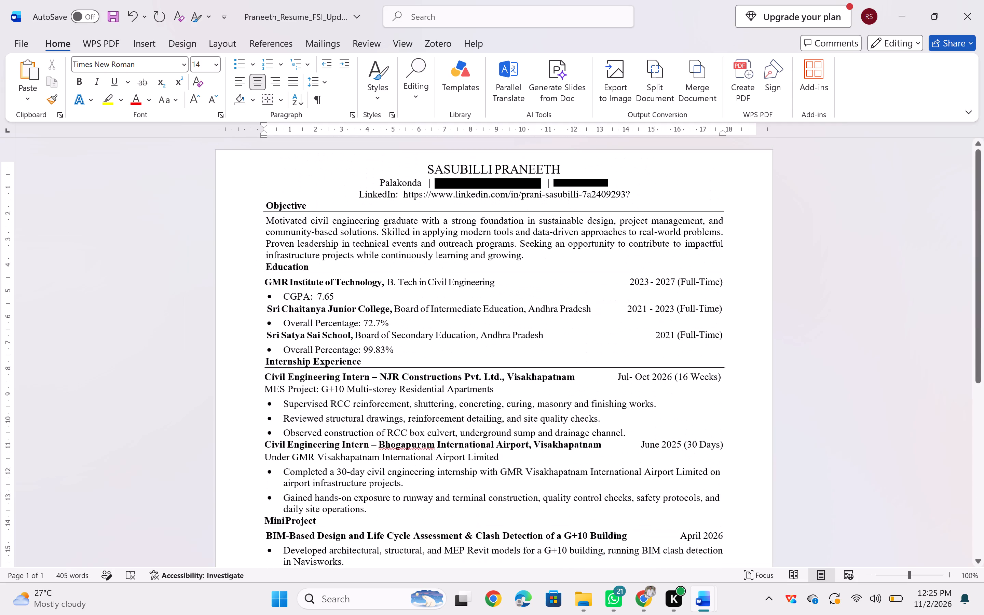
scroll(438, 221, up, 1)
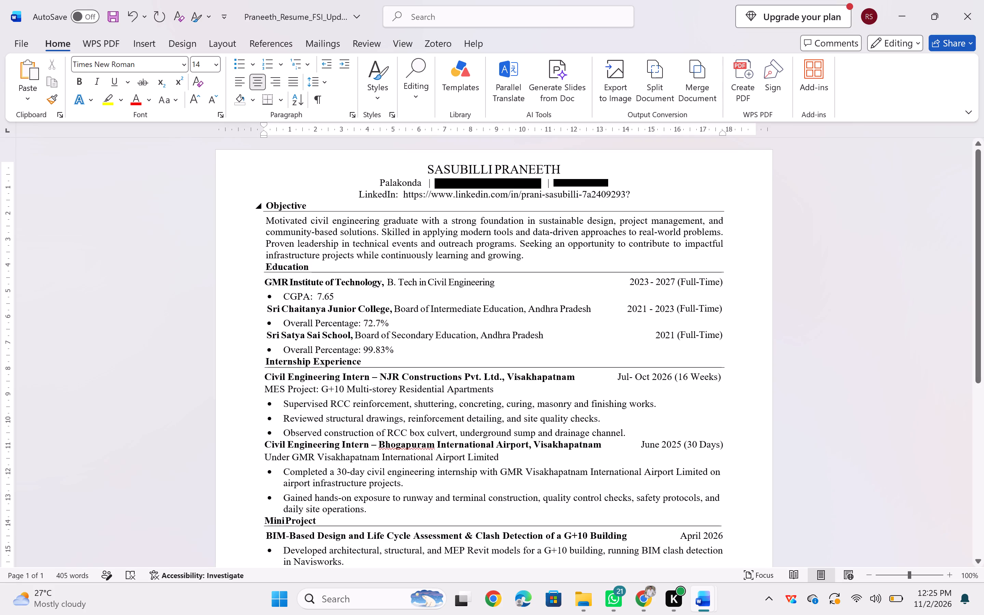
double_click(297, 204)
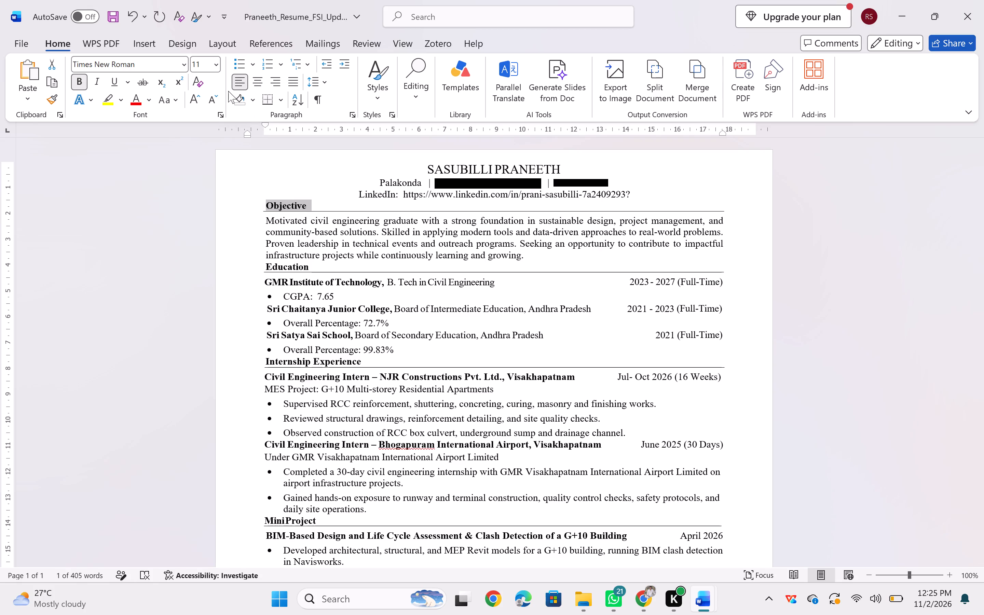
click(216, 66)
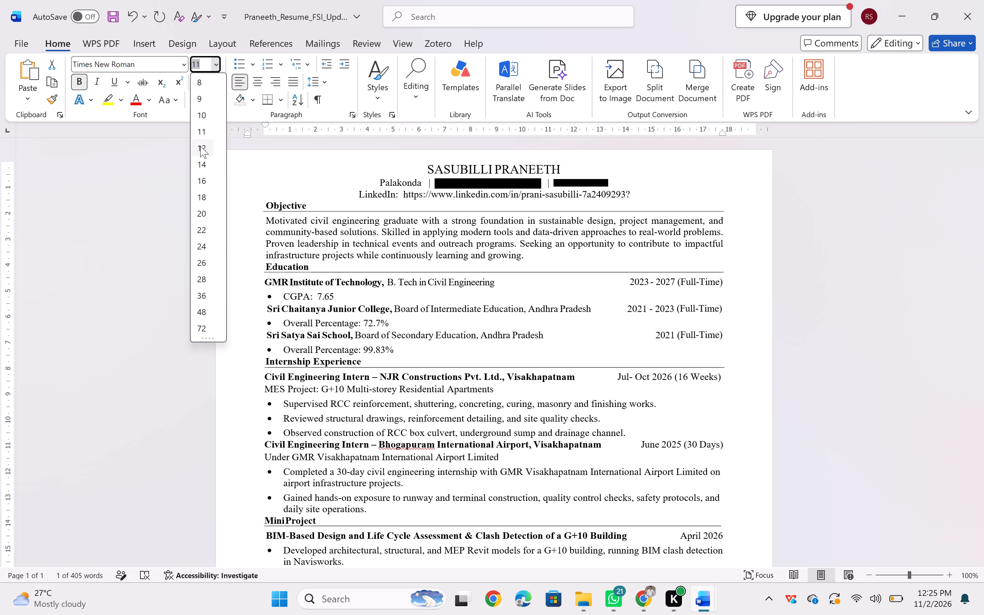
click(200, 146)
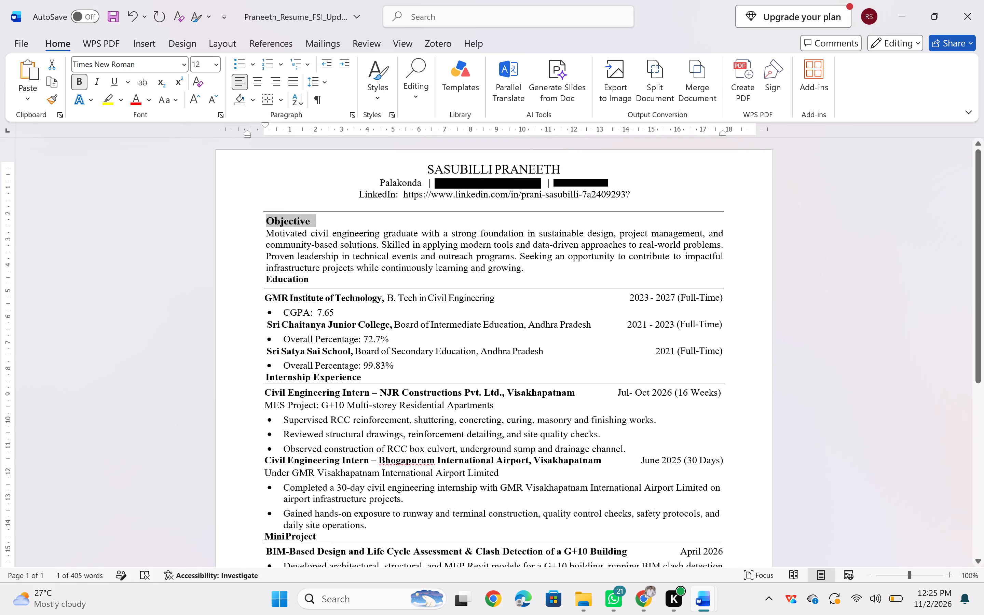
Nudge the Objective section line down slightly so it sits beneath the heading, above the paragraph.
click(328, 210)
click(331, 211)
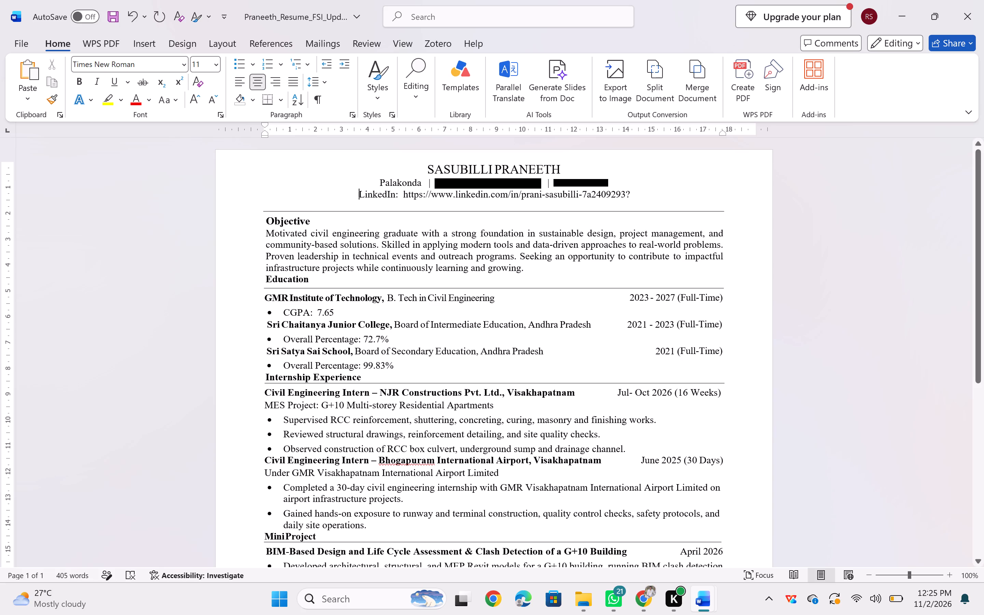
click(333, 213)
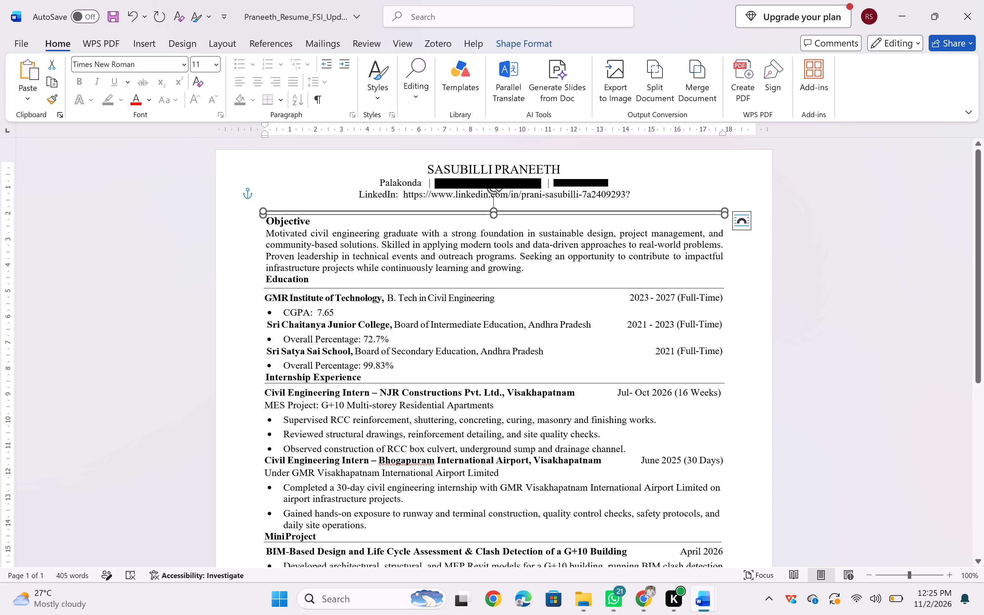
key(Down)
key(Down)
key(Down)
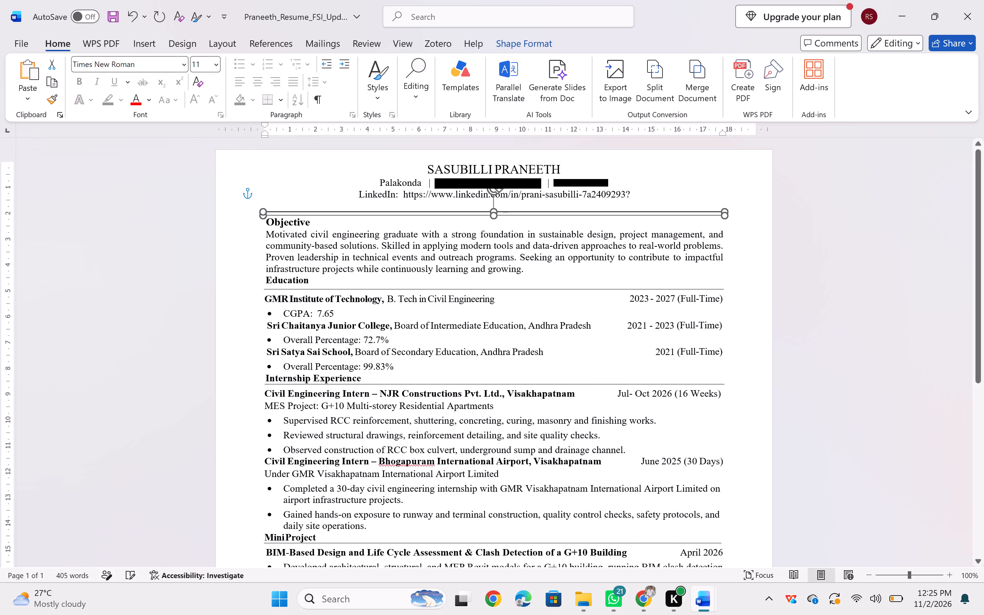
key(Down)
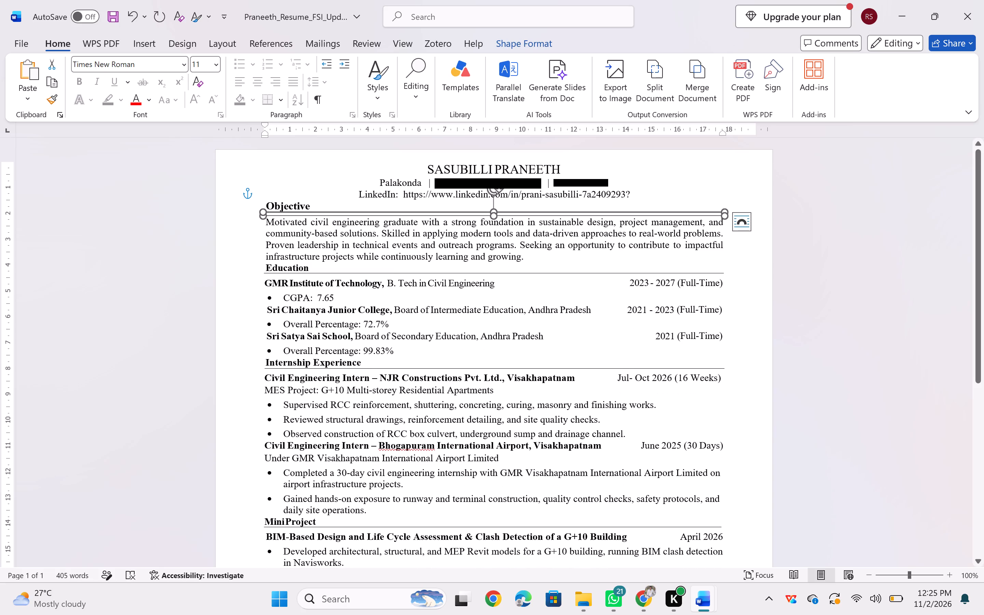
Set the Education heading to font size 12.
triple_click(292, 265)
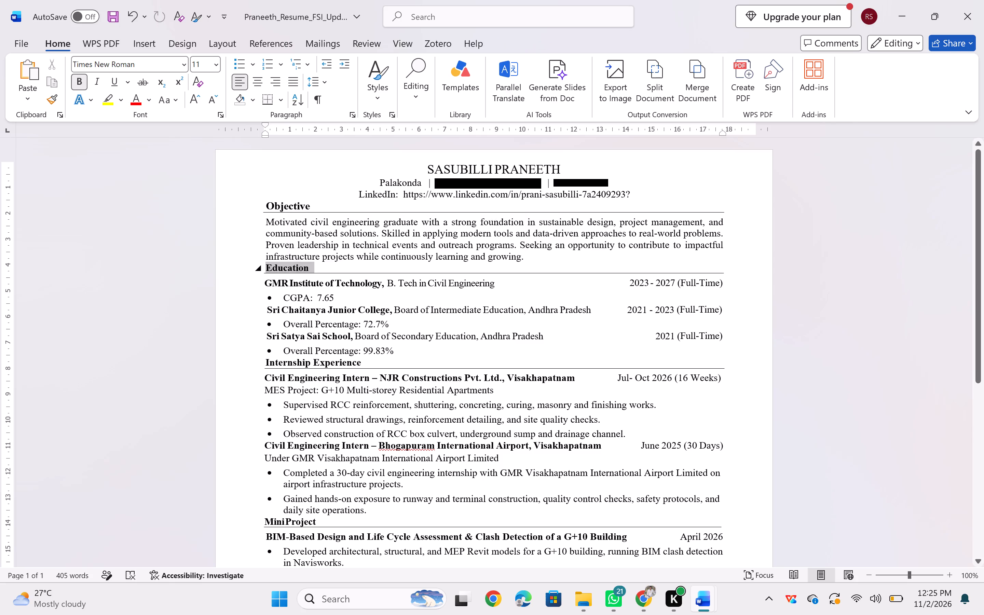
click(216, 63)
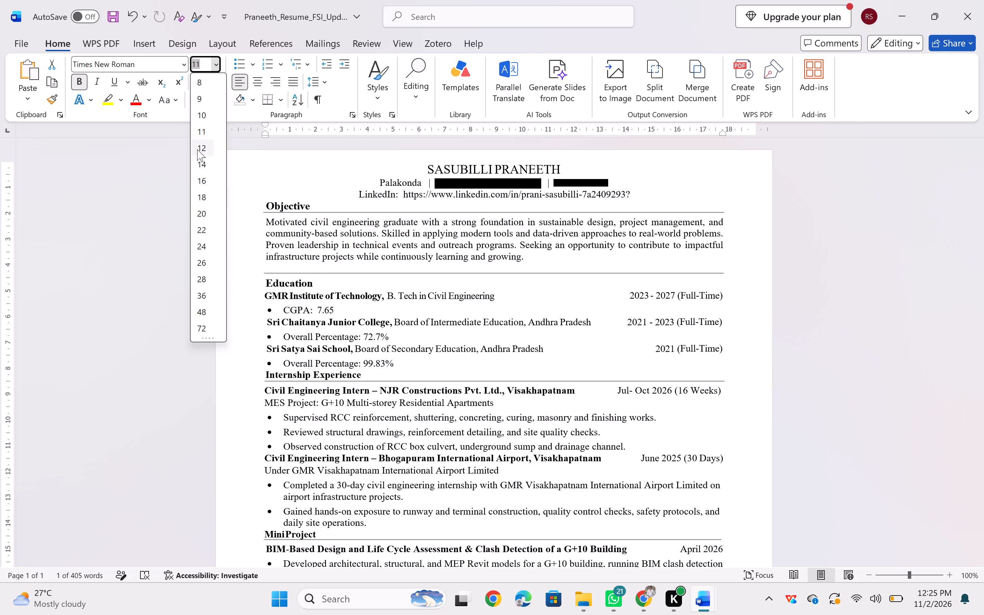
click(197, 149)
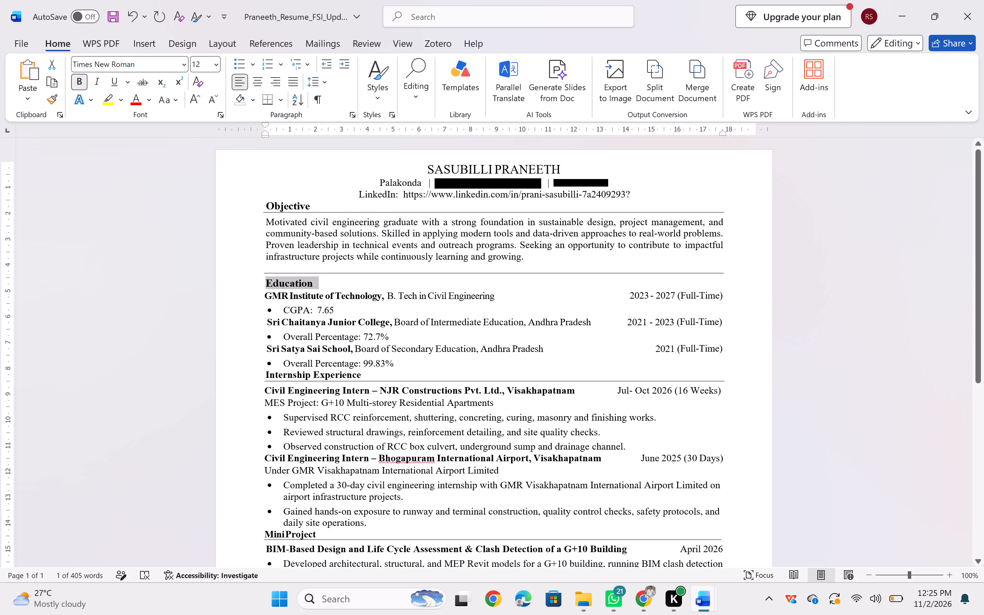
Nudge the Education section line down slightly so it sits beneath the Education heading.
click(344, 274)
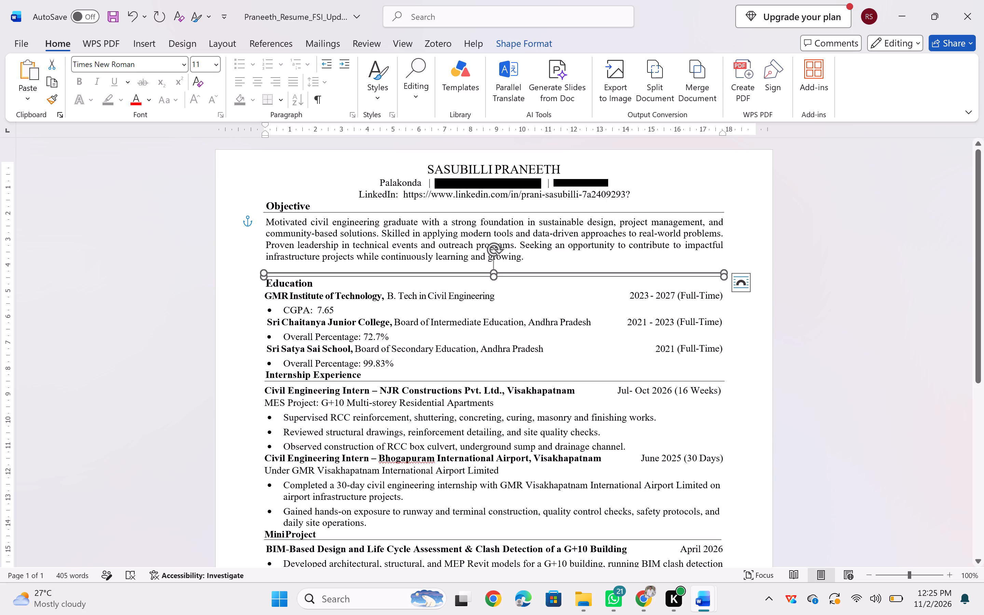
key(Down)
key(Down)
key(Down)
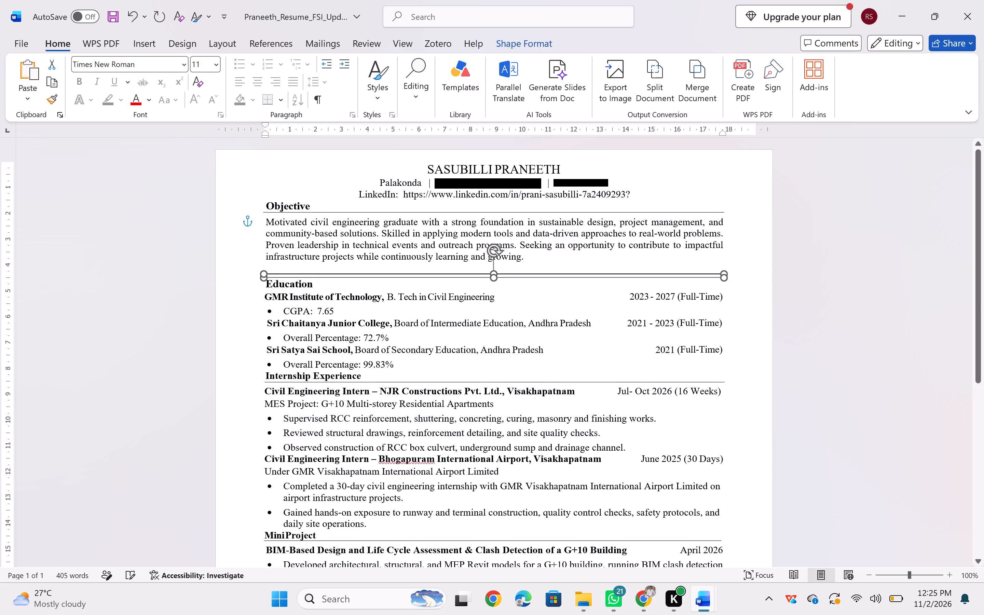
key(Down)
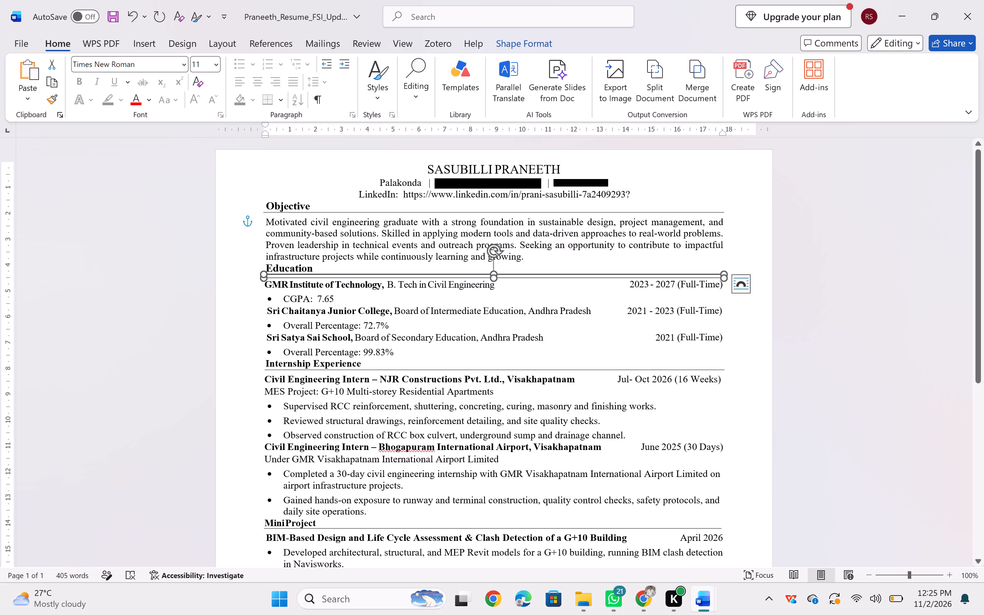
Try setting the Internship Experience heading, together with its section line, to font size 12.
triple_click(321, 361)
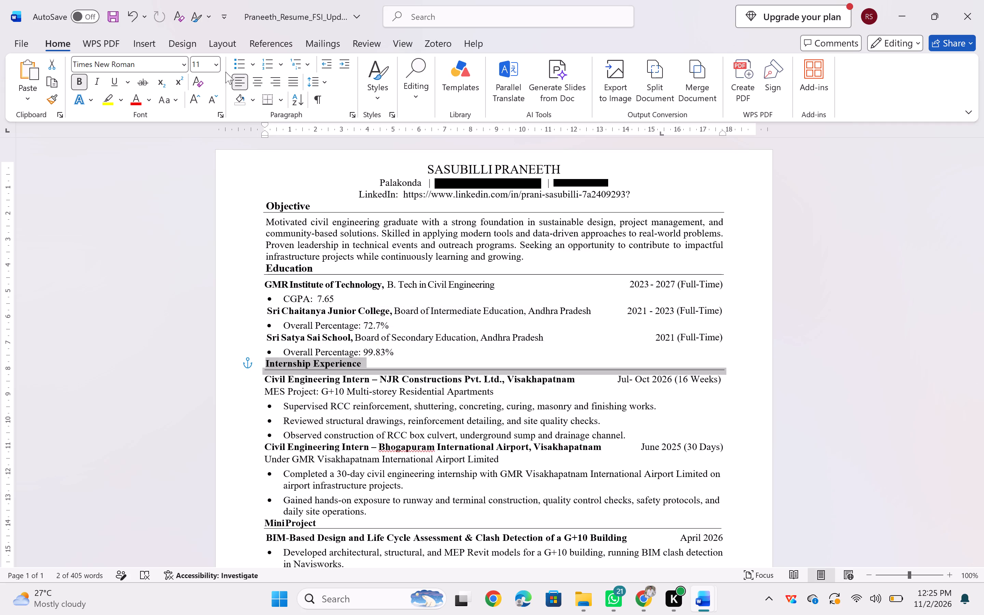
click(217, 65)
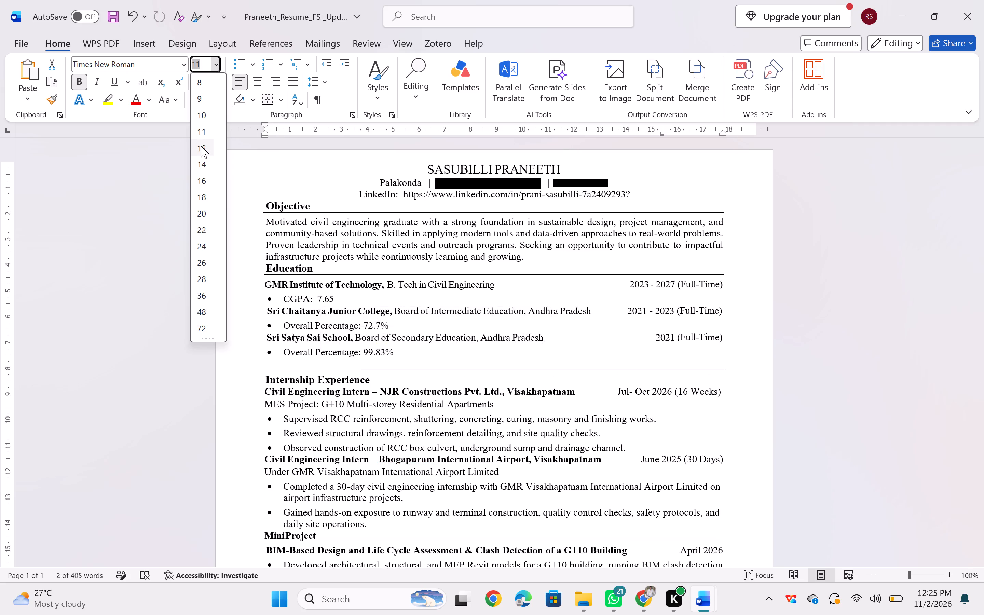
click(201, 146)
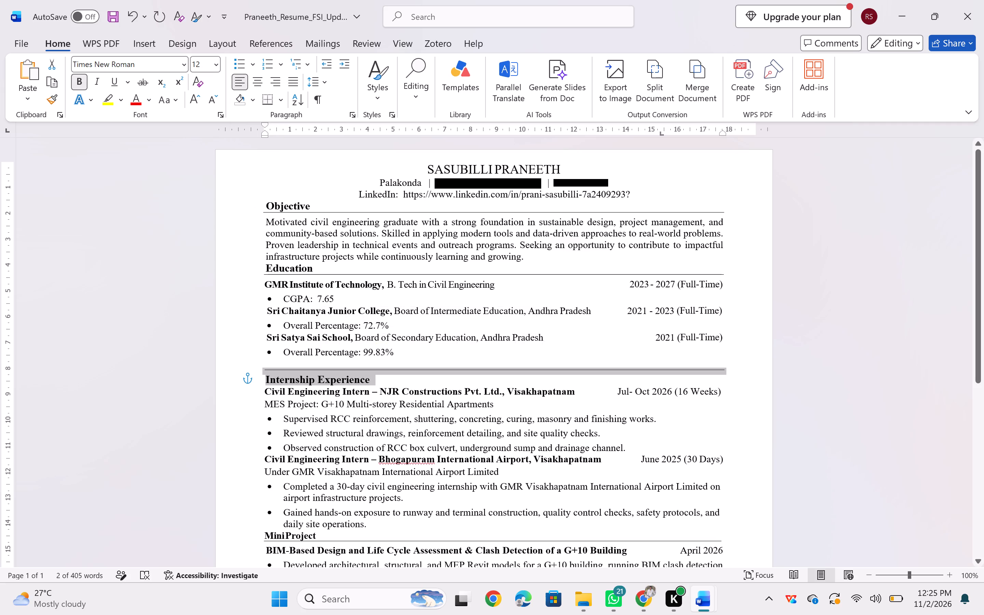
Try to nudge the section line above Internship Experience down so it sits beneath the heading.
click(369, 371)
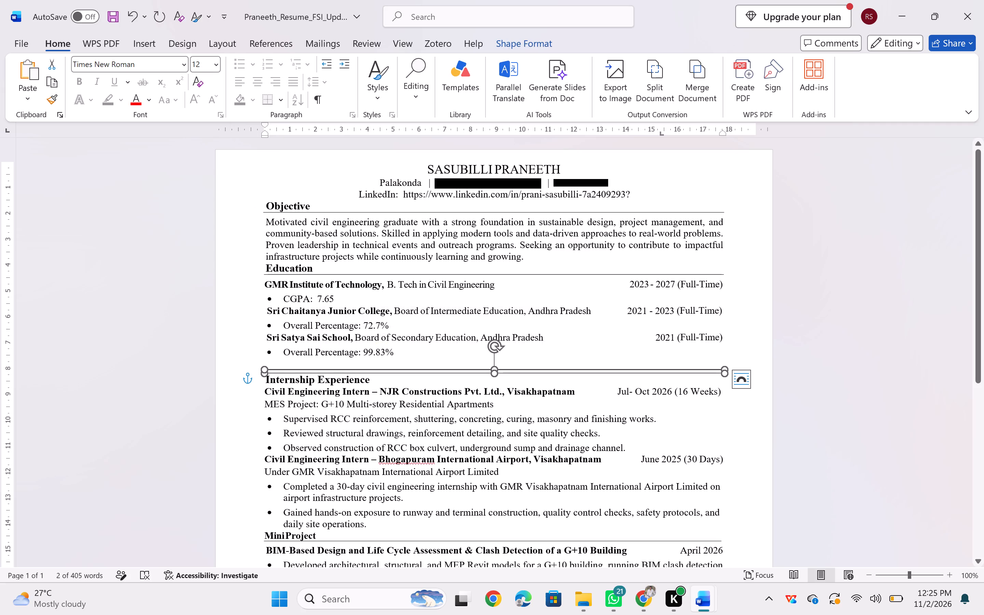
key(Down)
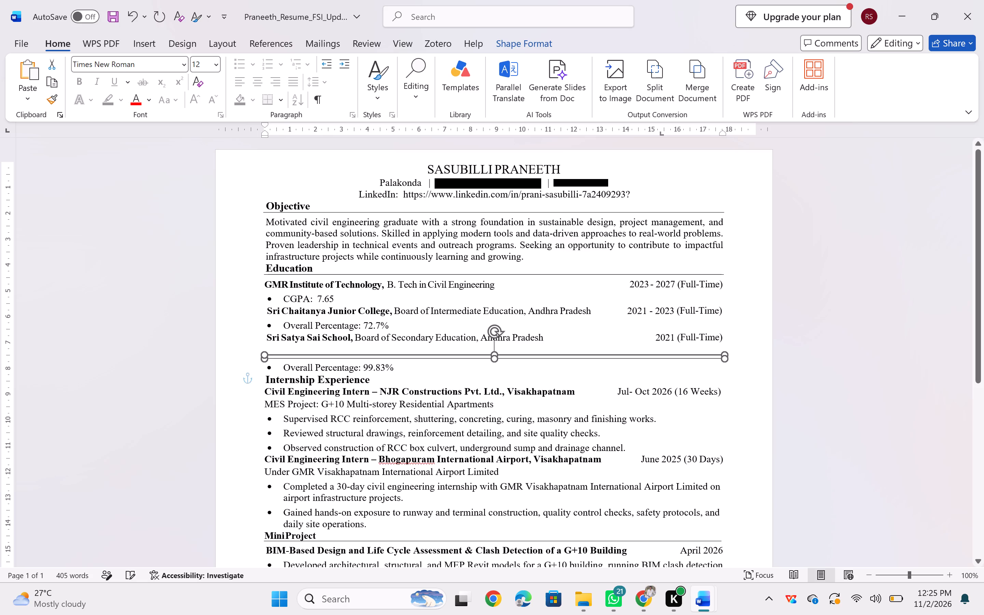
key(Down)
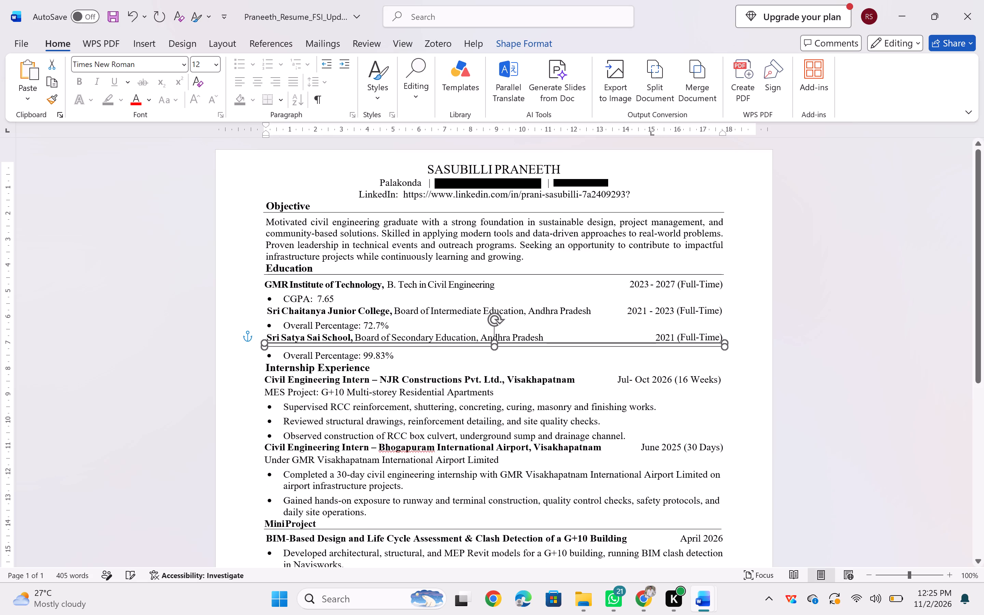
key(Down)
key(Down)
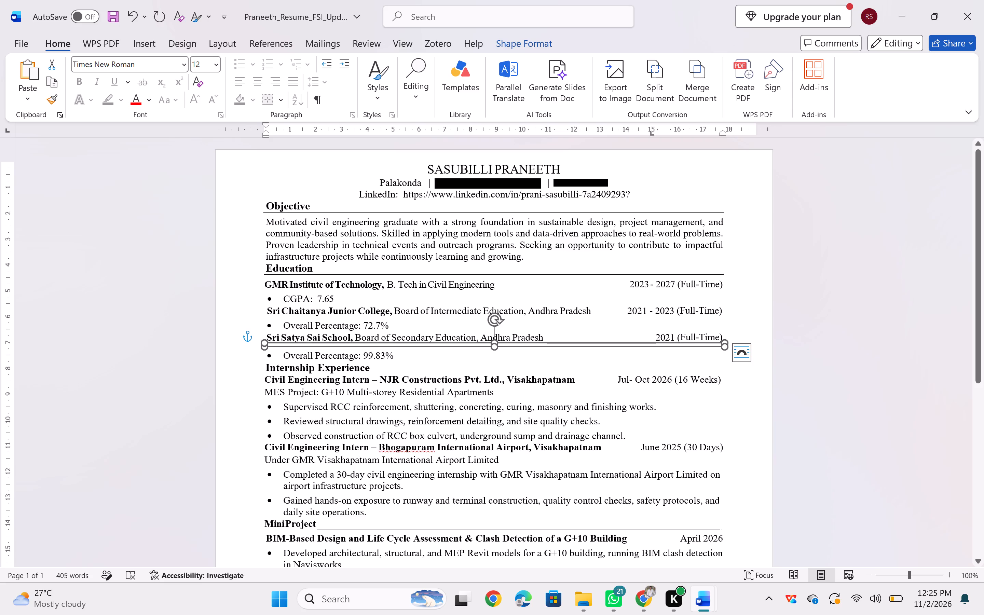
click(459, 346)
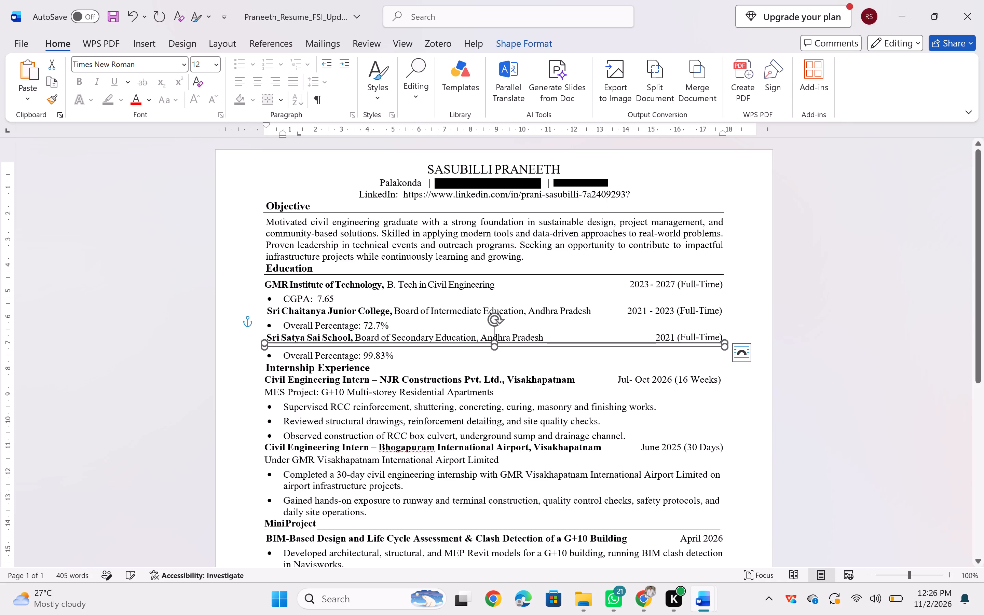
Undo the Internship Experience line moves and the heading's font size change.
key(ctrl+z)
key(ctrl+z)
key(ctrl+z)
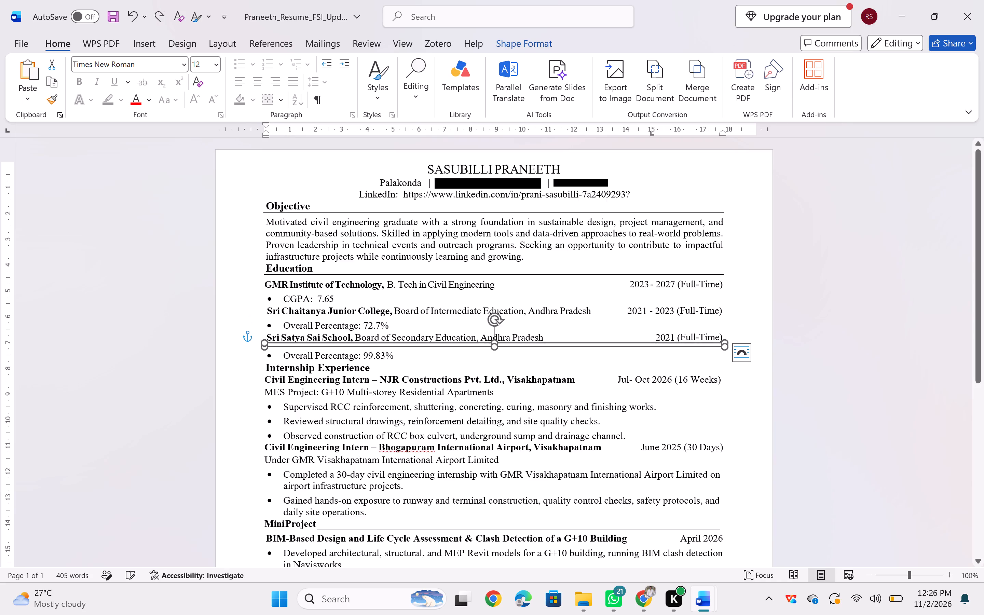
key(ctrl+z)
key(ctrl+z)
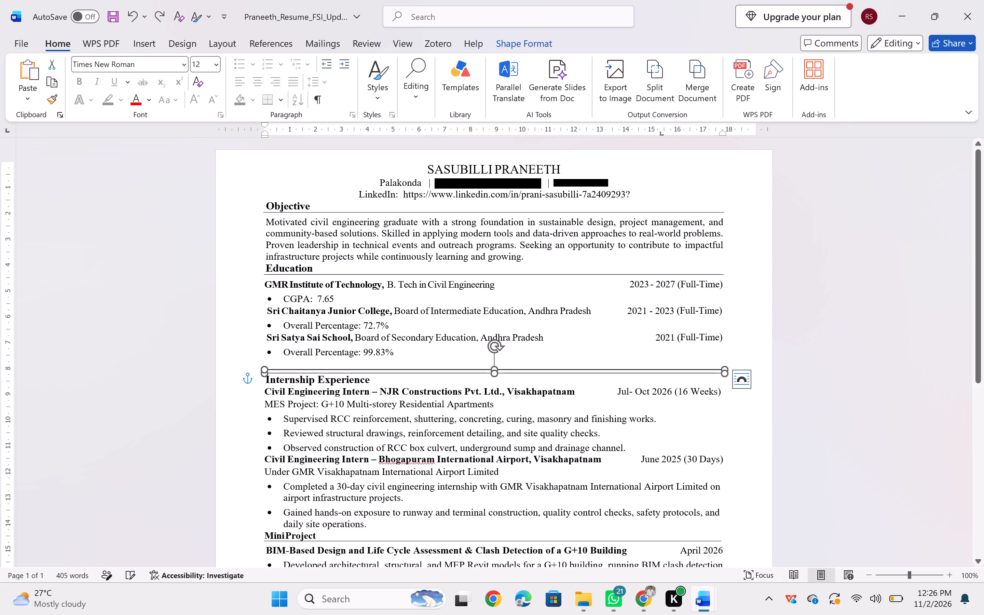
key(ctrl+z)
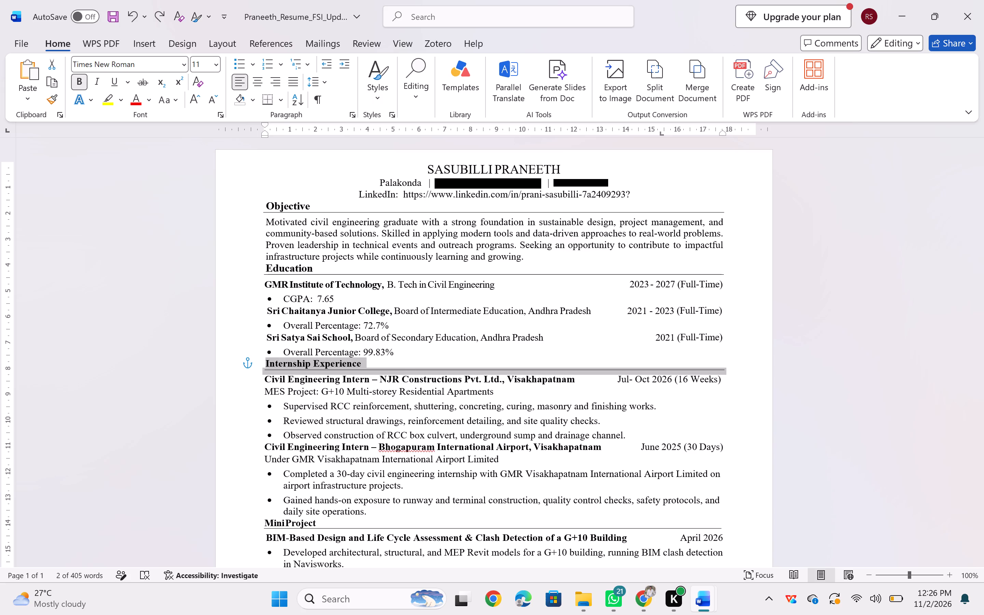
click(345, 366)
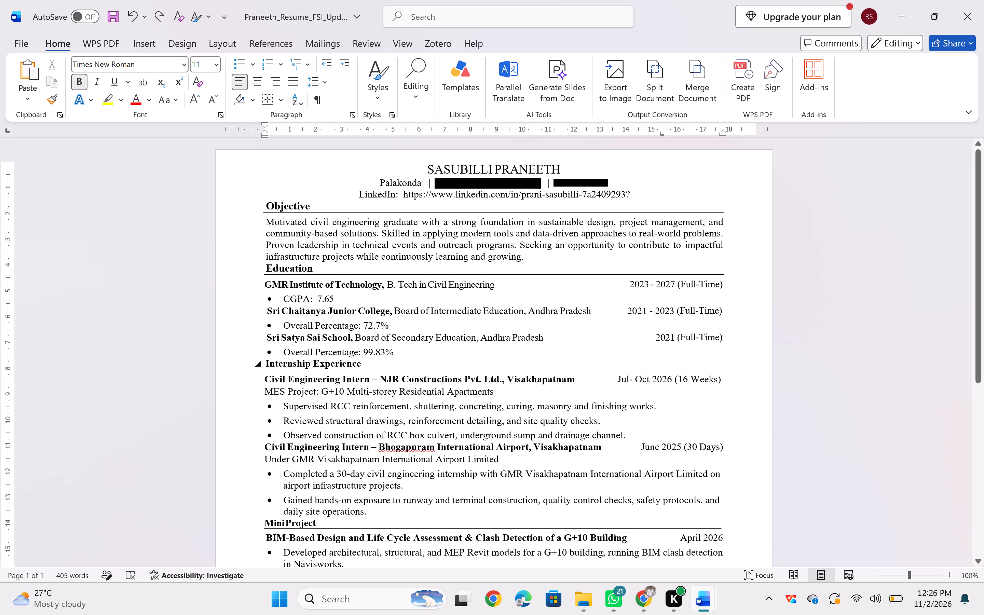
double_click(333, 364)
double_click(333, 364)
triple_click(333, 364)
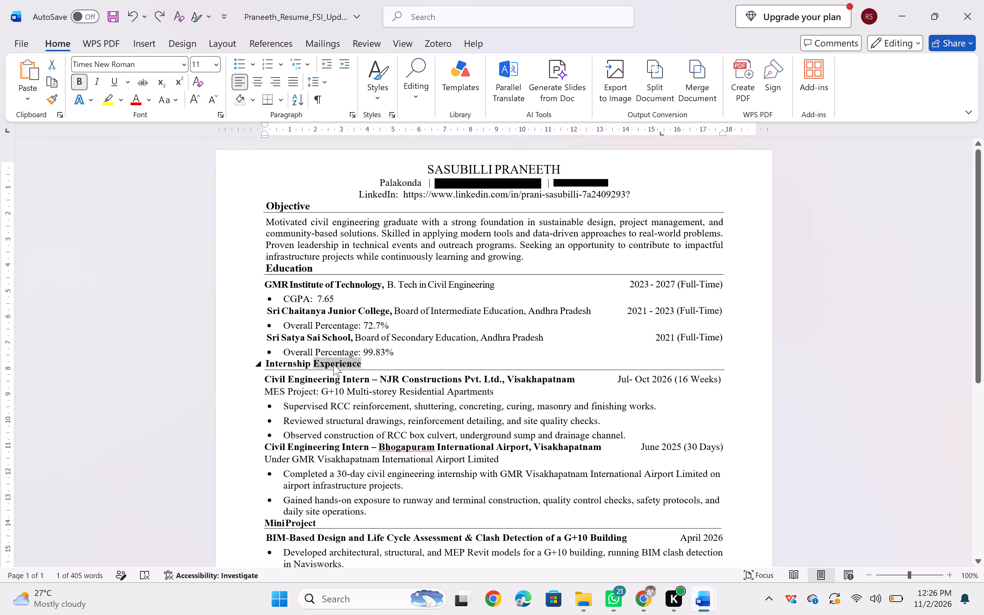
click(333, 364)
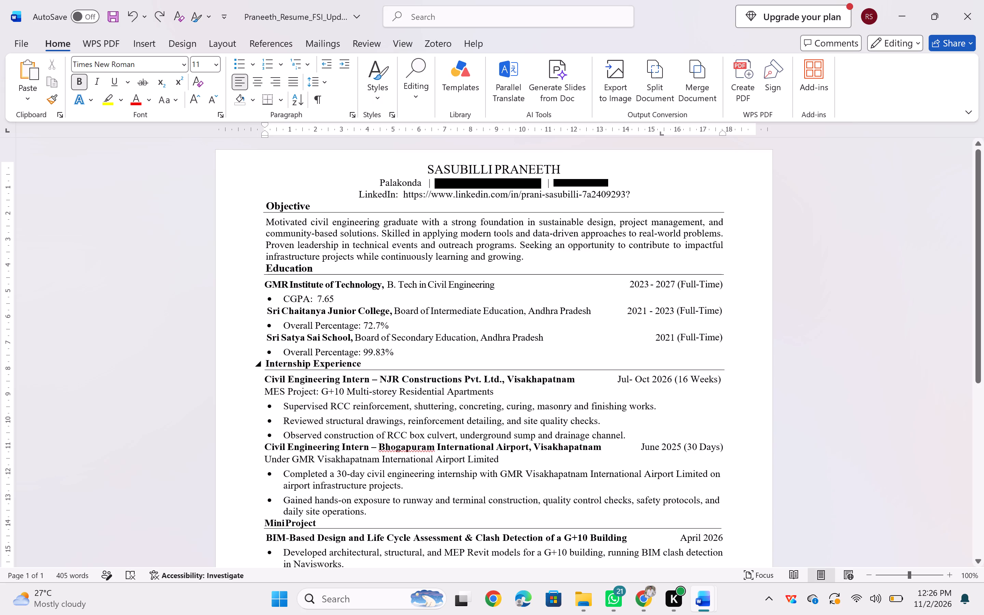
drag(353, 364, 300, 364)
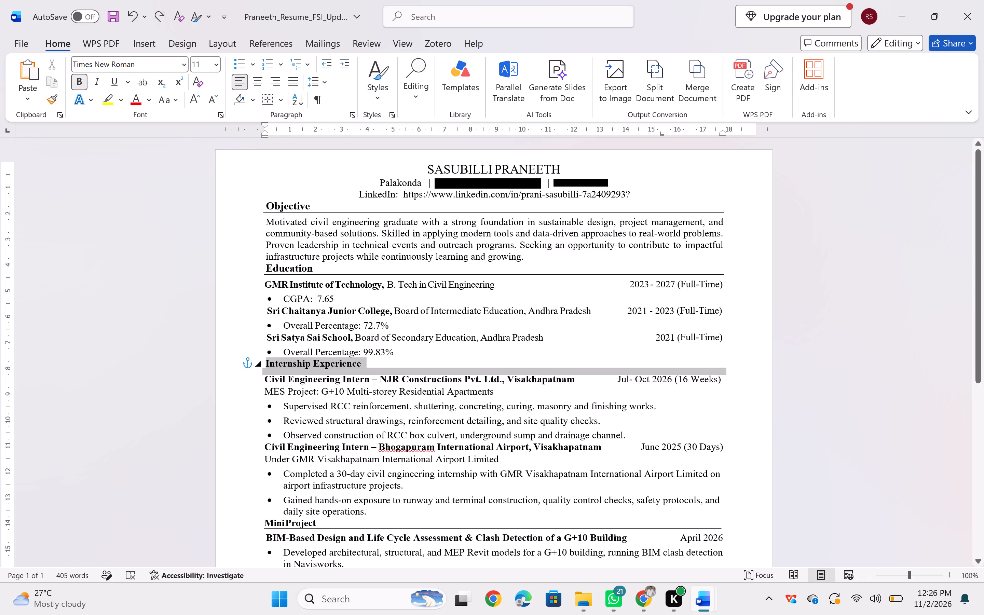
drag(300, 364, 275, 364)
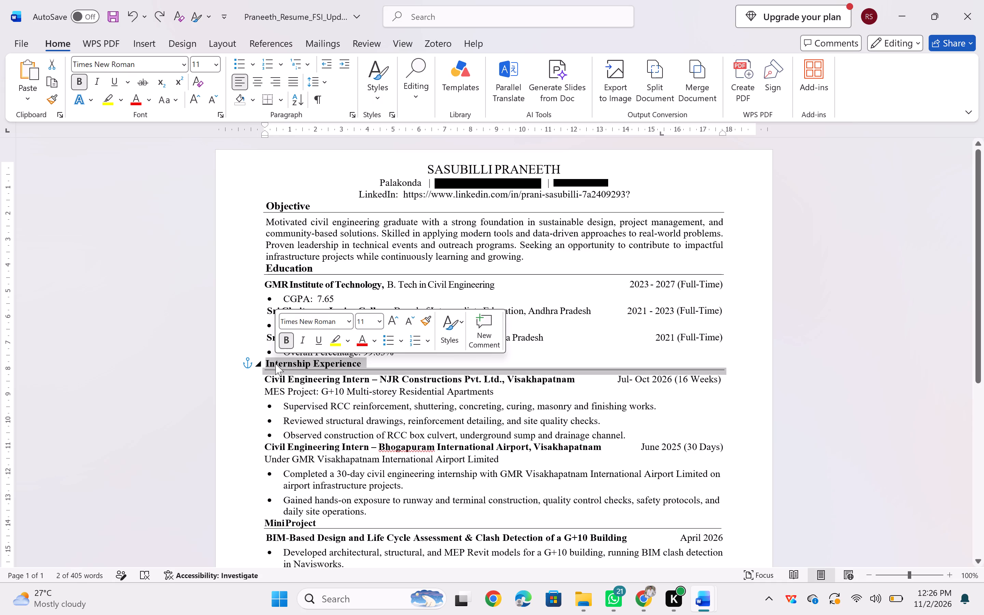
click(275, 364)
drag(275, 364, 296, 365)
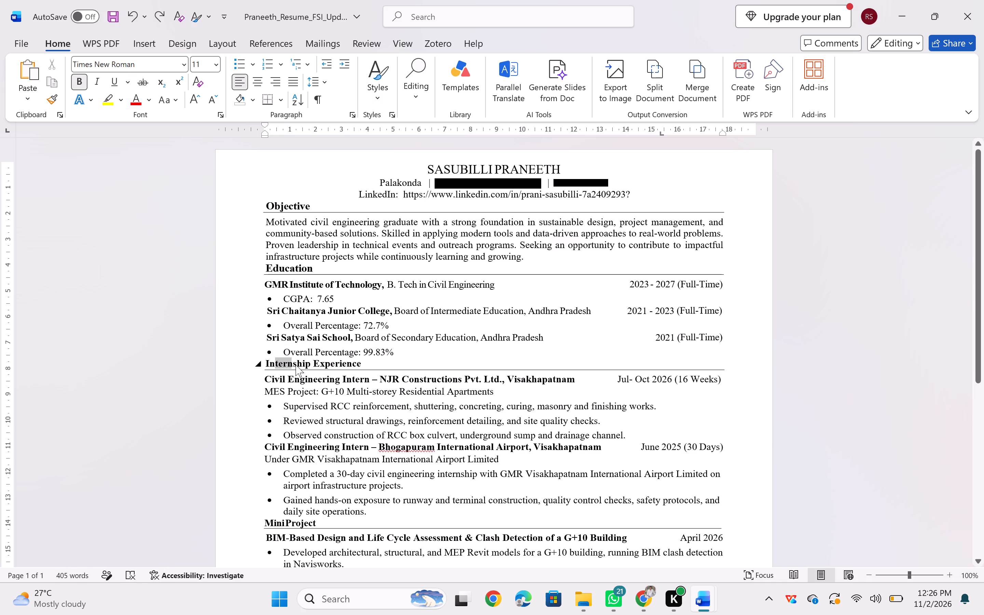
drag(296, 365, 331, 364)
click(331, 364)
Nudge the Internship Experience section line down slightly to leave room beneath the heading.
click(375, 371)
key(Down)
key(Down)
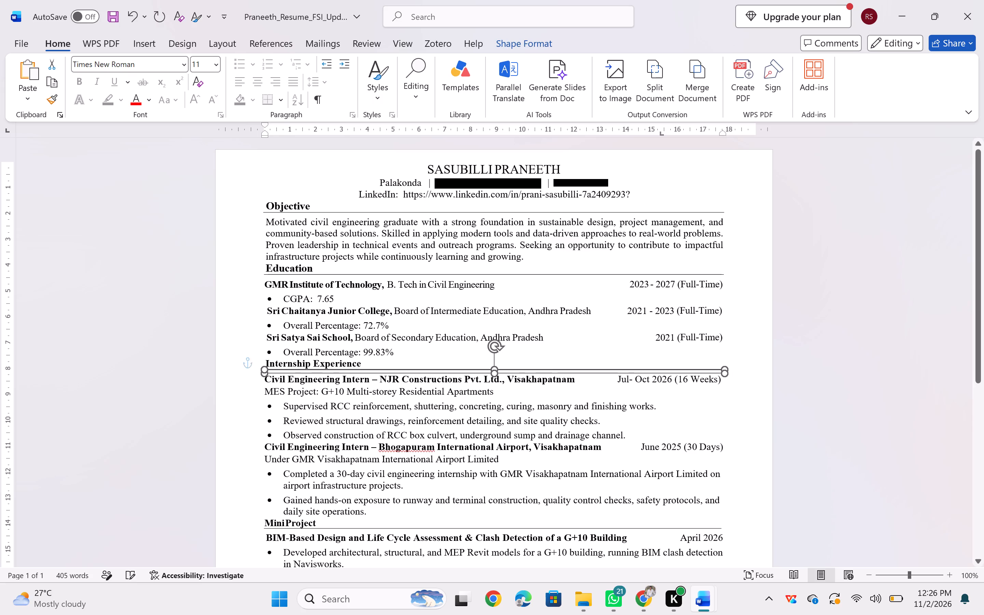
key(Down)
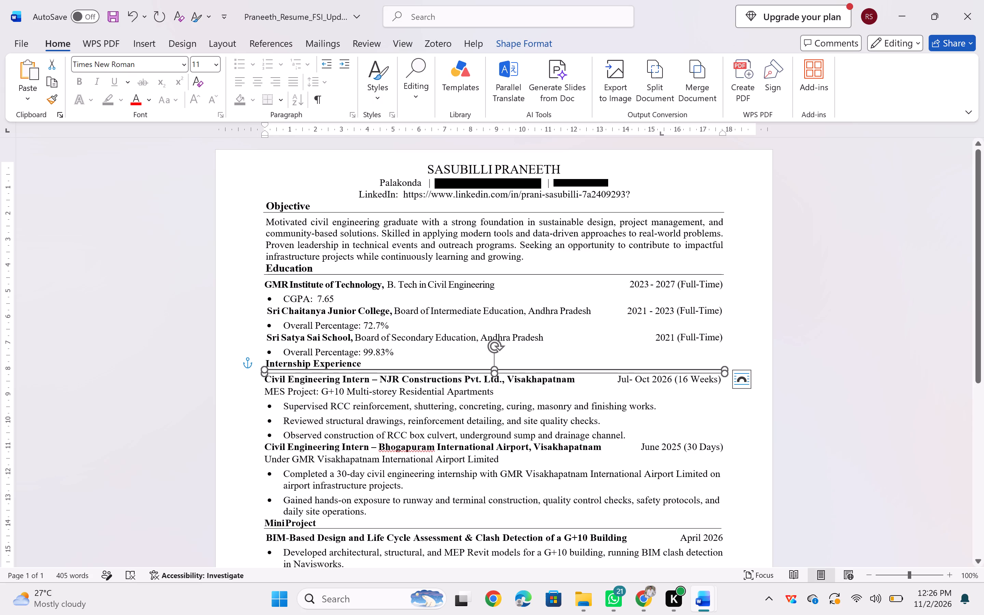
click(395, 369)
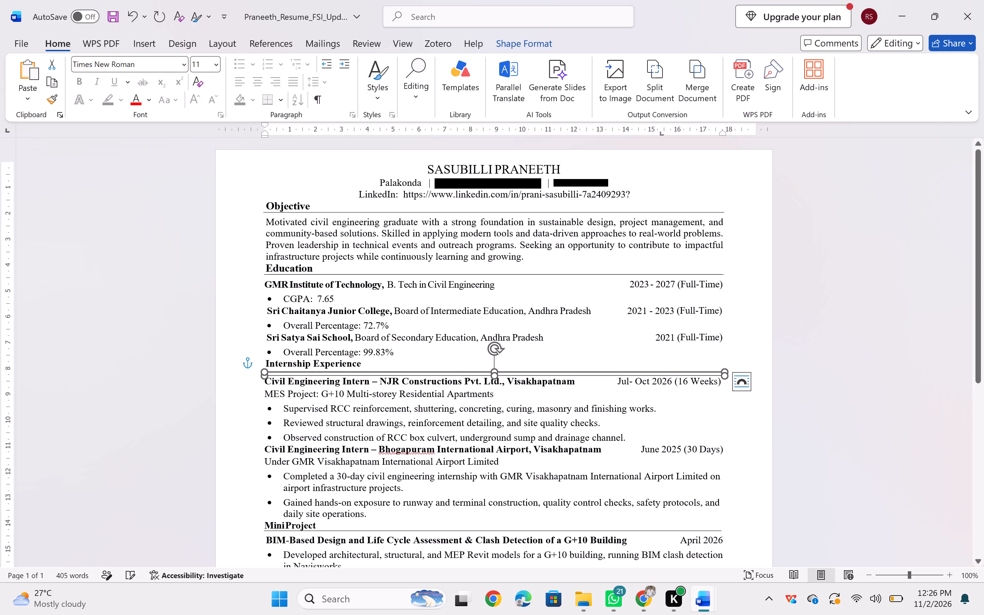
Set both words of the Internship Experience heading to font size 12, leaving its section line out of the selection.
click(343, 364)
triple_click(343, 364)
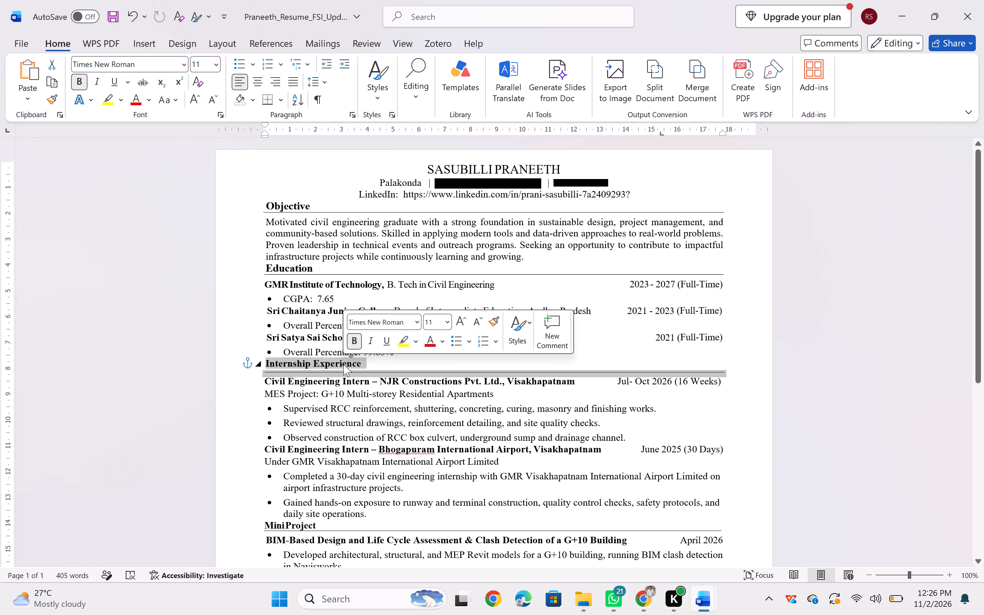
click(343, 364)
drag(359, 363, 308, 363)
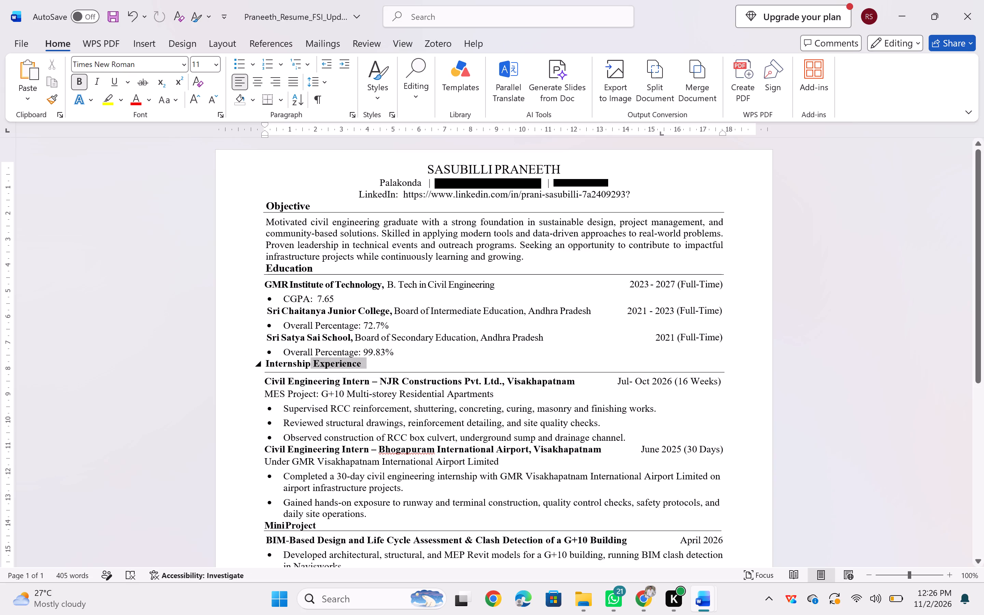
drag(308, 363, 307, 363)
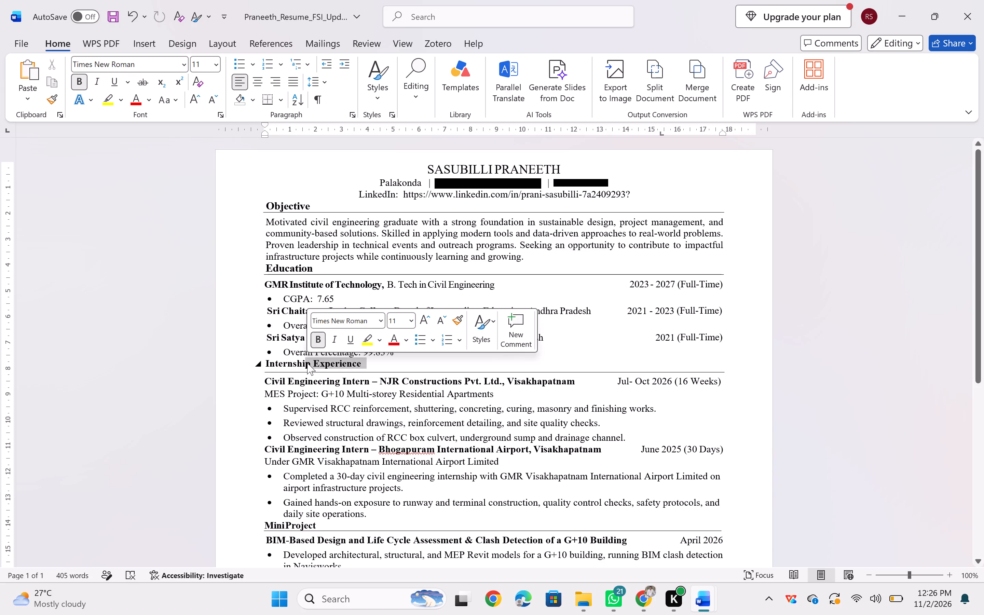
click(413, 321)
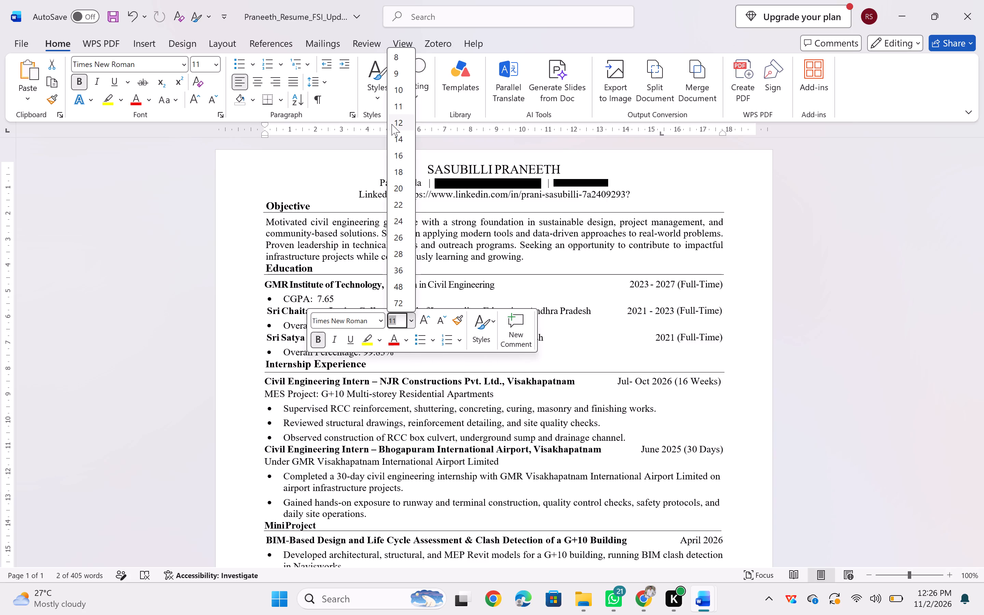
click(392, 124)
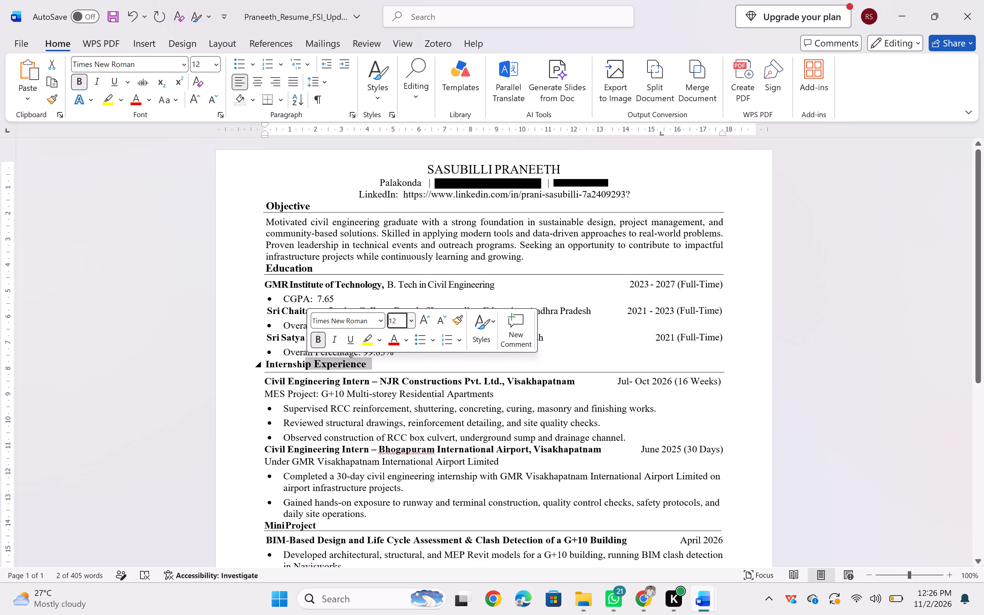
click(289, 361)
click(286, 363)
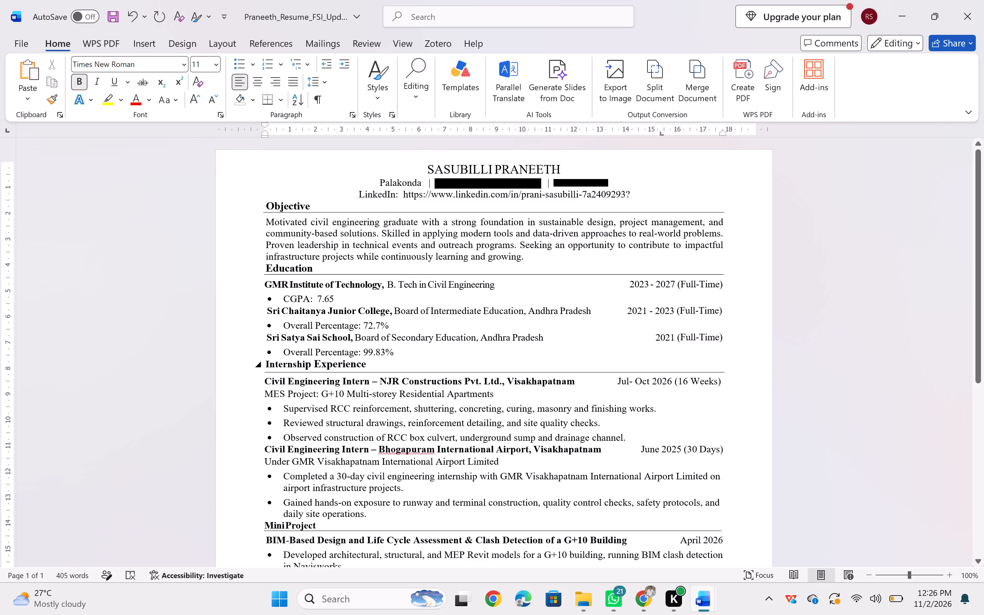
double_click(286, 363)
click(286, 363)
double_click(286, 363)
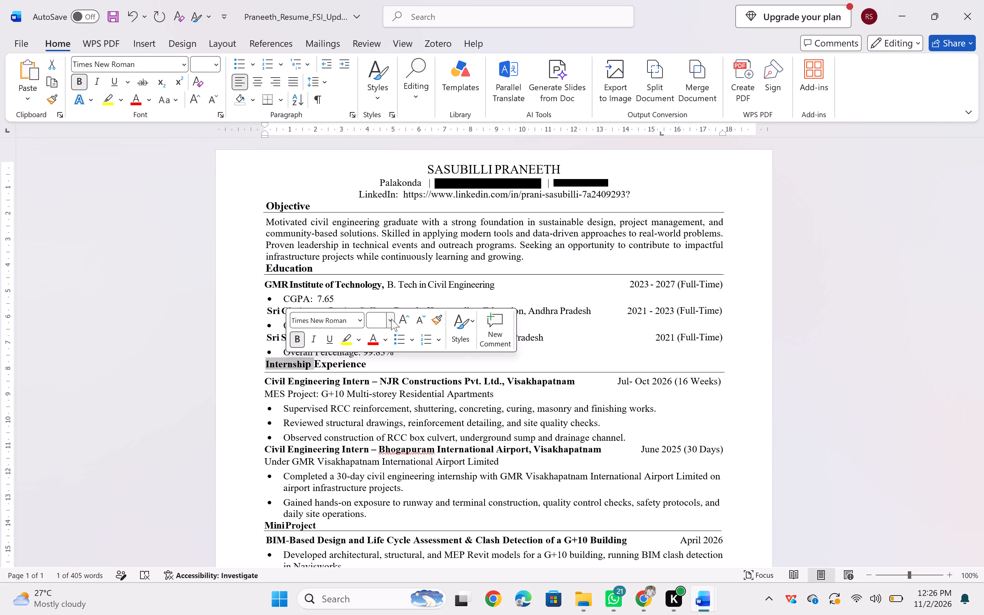
click(392, 319)
click(378, 122)
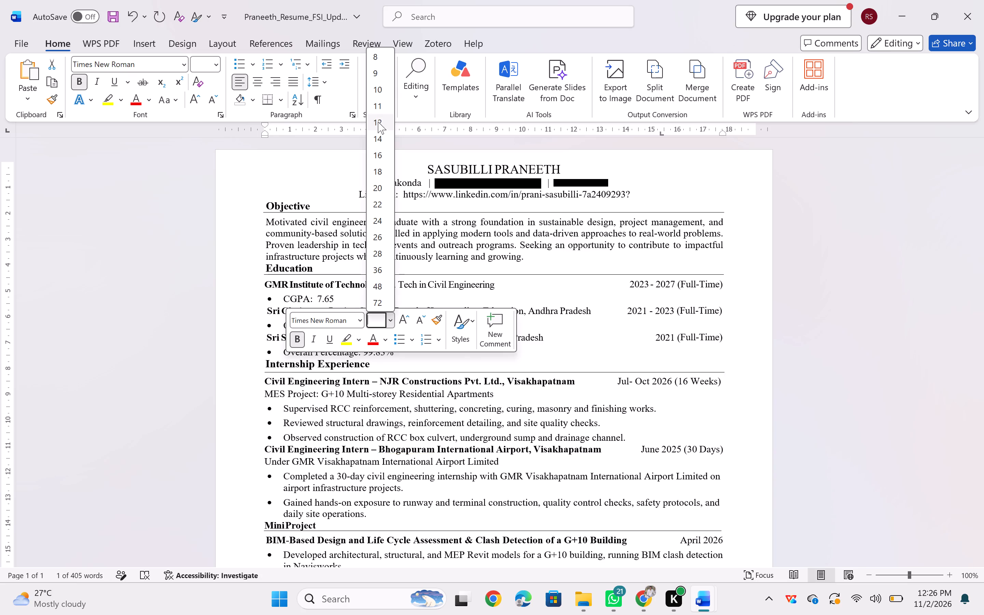
click(284, 359)
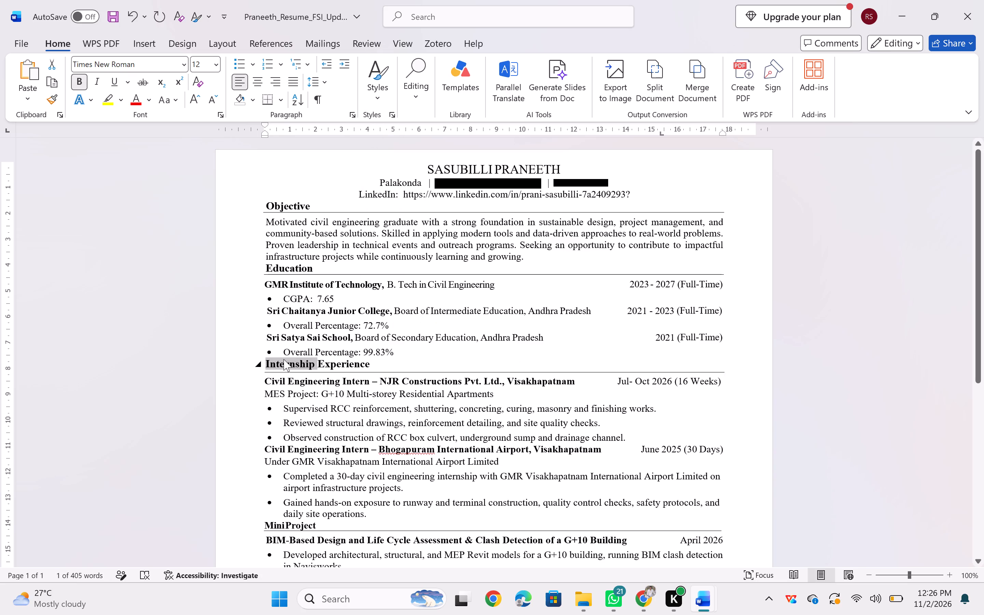
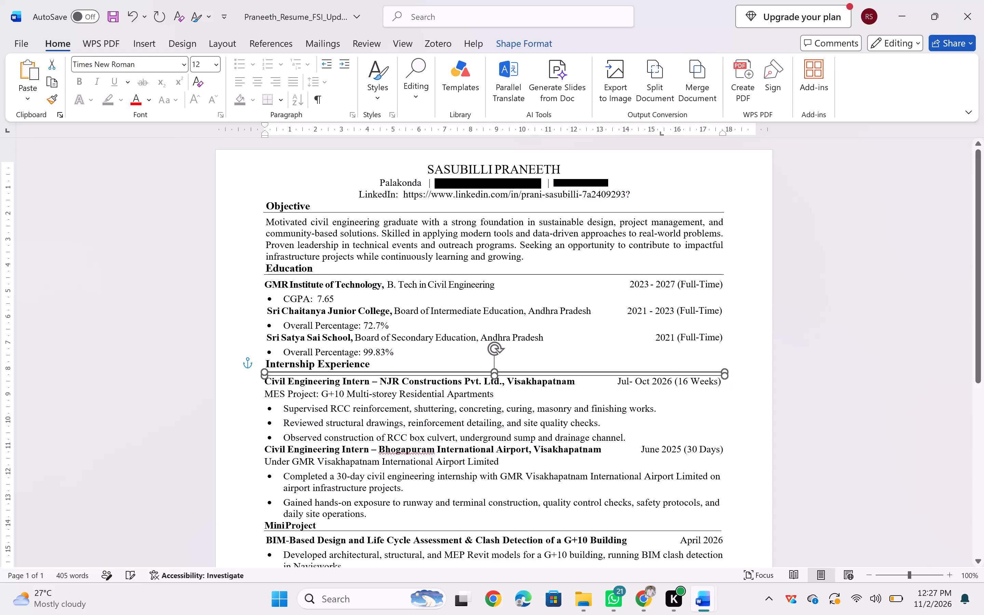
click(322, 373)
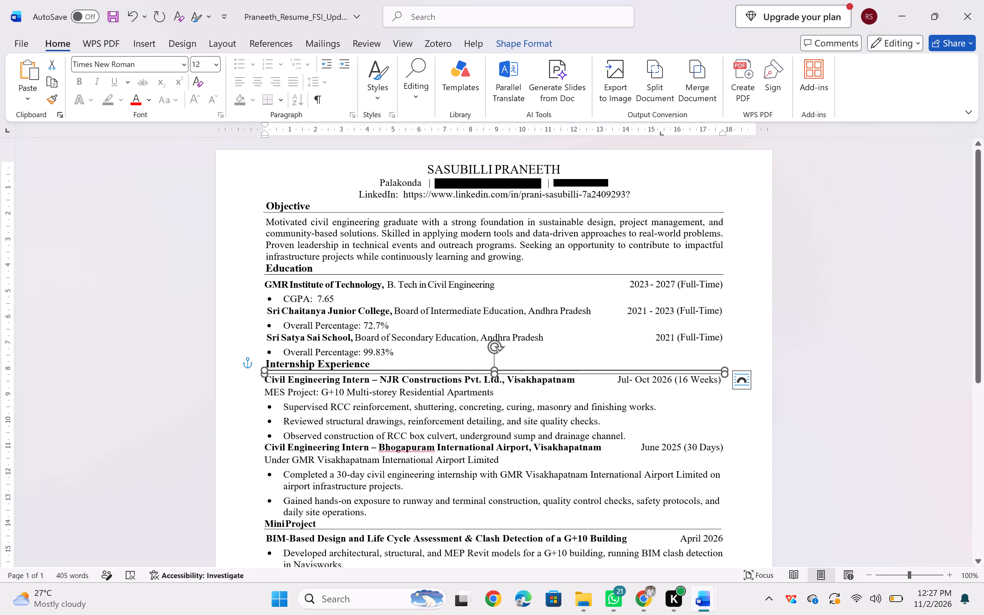
Set the Mini Project heading to 12 pt and nudge its divider line down so it sits beneath the heading.
scroll(314, 465, down, 1)
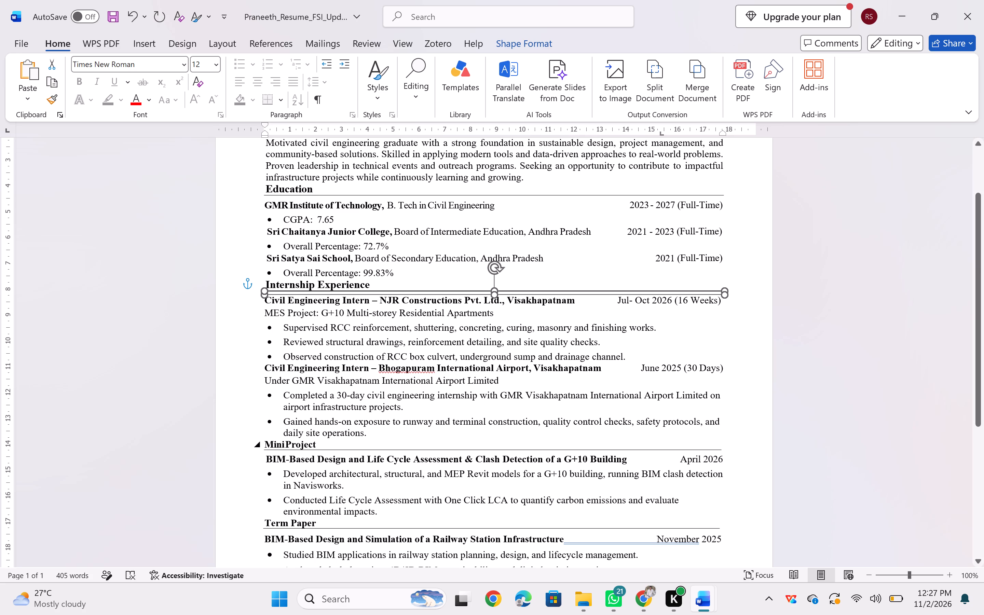
double_click(298, 442)
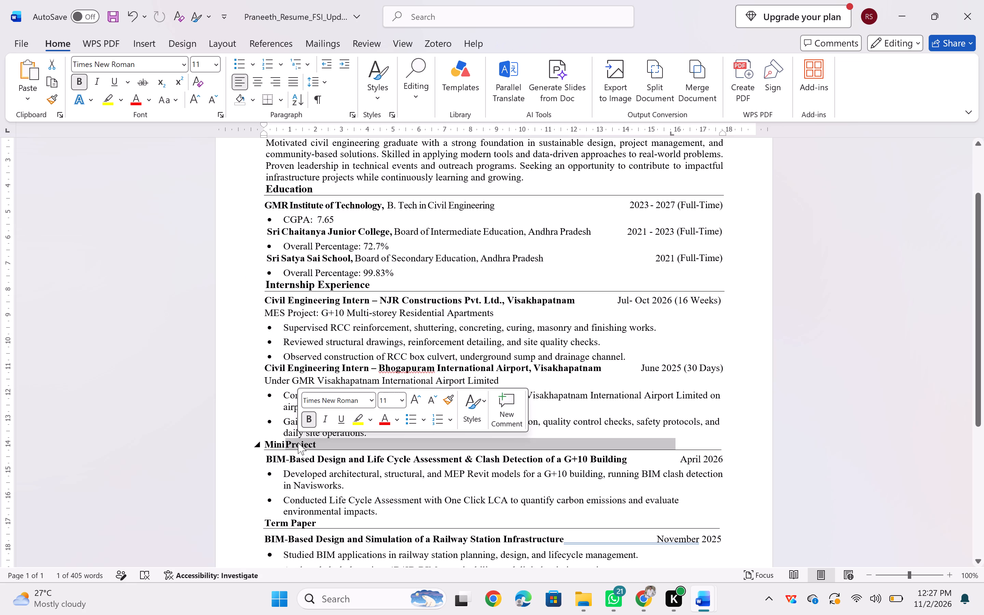
triple_click(298, 442)
click(298, 442)
triple_click(298, 442)
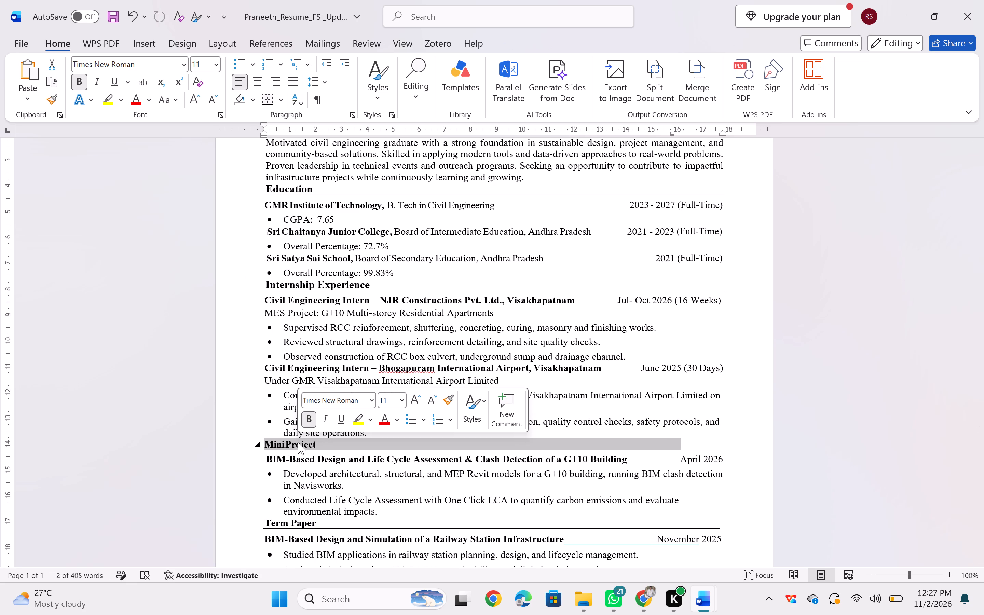
click(402, 399)
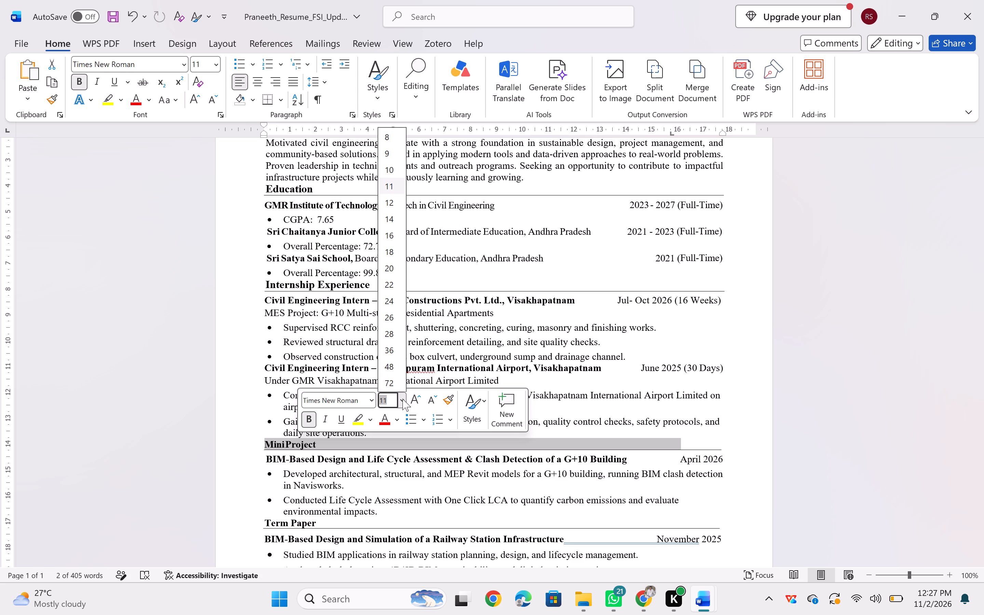
click(392, 205)
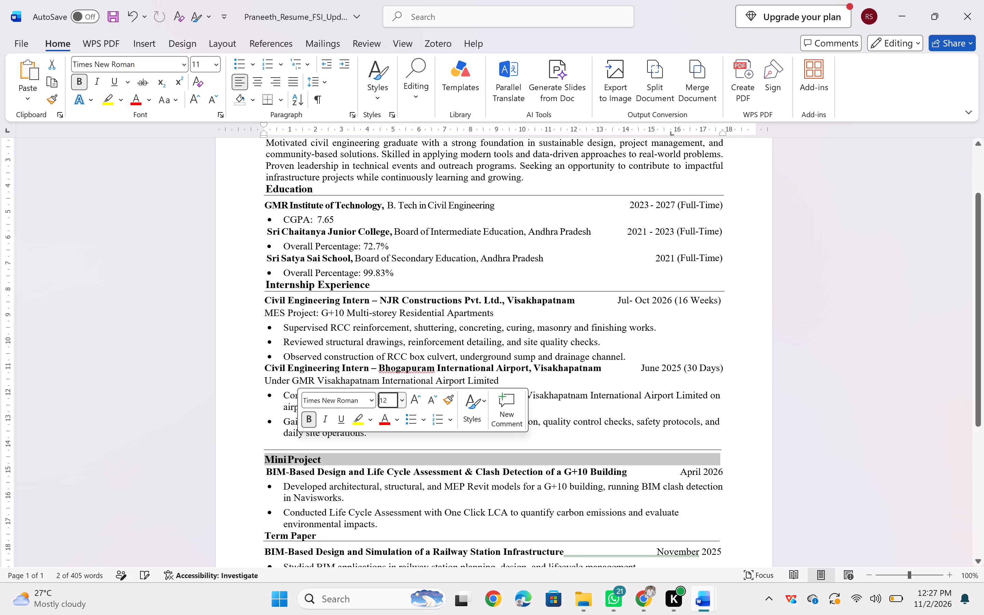
click(345, 464)
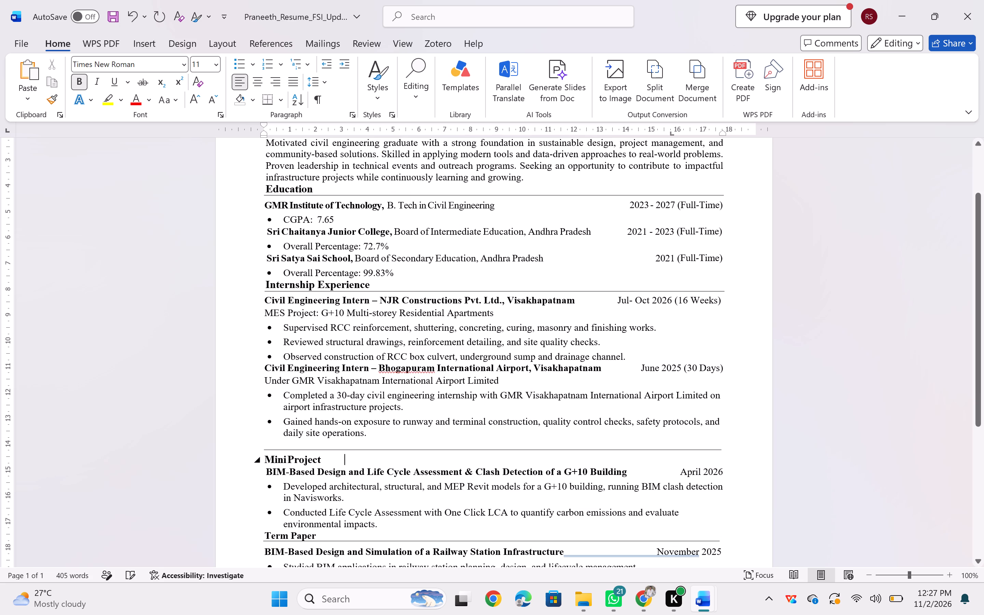
click(359, 451)
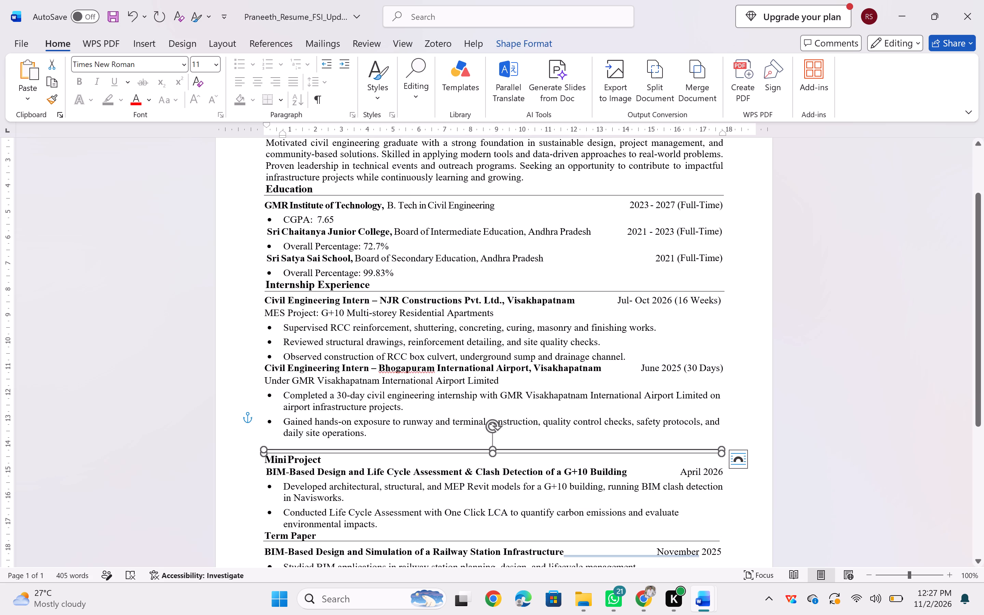
key(Down)
key(Down)
key(Down)
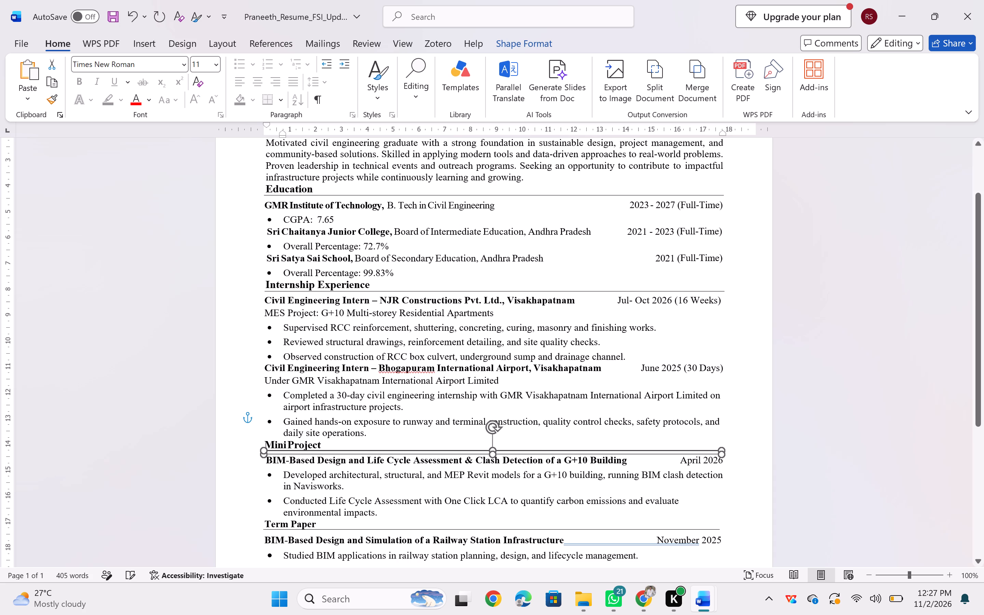
Replace the space between "Mini" and "Project" in the heading with a new one.
click(290, 444)
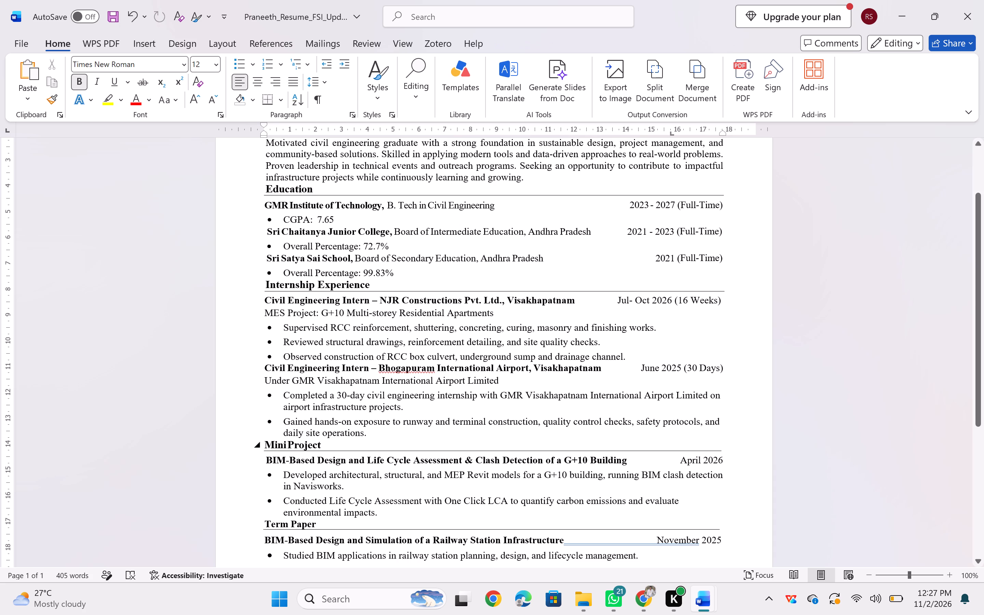
key(BackSpace)
key(space)
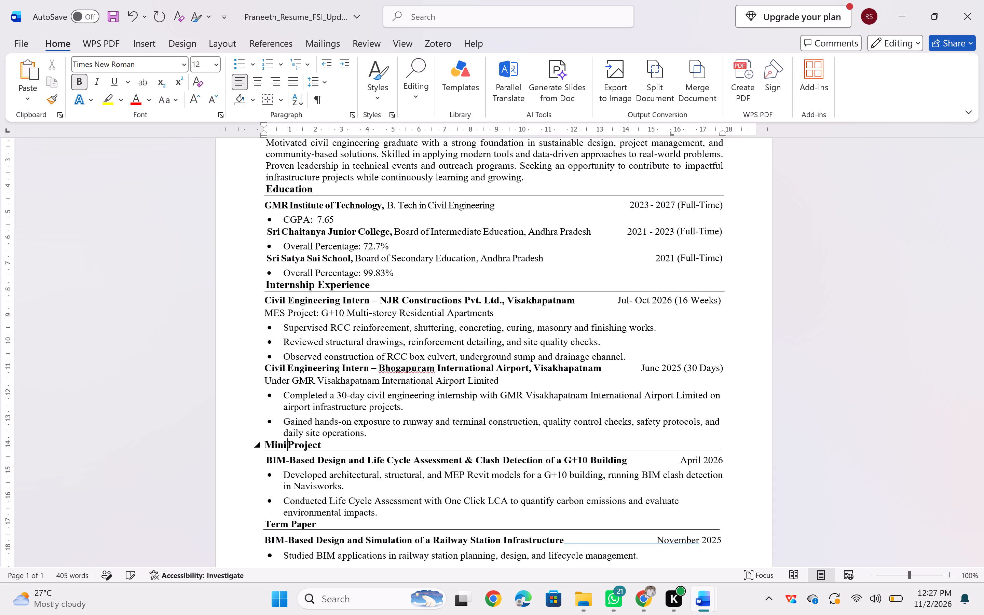
Set the Term Paper heading to 12 pt and nudge its divider line down so it sits beneath the heading.
scroll(295, 502, down, 1)
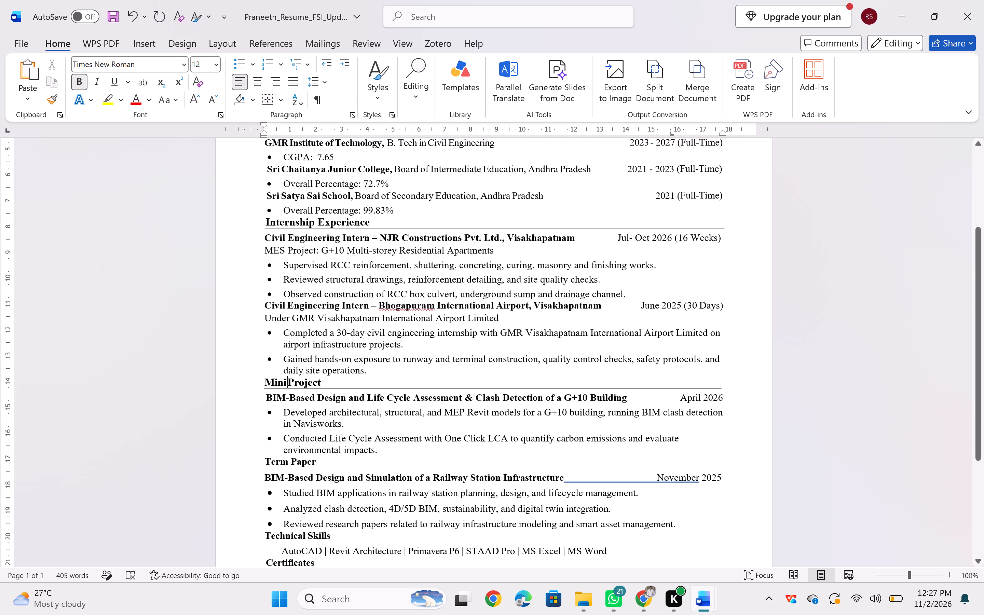
triple_click(288, 461)
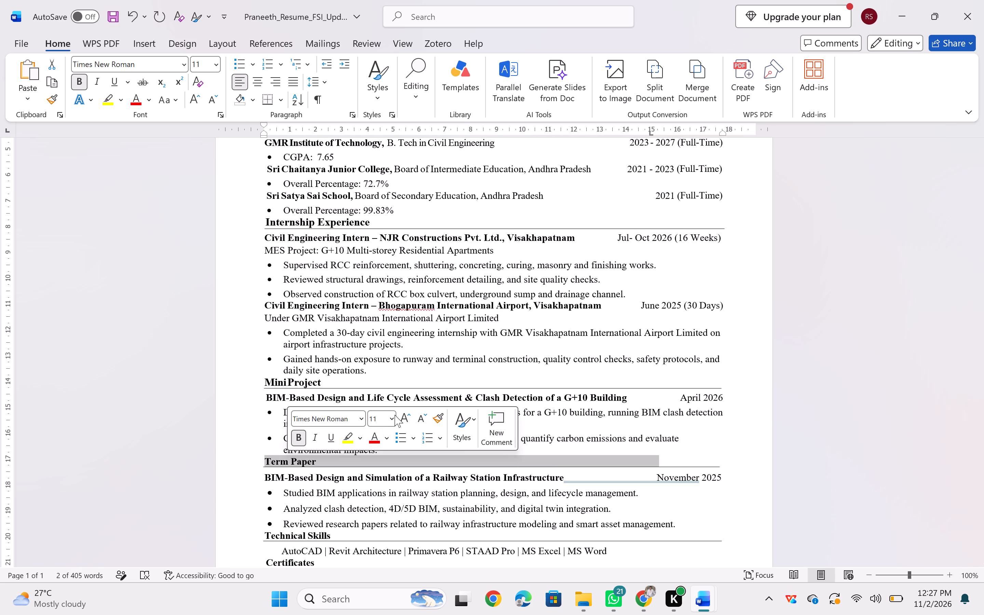
click(395, 415)
click(384, 225)
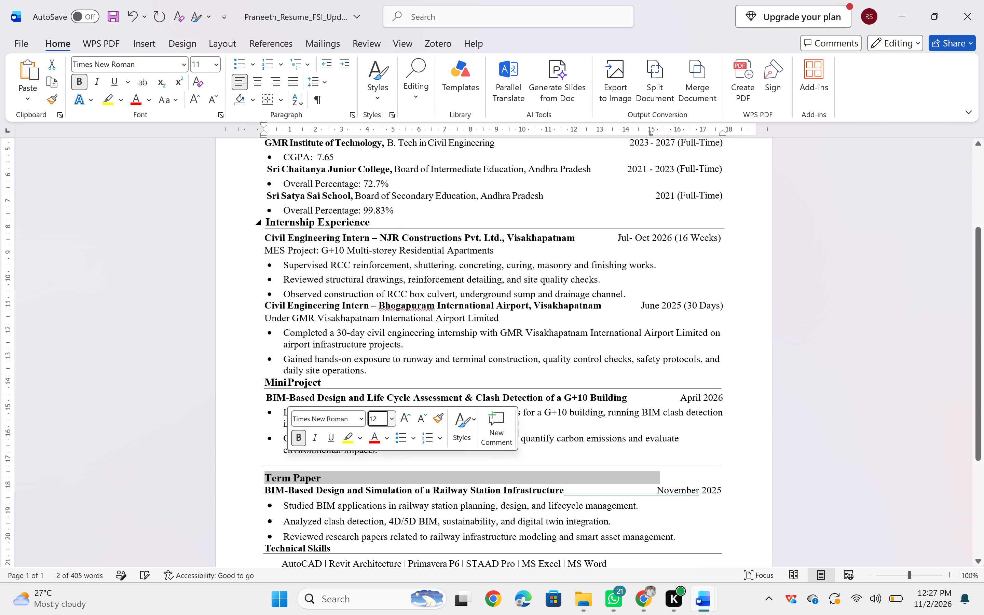
click(387, 472)
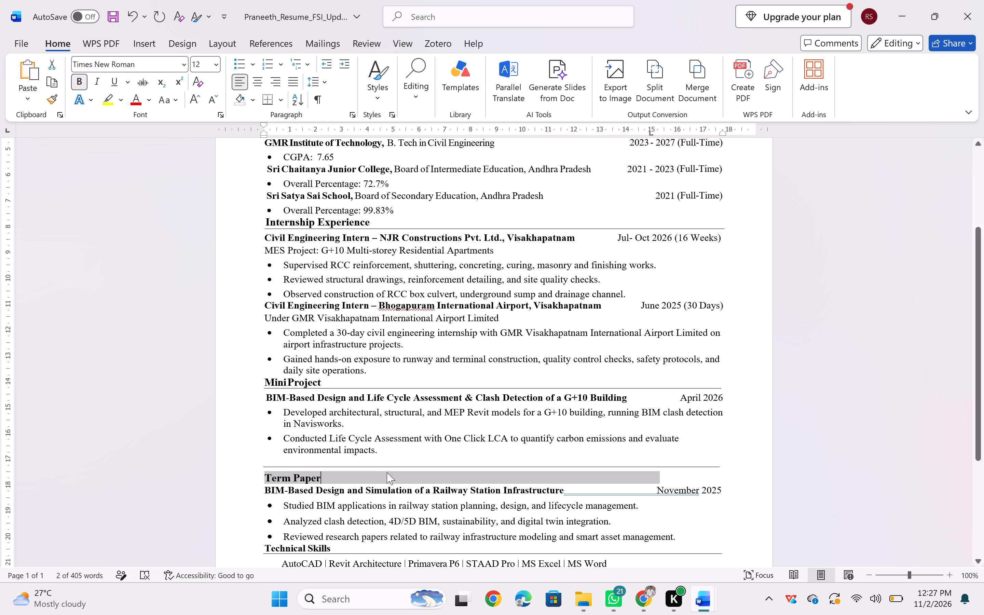
click(382, 467)
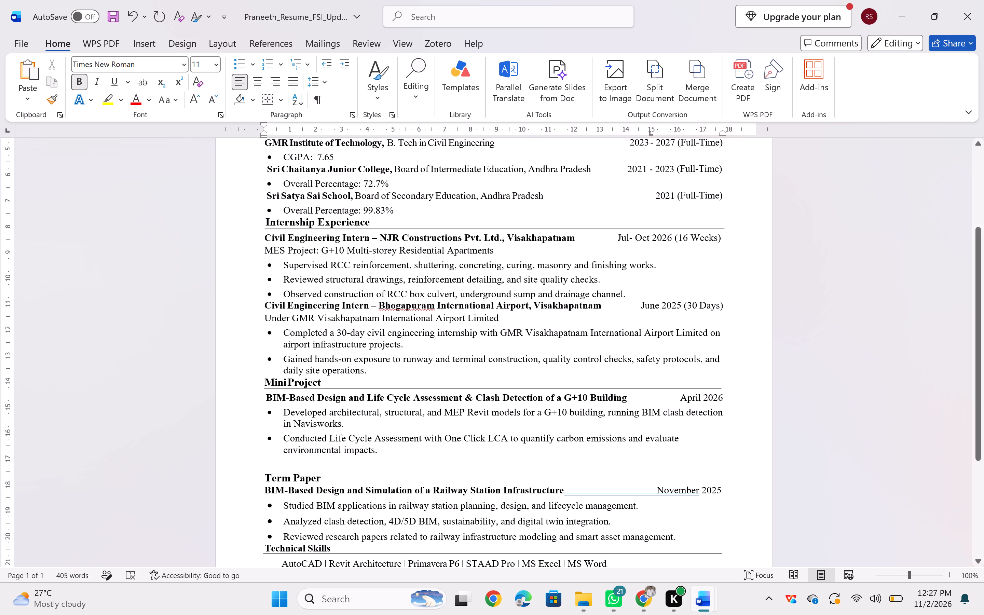
key(Down)
key(Down)
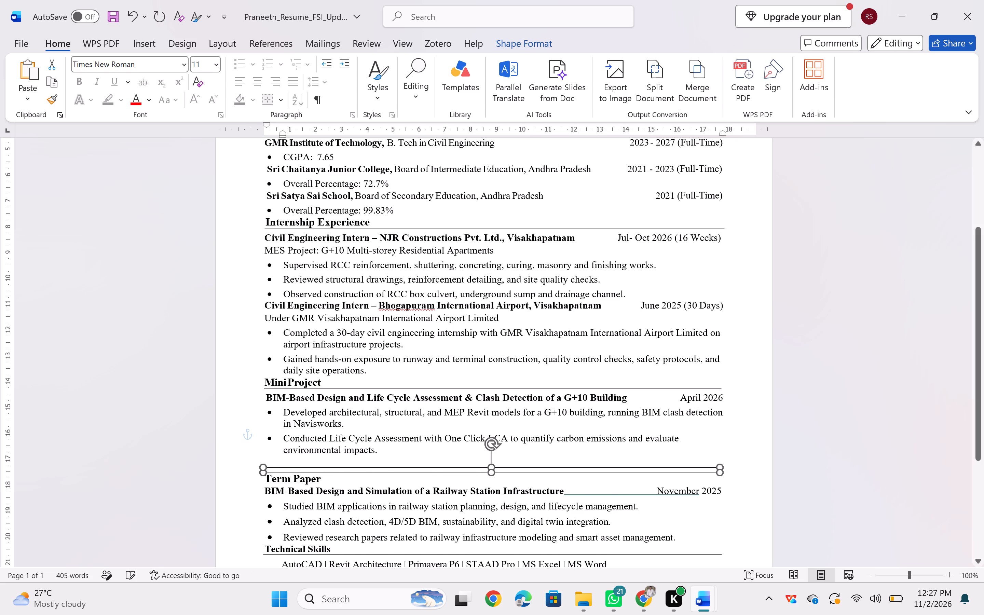
key(Down)
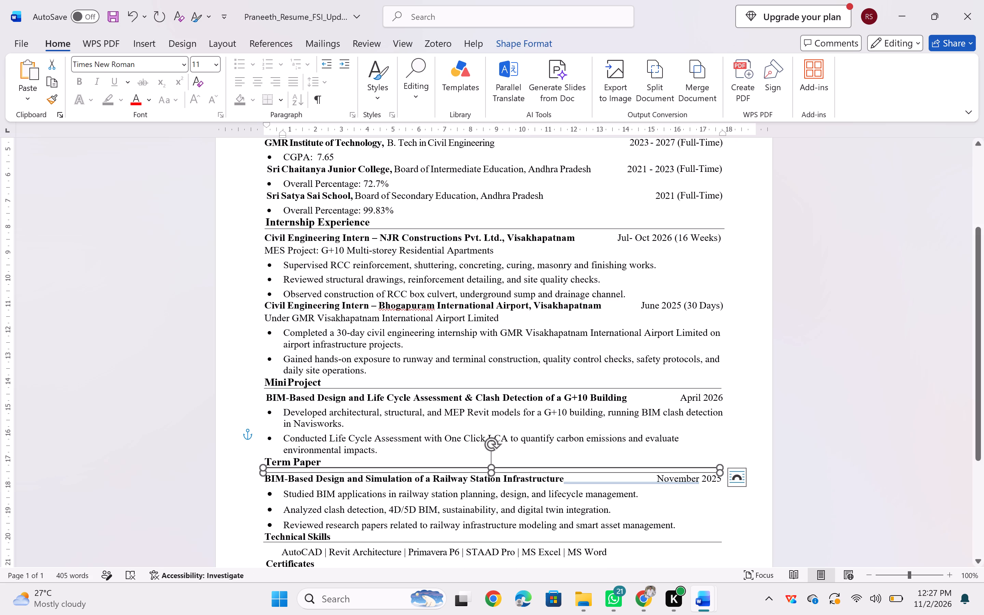
click(245, 497)
click(318, 497)
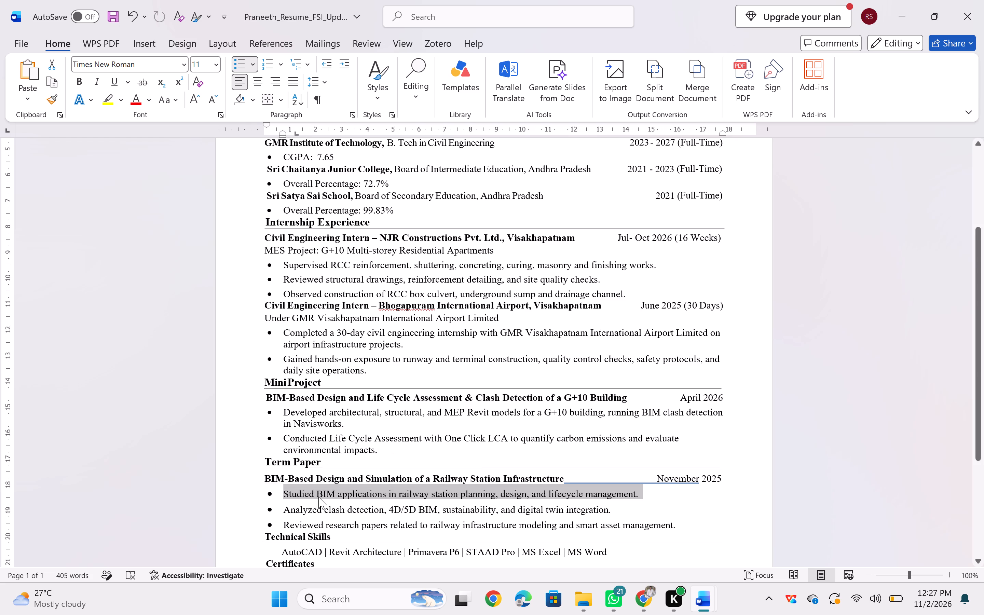
Set the Technical Skills heading to 12 pt and nudge its divider line down so it sits beneath the heading.
scroll(318, 497, down, 1)
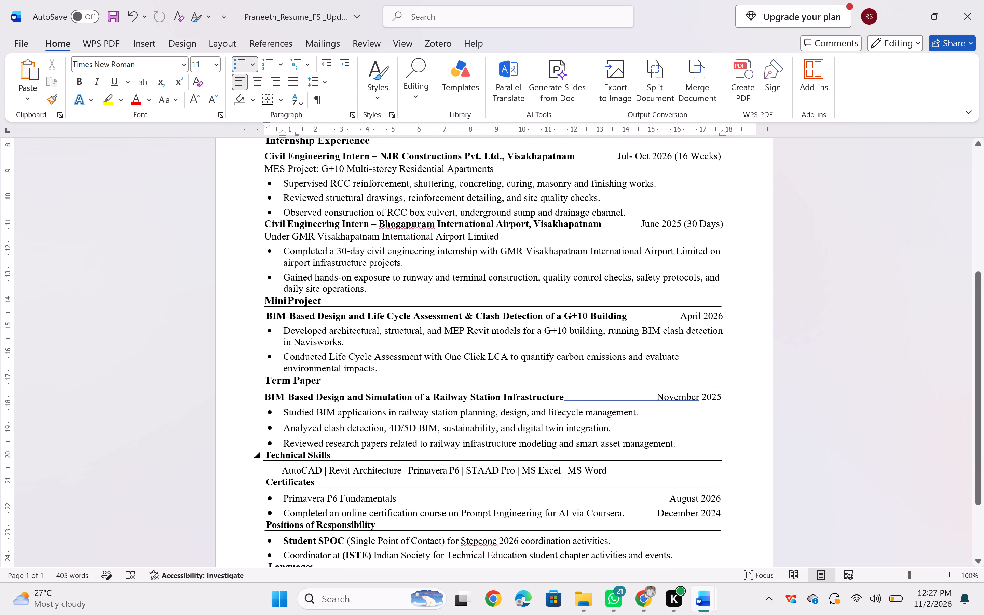
triple_click(319, 452)
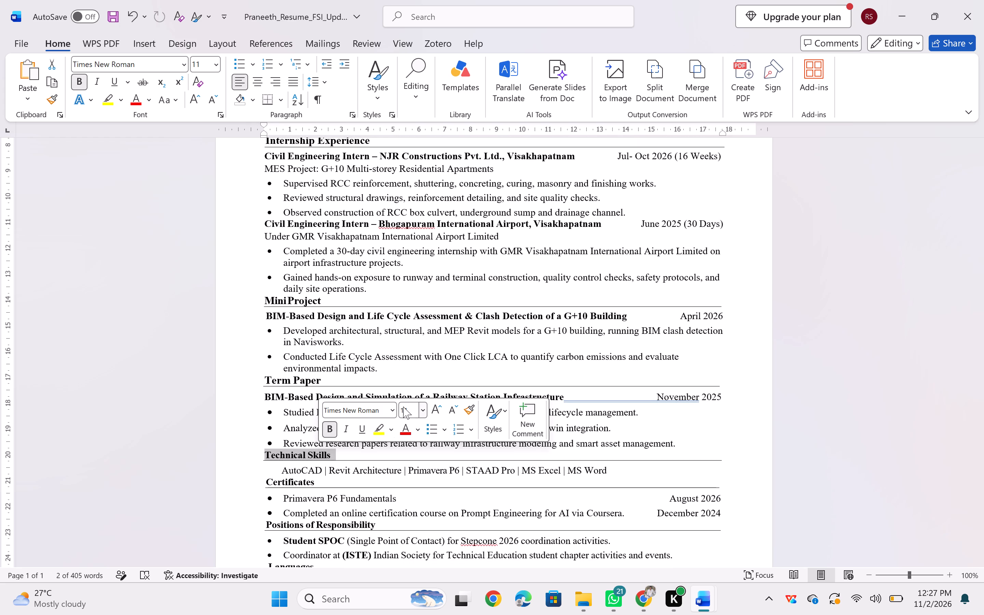
click(426, 406)
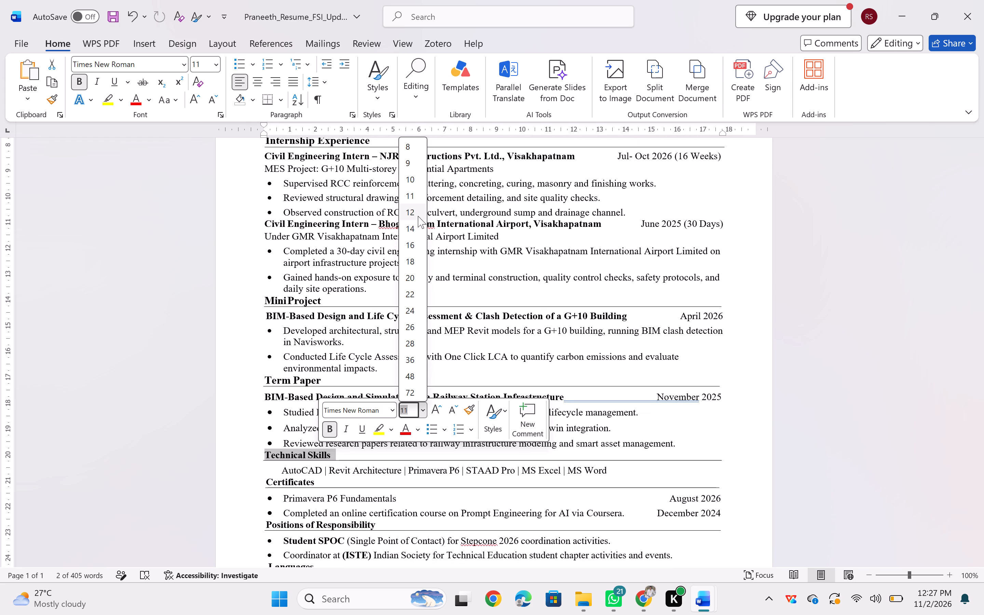
click(416, 207)
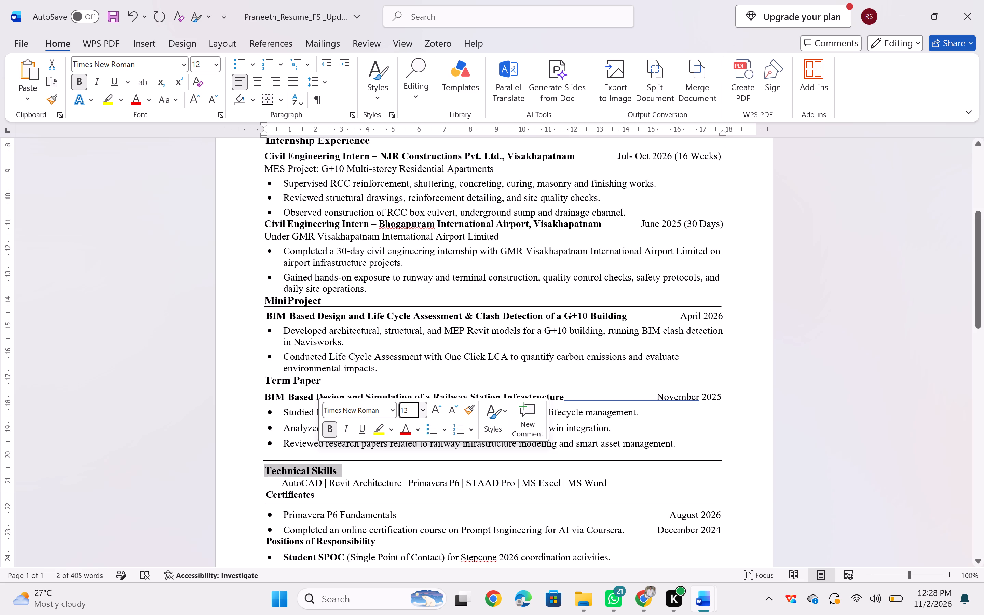
click(368, 462)
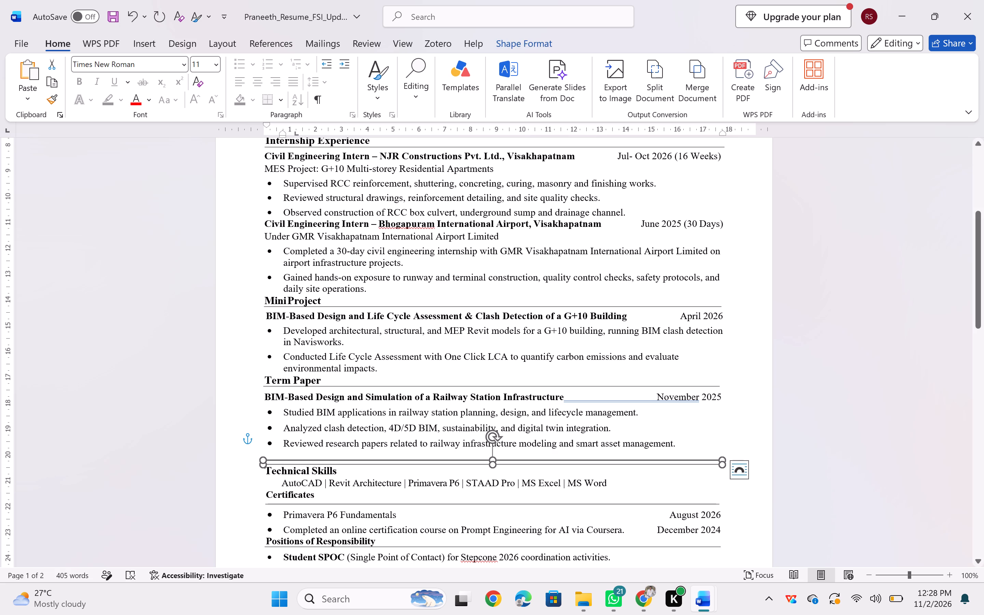
key(Down)
key(Down)
key(Down)
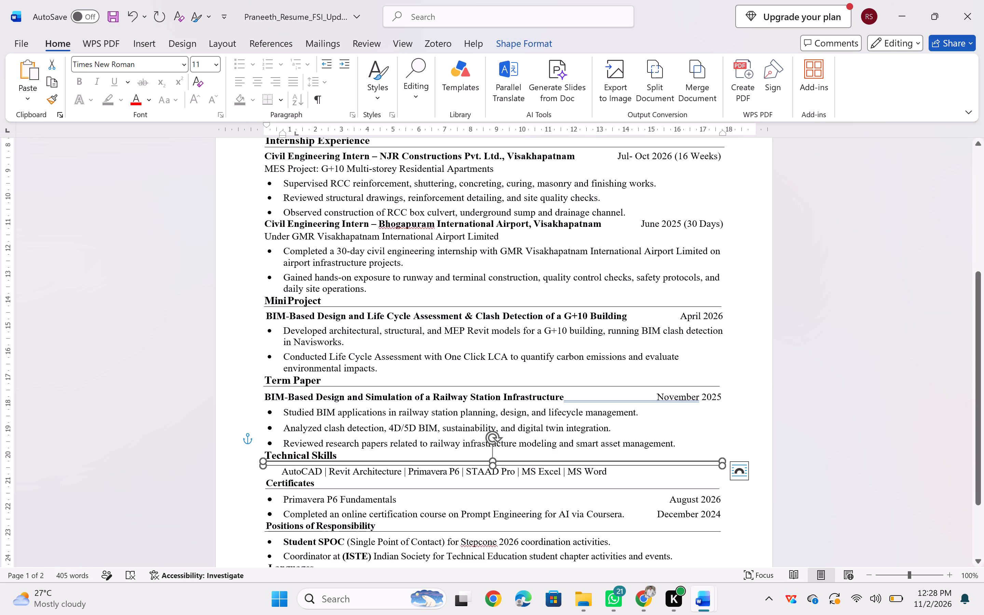
Set the Certificates heading to 12 pt and nudge its divider line down so it sits beneath the heading.
triple_click(304, 485)
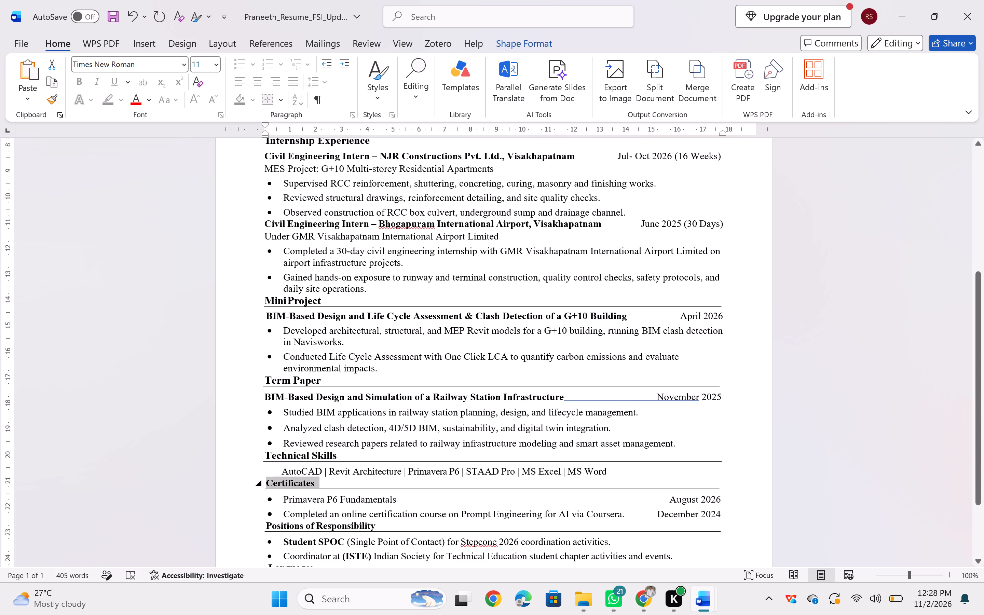
click(410, 443)
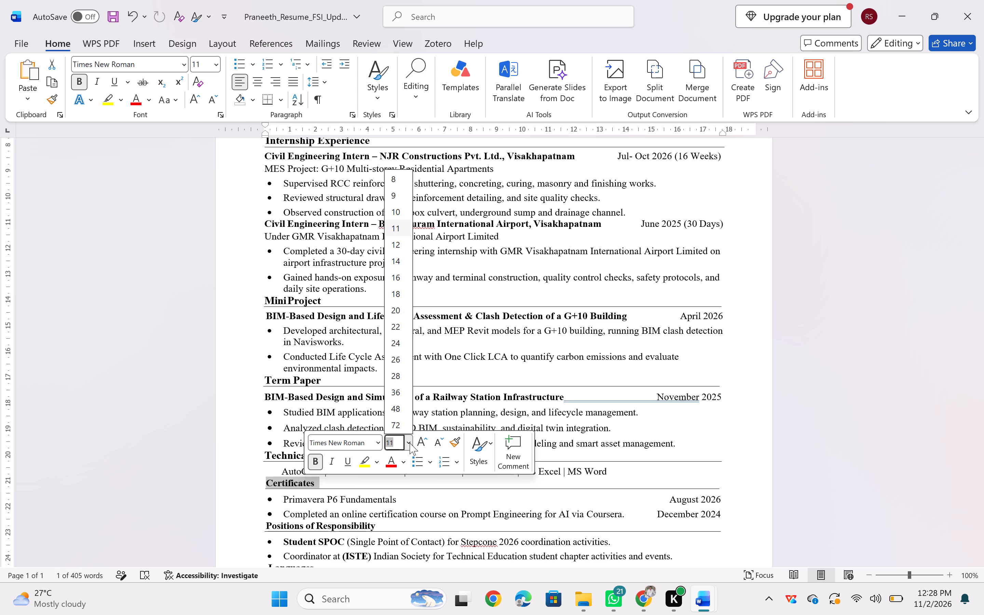
click(398, 239)
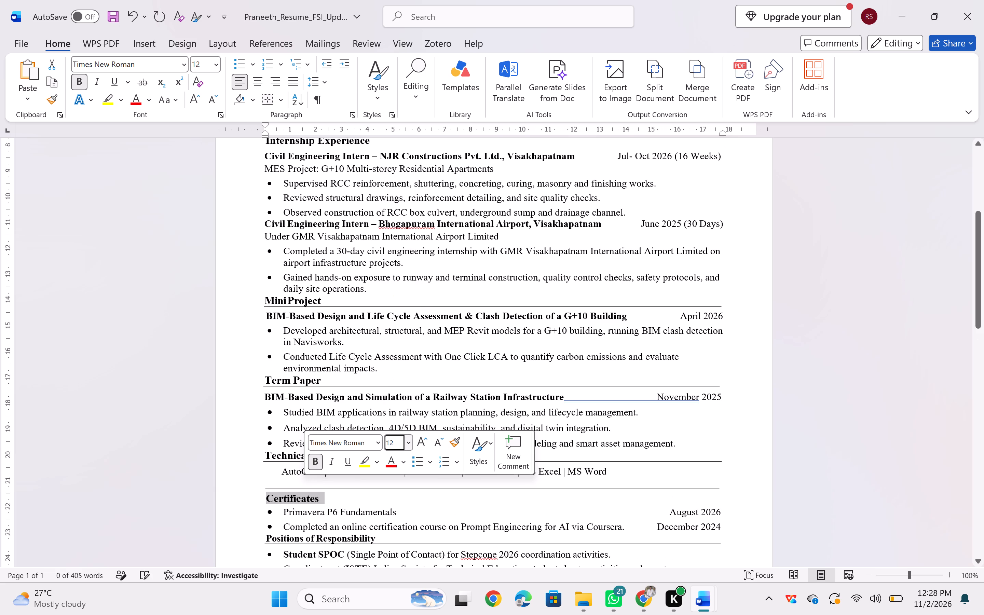
click(371, 489)
key(Down)
key(Down)
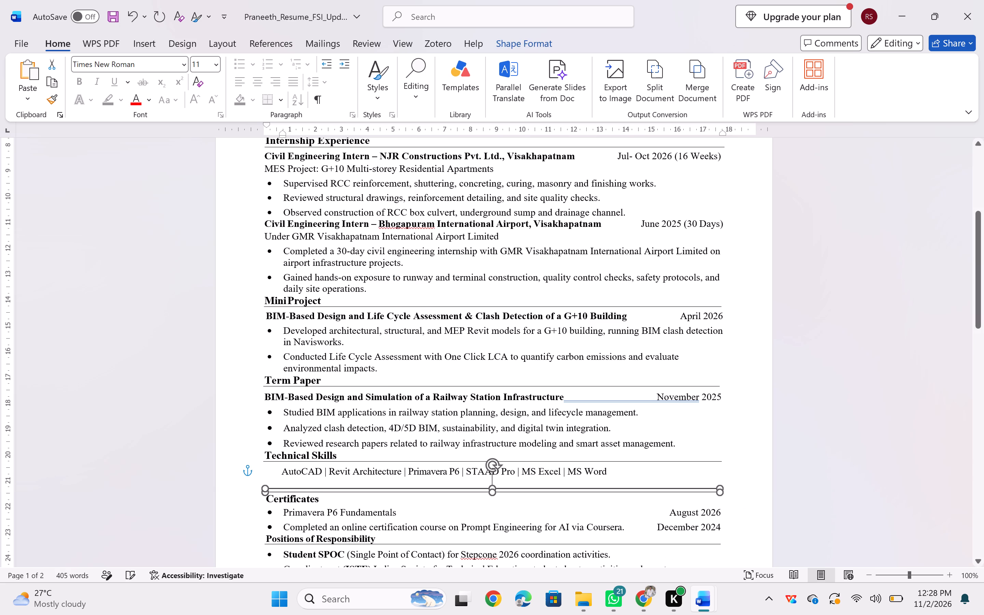
key(Down)
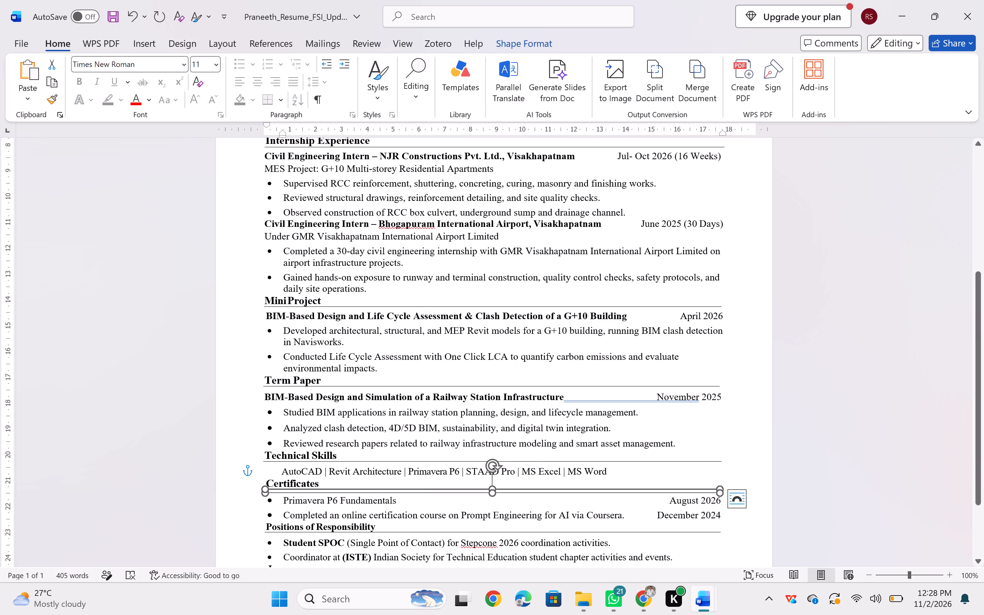
Set the whole Positions of Responsibility heading to 12 pt, including its first letter.
triple_click(346, 524)
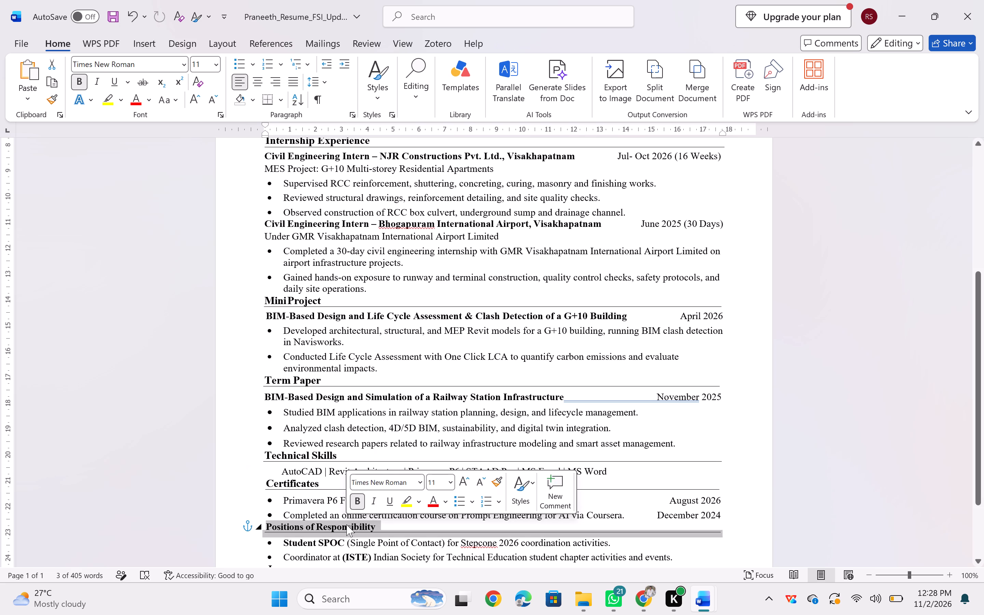
click(346, 524)
triple_click(354, 524)
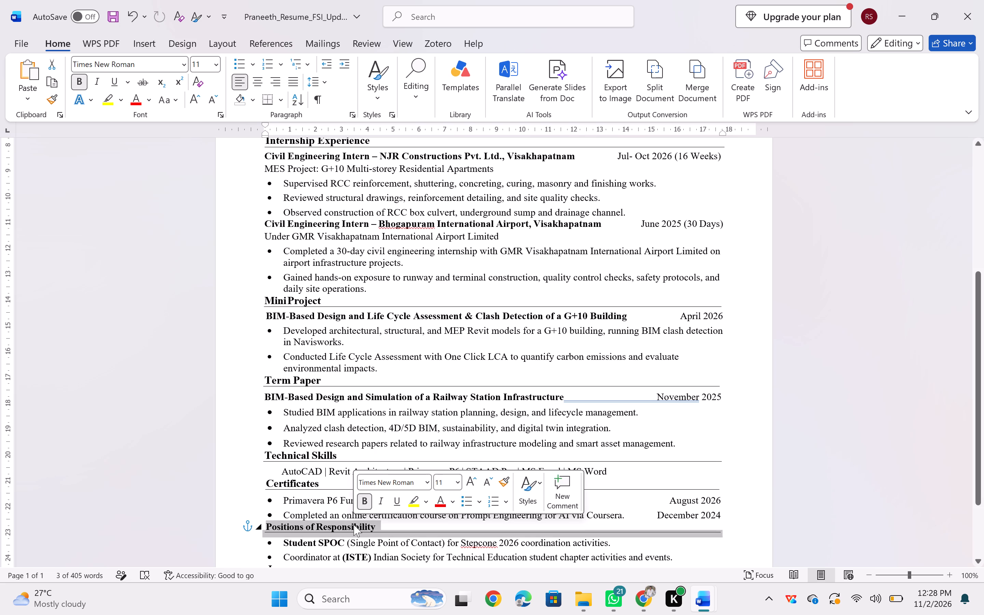
click(354, 524)
drag(354, 524, 314, 521)
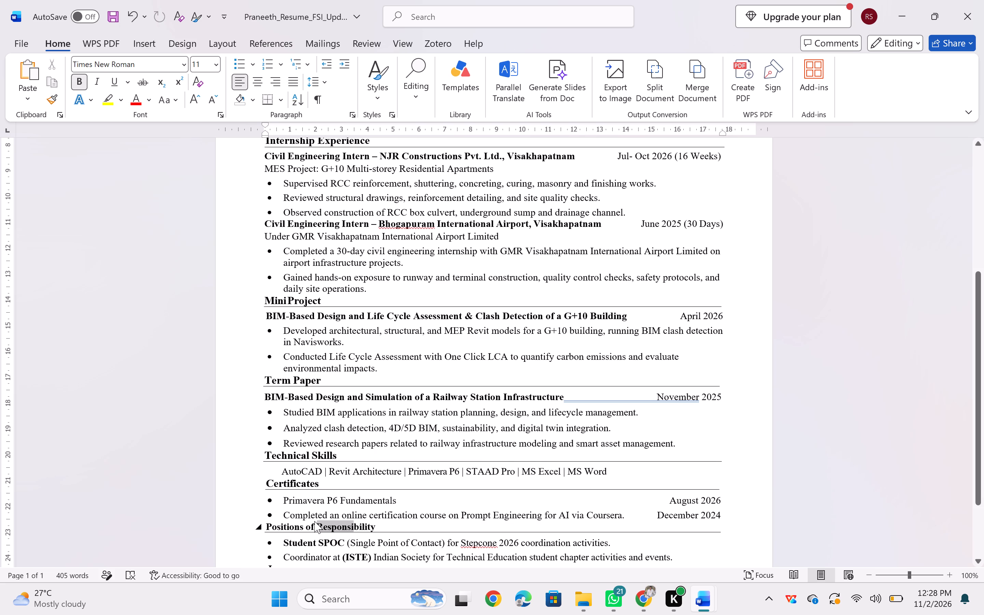
drag(314, 521, 298, 527)
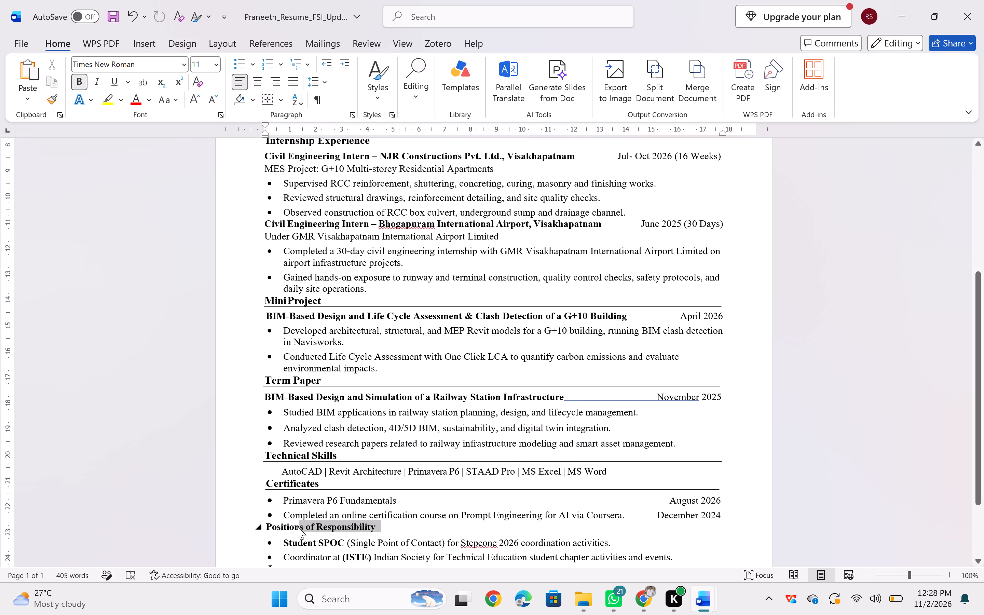
drag(298, 527, 287, 527)
drag(287, 527, 272, 527)
drag(272, 527, 267, 527)
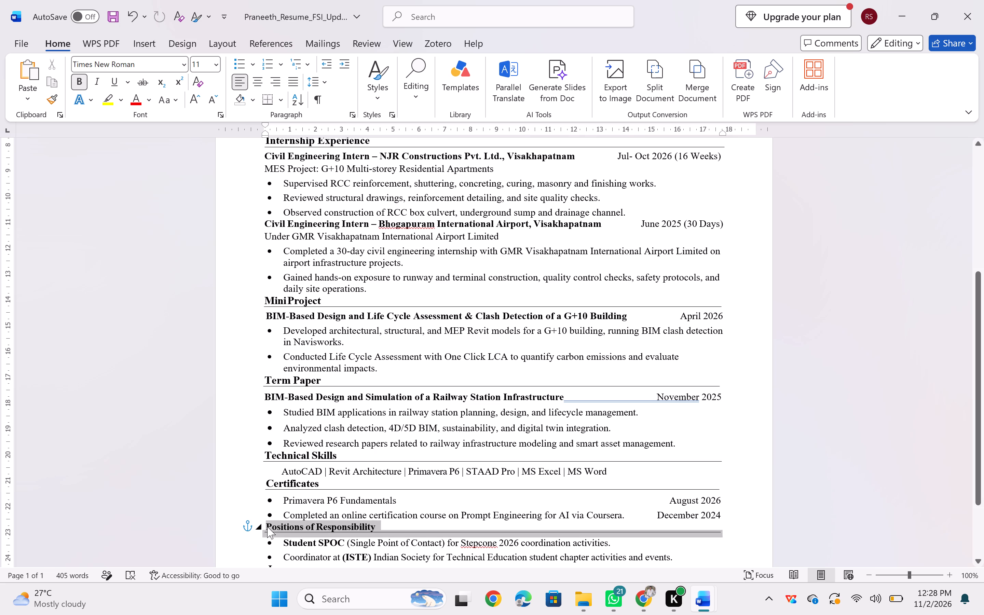
drag(267, 527, 272, 525)
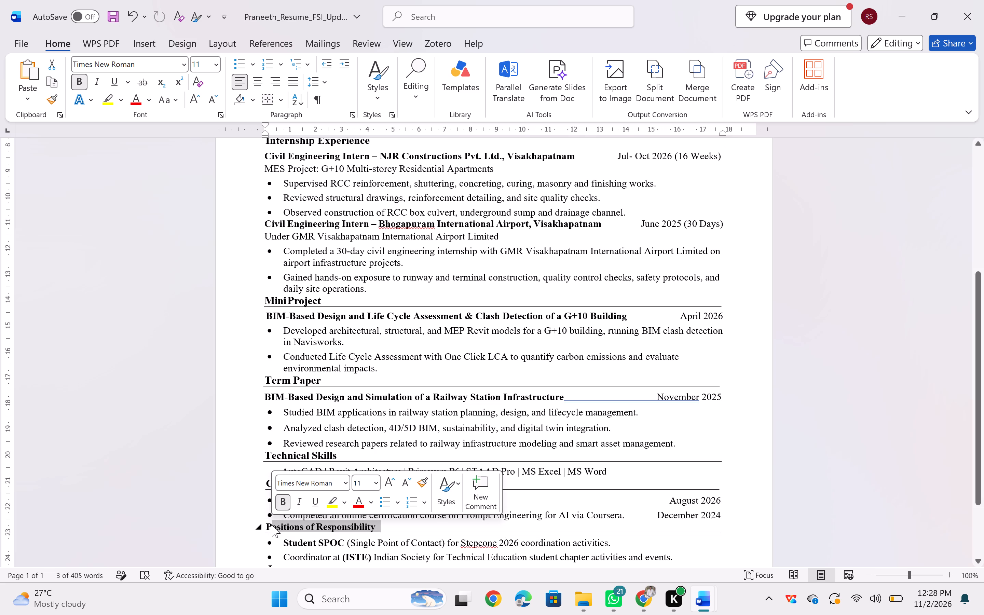
click(373, 482)
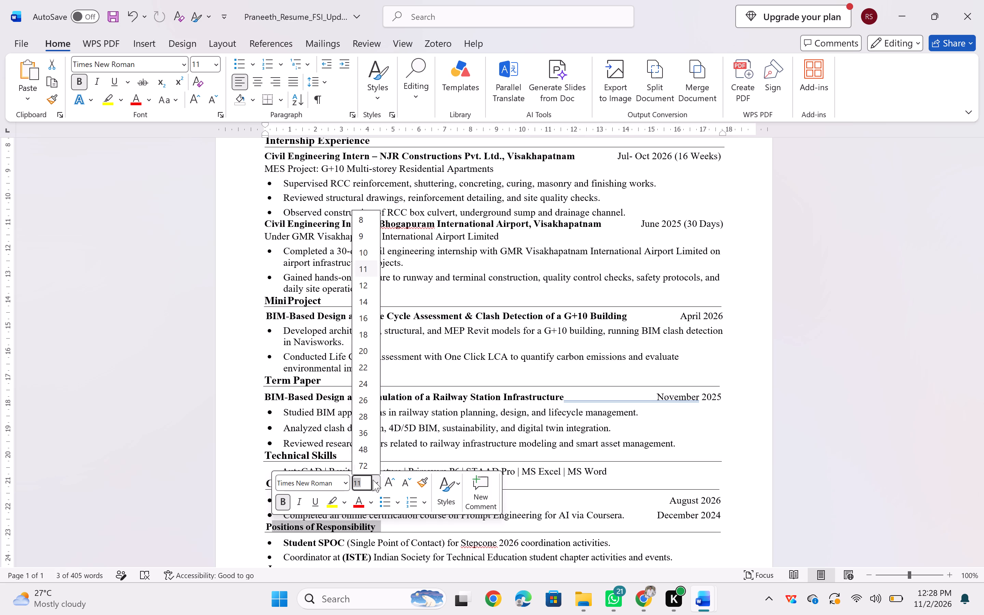
click(361, 290)
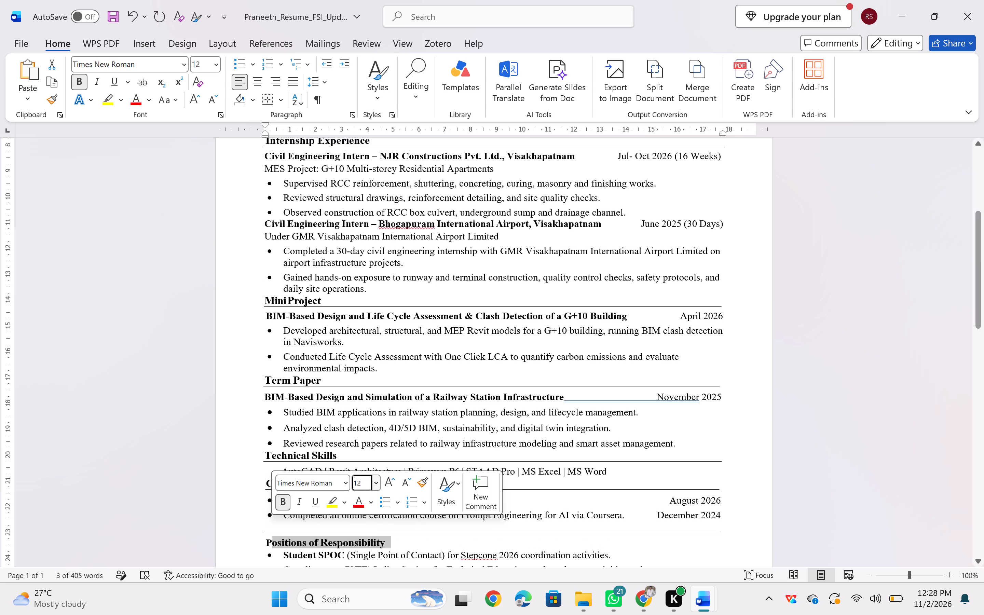
click(298, 543)
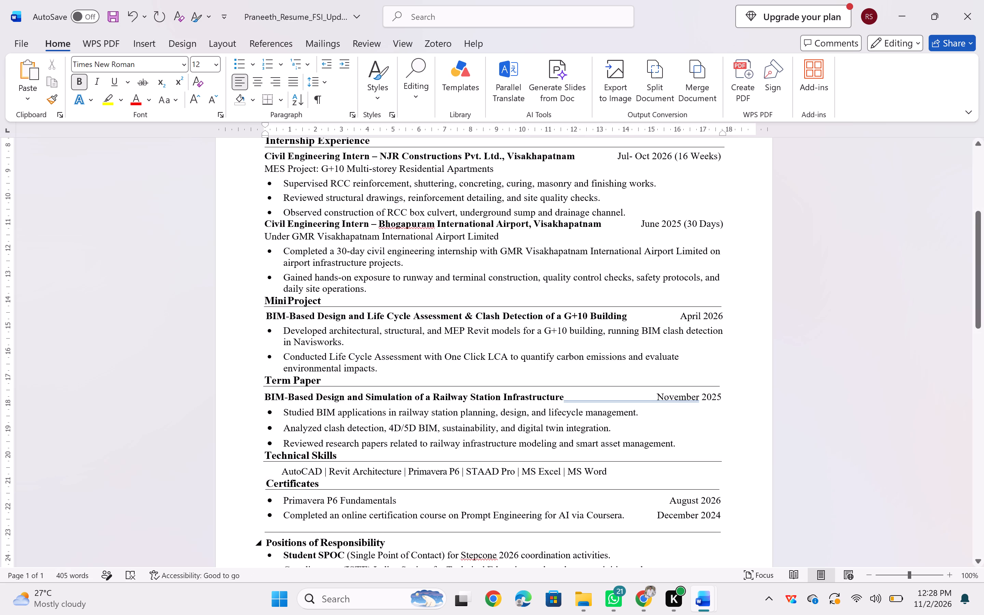
double_click(268, 543)
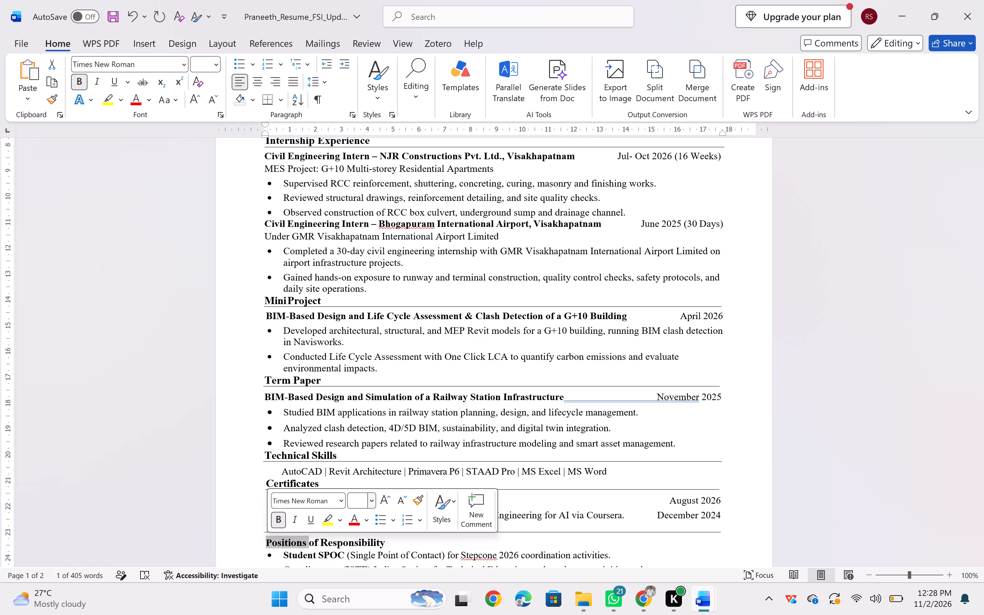
click(369, 501)
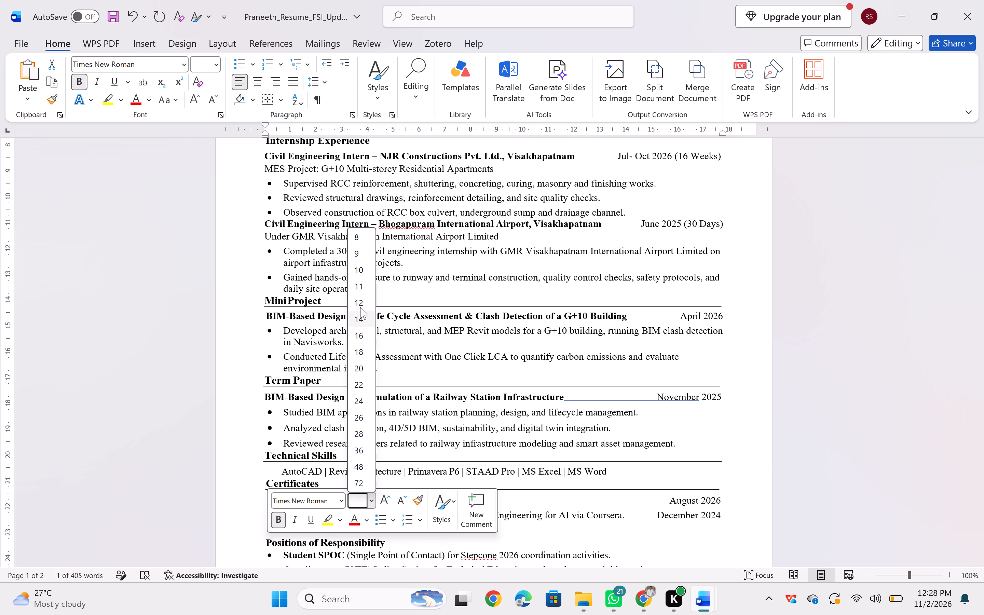
click(360, 307)
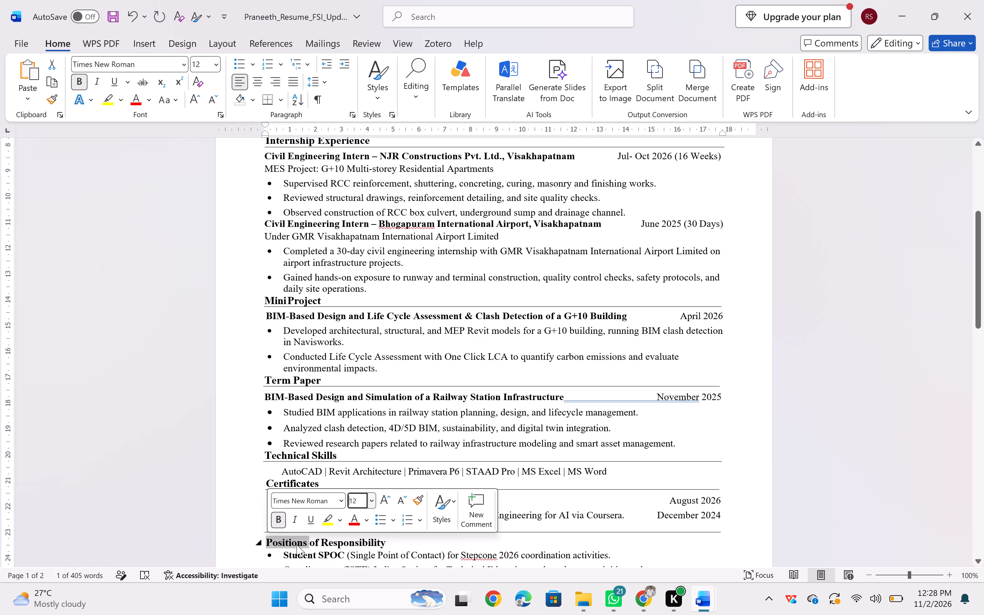
click(297, 545)
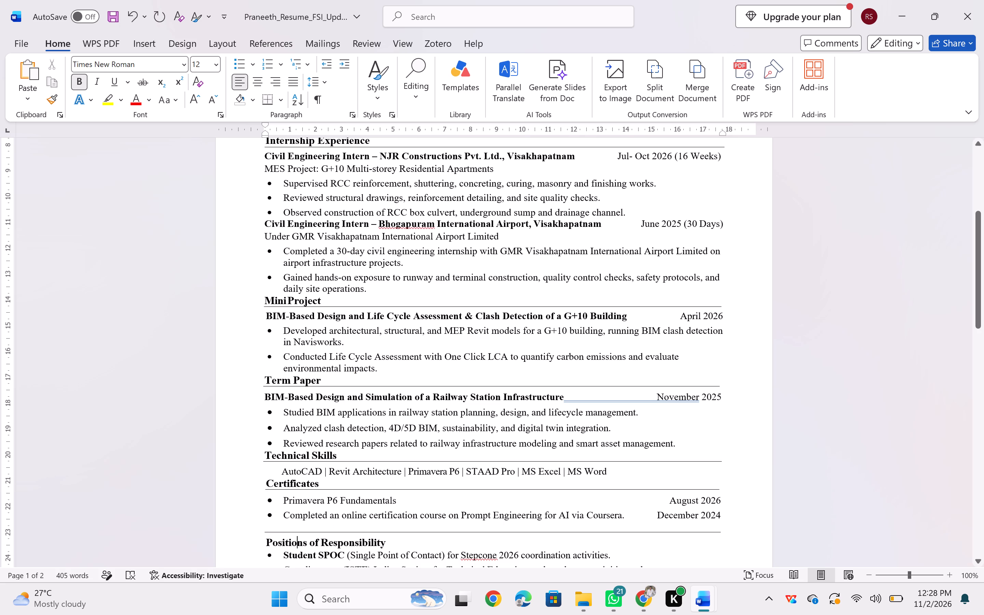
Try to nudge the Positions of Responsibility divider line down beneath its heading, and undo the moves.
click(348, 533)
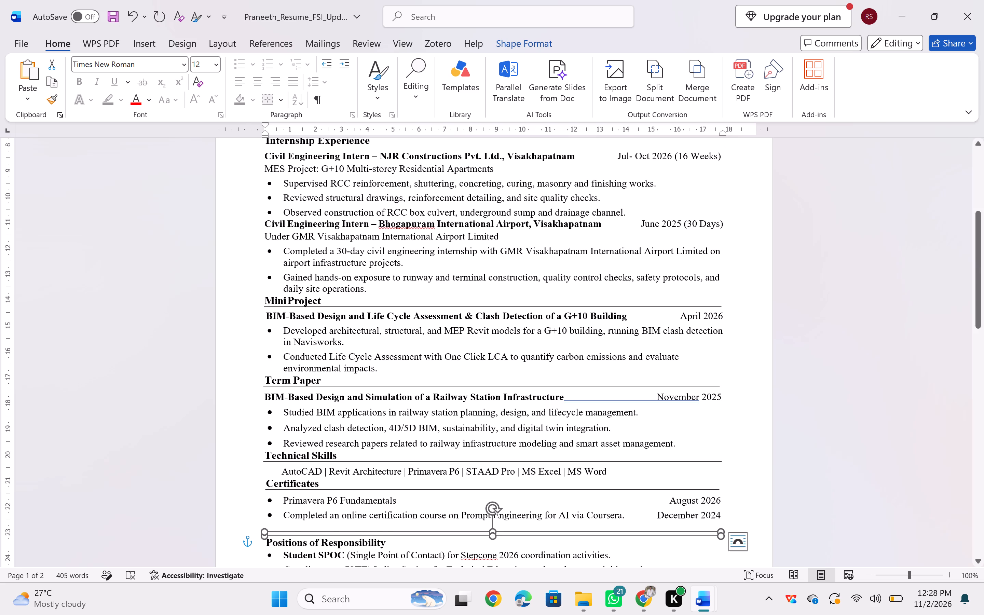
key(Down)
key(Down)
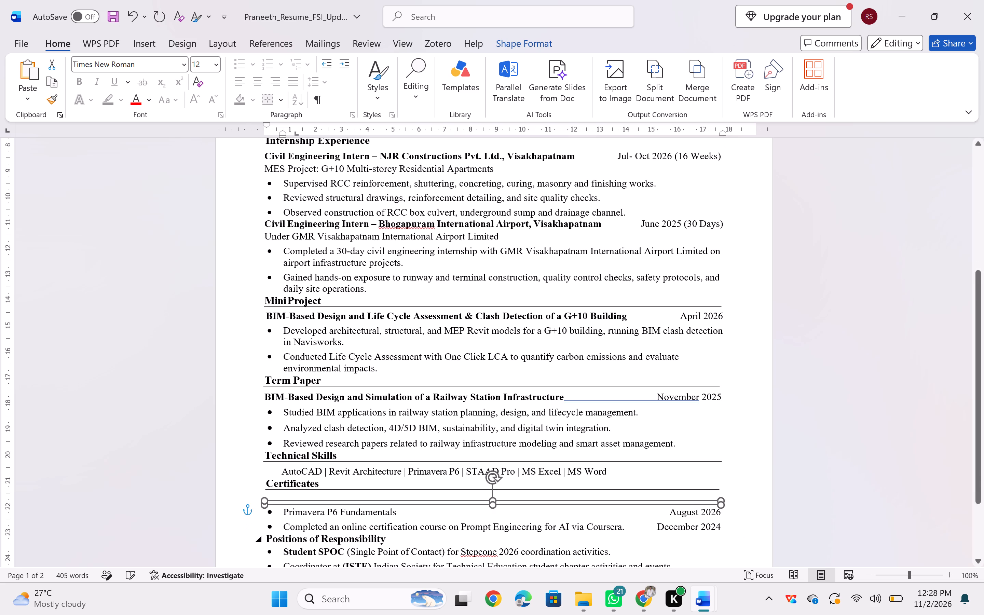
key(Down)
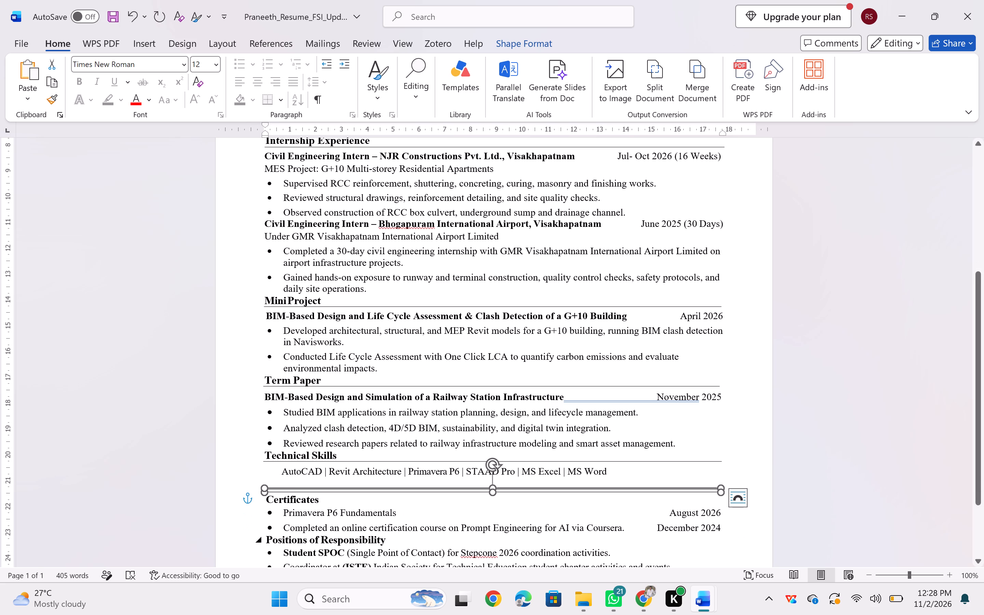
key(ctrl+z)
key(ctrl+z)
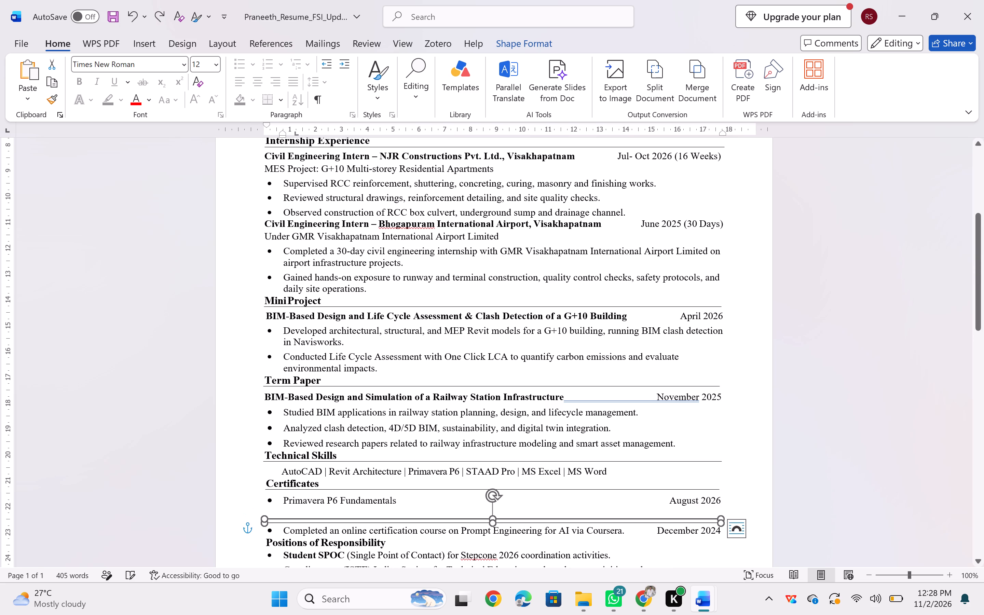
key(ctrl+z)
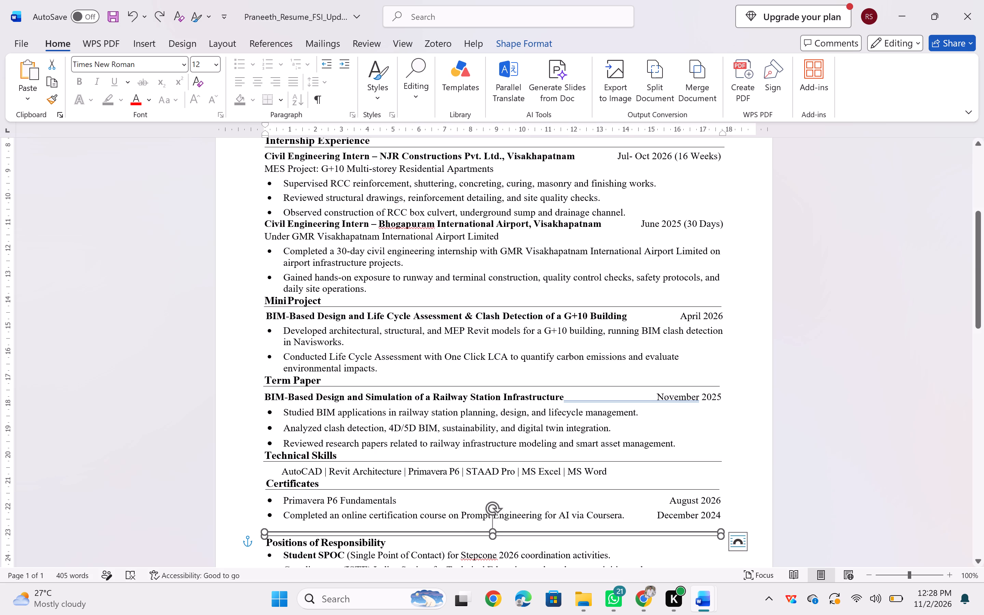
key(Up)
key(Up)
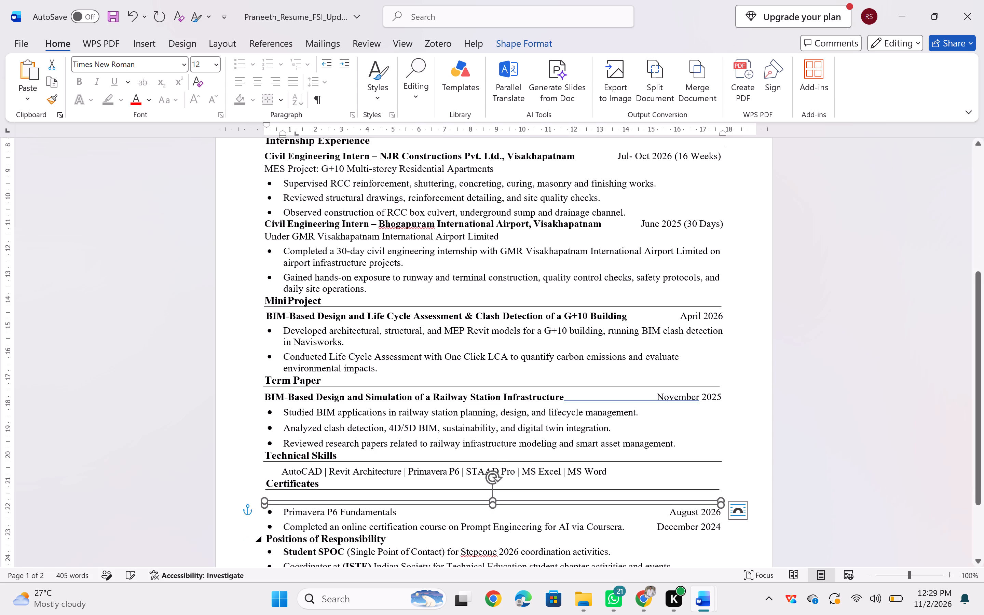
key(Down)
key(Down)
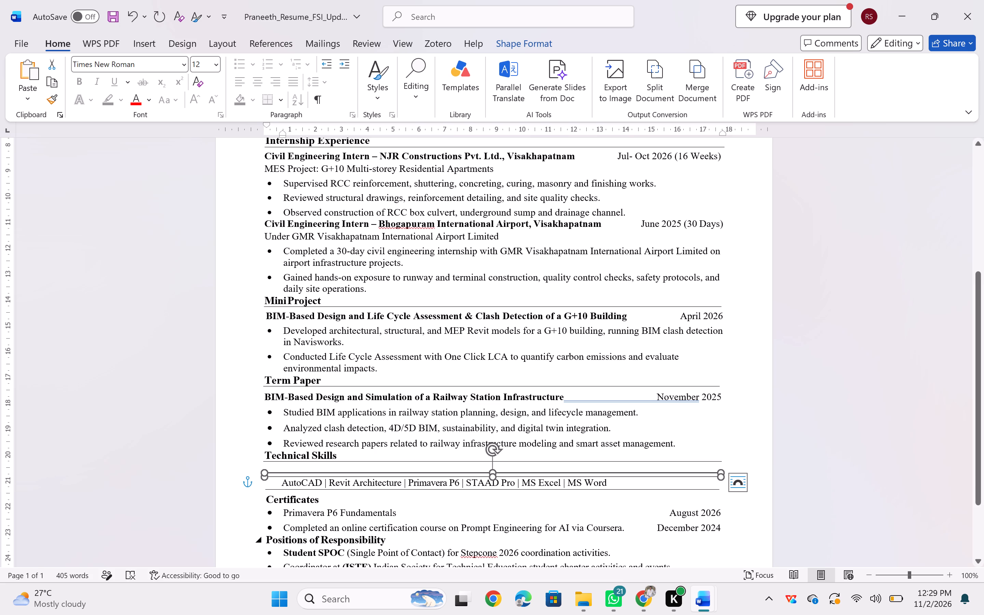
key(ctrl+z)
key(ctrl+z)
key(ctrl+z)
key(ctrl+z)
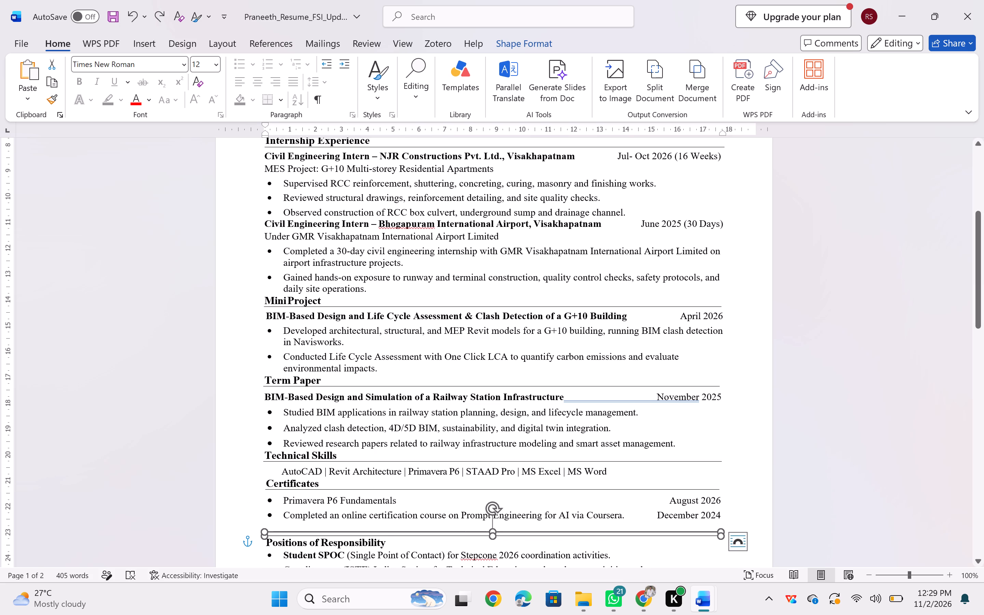
Move the Positions of Responsibility divider line down so it sits directly beneath the heading, and deselect it.
scroll(348, 533, down, 1)
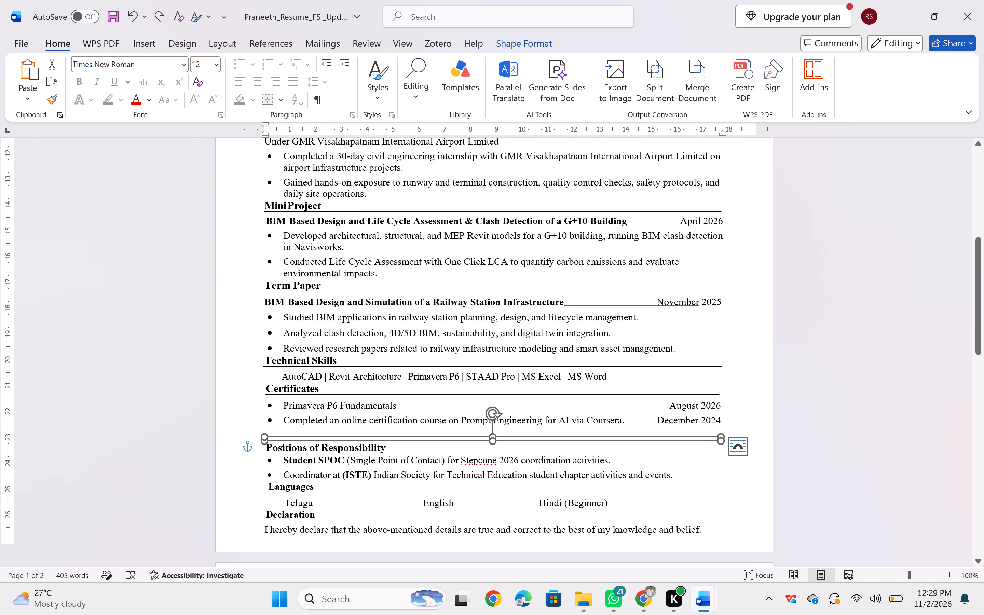
drag(416, 438, 415, 439)
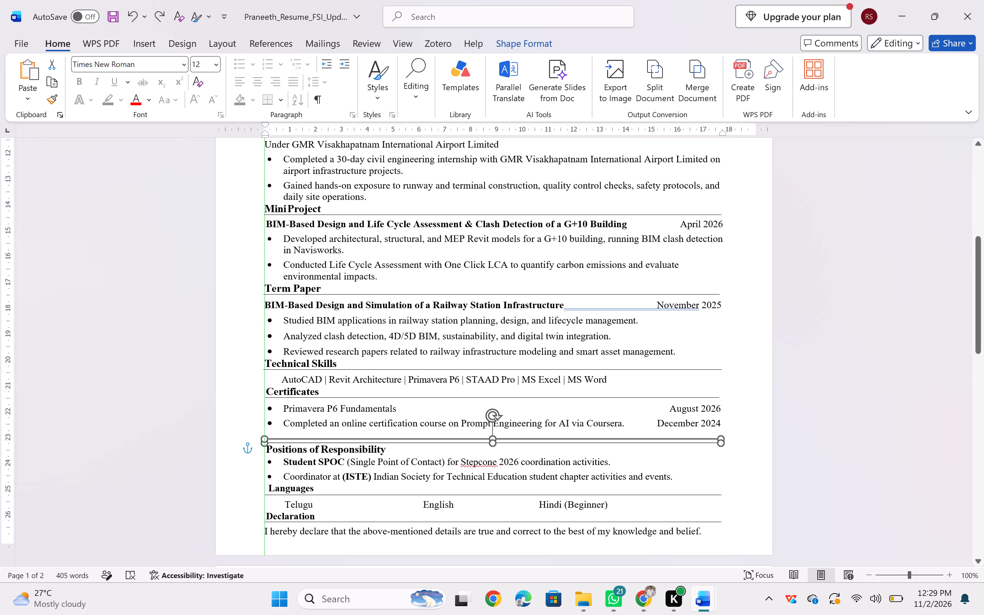
drag(415, 439, 415, 442)
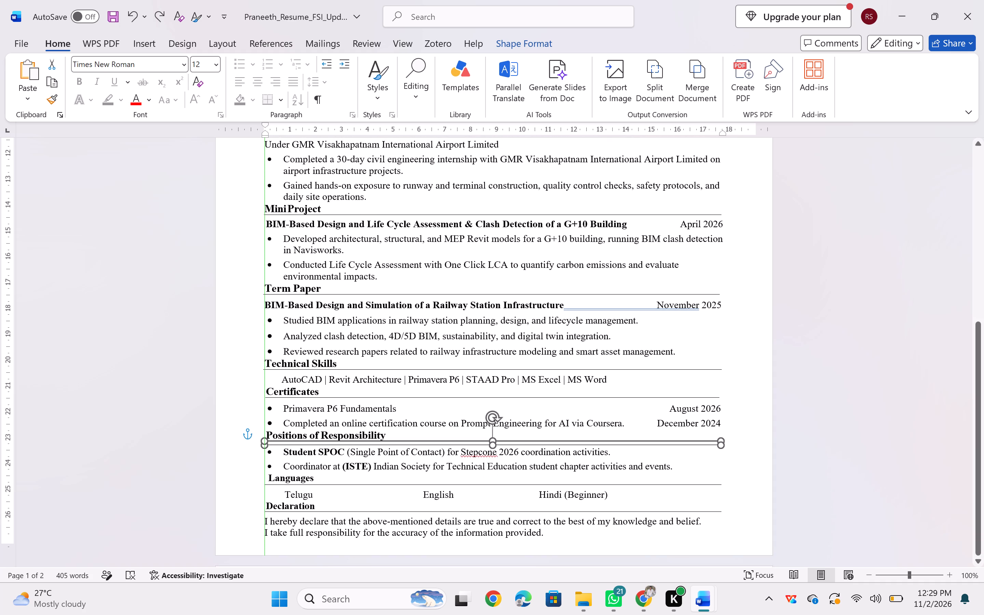
drag(415, 442, 414, 442)
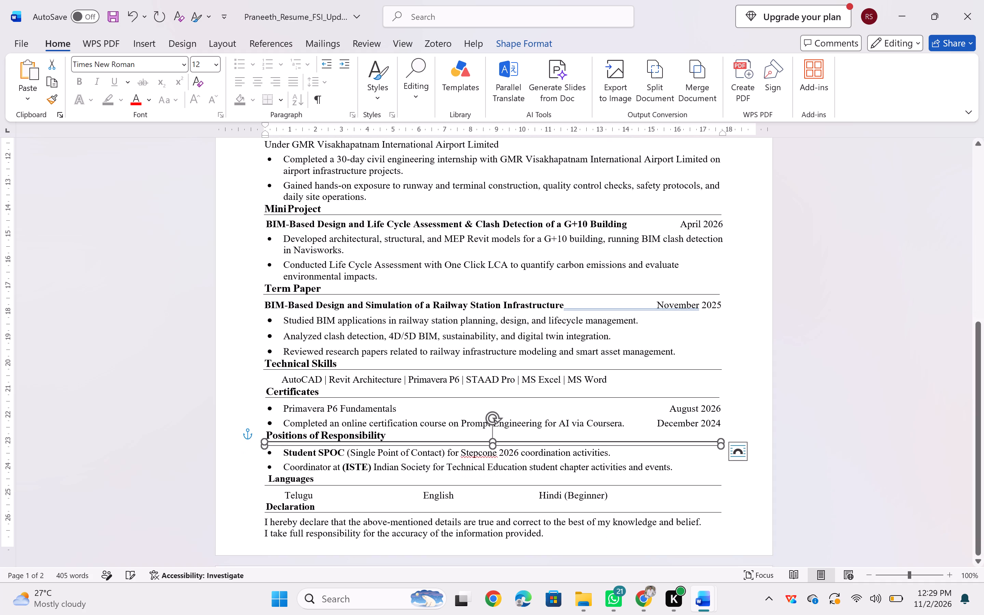
double_click(344, 411)
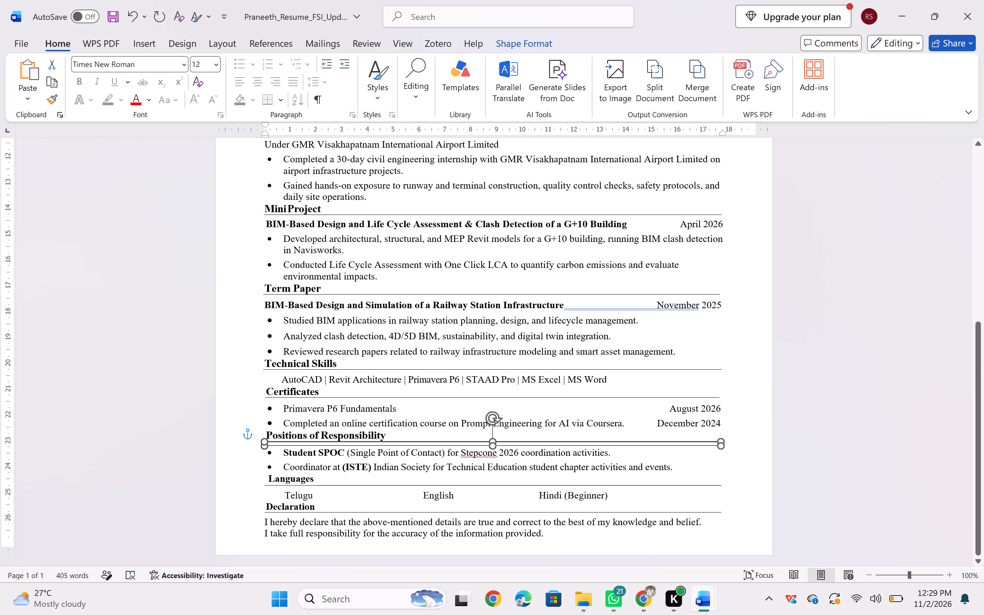
click(344, 411)
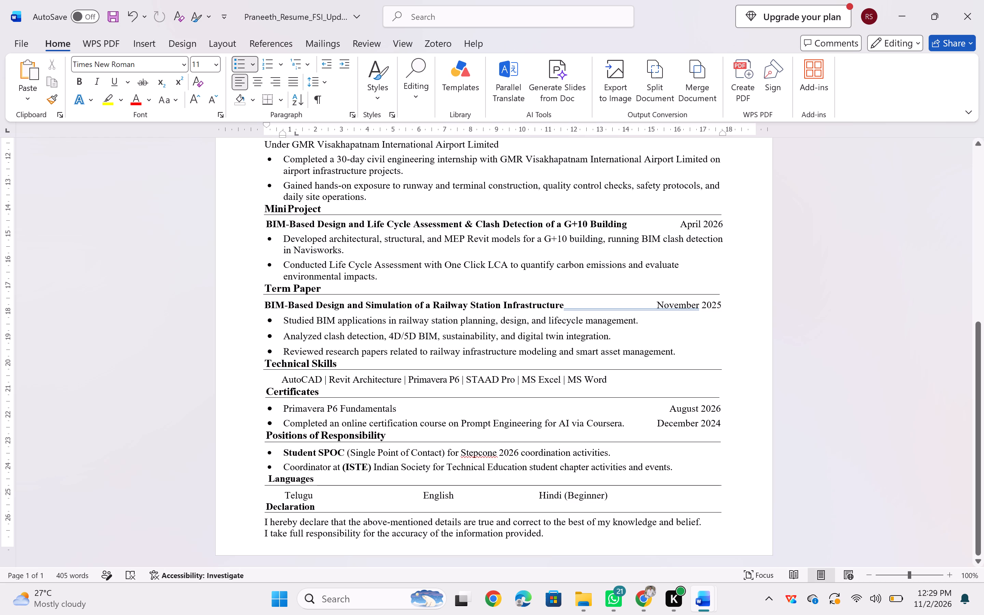
Set the Languages heading to 12 pt.
double_click(302, 478)
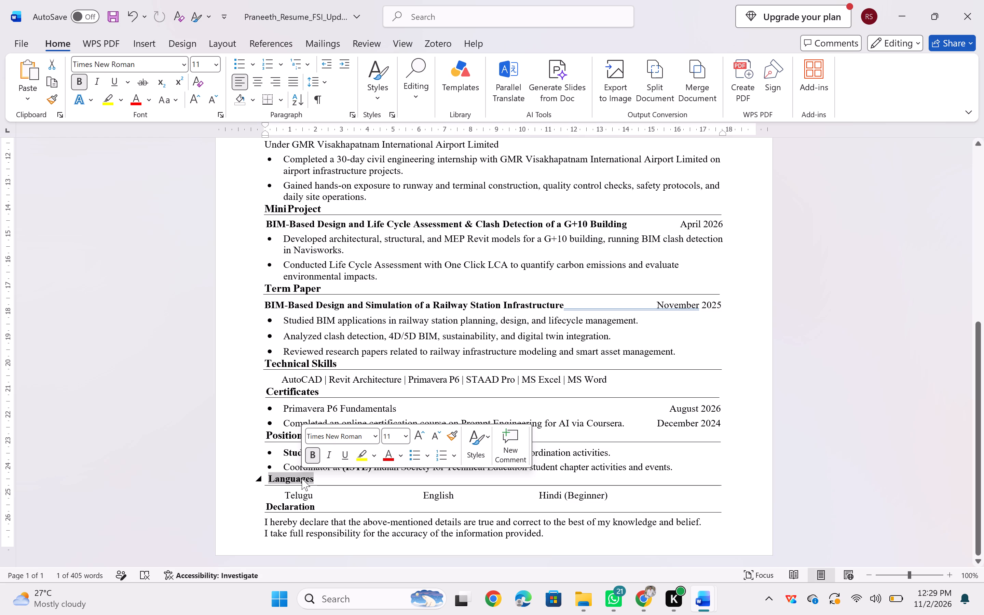
click(406, 435)
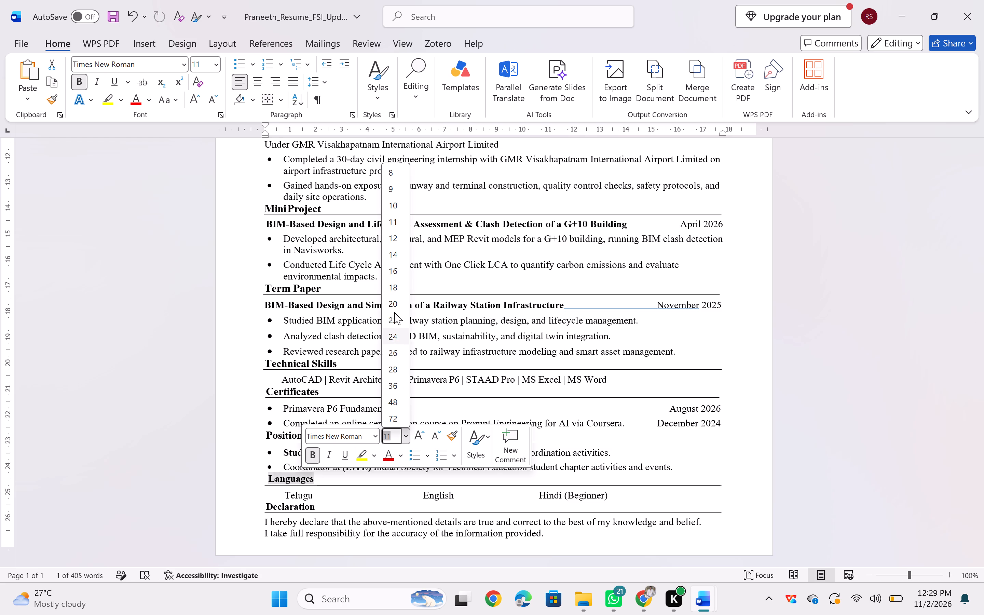
click(392, 236)
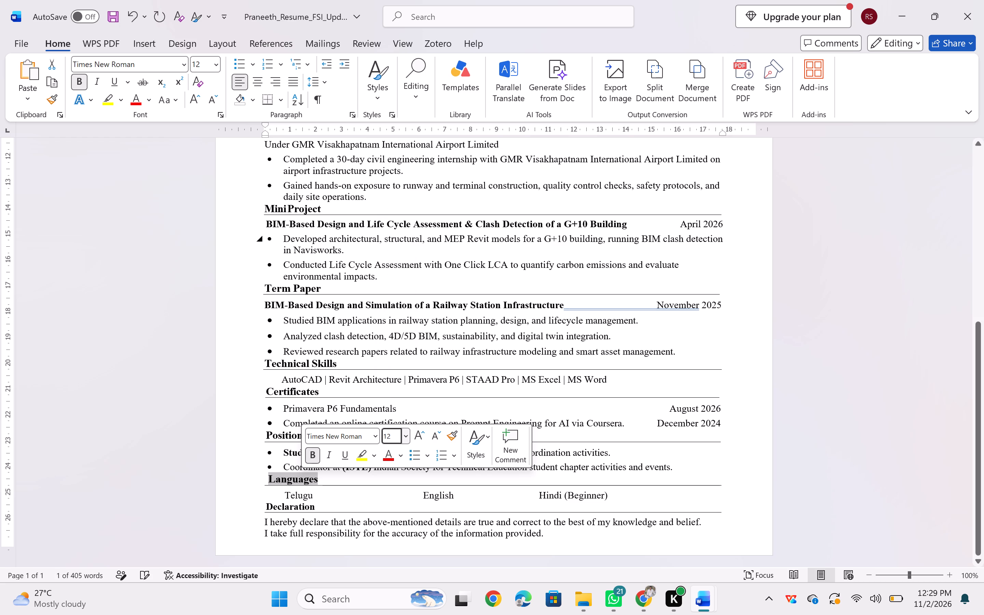
click(286, 475)
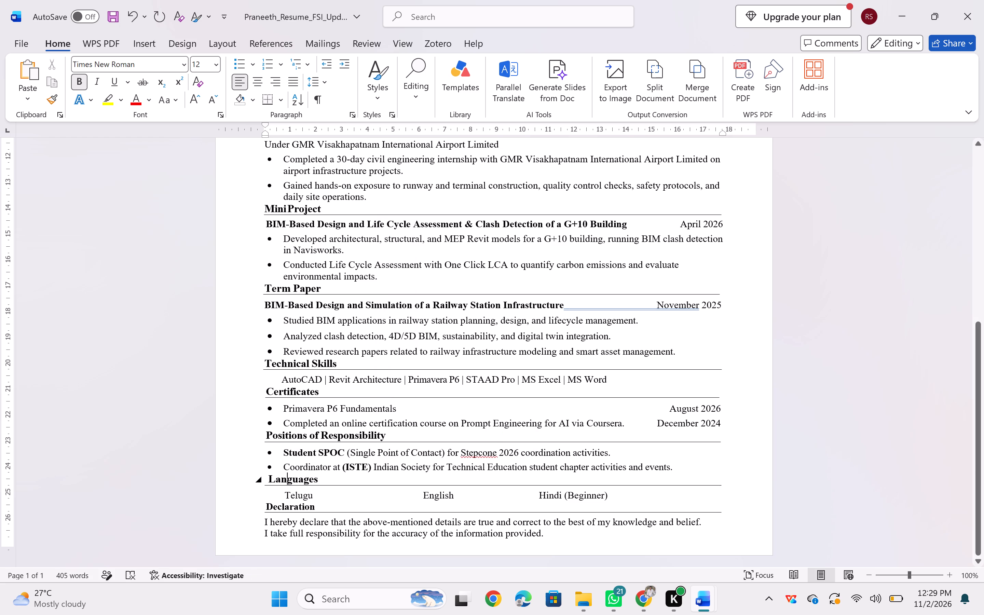
Set the whole Declaration heading to 12 pt, including its first and last letters.
triple_click(305, 507)
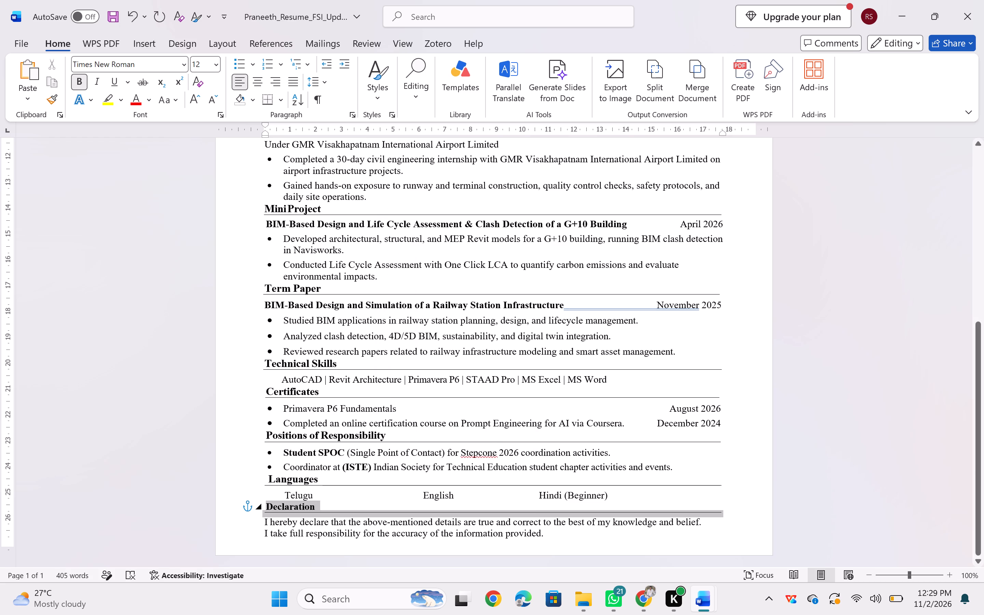
click(305, 507)
double_click(305, 507)
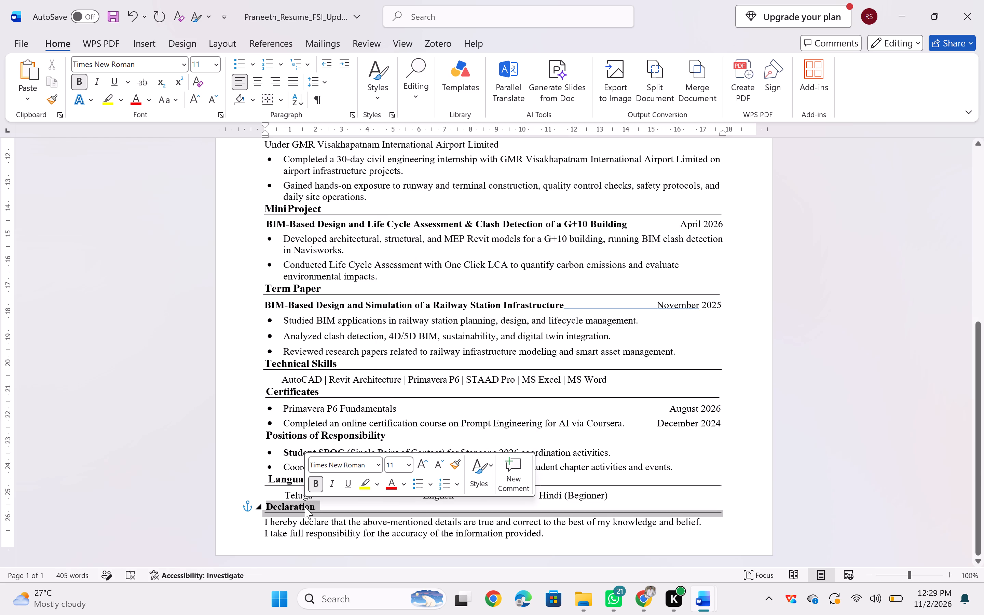
click(305, 507)
drag(305, 507, 284, 506)
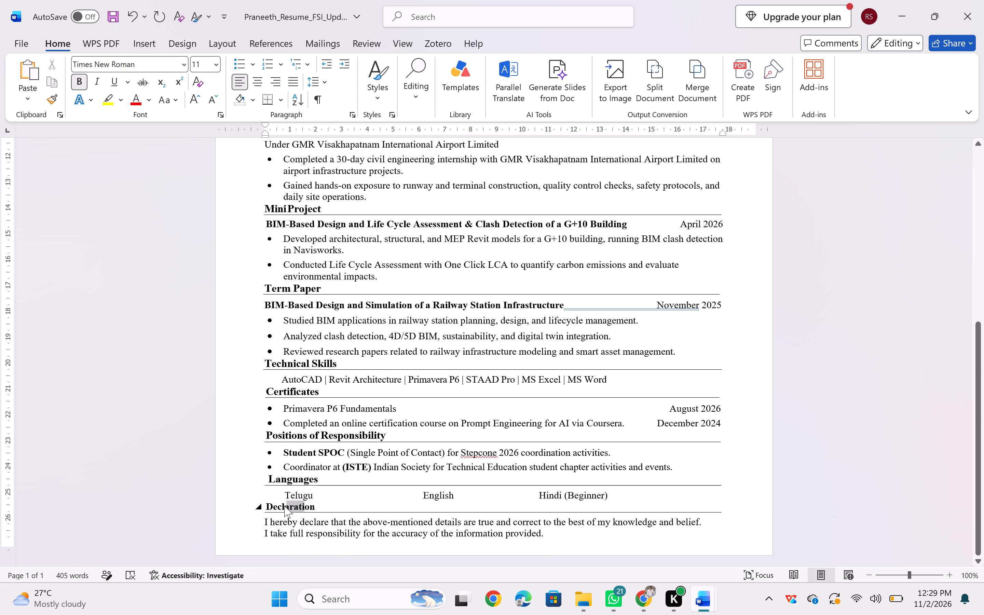
drag(284, 506, 271, 504)
drag(271, 504, 270, 504)
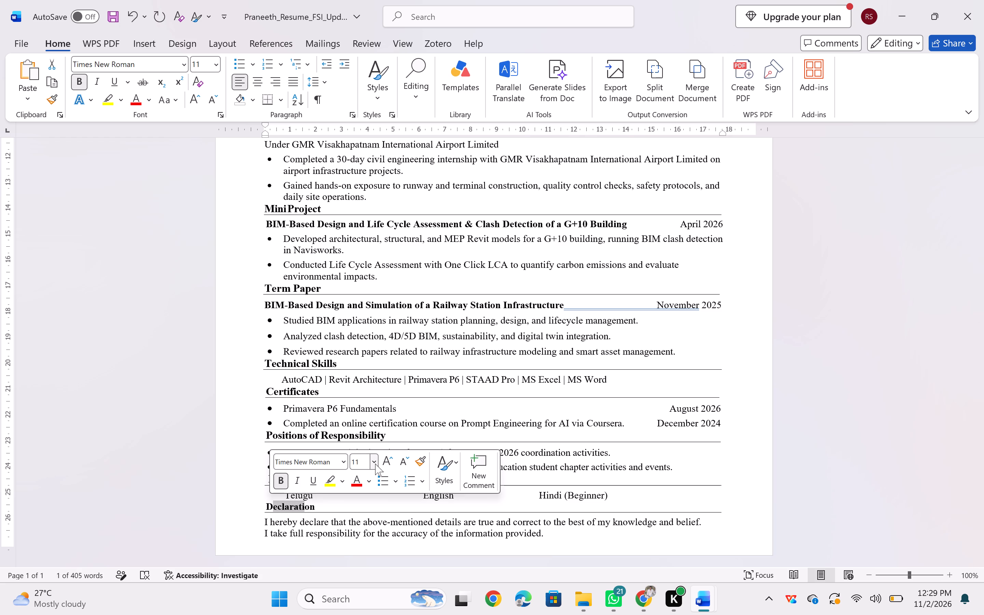
click(375, 464)
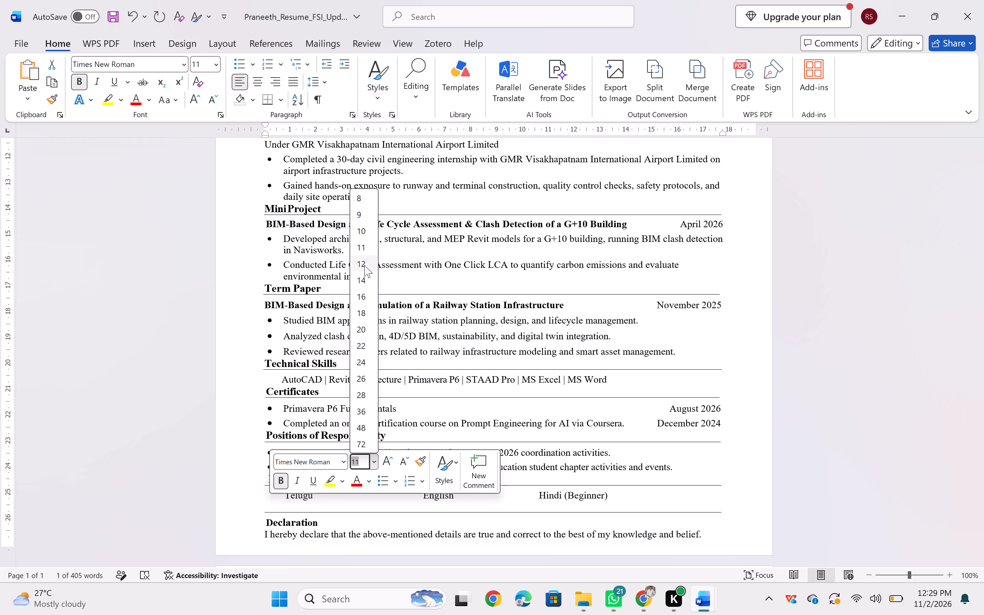
click(364, 265)
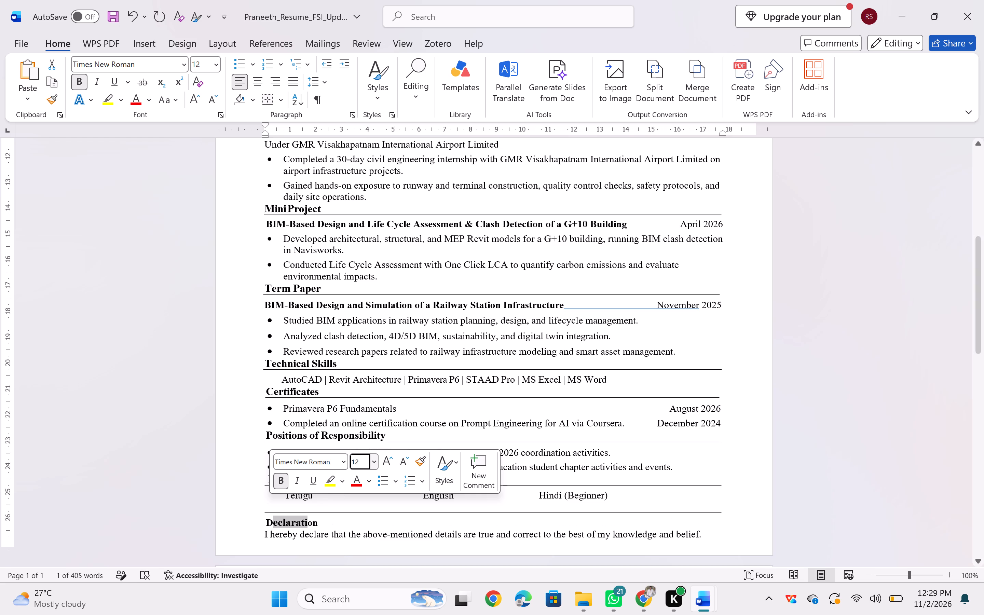
click(306, 522)
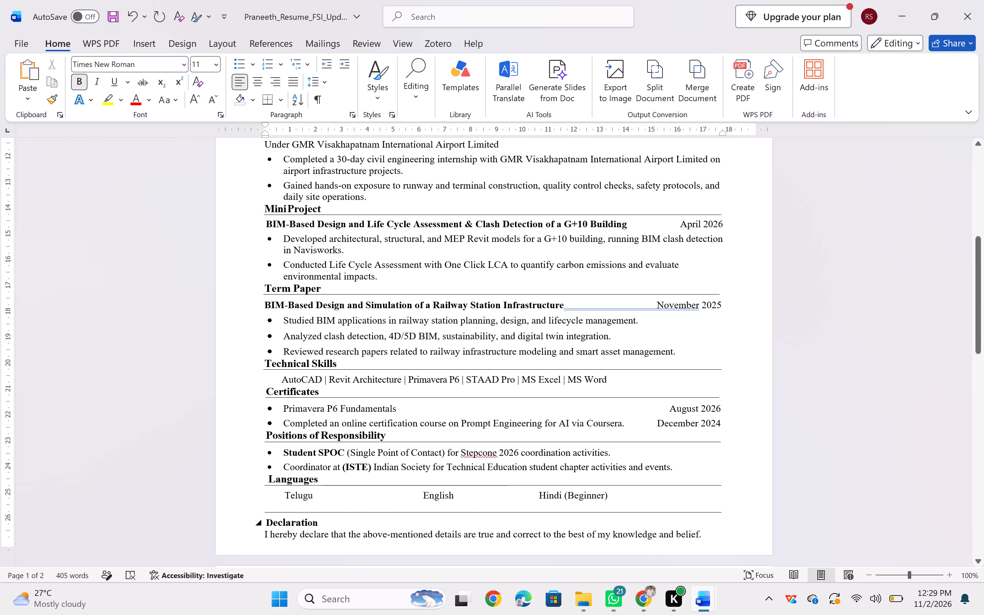
triple_click(311, 522)
click(311, 522)
triple_click(311, 522)
click(413, 480)
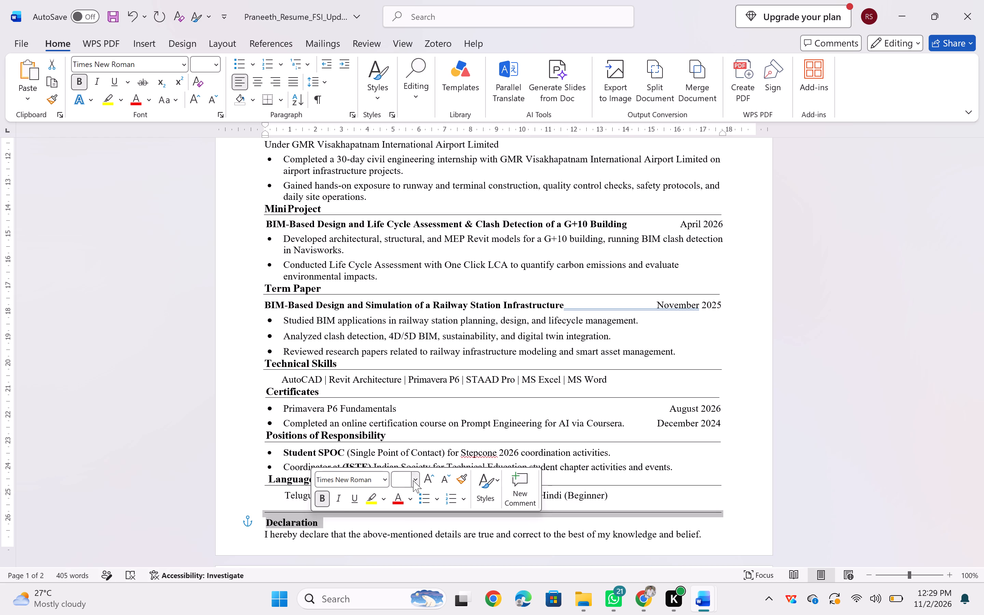
click(408, 283)
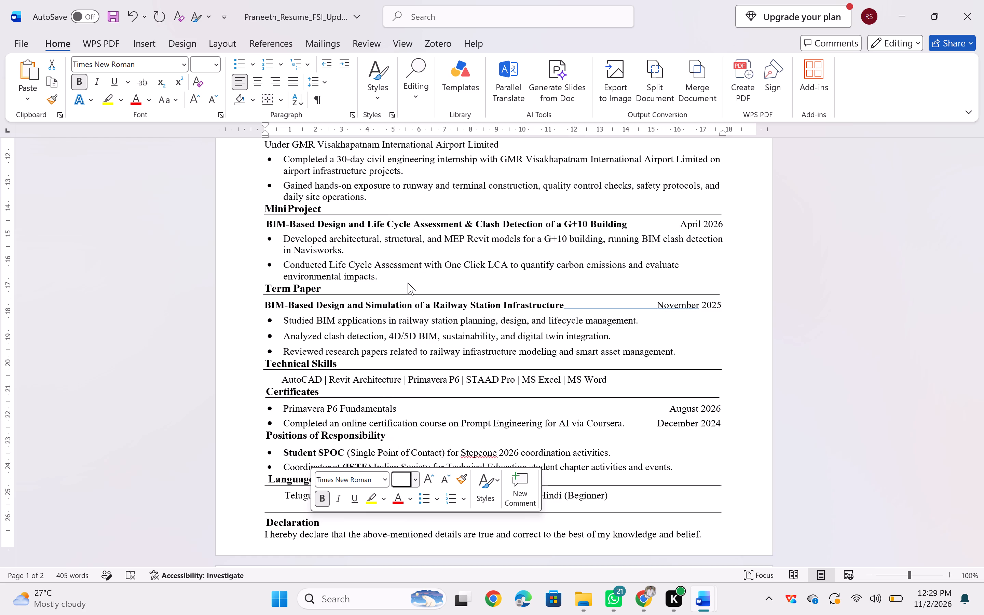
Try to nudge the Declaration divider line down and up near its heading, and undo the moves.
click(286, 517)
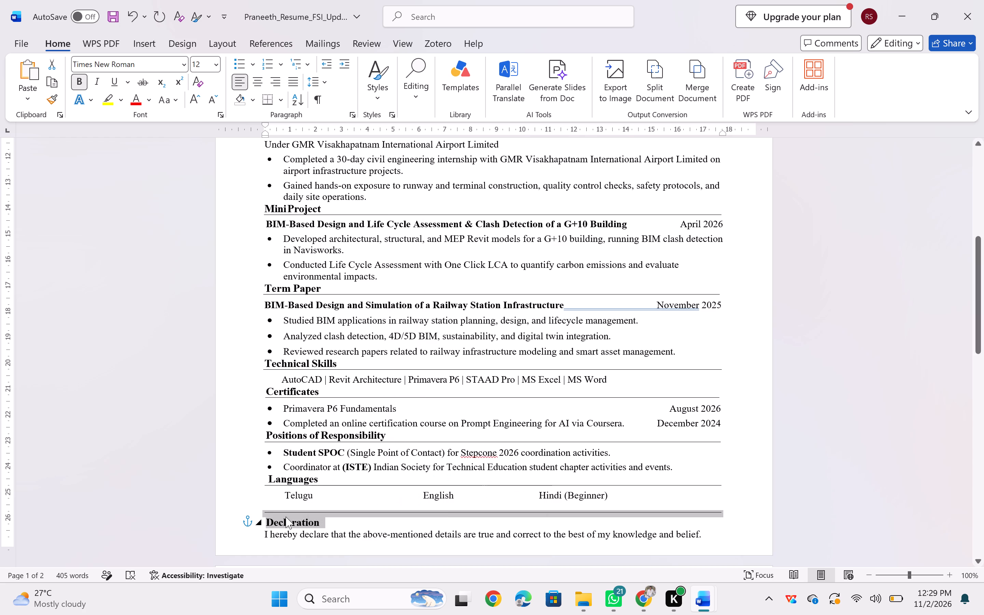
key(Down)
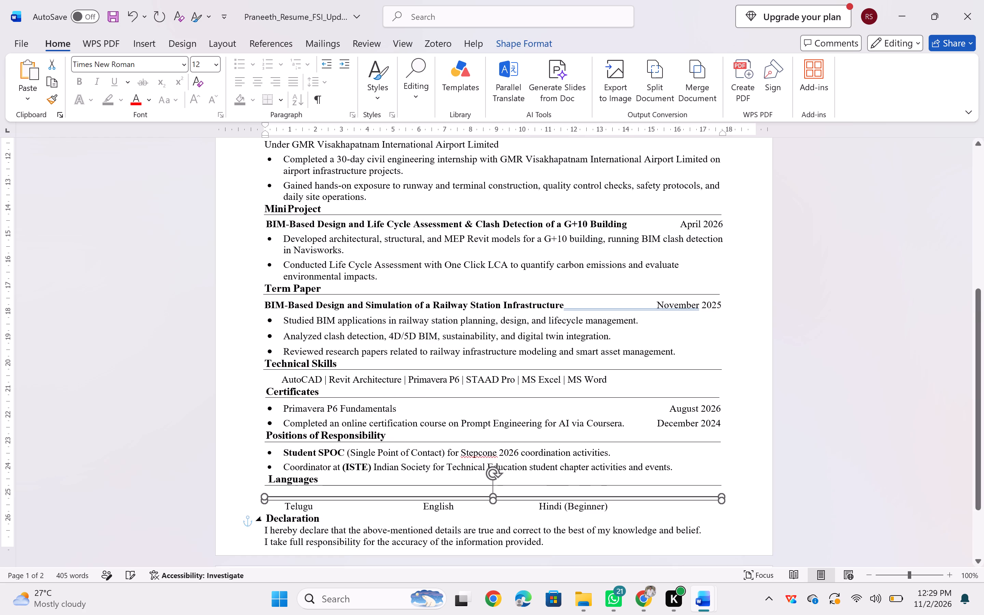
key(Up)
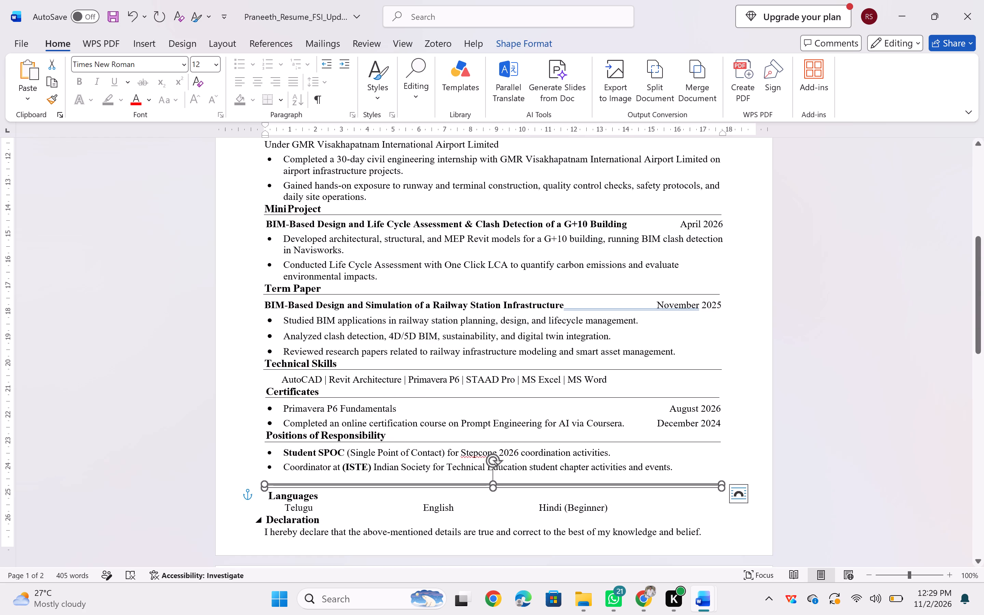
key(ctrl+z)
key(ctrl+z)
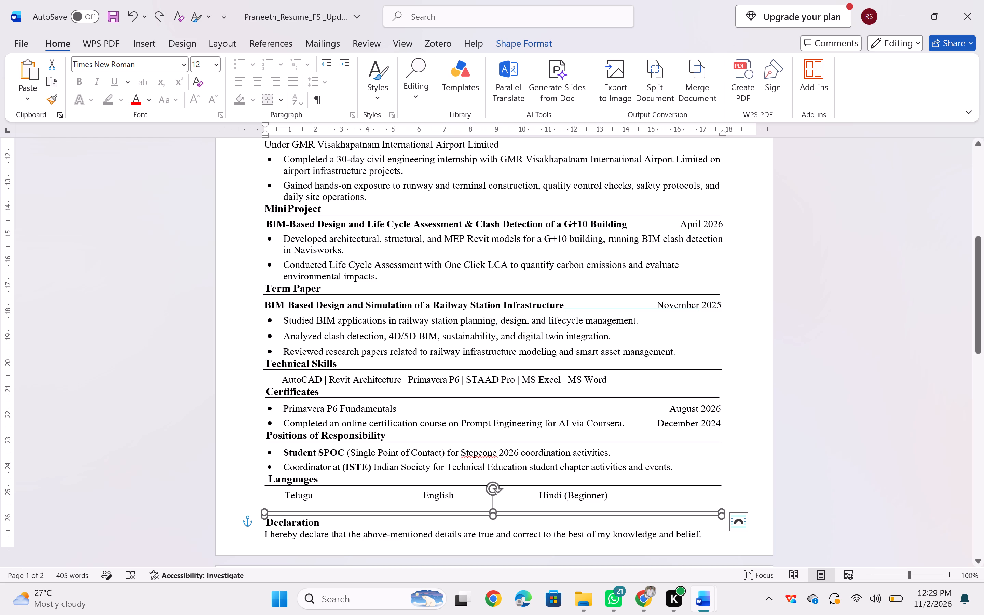
Move the Declaration divider line down so it sits directly beneath the heading, above the declaration text.
drag(438, 513, 437, 516)
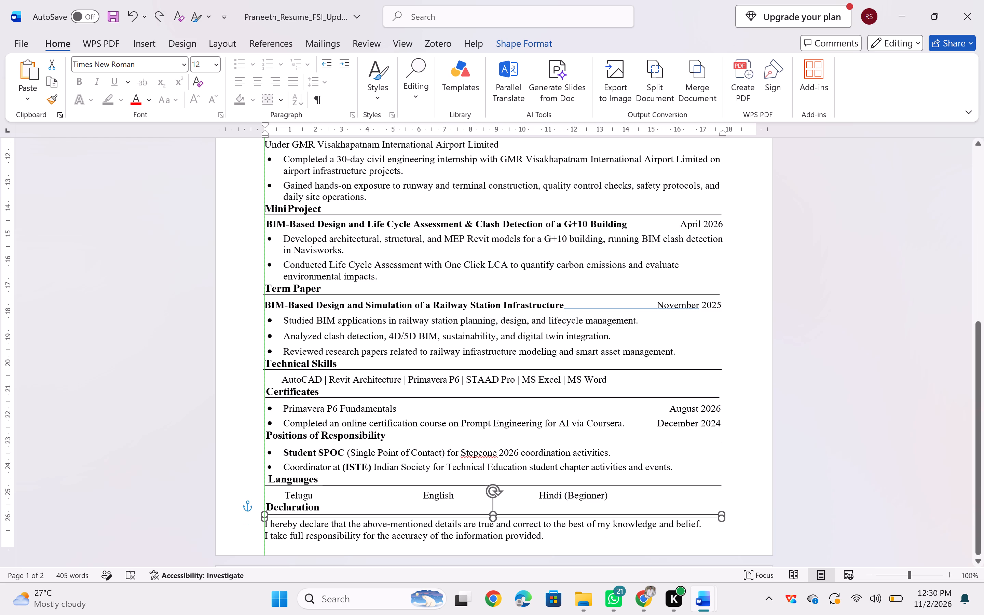
drag(437, 516, 434, 514)
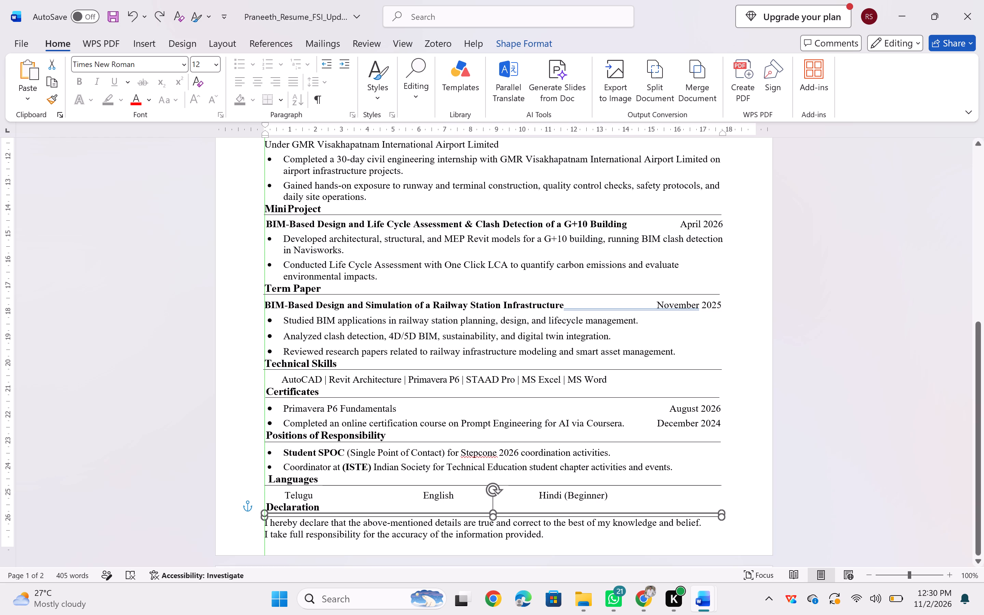
drag(434, 514, 434, 514)
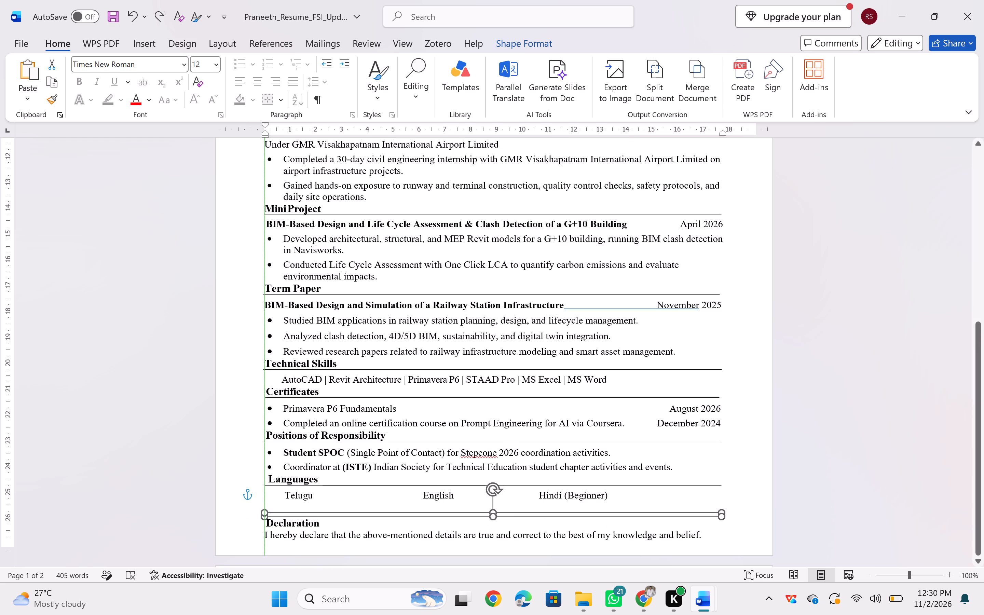
drag(434, 514, 434, 514)
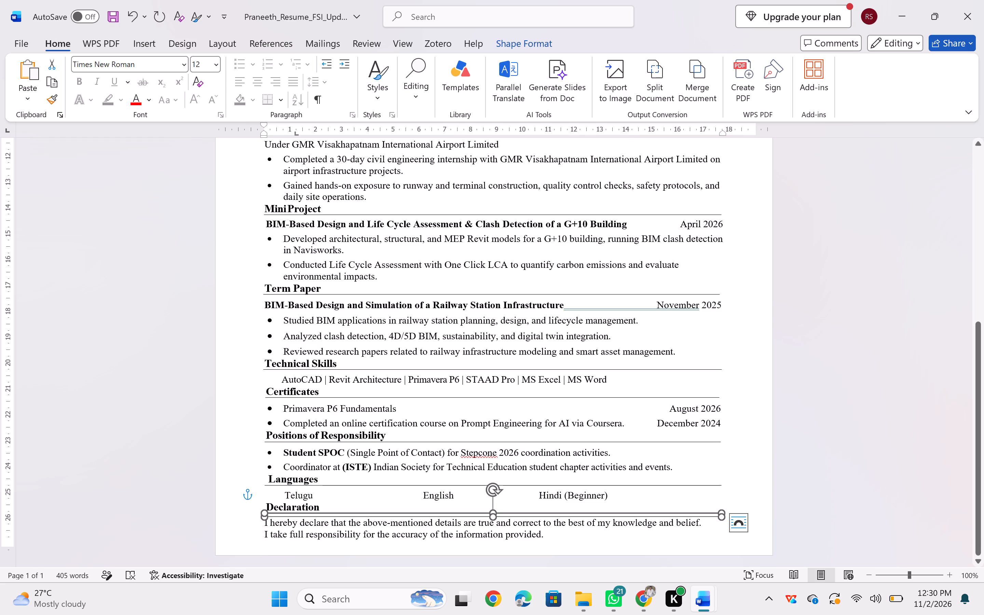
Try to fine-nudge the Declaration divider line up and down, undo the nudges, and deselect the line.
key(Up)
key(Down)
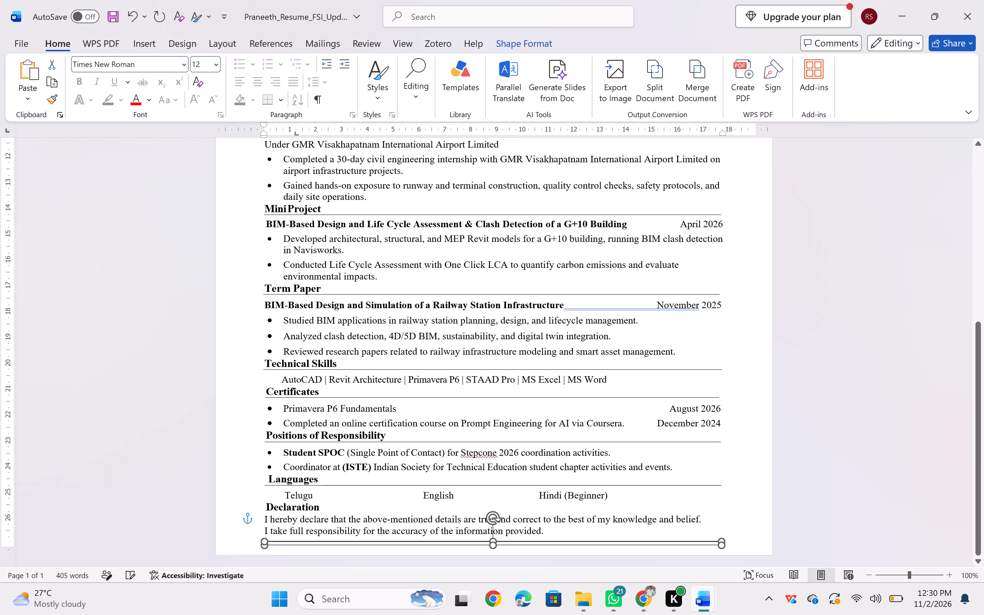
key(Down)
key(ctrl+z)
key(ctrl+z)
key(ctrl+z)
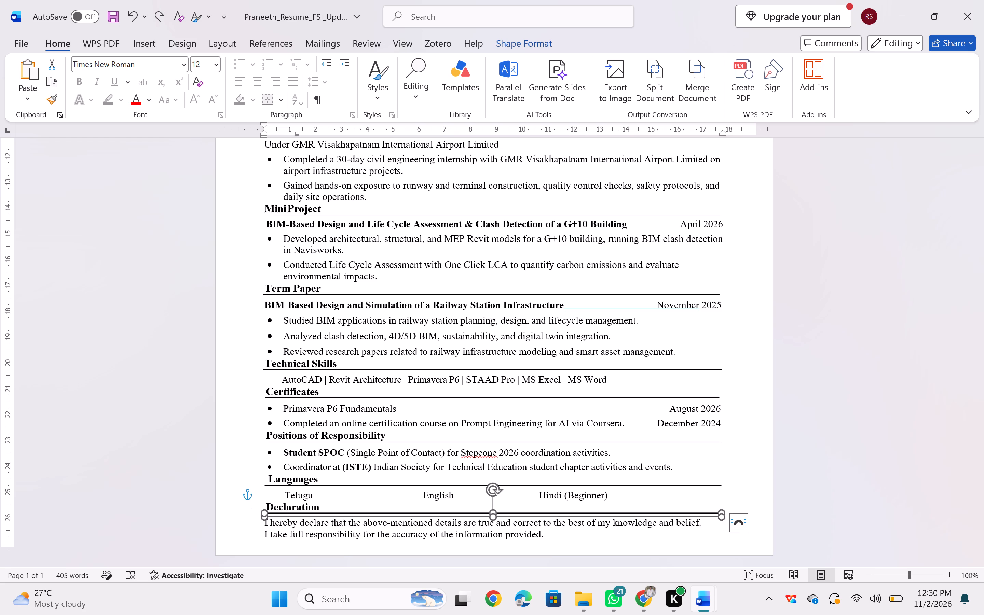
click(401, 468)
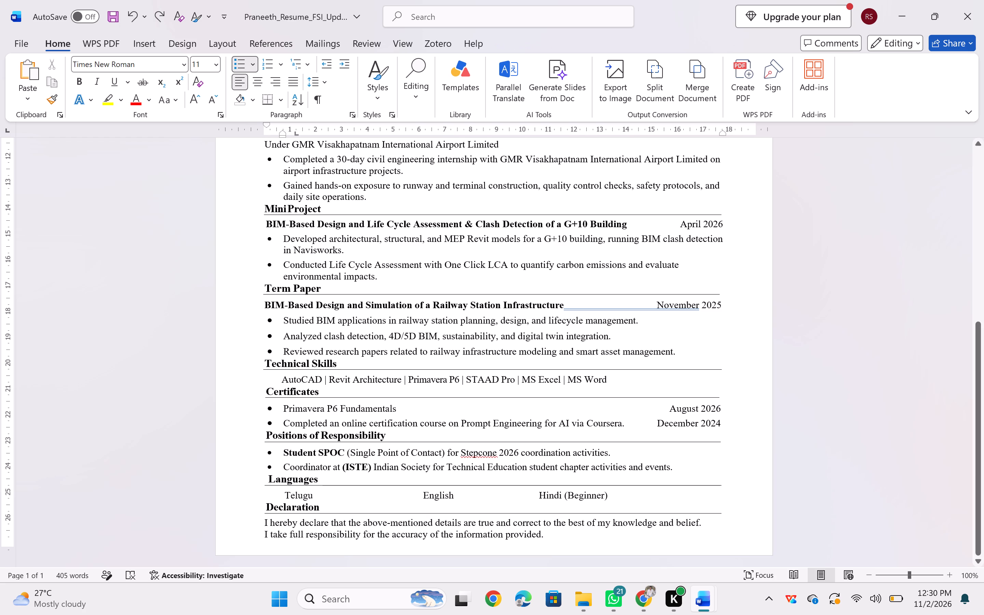
Accept the grammar suggestion "November" for the flagged spacing before the Term Paper date.
click(647, 309)
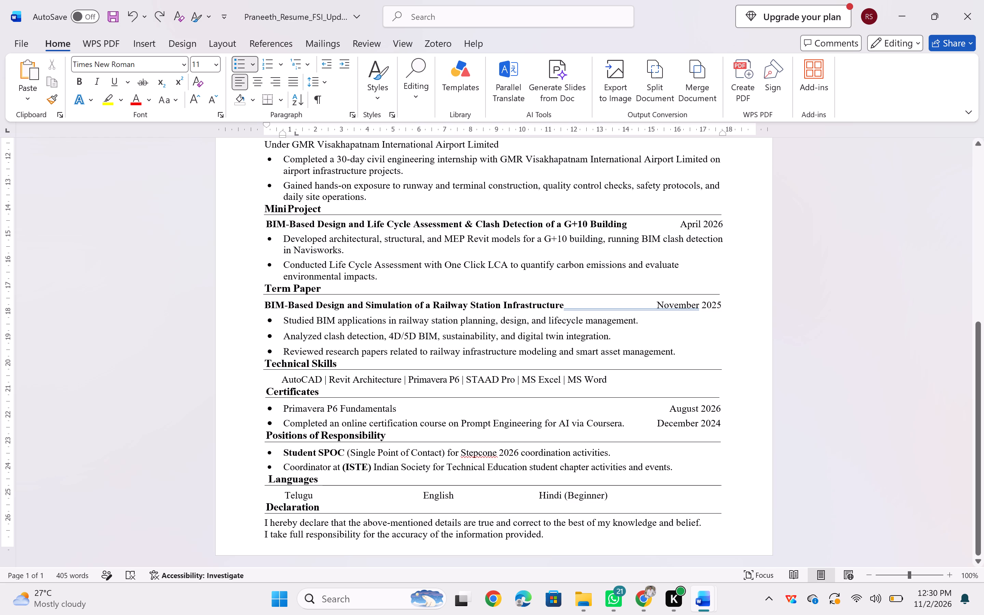
right_click(647, 309)
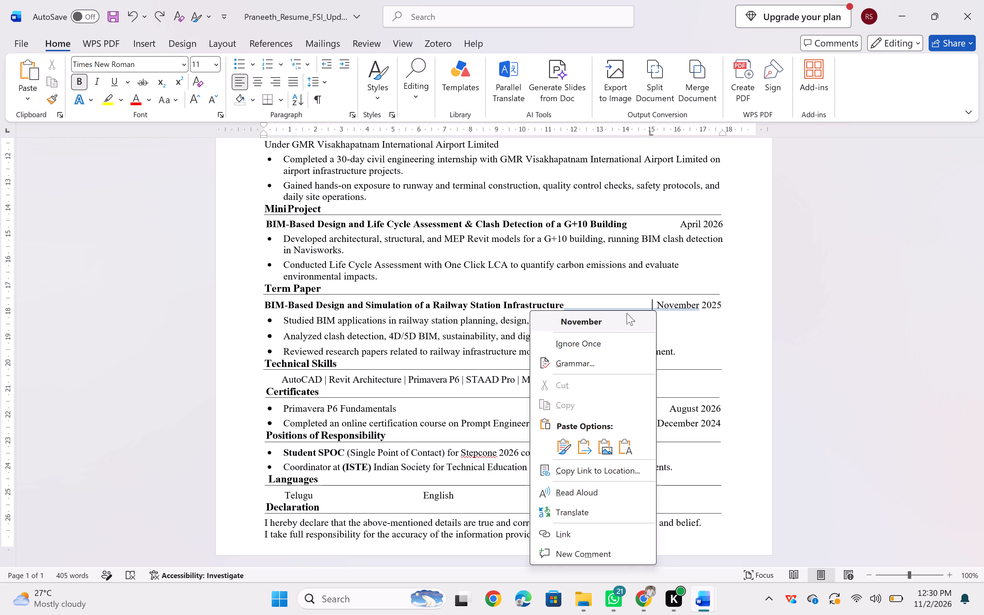
click(604, 321)
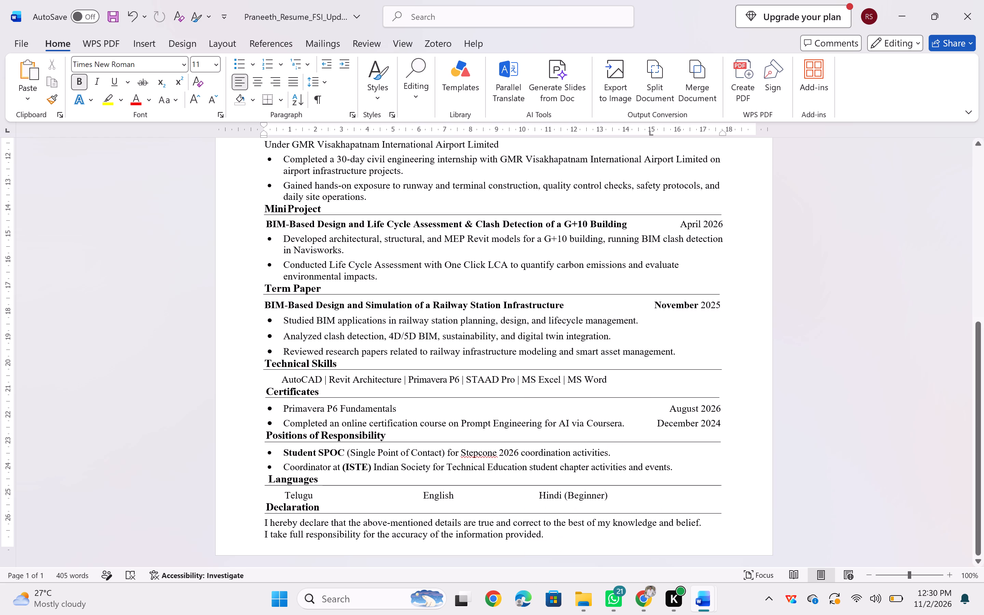
Remove the bold formatting from the word "November" in the Term Paper date.
triple_click(661, 306)
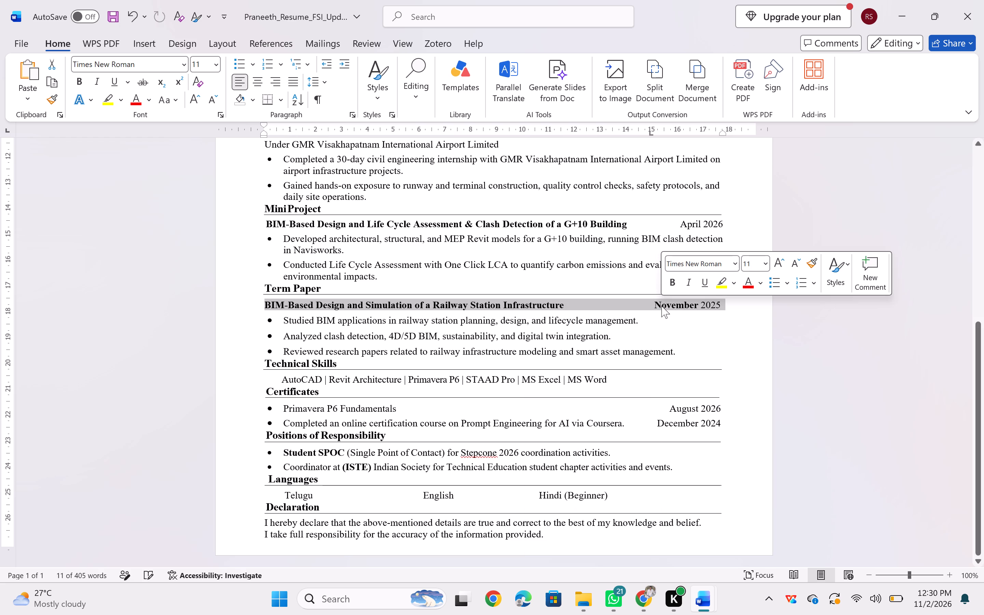
click(661, 306)
double_click(661, 306)
click(661, 306)
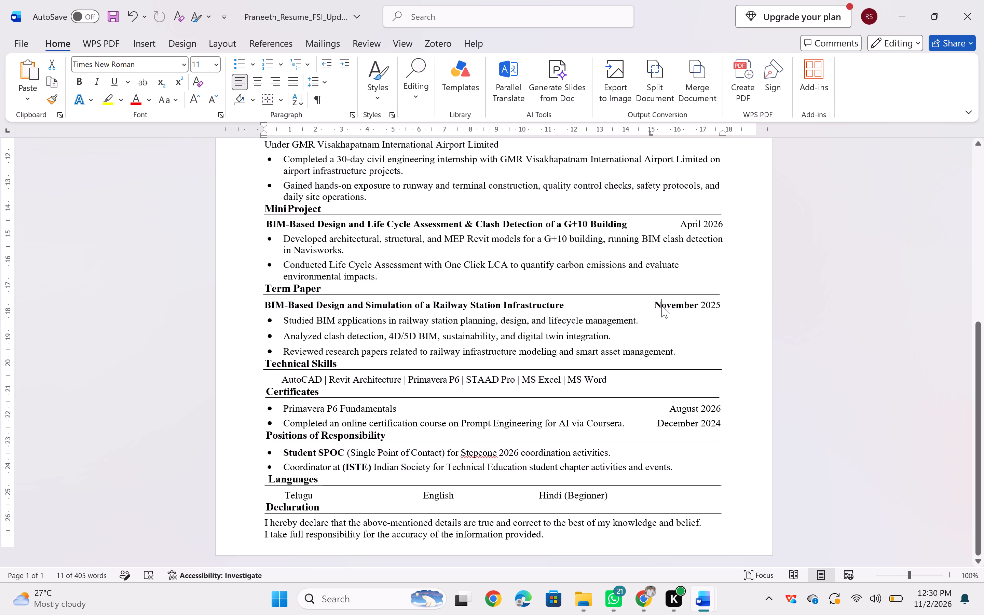
double_click(661, 306)
double_click(661, 306)
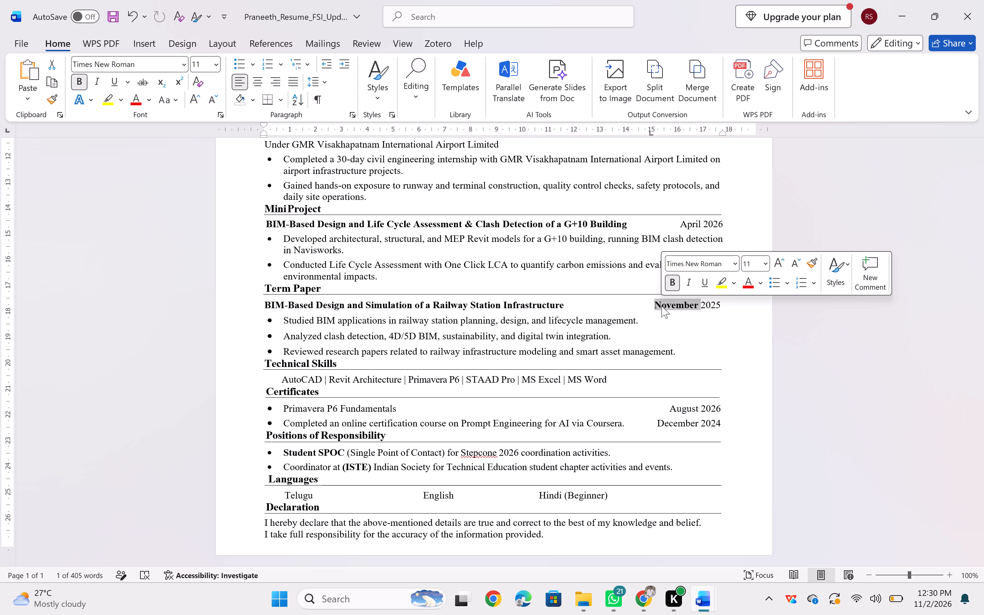
click(671, 286)
click(667, 305)
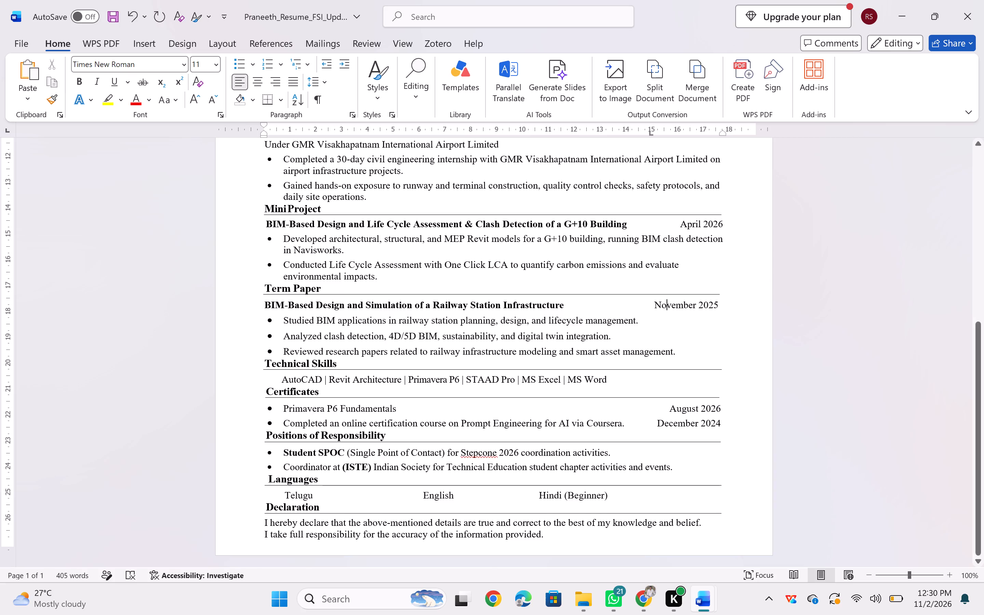
Review the résumé from the name header down to the Declaration section, checking headings, divider lines and dates.
scroll(519, 309, up, 3)
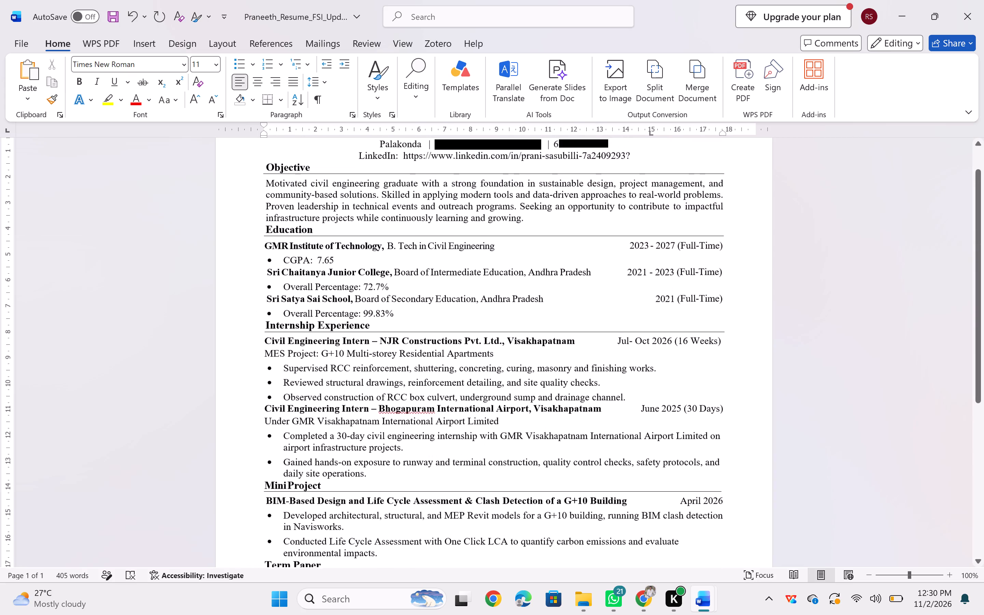
scroll(519, 309, up, 1)
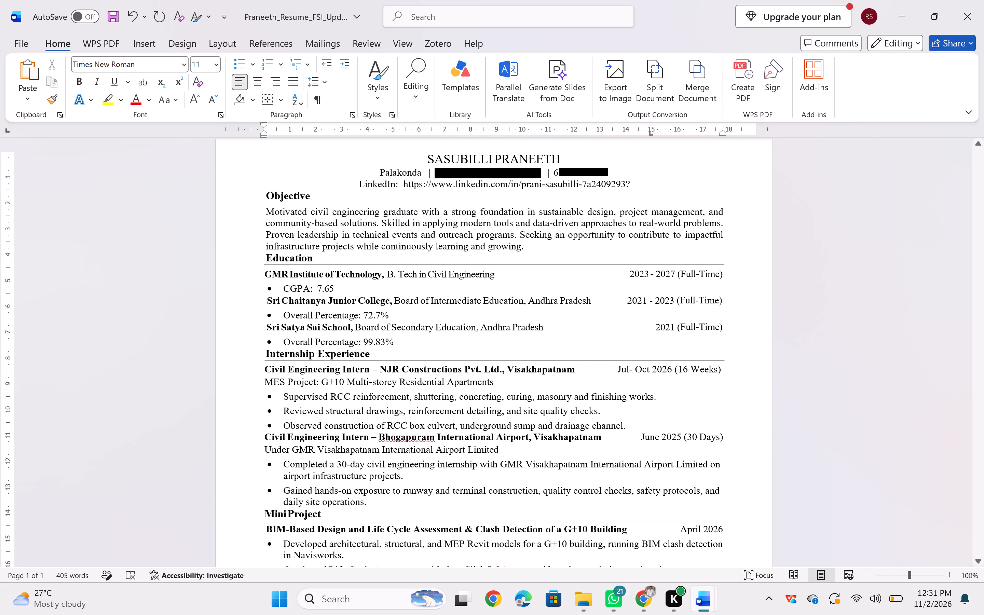
scroll(517, 408, down, 3)
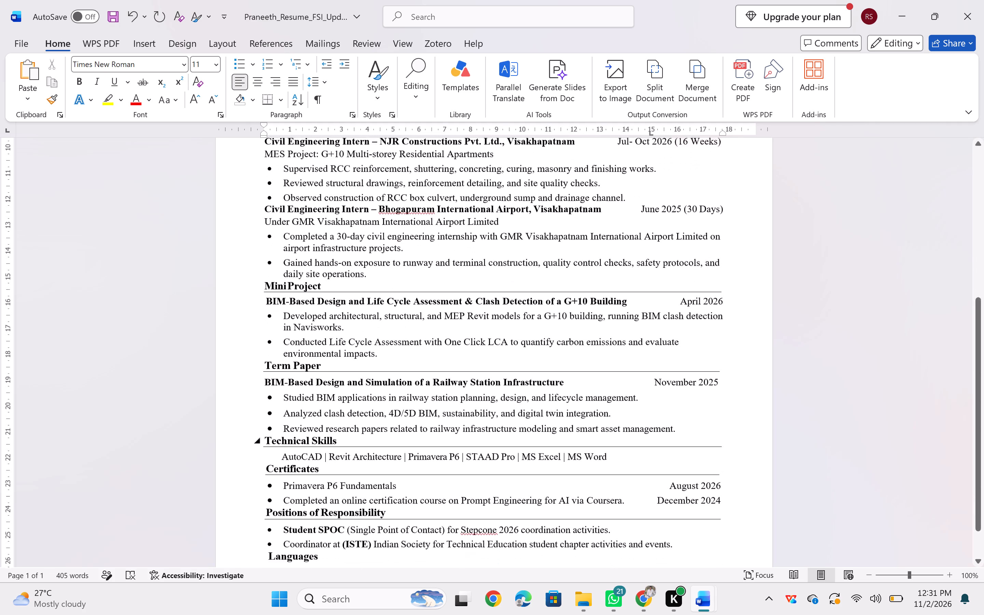
scroll(517, 408, down, 1)
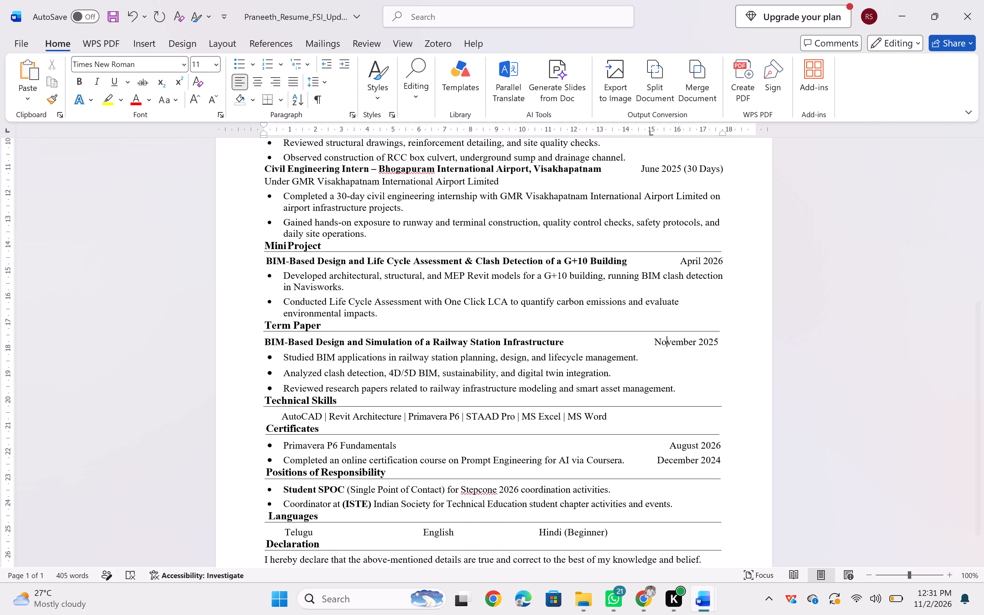
Set the font size of the name header at the top of the résumé to 15 pt.
scroll(517, 408, down, 2)
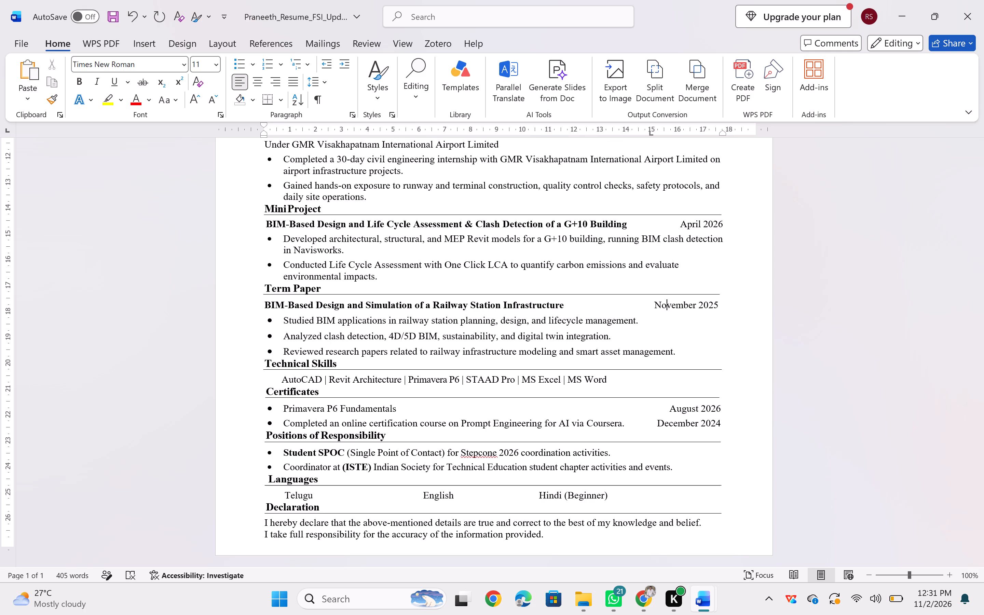
scroll(517, 408, down, 1)
scroll(517, 408, up, 6)
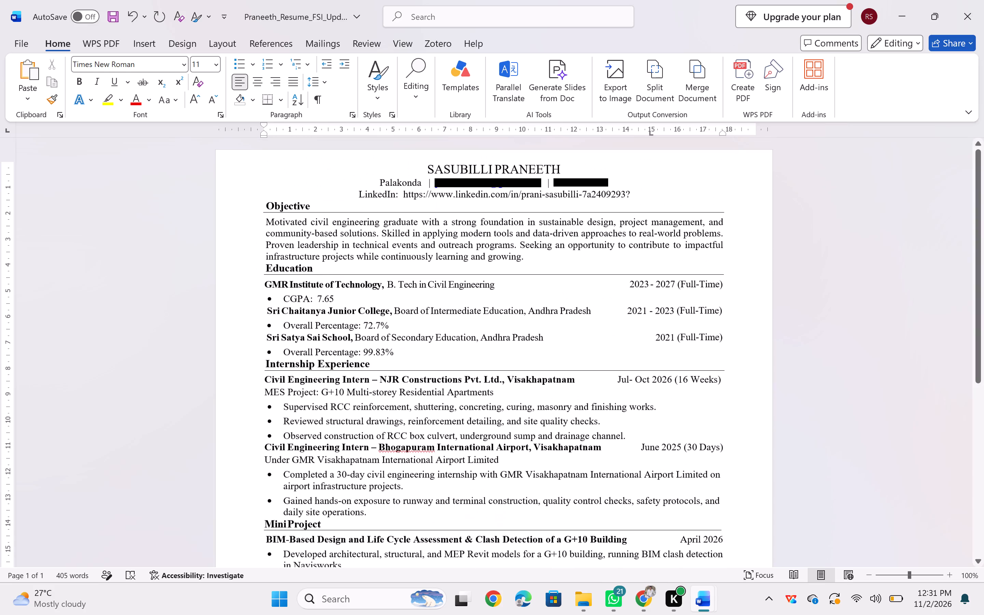
triple_click(483, 169)
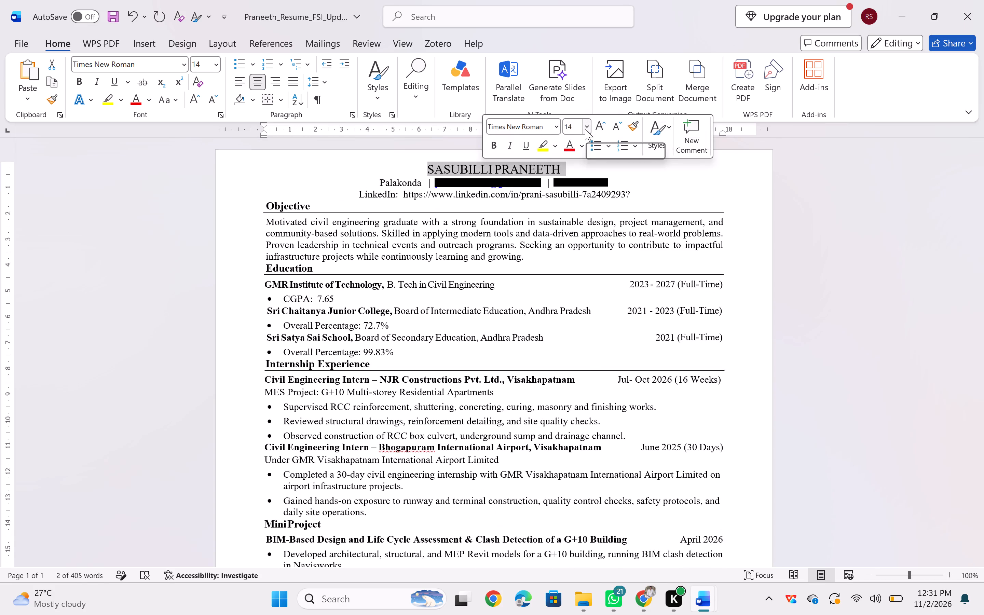
click(585, 129)
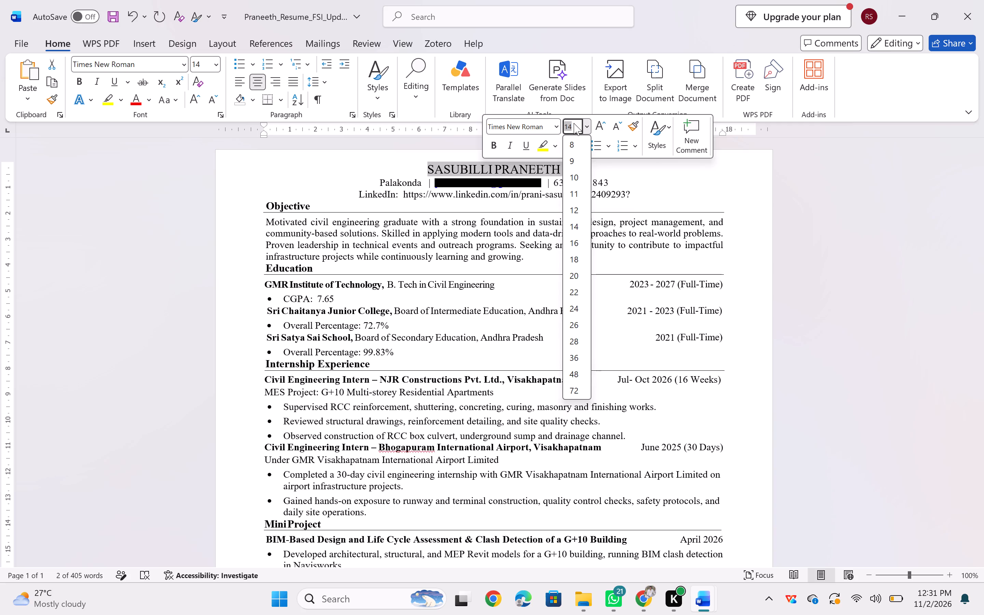
text(15)
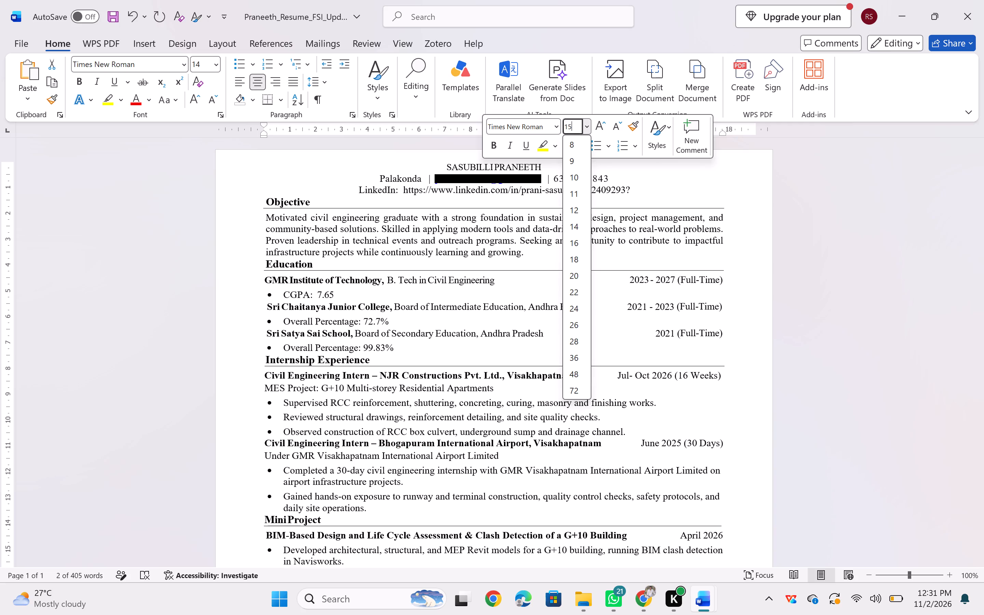
key(Return)
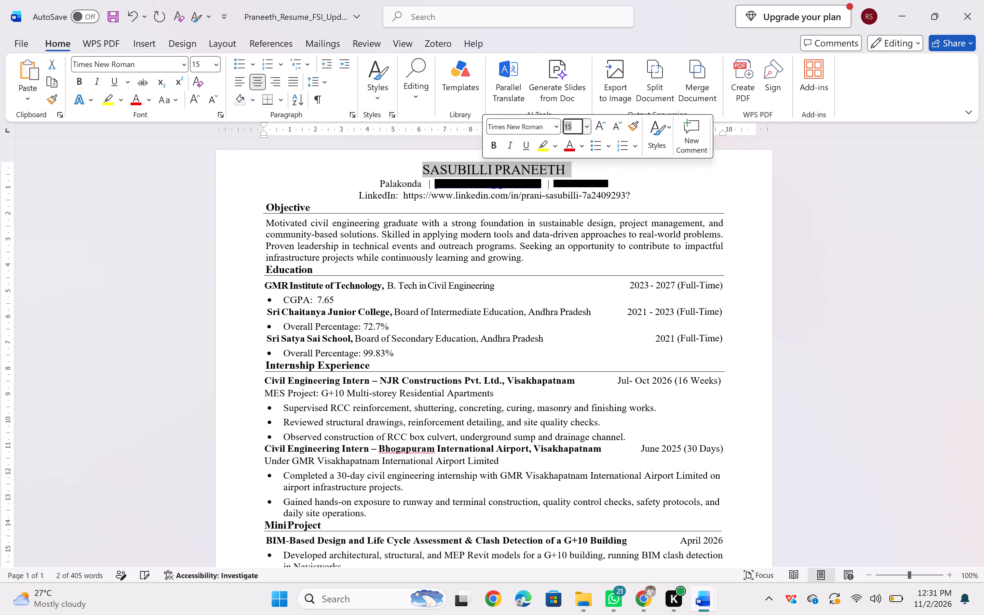
click(476, 172)
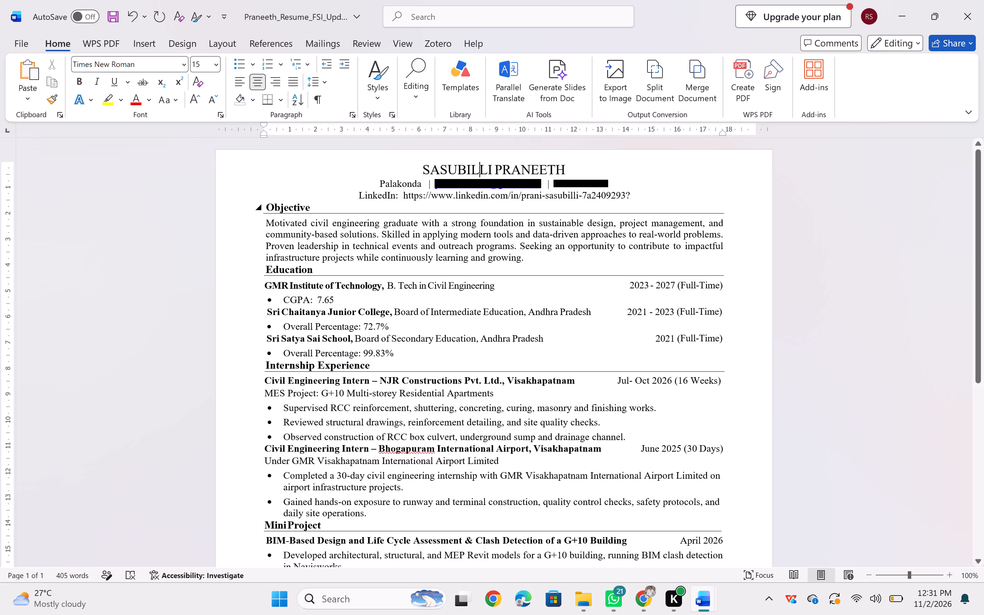
Review the whole résumé from the name header to the Declaration section, checking the layout, headings and divider lines.
scroll(450, 248, down, 5)
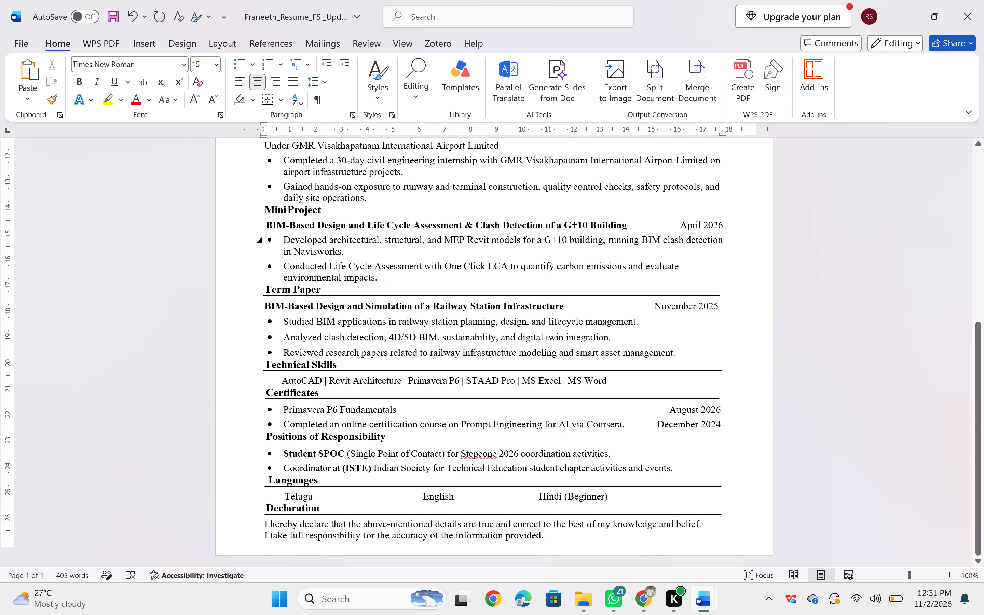
scroll(450, 248, up, 2)
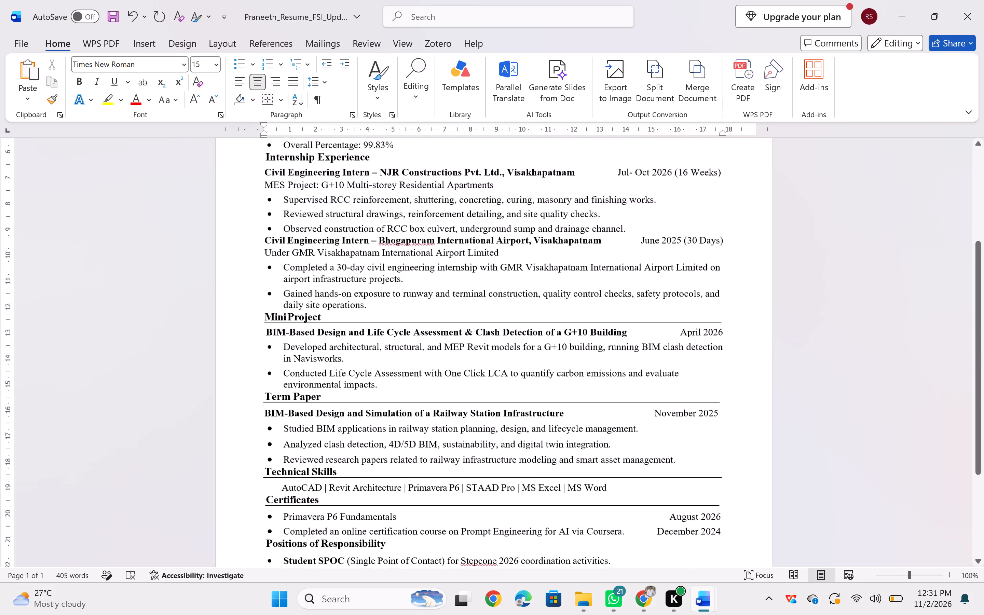
scroll(450, 248, up, 5)
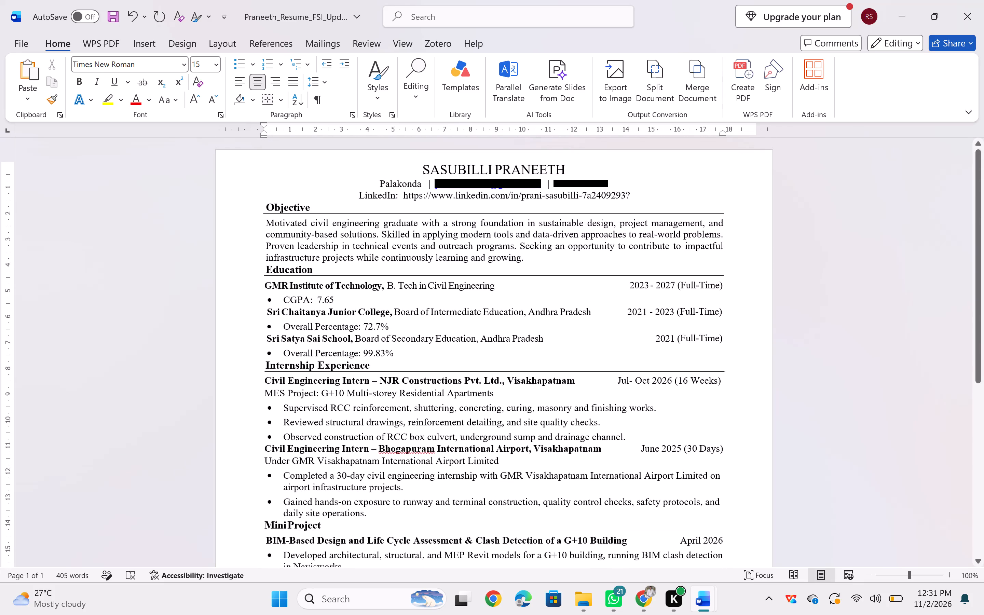
scroll(450, 248, up, 1)
click(406, 186)
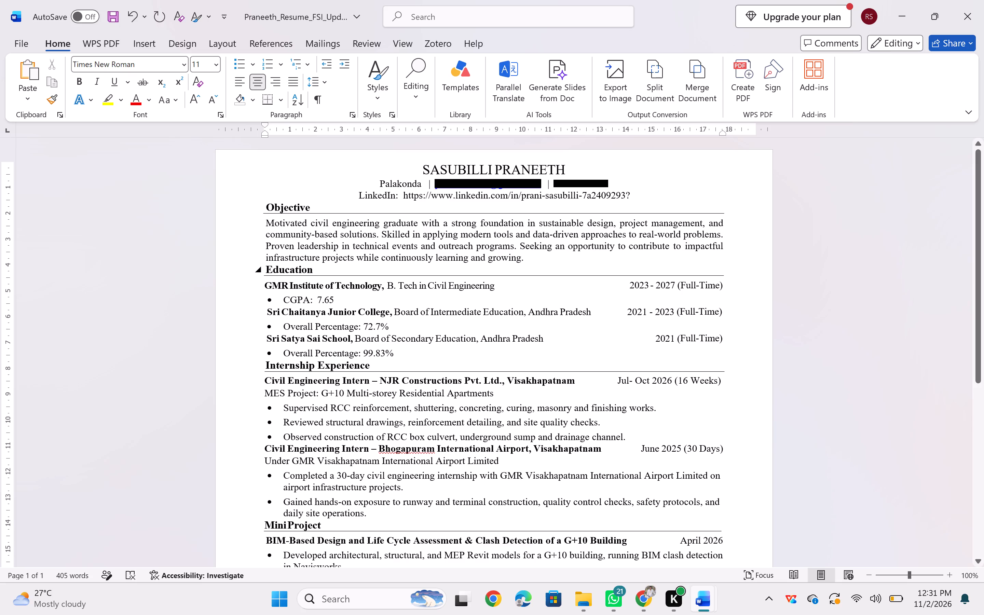
scroll(421, 272, down, 3)
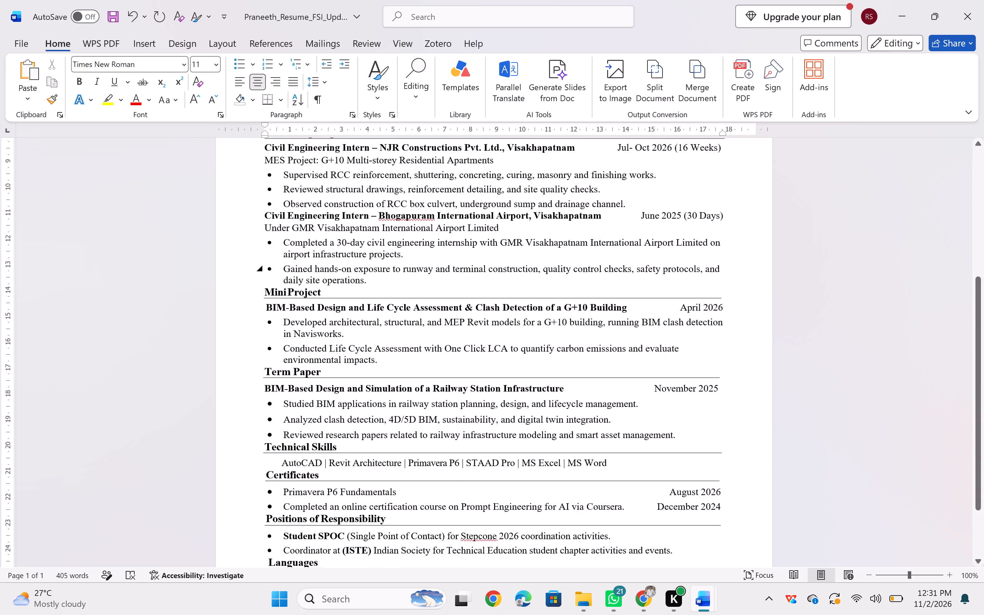
scroll(421, 272, down, 5)
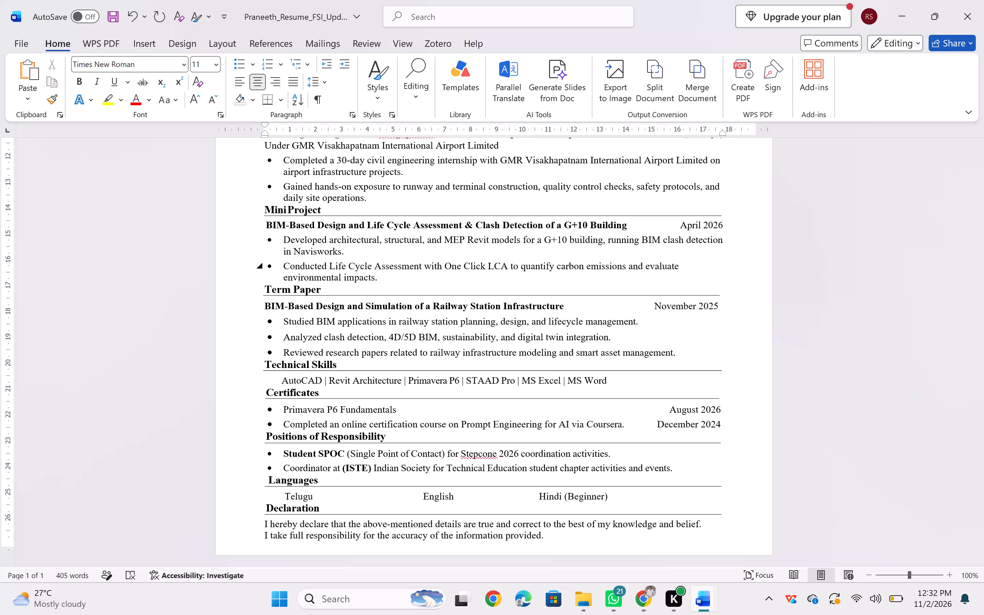
scroll(421, 272, up, 1)
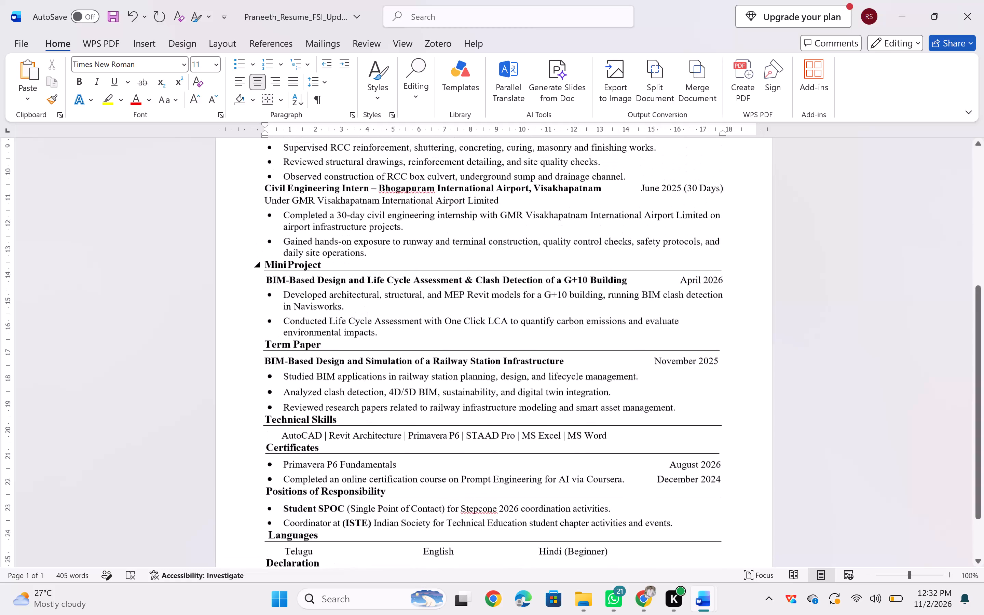
scroll(421, 272, up, 3)
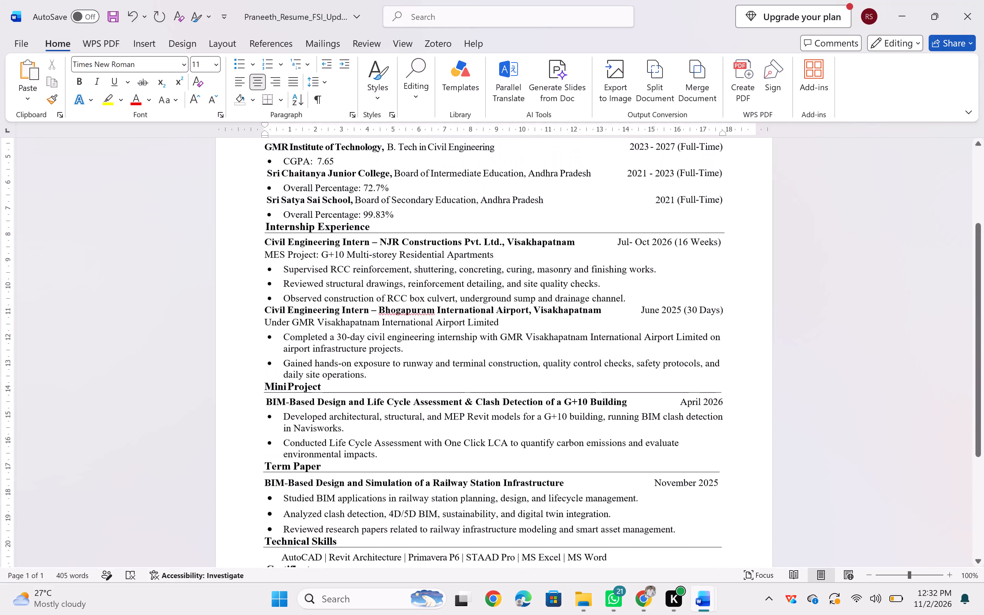
scroll(421, 272, up, 4)
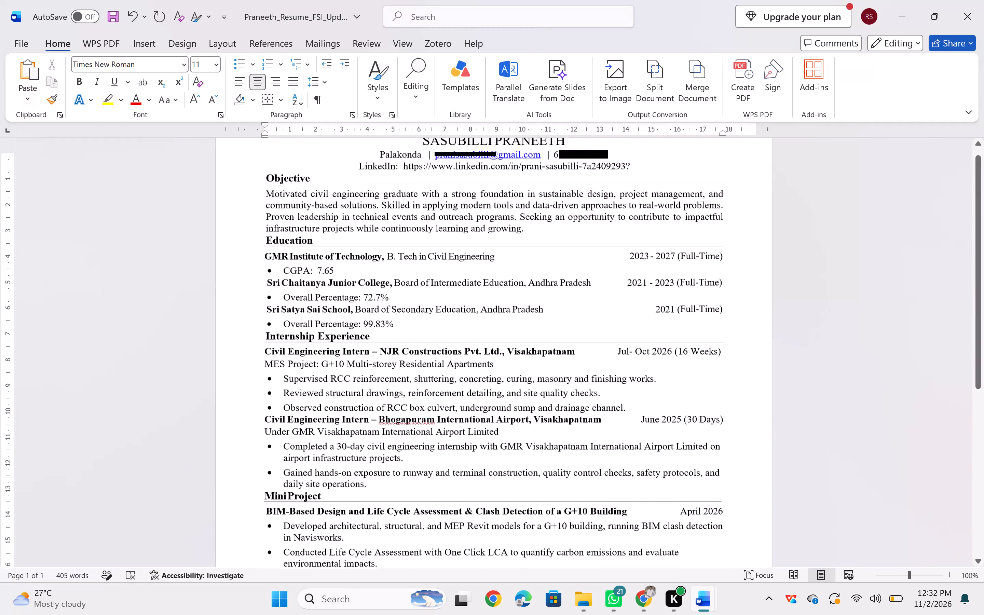
scroll(421, 272, up, 1)
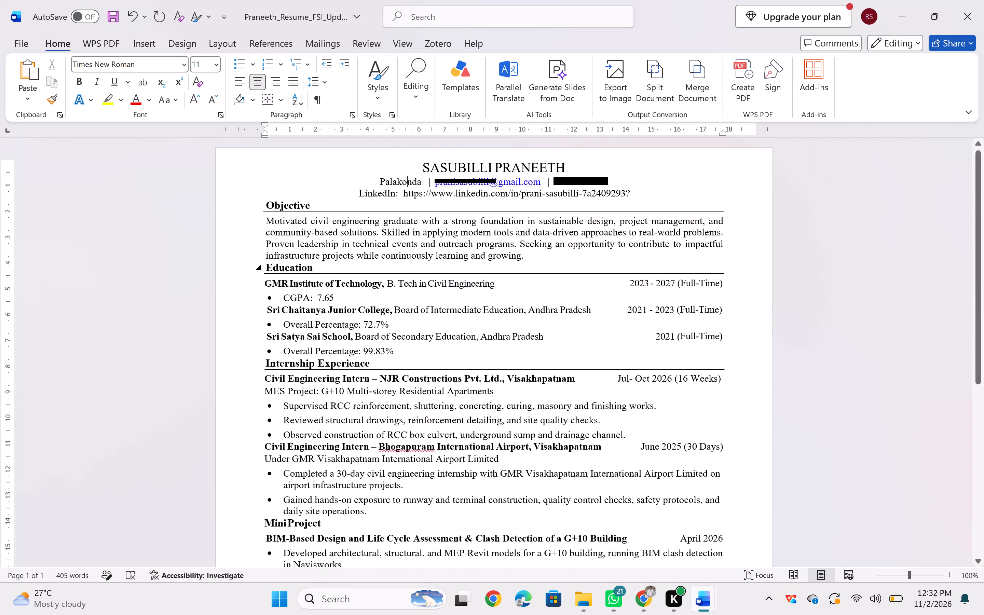
Adjust the left end of the divider line under the Objective heading slightly inward and up, and deselect the line.
click(335, 211)
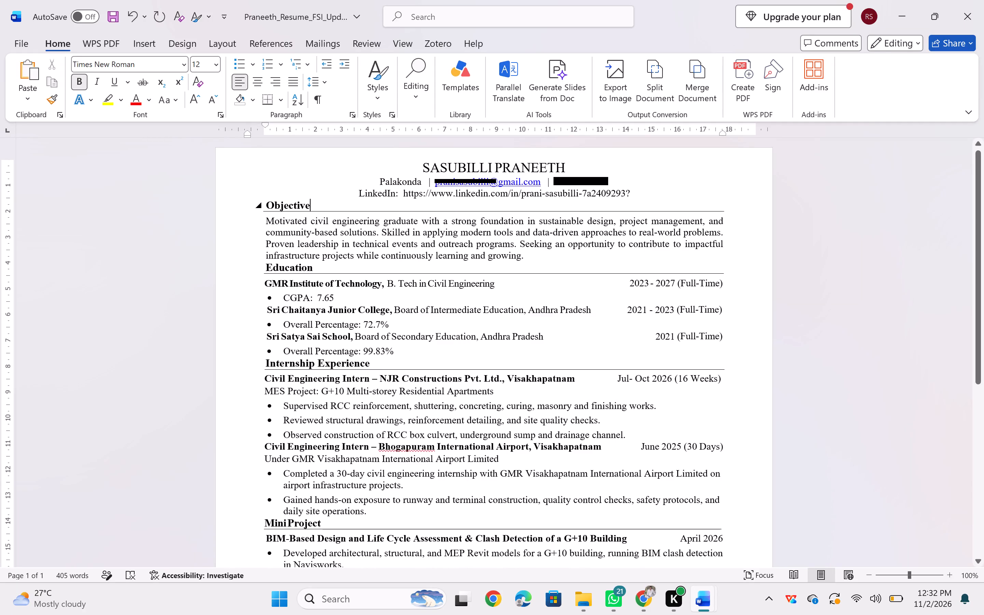
click(327, 213)
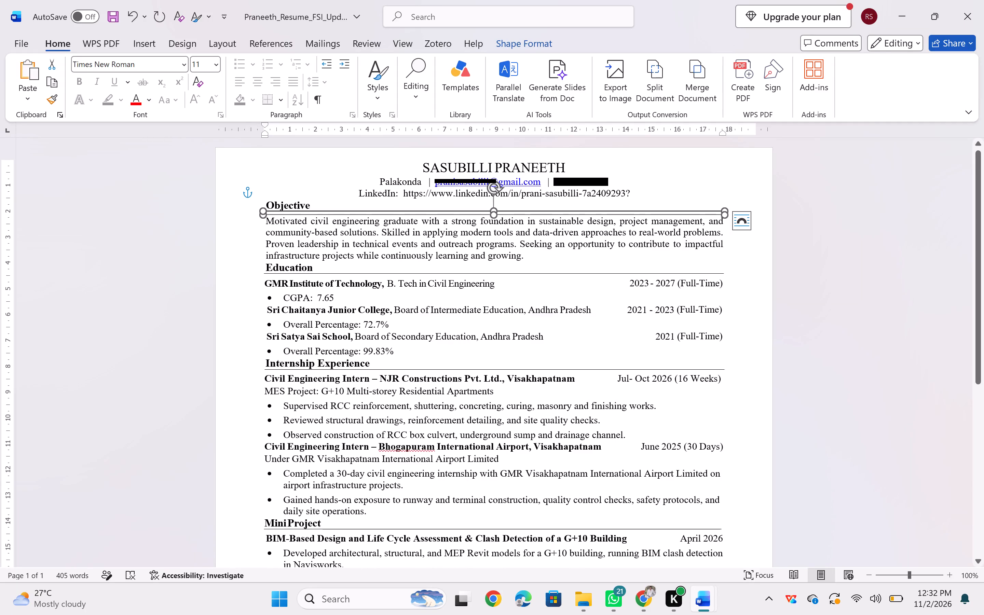
click(263, 210)
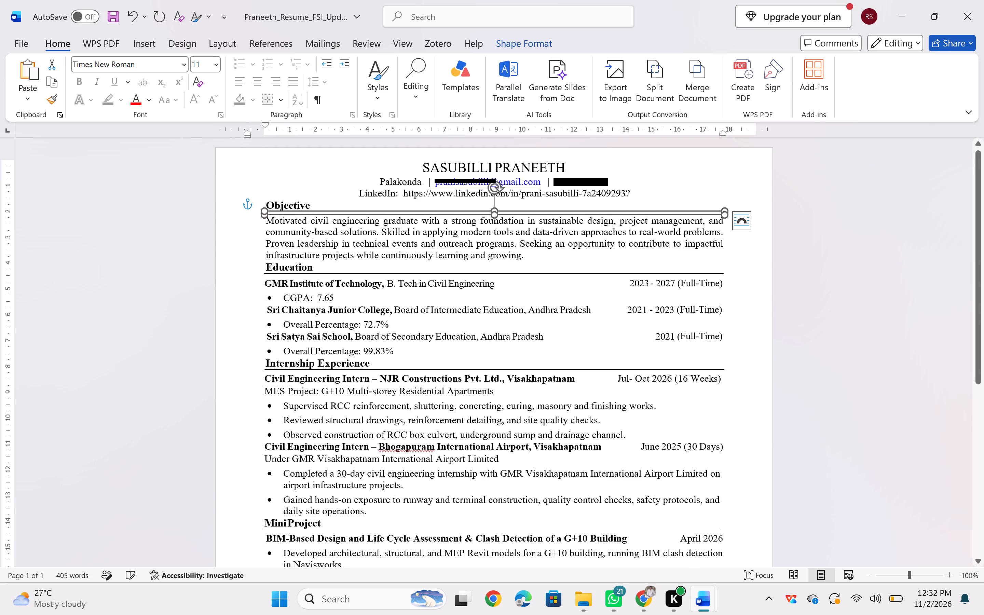
click(251, 237)
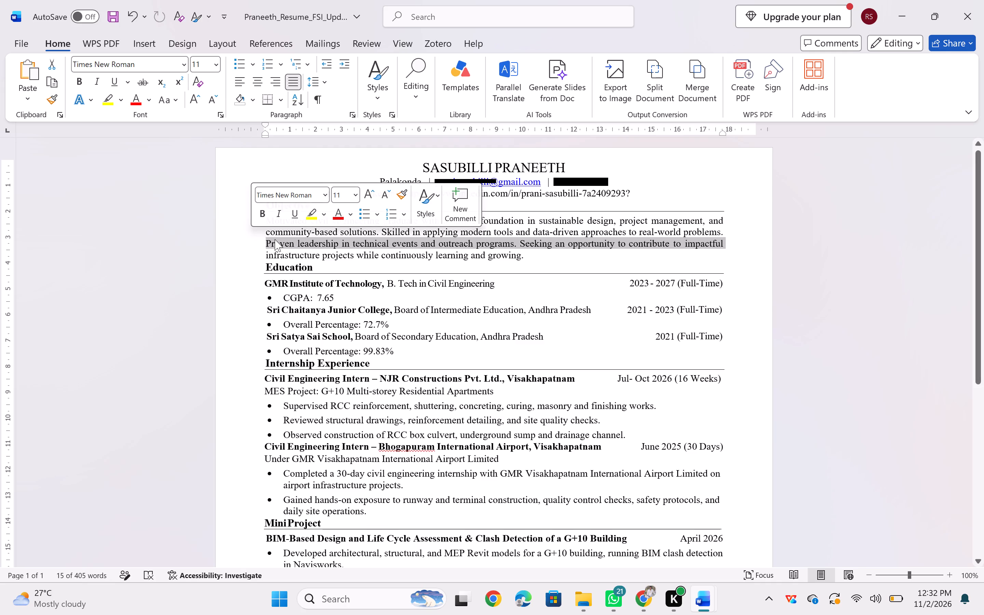
click(275, 240)
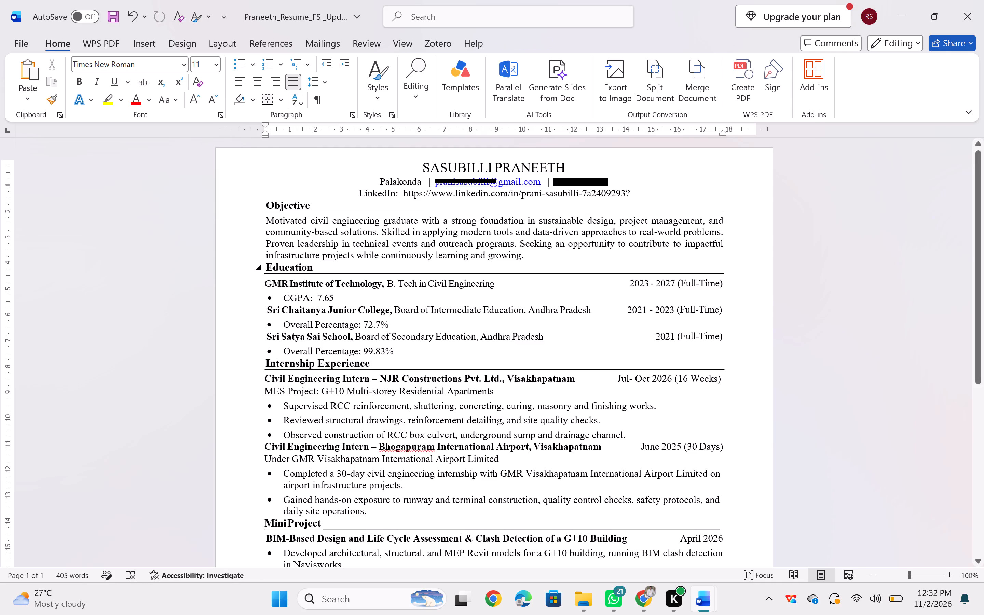
Select the entire résumé text to examine its extent across all sections, and clear the selection.
key(ctrl+a)
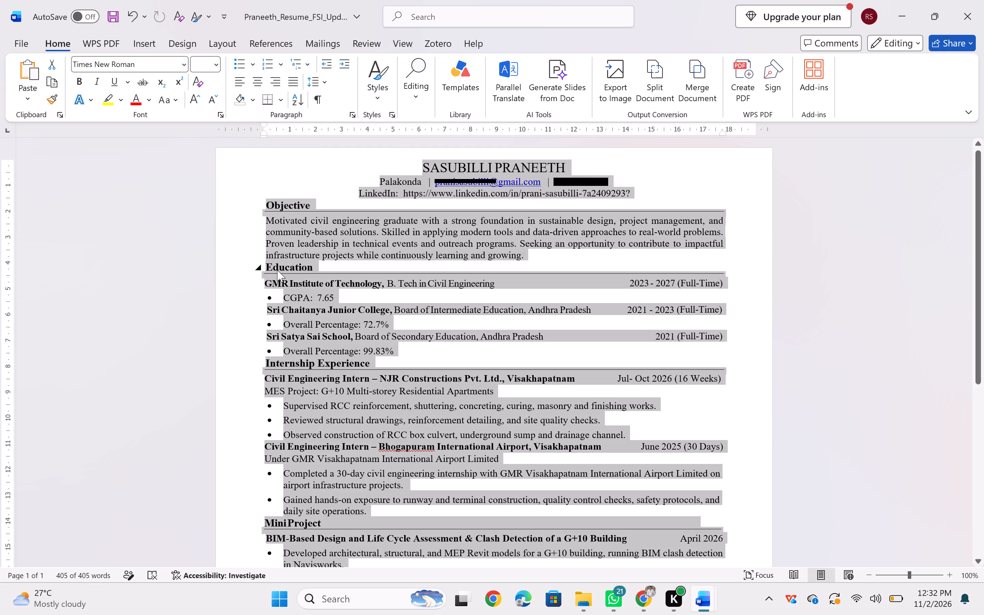
scroll(282, 292, down, 2)
scroll(282, 292, up, 1)
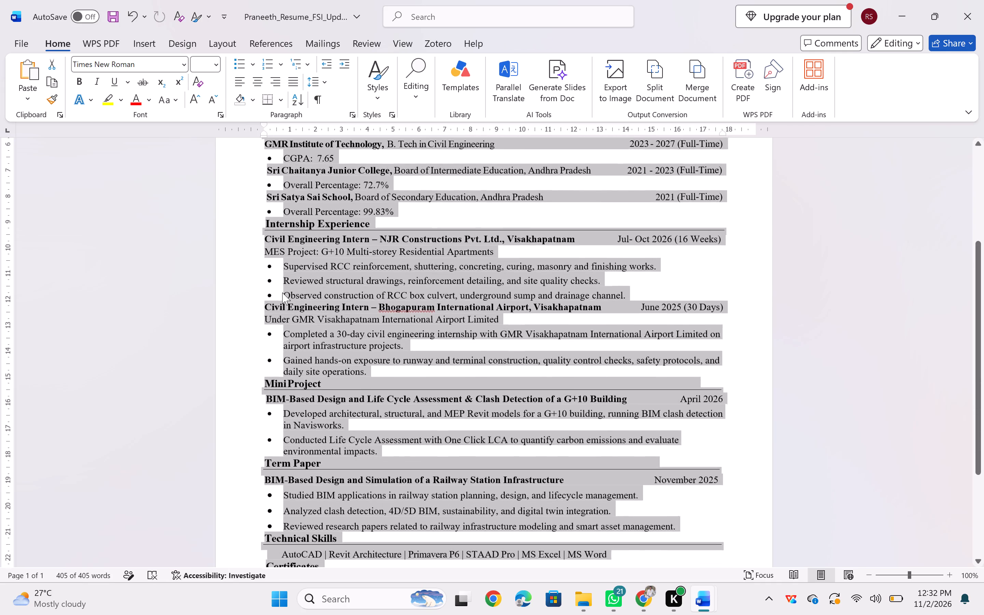
scroll(282, 292, up, 2)
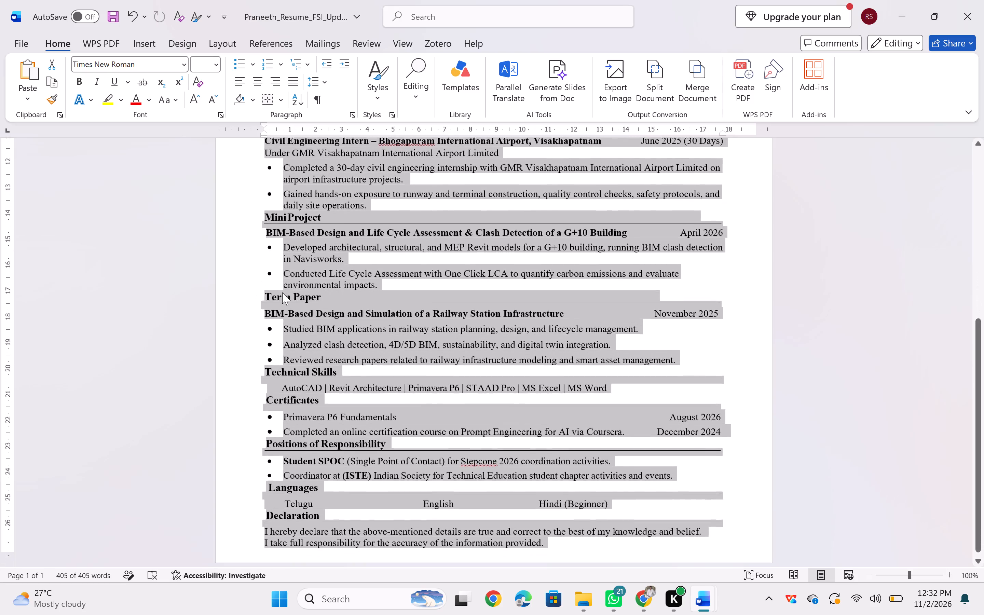
scroll(282, 292, up, 1)
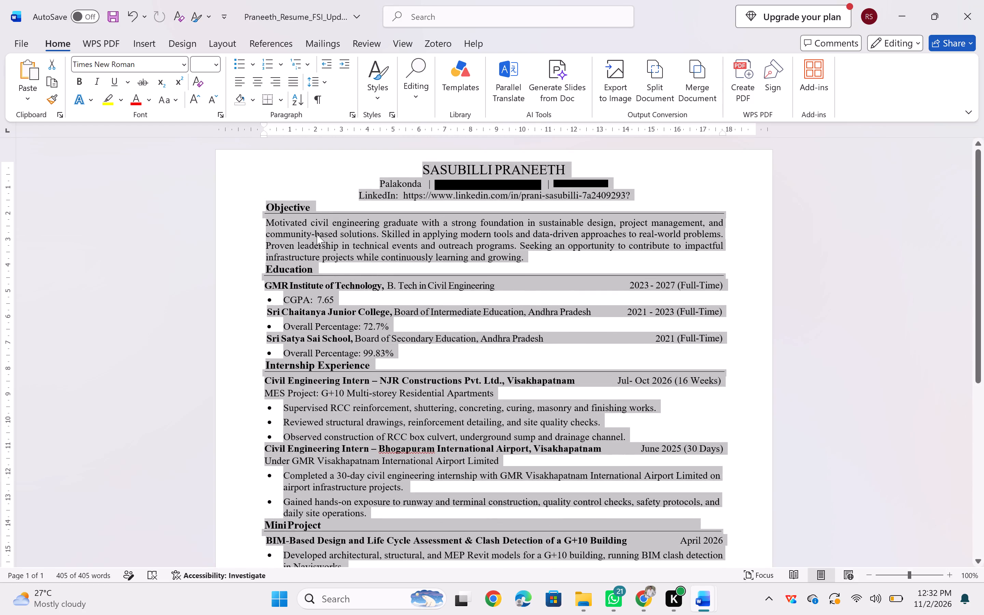
click(417, 237)
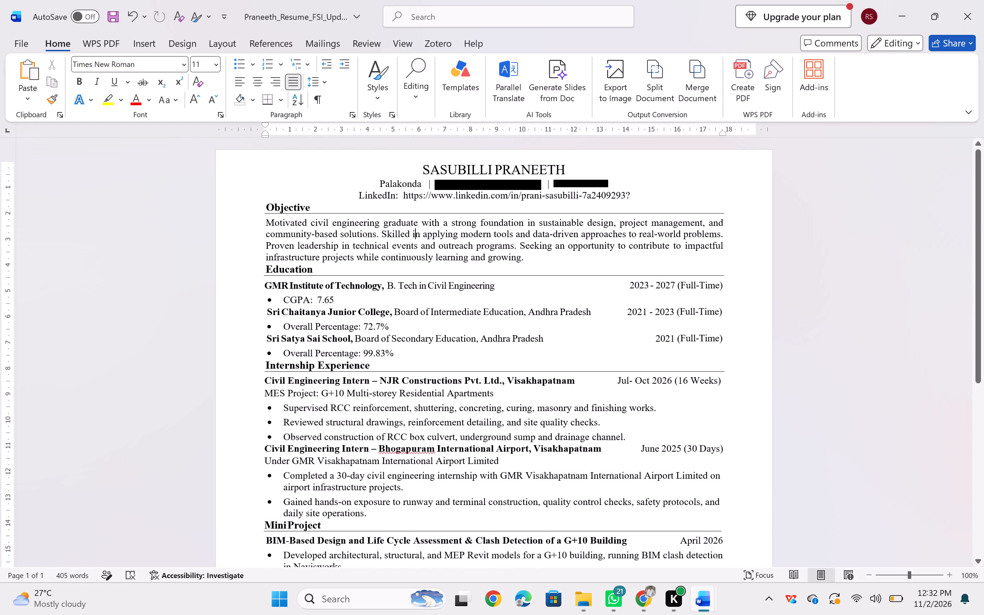
Save the résumé document.
key(ctrl+s)
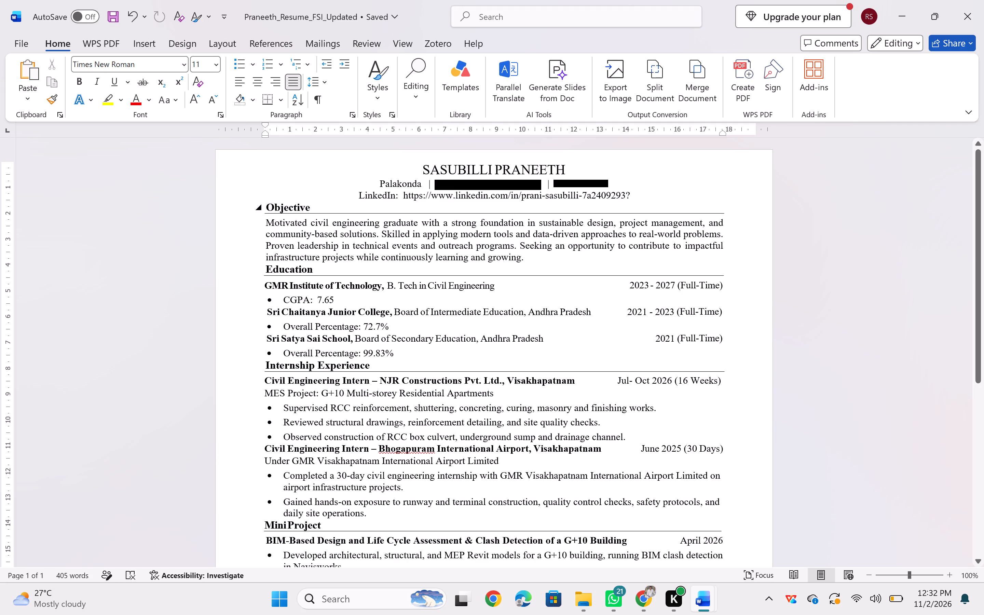
Save a copy of the résumé as a Word Document named "my full resume" in the resumes folder on the Desktop.
click(363, 19)
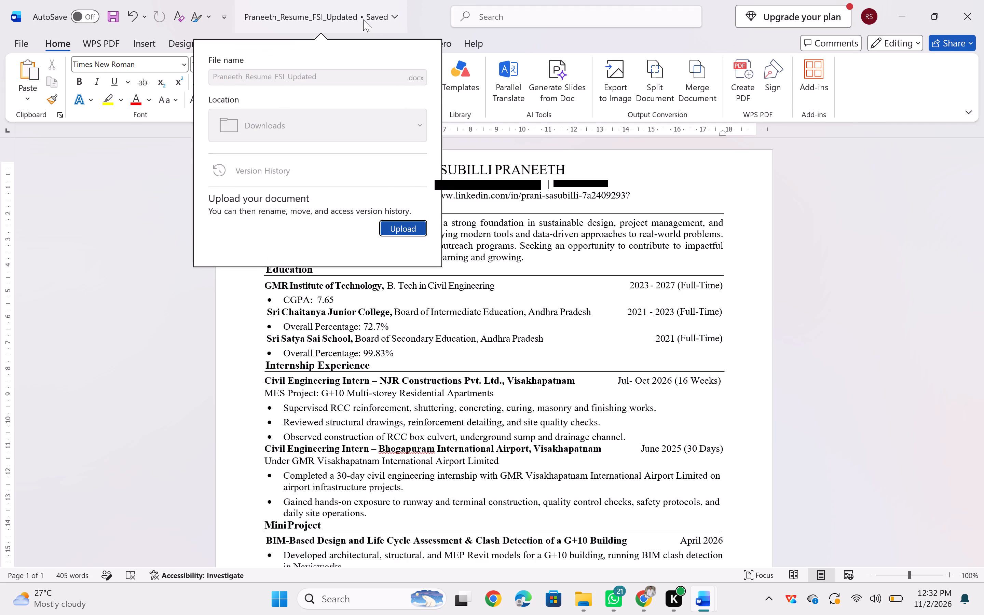
click(363, 19)
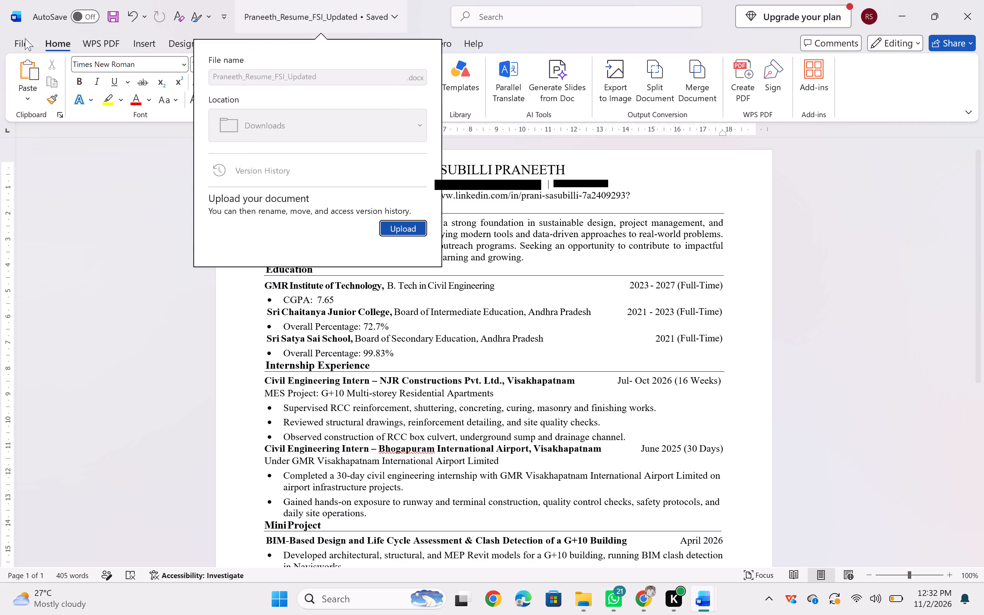
click(19, 43)
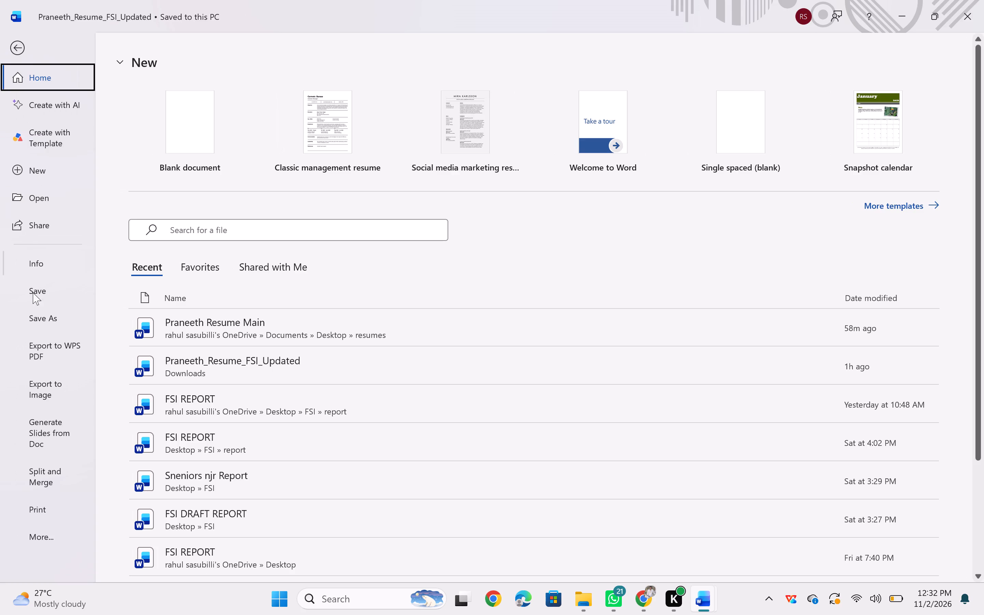
click(36, 316)
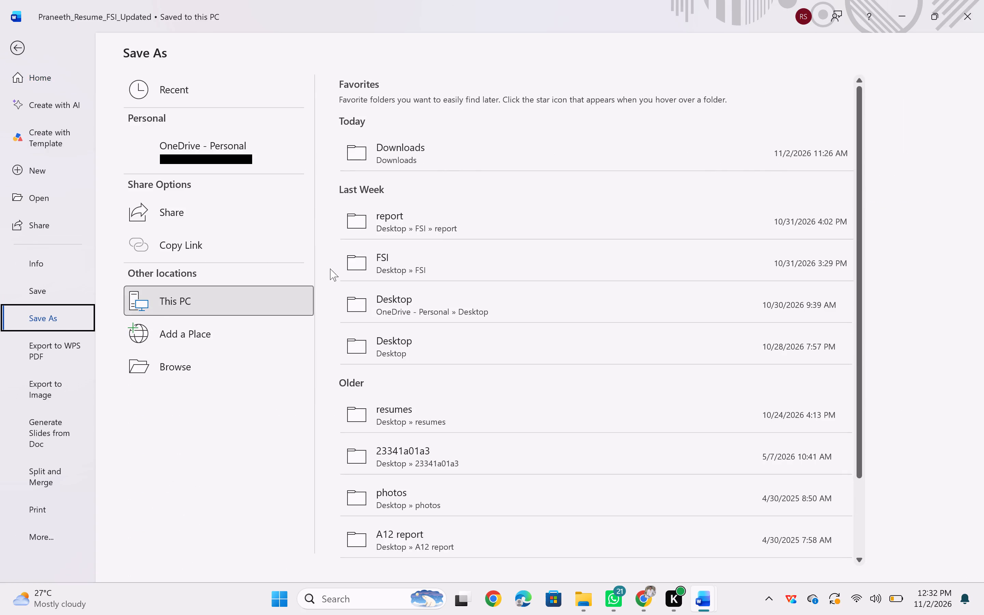
double_click(384, 417)
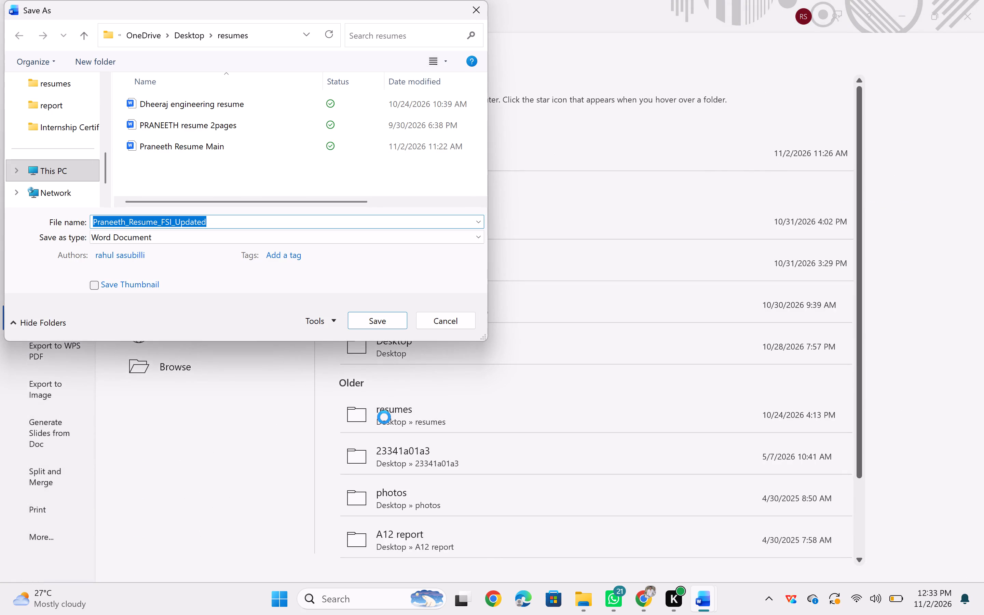
click(251, 219)
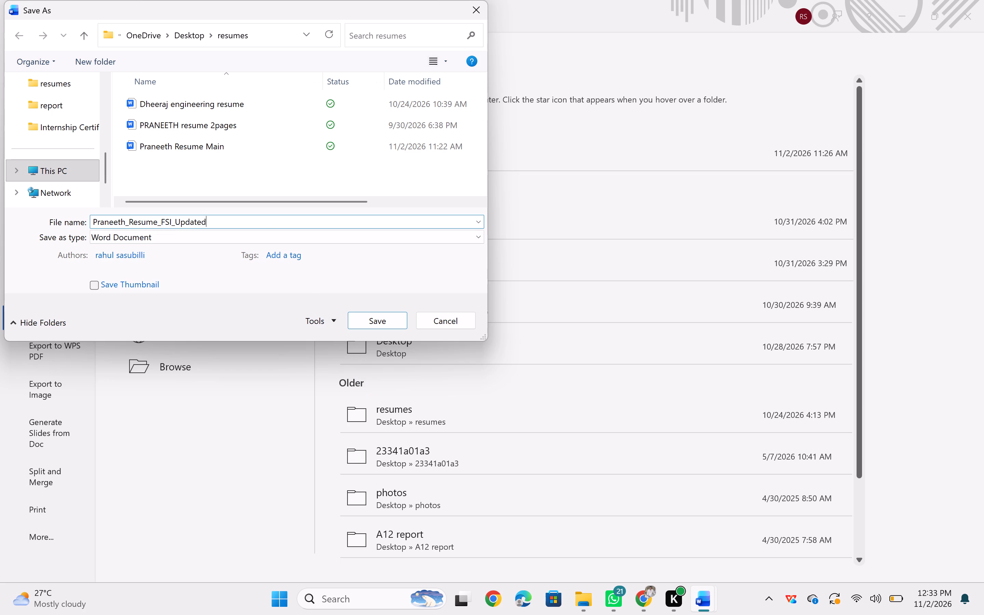
key(BackSpace)
key(BackSpace)
key(BackSpace)
key(BackSpace)
key(BackSpace)
key(BackSpace)
key(BackSpace)
key(BackSpace)
key(BackSpace)
key(BackSpace)
key(BackSpace)
key(BackSpace)
key(BackSpace)
key(BackSpace)
key(BackSpace)
key(BackSpace)
key(BackSpace)
key(BackSpace)
key(BackSpace)
key(BackSpace)
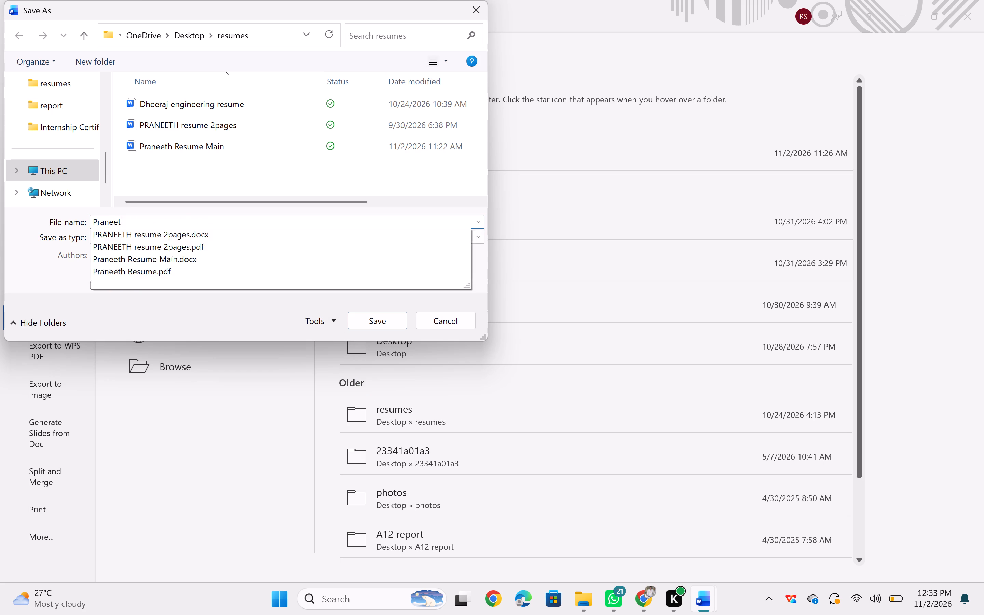
text(my)
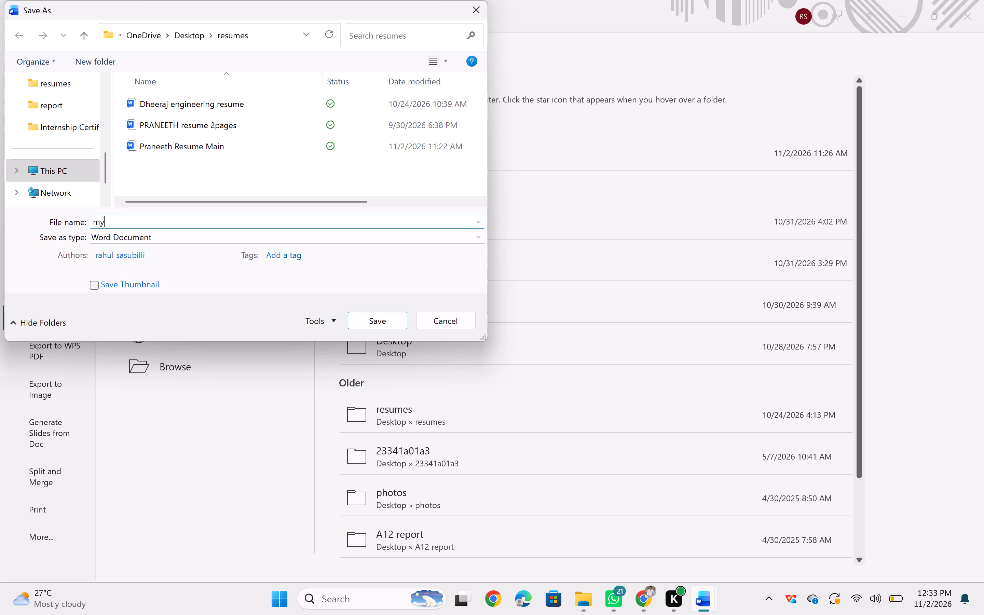
key(space)
text(full resume)
click(376, 320)
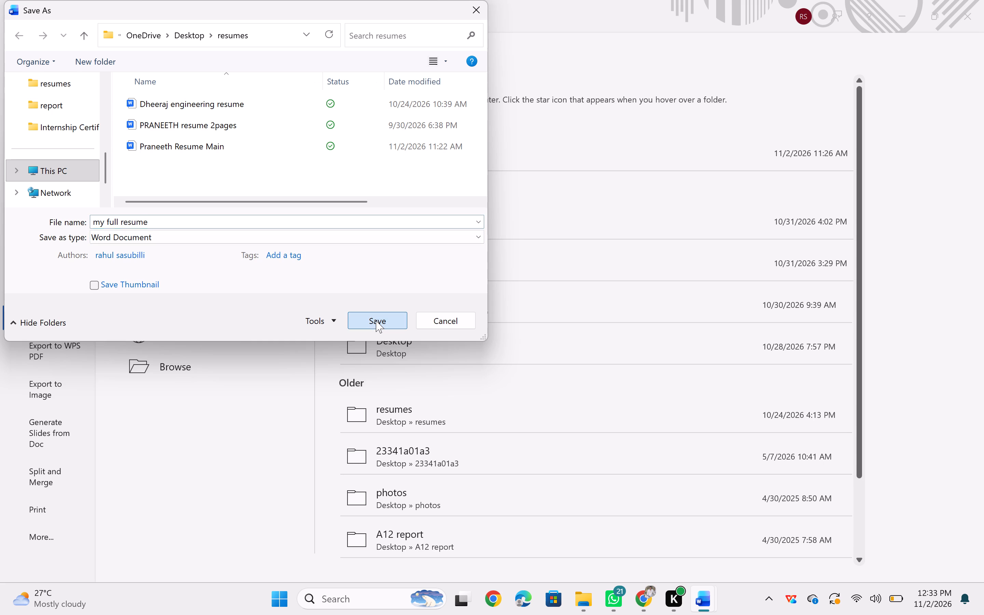
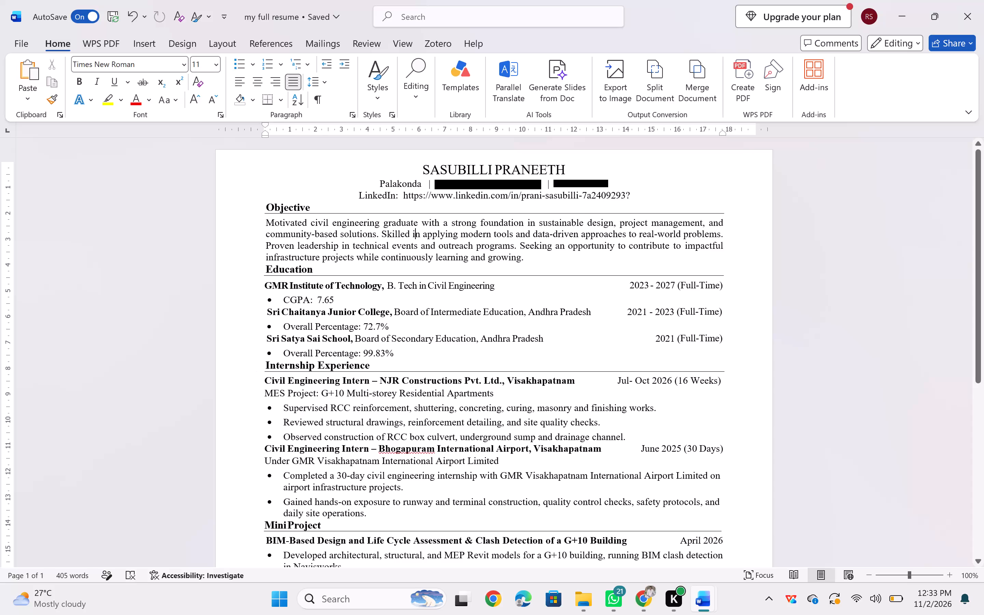
Minimize both open résumé documents and the File Explorer window behind them.
click(902, 7)
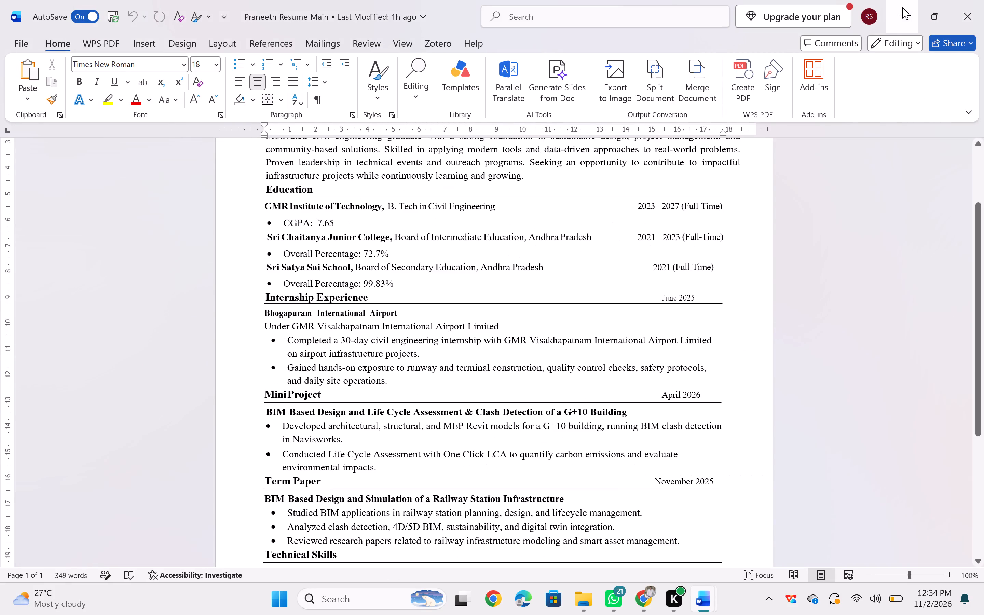
click(902, 7)
click(902, 7)
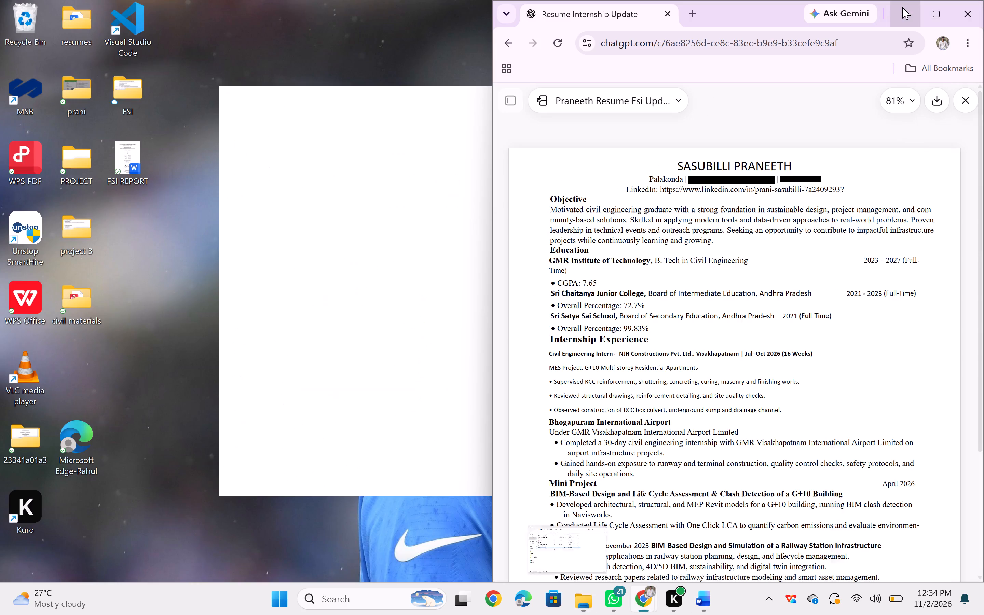
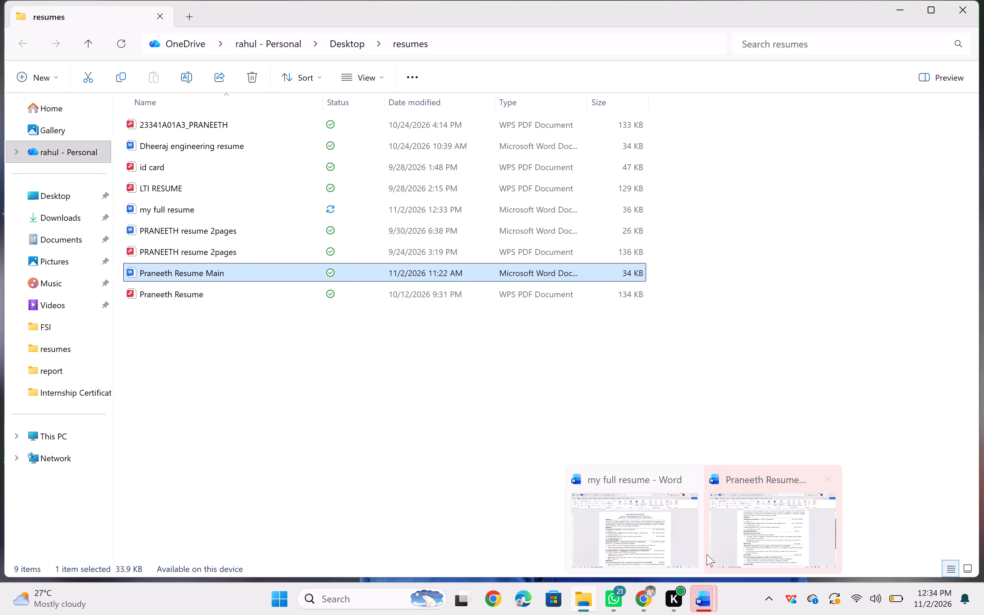
Close both open Word résumé documents, "my full resume" and "Praneeth Resume Main".
click(687, 477)
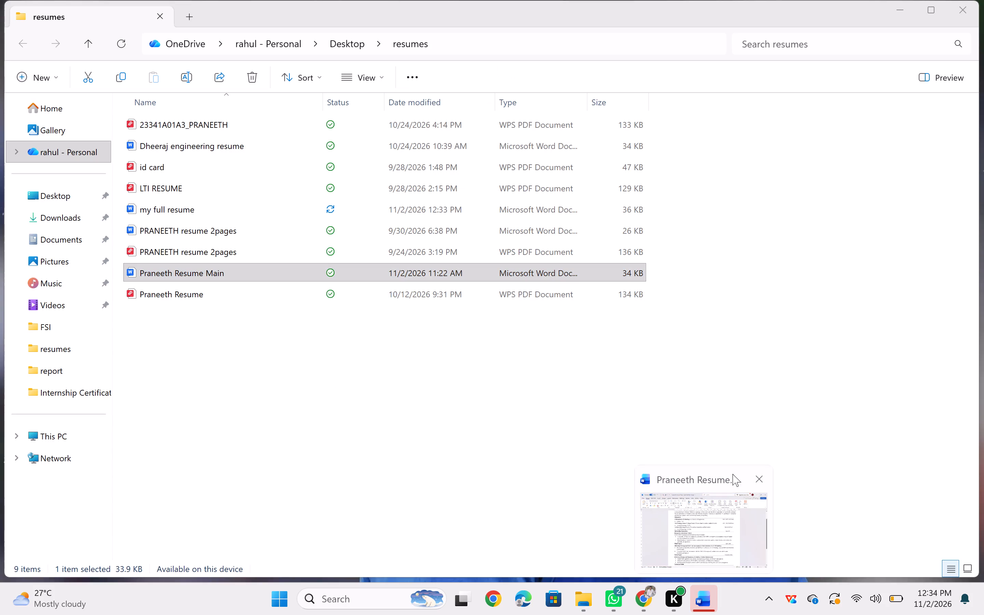
click(757, 474)
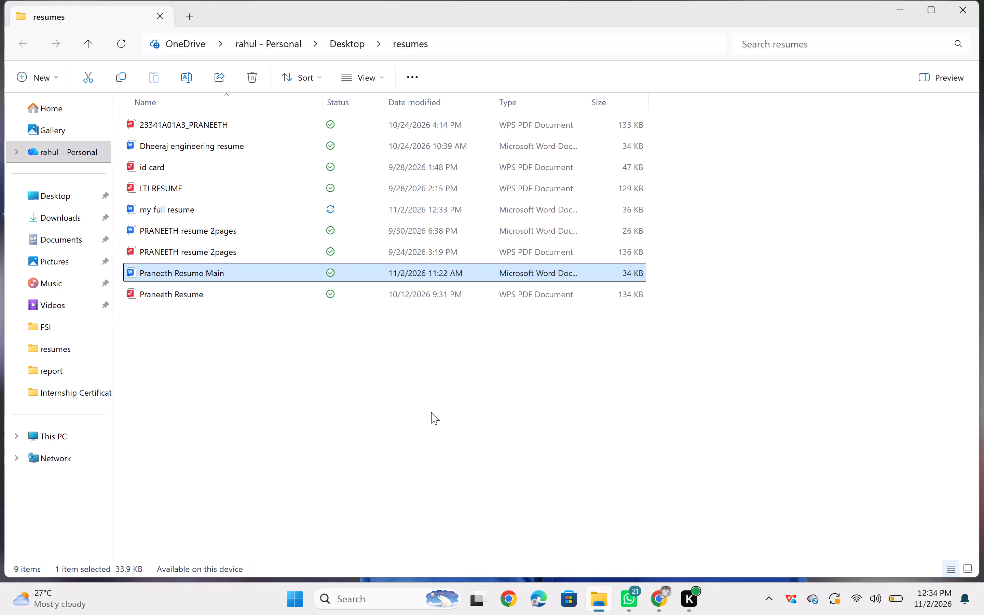
Open the Word document "my full resume" from the resumes folder, review it from top to bottom, and minimize it.
double_click(187, 214)
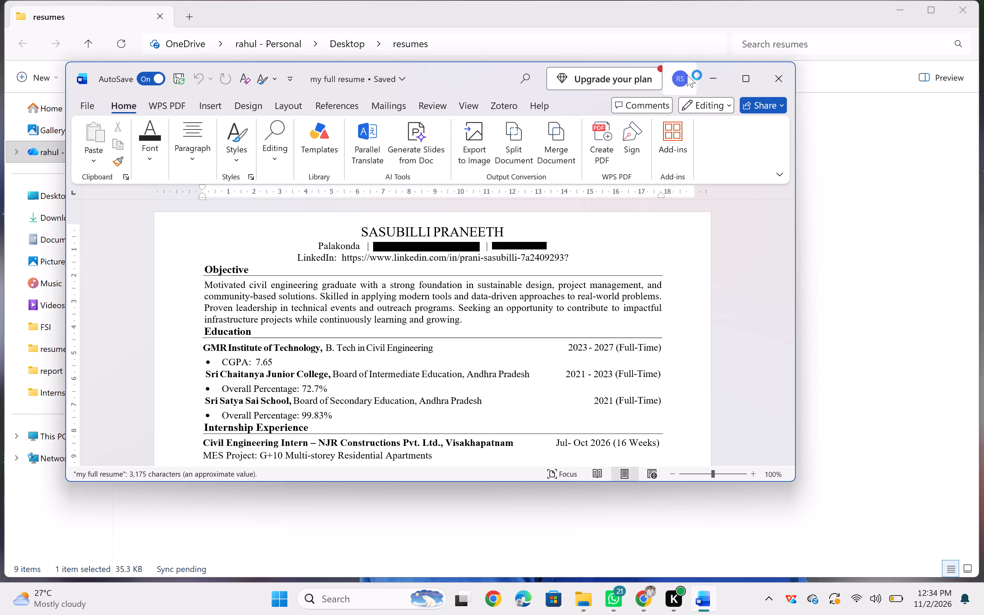
click(741, 76)
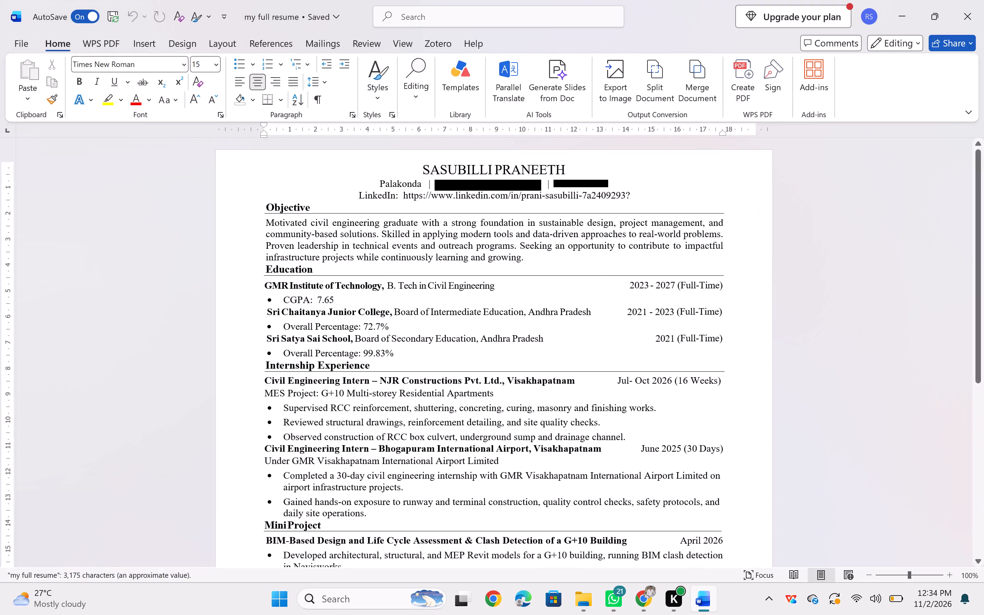
scroll(579, 287, down, 4)
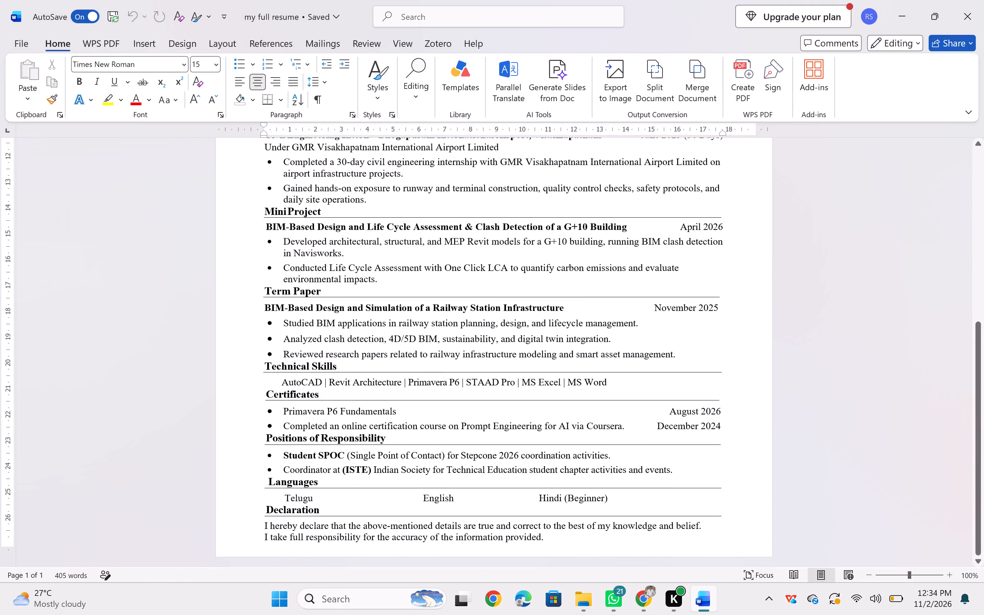
scroll(579, 287, down, 1)
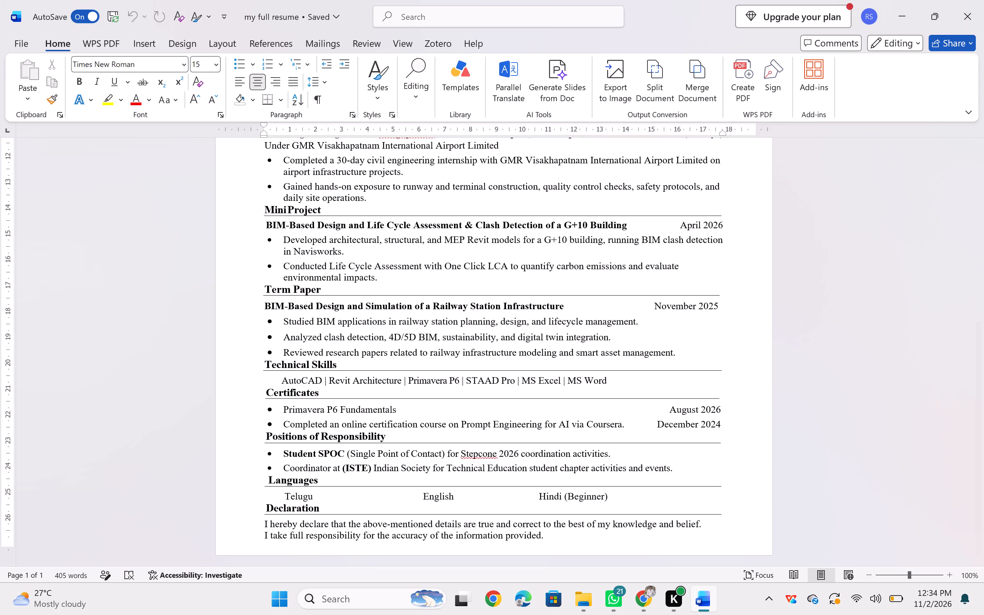
scroll(579, 287, up, 1)
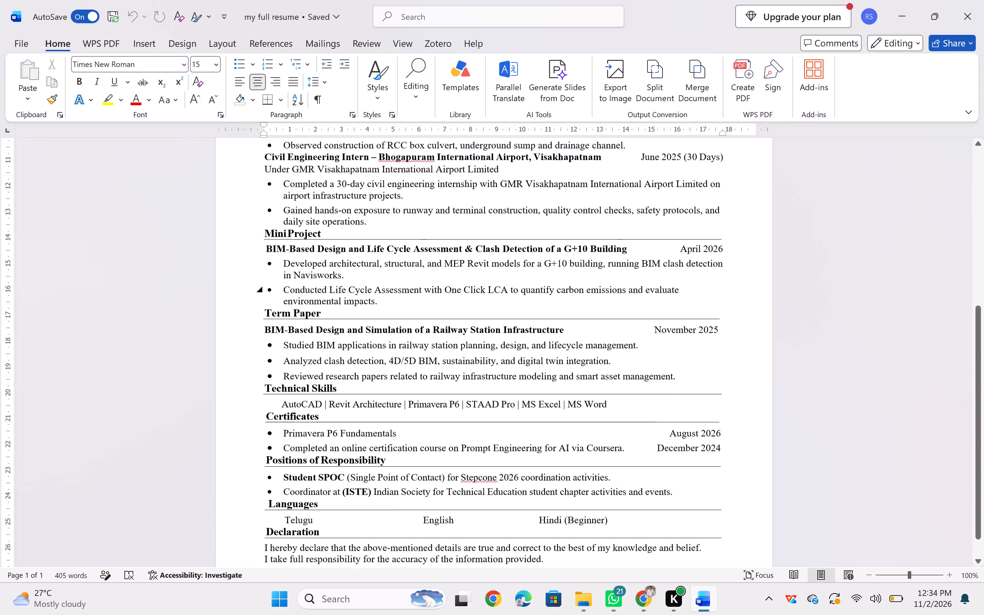
scroll(579, 287, up, 5)
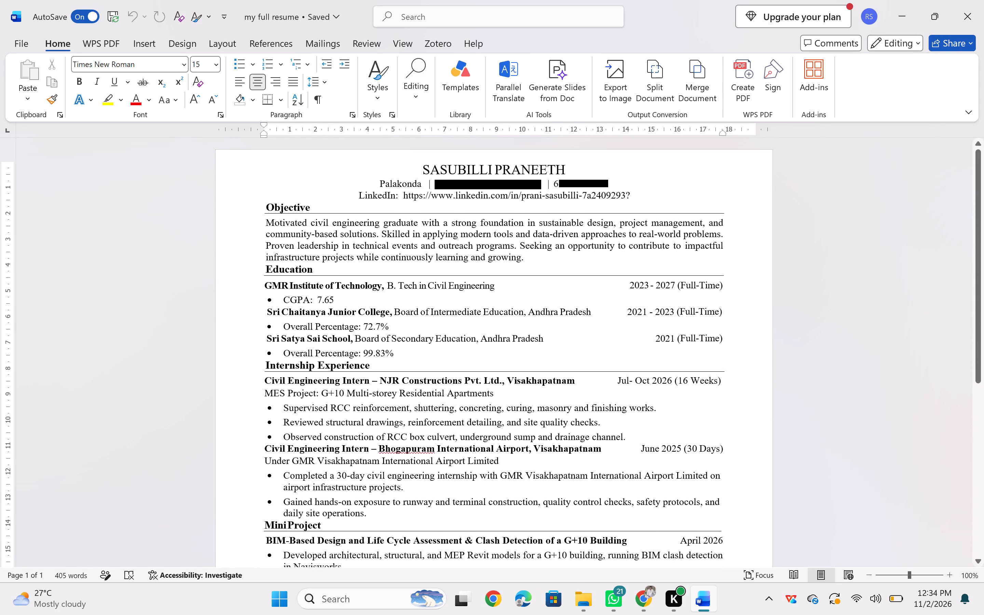
click(916, 12)
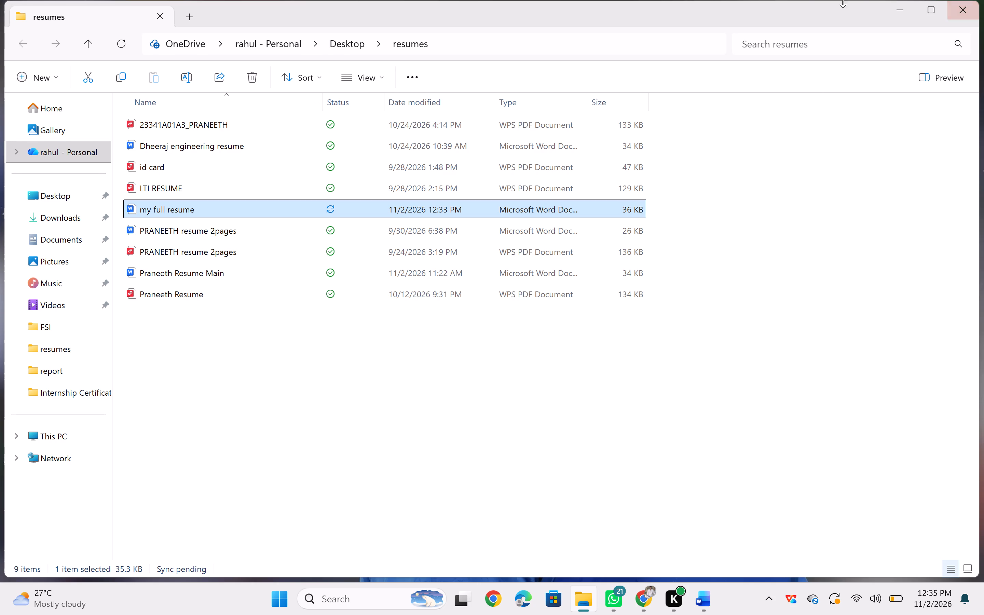
Try to export the Word résumé to WPS PDF, saving it locally in the resumes folder as "my full resume" with type PDF.
click(701, 551)
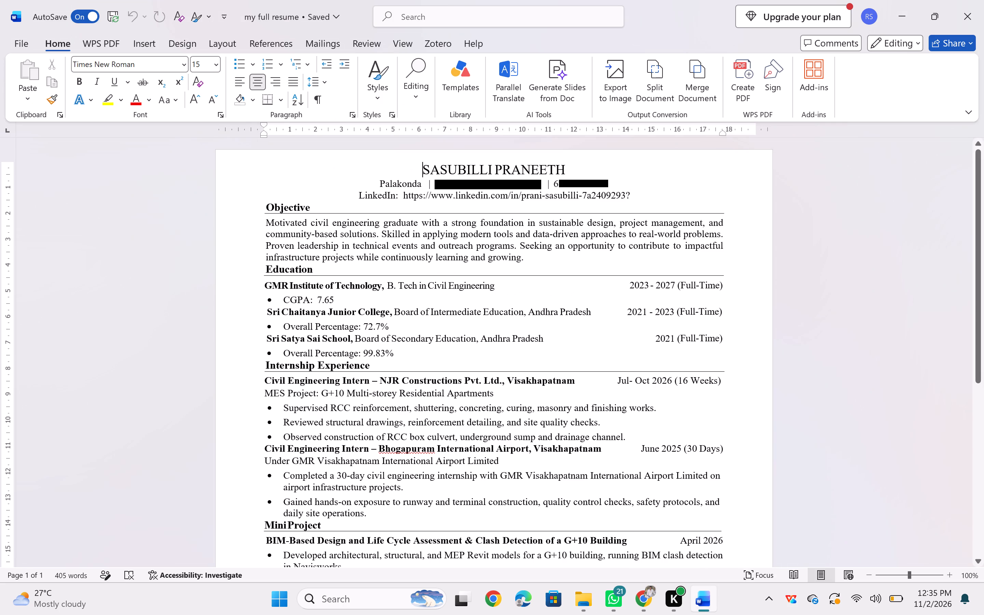
key(ctrl+p)
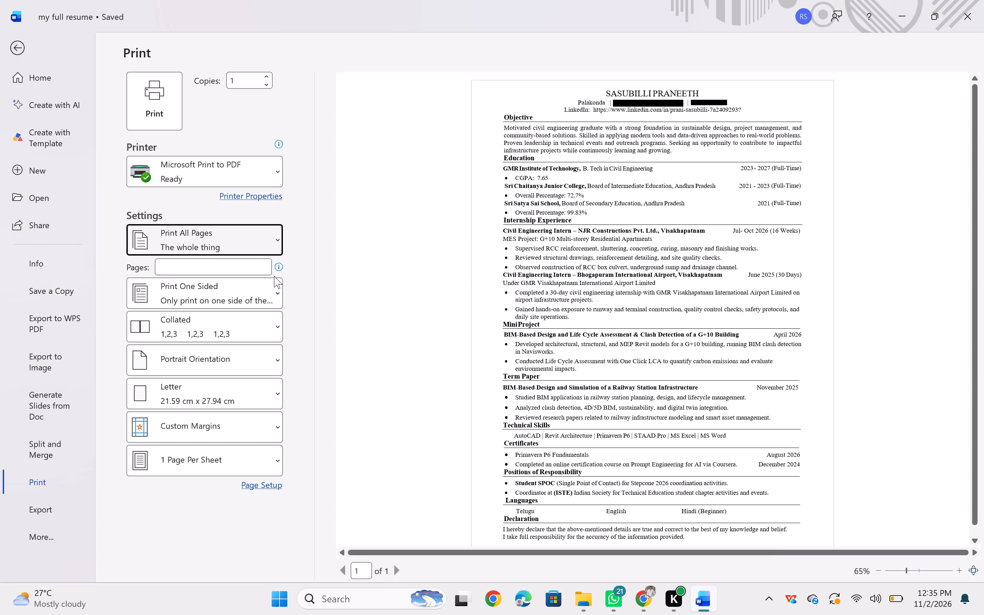
click(57, 324)
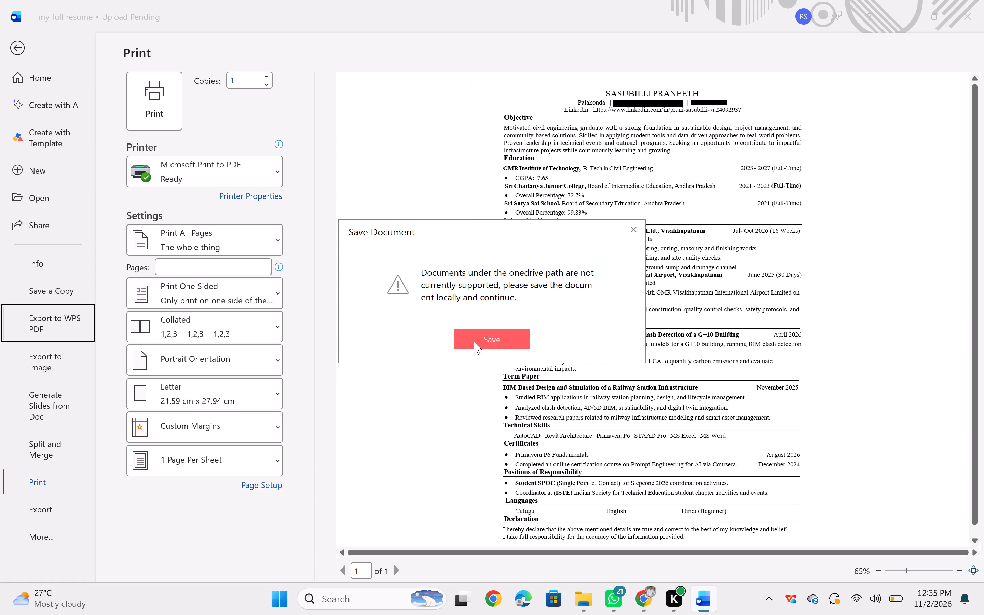
click(485, 341)
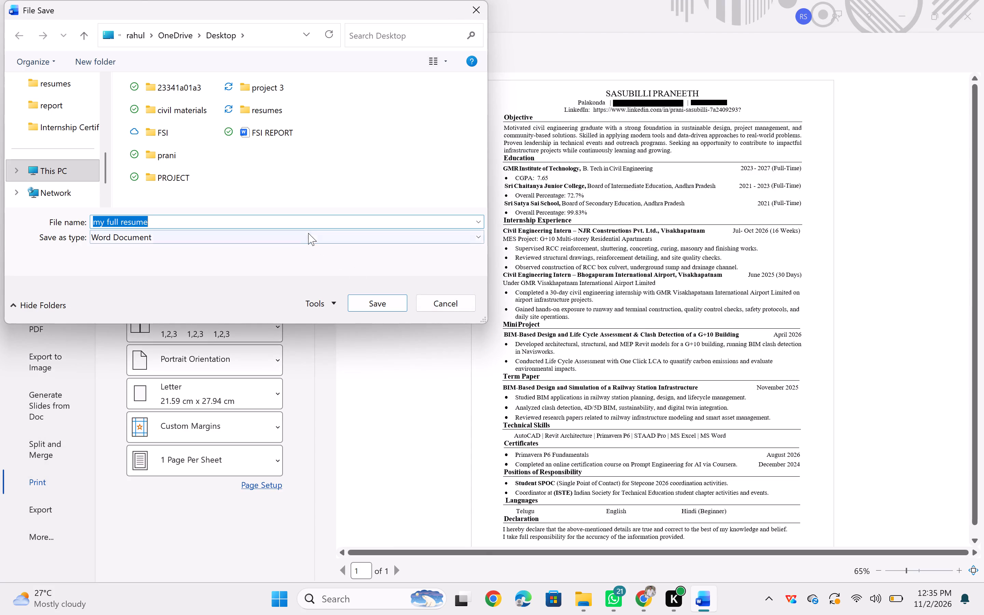
click(307, 231)
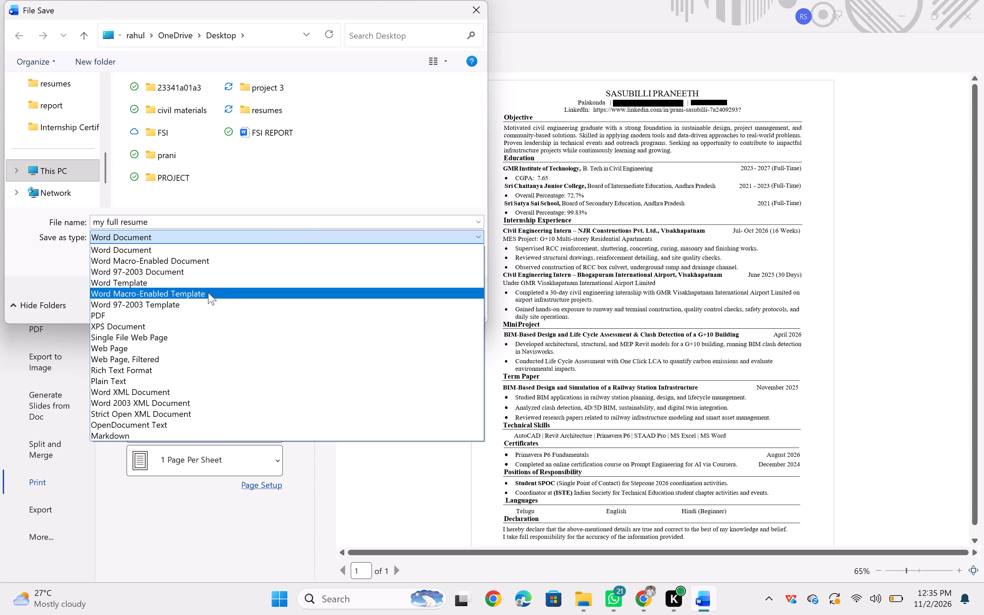
click(171, 313)
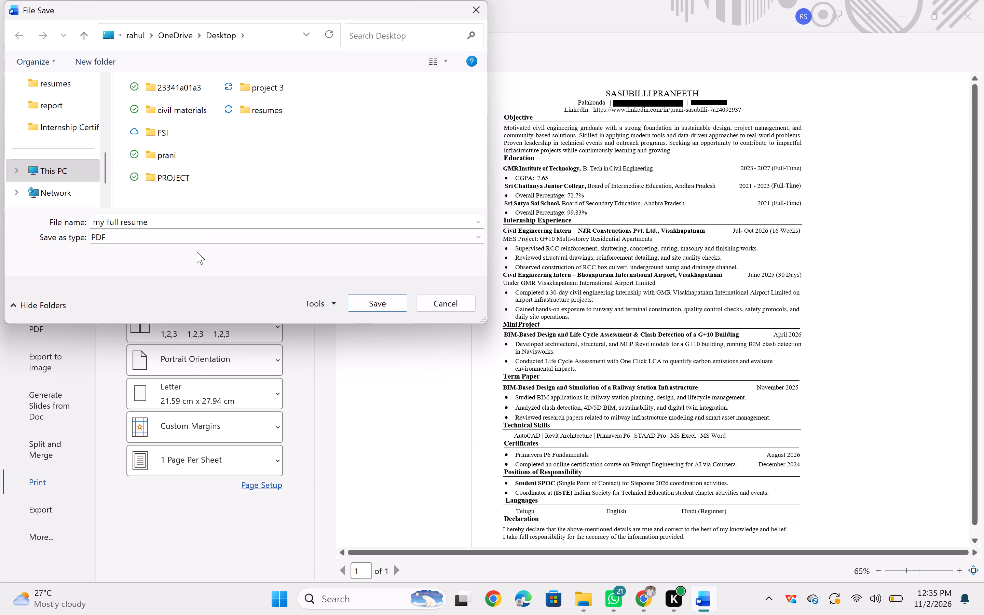
double_click(255, 102)
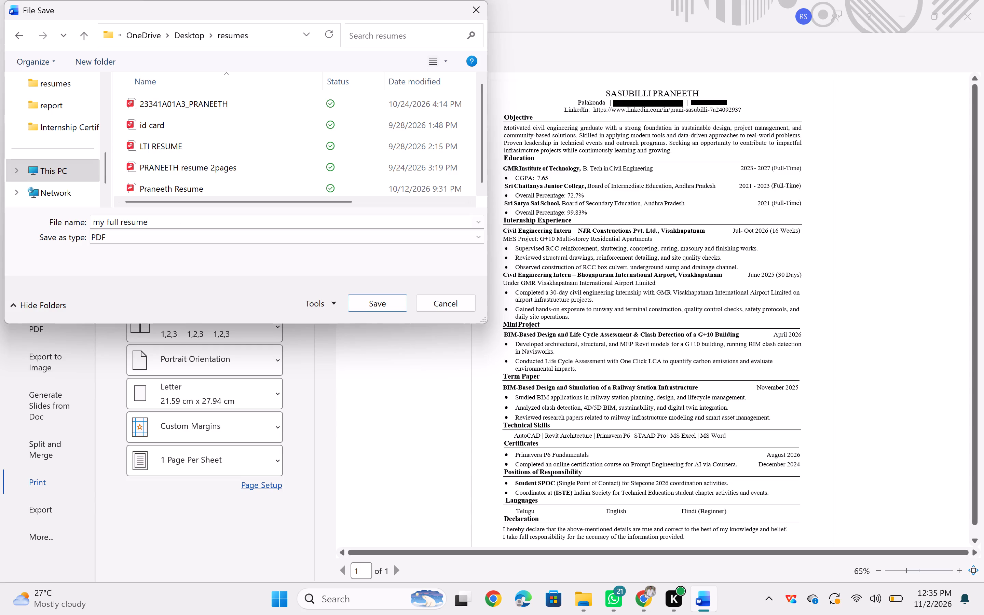
click(363, 303)
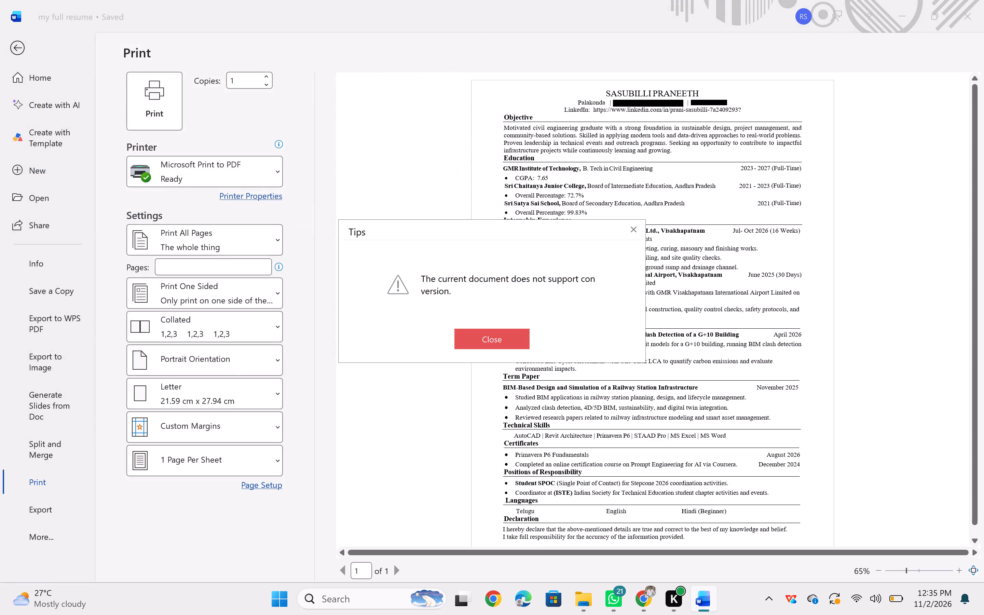
click(480, 336)
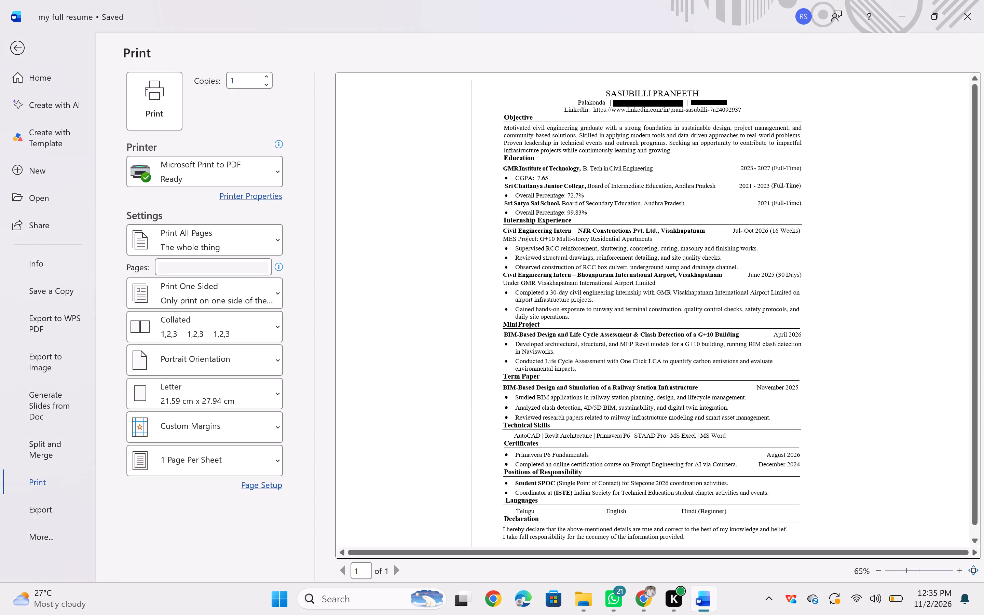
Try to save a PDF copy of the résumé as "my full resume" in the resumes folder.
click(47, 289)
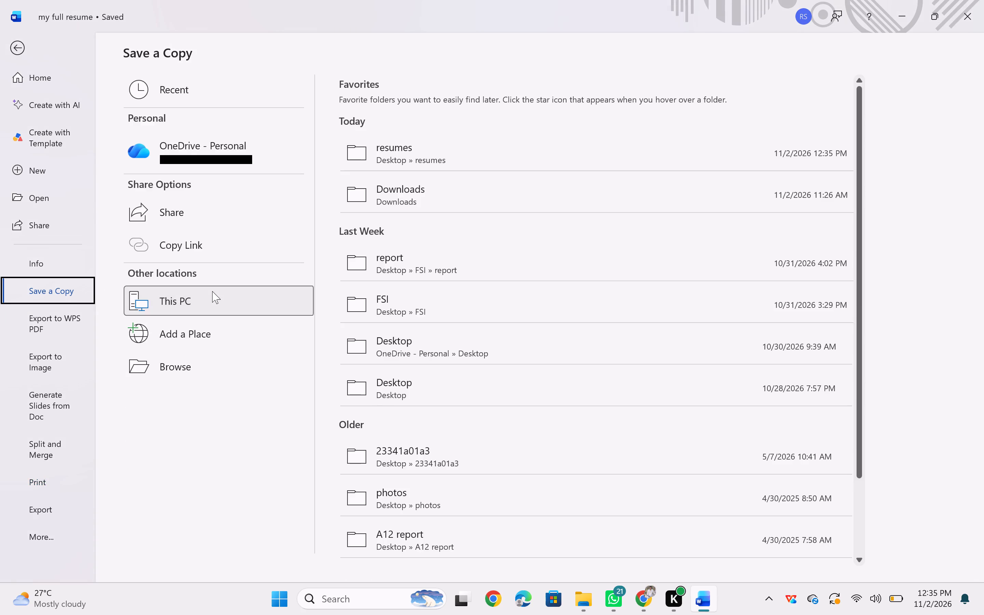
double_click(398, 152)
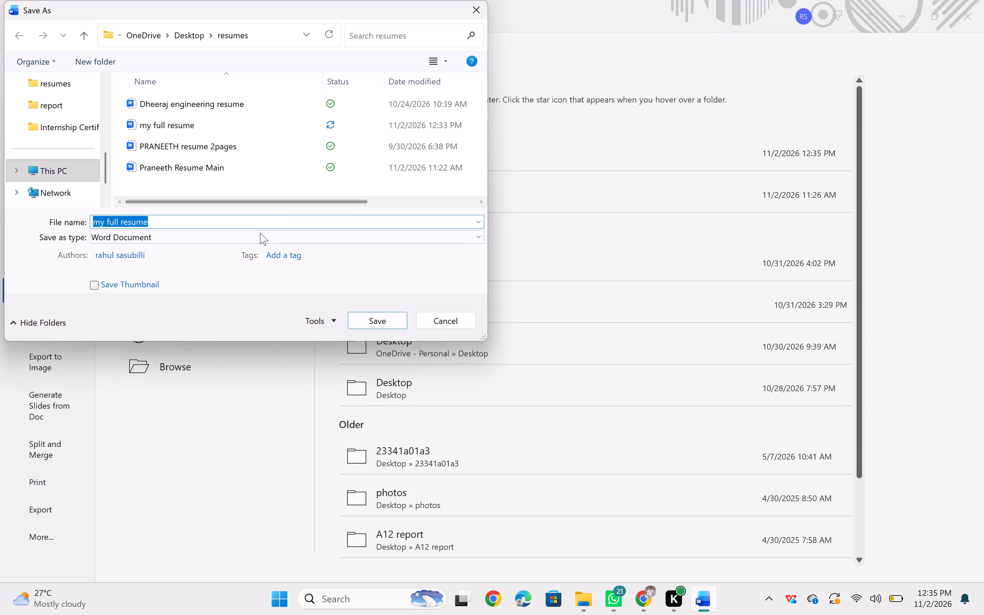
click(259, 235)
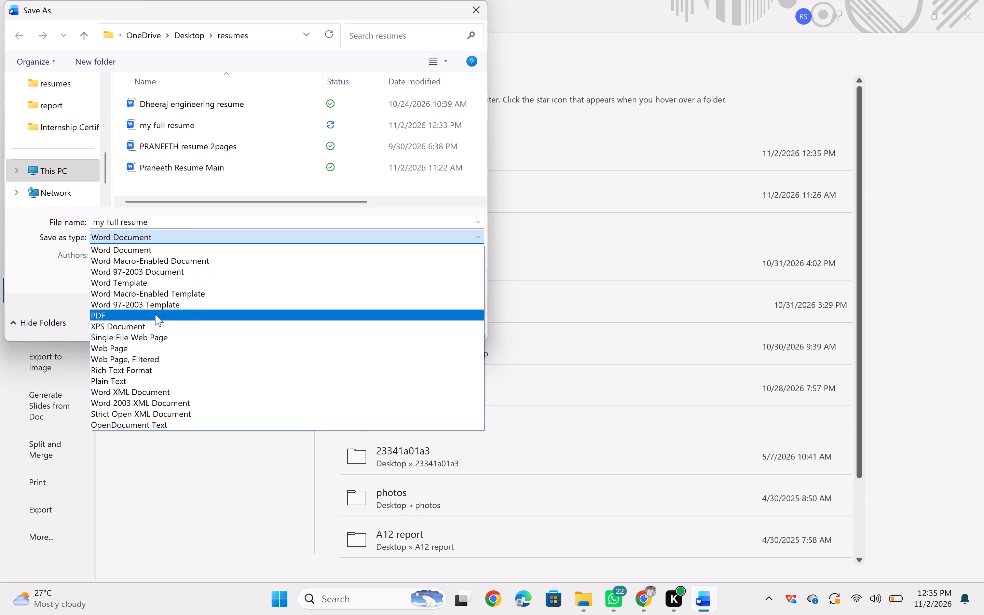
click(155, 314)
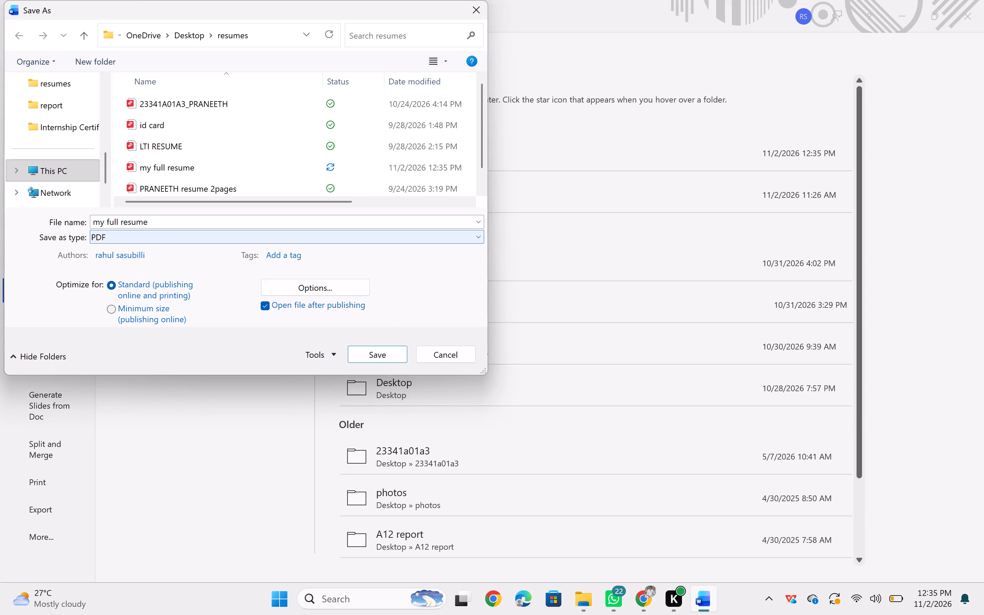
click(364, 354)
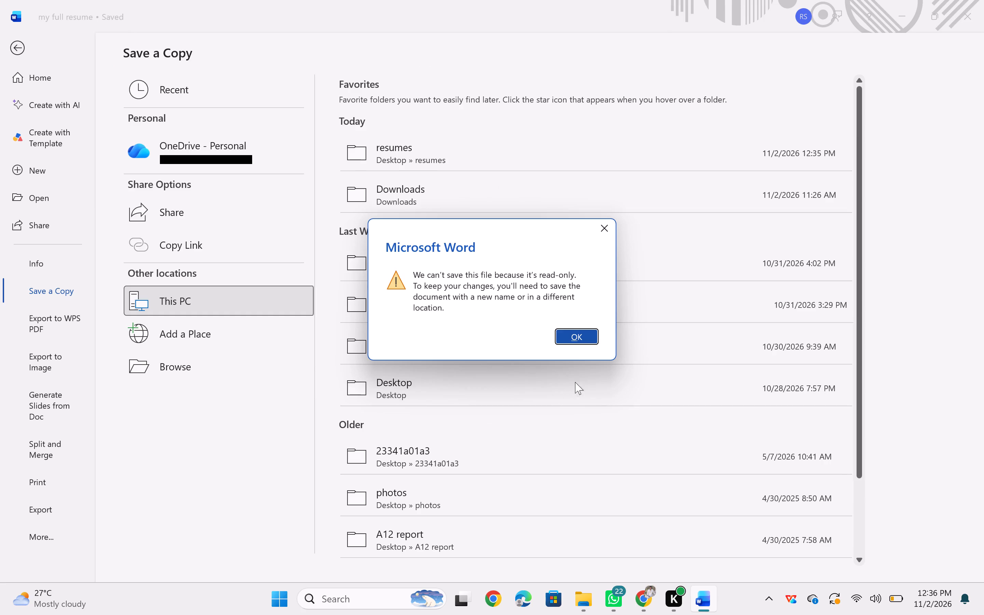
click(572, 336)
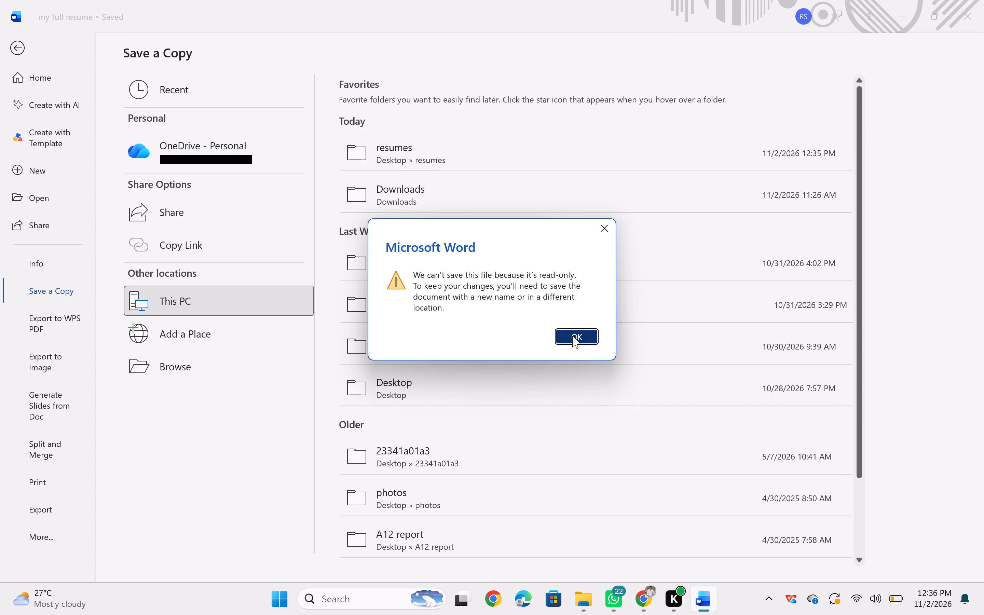
Save a copy of the résumé as a PDF named "my full resume" in the FSI folder.
double_click(506, 293)
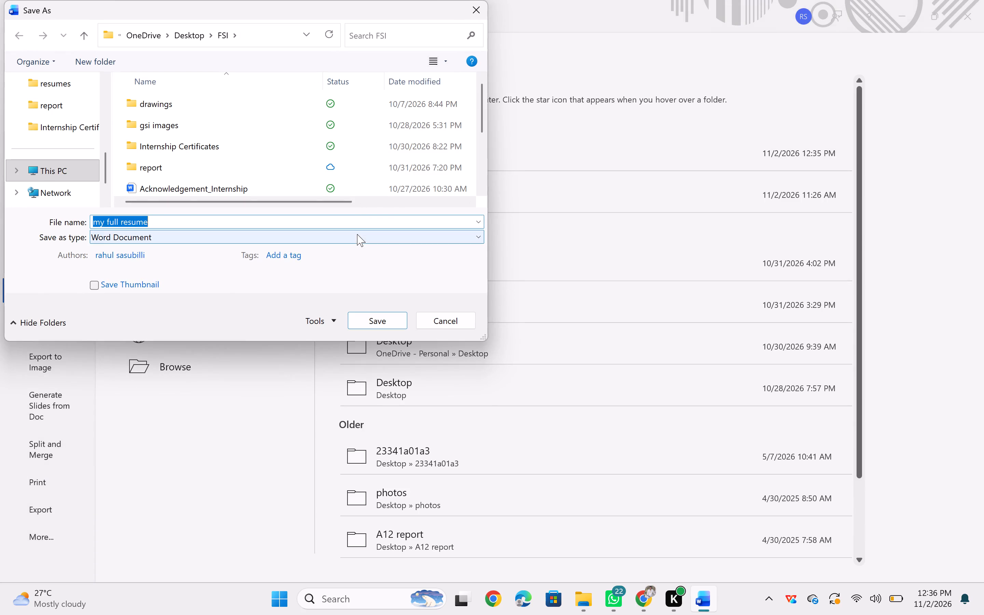
click(357, 234)
click(193, 312)
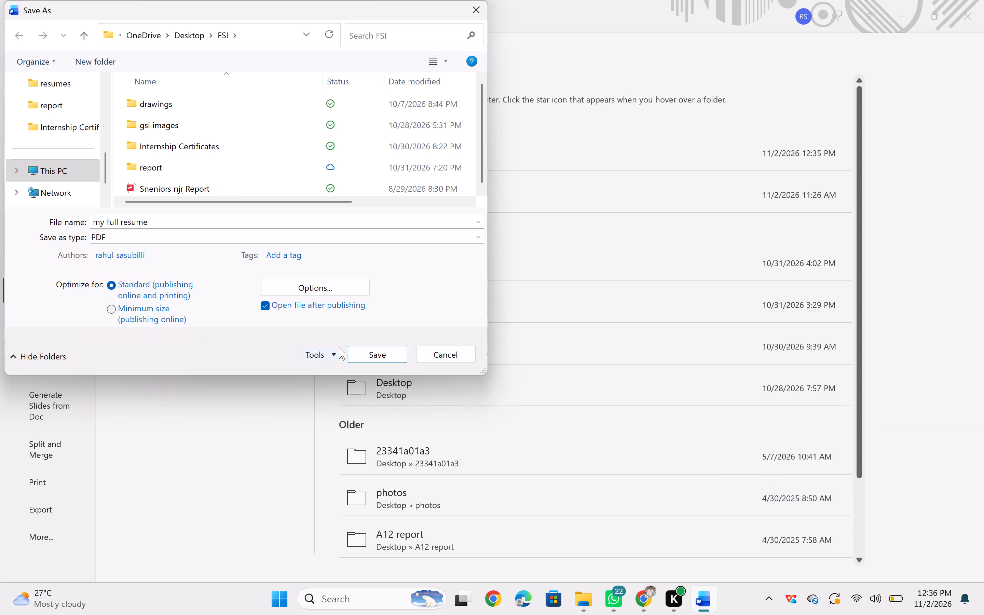
click(365, 352)
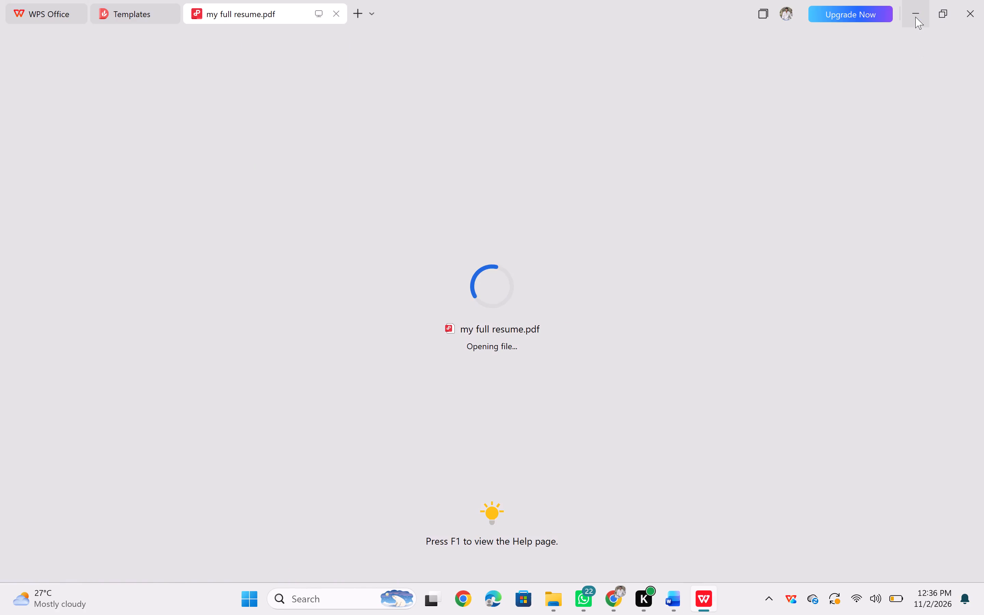
Examine the exported "my full resume" PDF from the header through the Declaration section.
scroll(719, 193, down, 6)
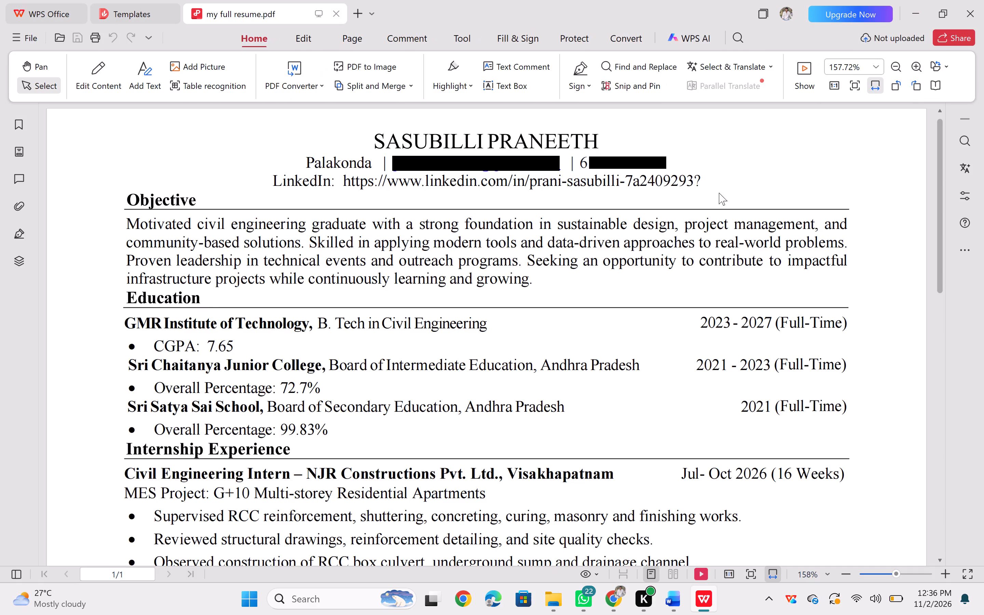
scroll(719, 193, down, 20)
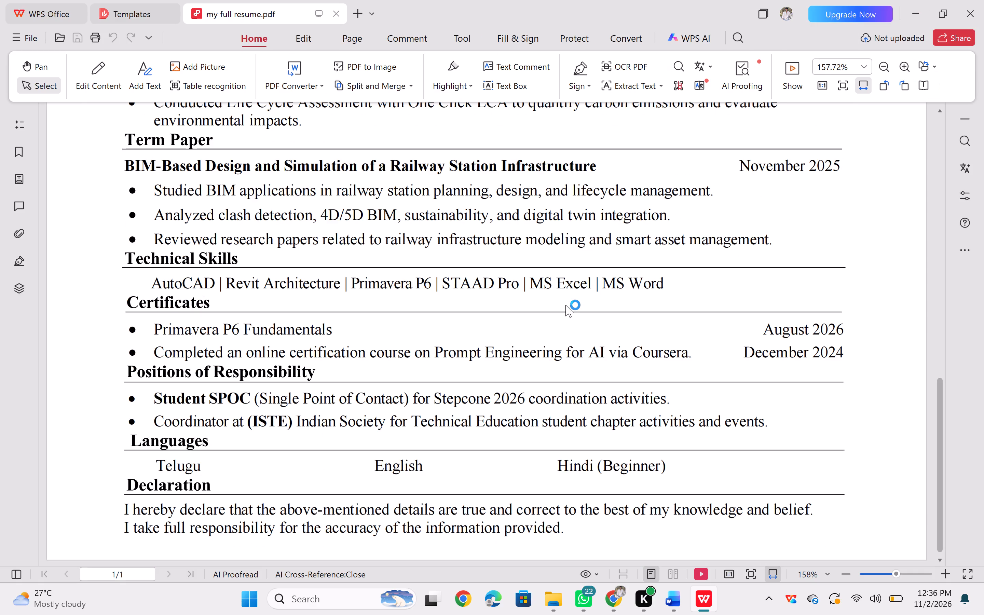
scroll(565, 305, down, 3)
scroll(565, 305, up, 2)
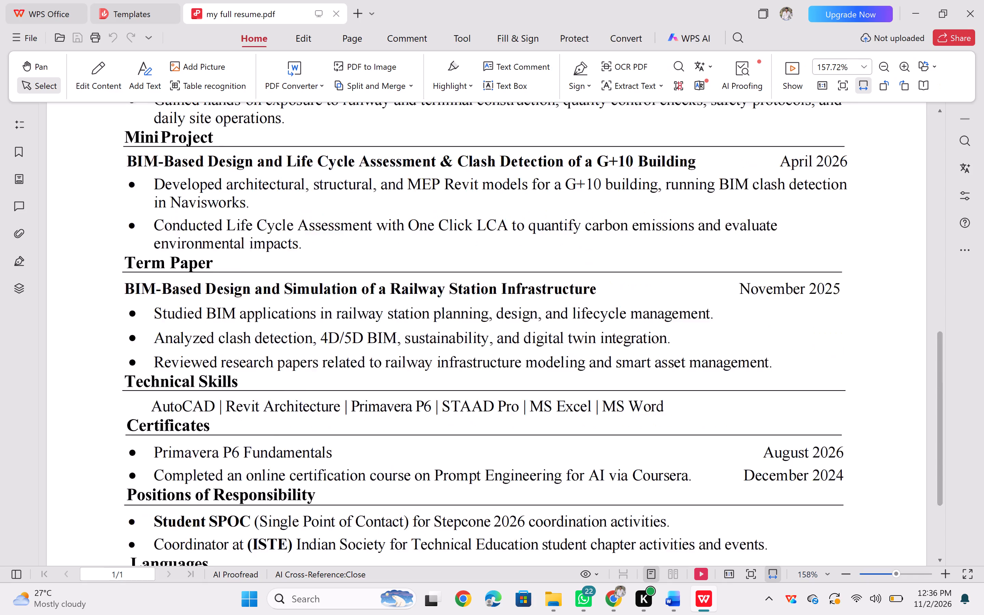
scroll(565, 305, up, 4)
Close the PDF viewer and the Word résumé window behind it.
click(973, 3)
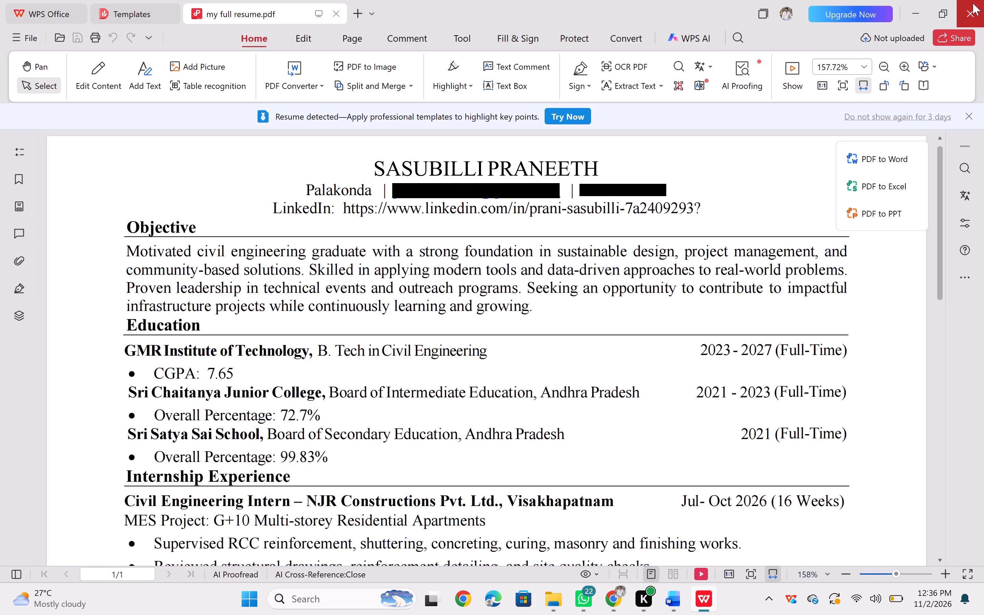
click(973, 3)
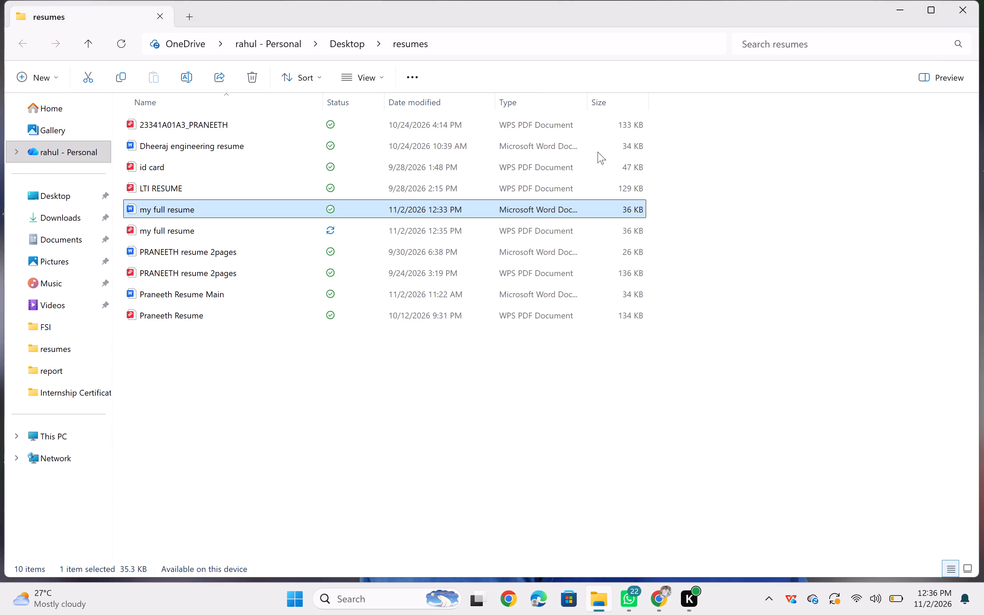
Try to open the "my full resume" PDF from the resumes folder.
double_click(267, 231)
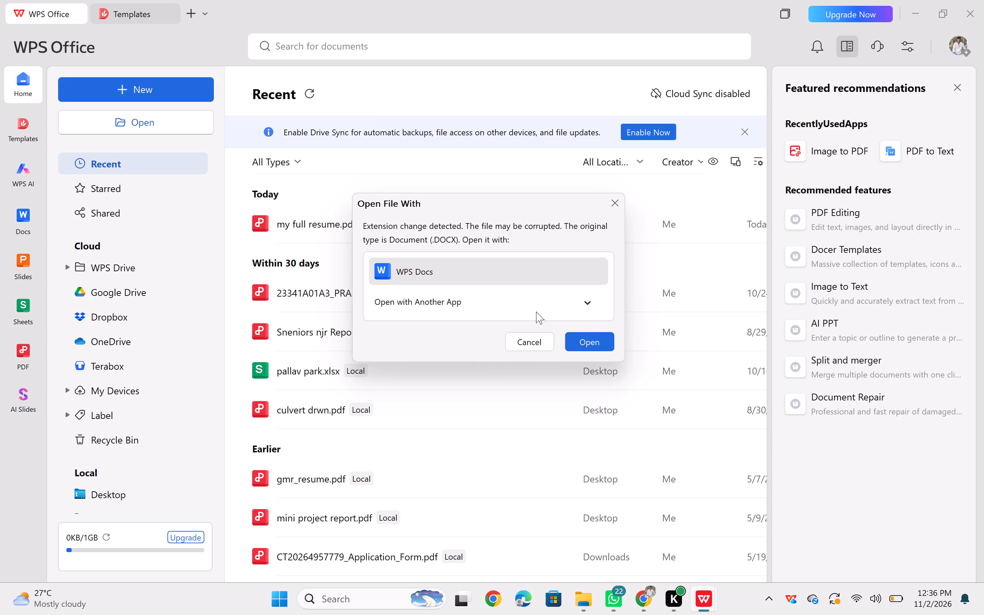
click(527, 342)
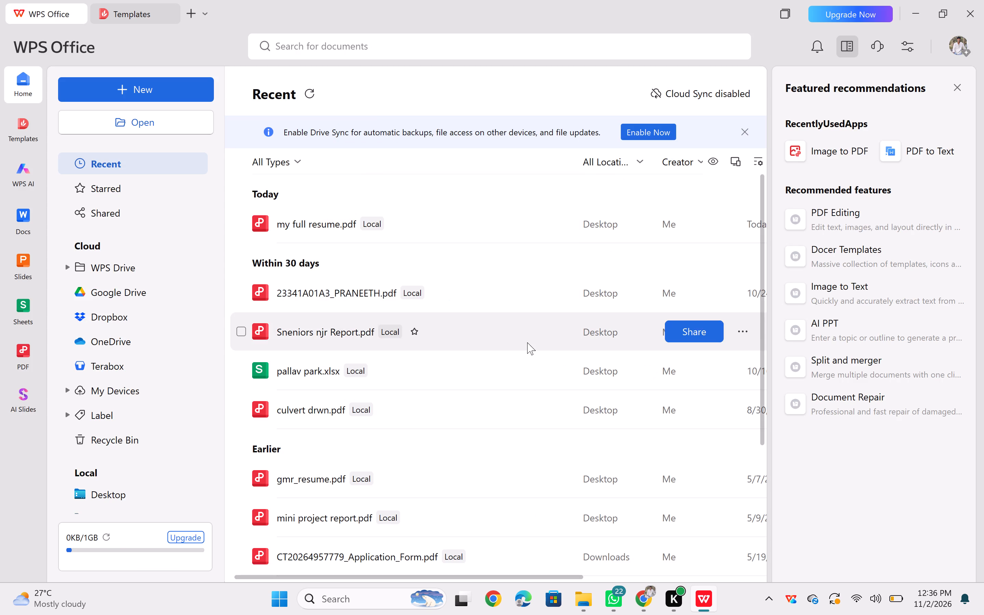
Open "my full resume.pdf" from the recent files in WPS Office to check it, then close the file and WPS Office.
double_click(447, 229)
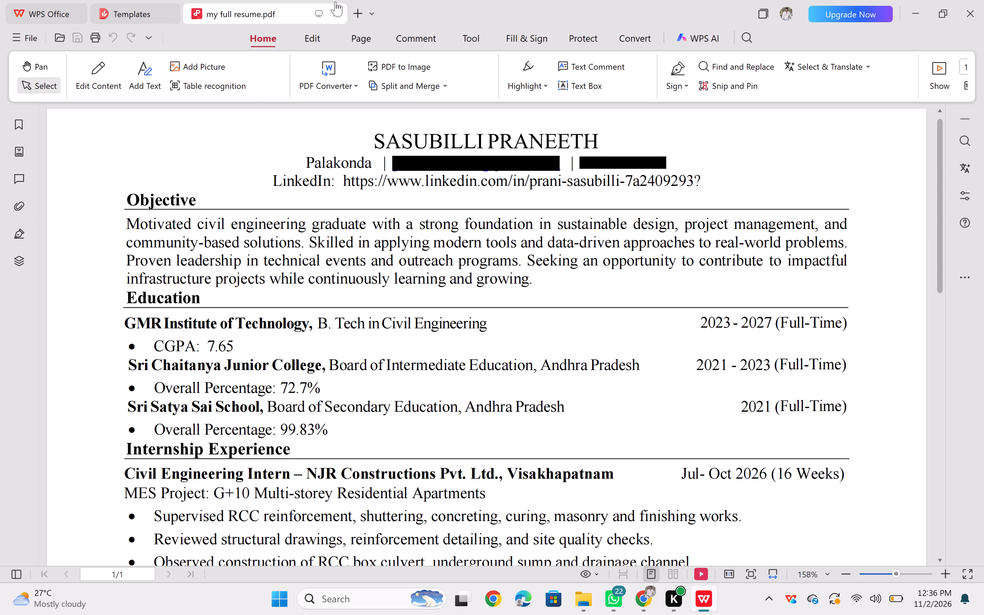
click(336, 8)
click(336, 8)
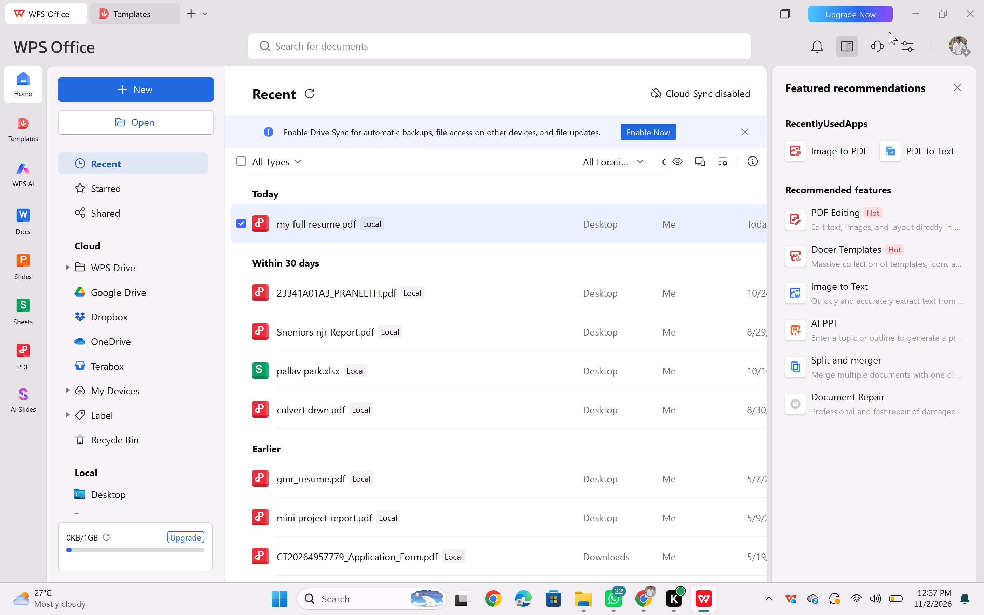
click(973, 15)
click(973, 15)
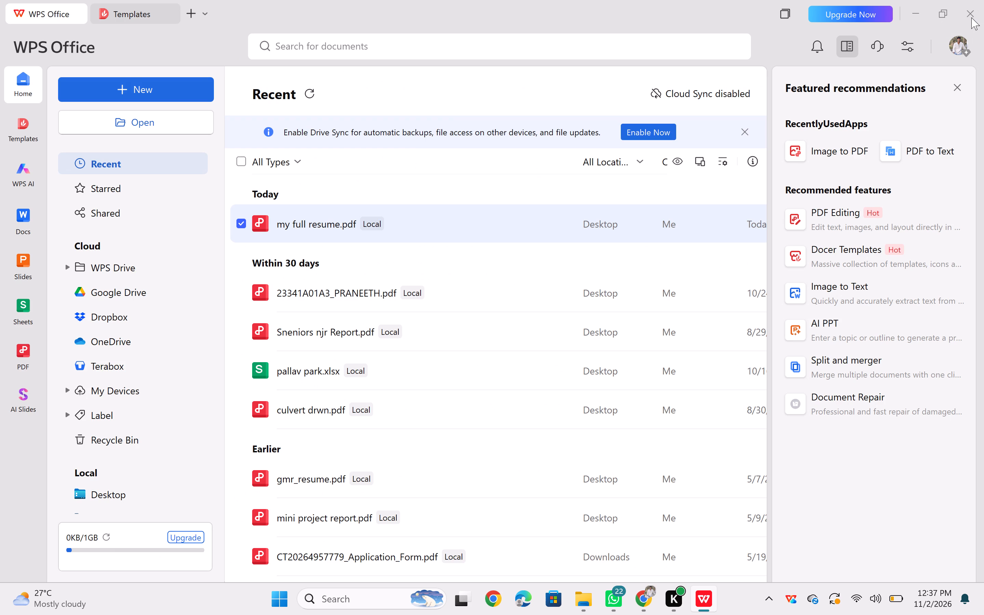
click(967, 17)
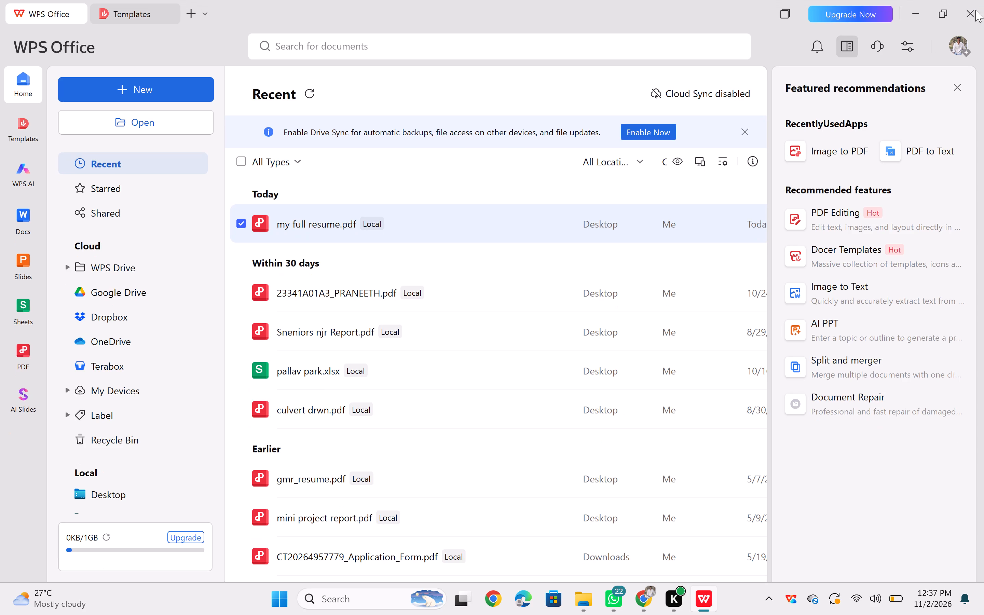
click(975, 10)
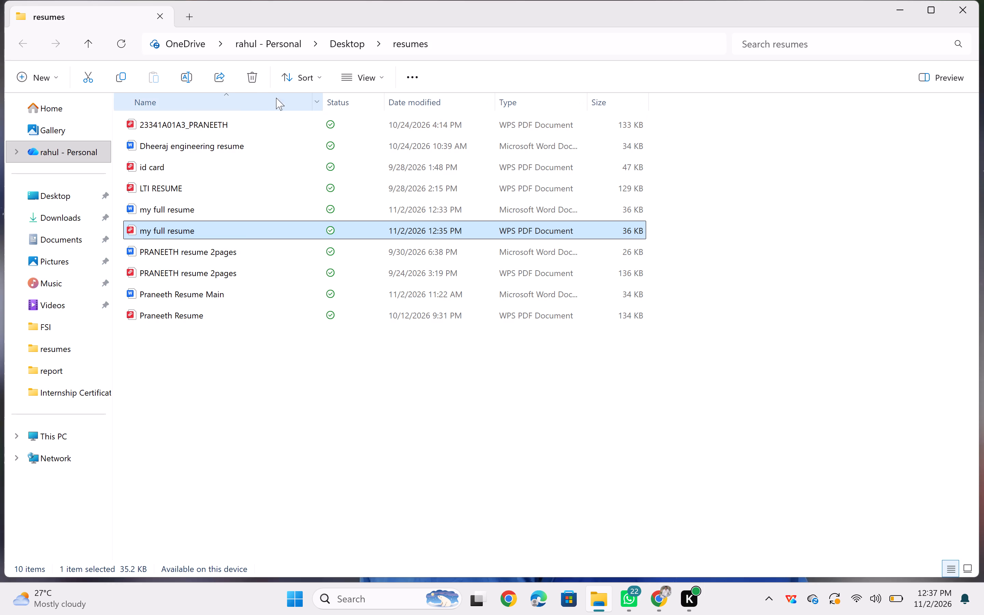
Copy the "my full resume" PDF file in the resumes folder.
click(115, 80)
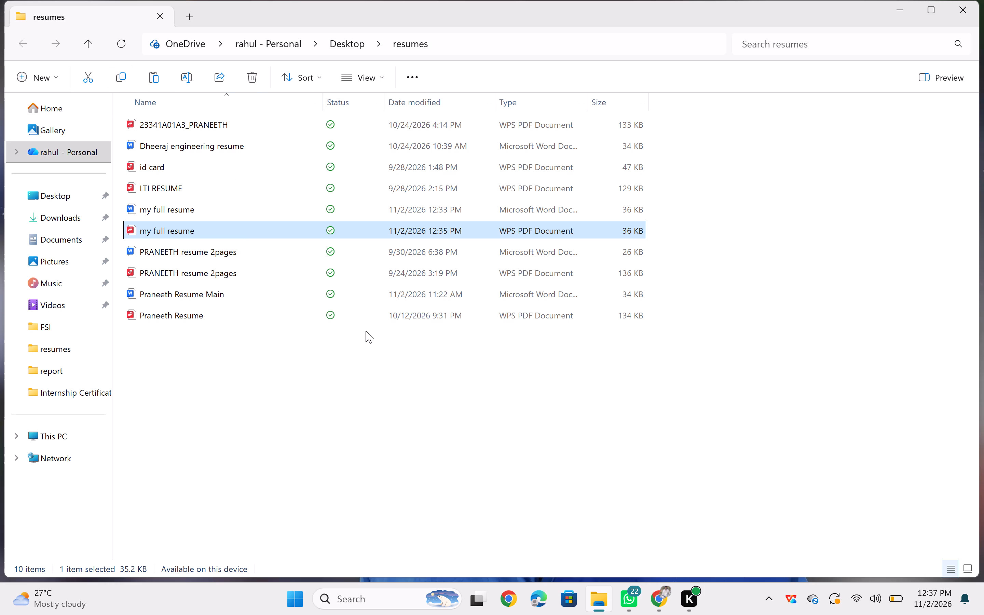
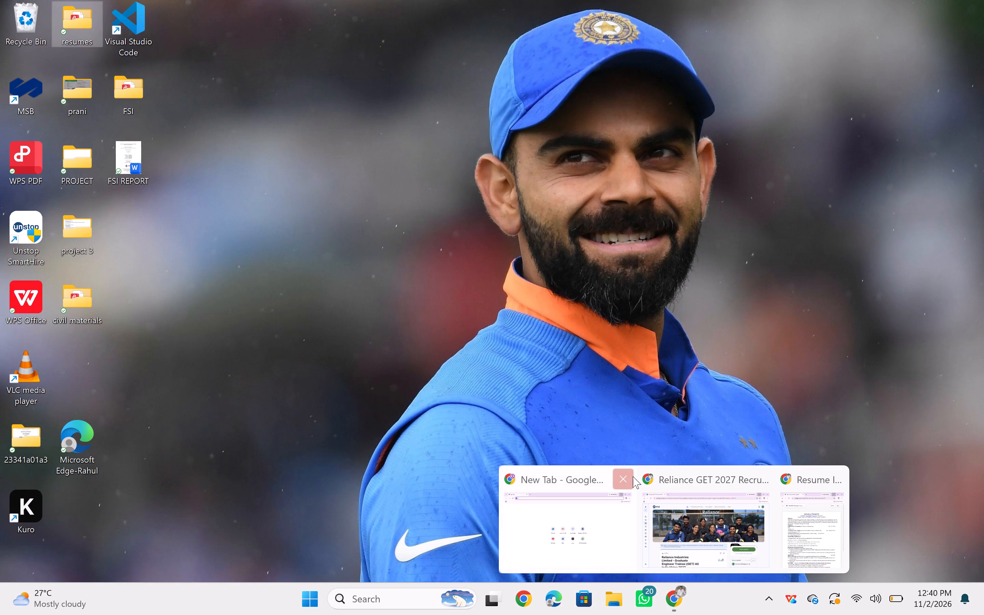
Close the New Tab and Reliance GET 2027 recruitment windows in Chrome.
click(625, 477)
click(693, 482)
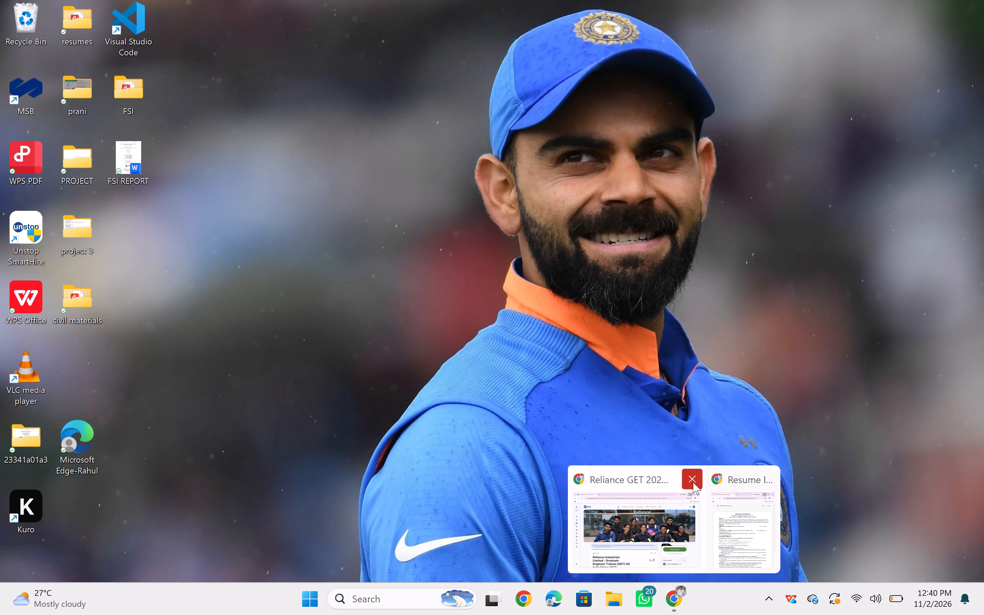